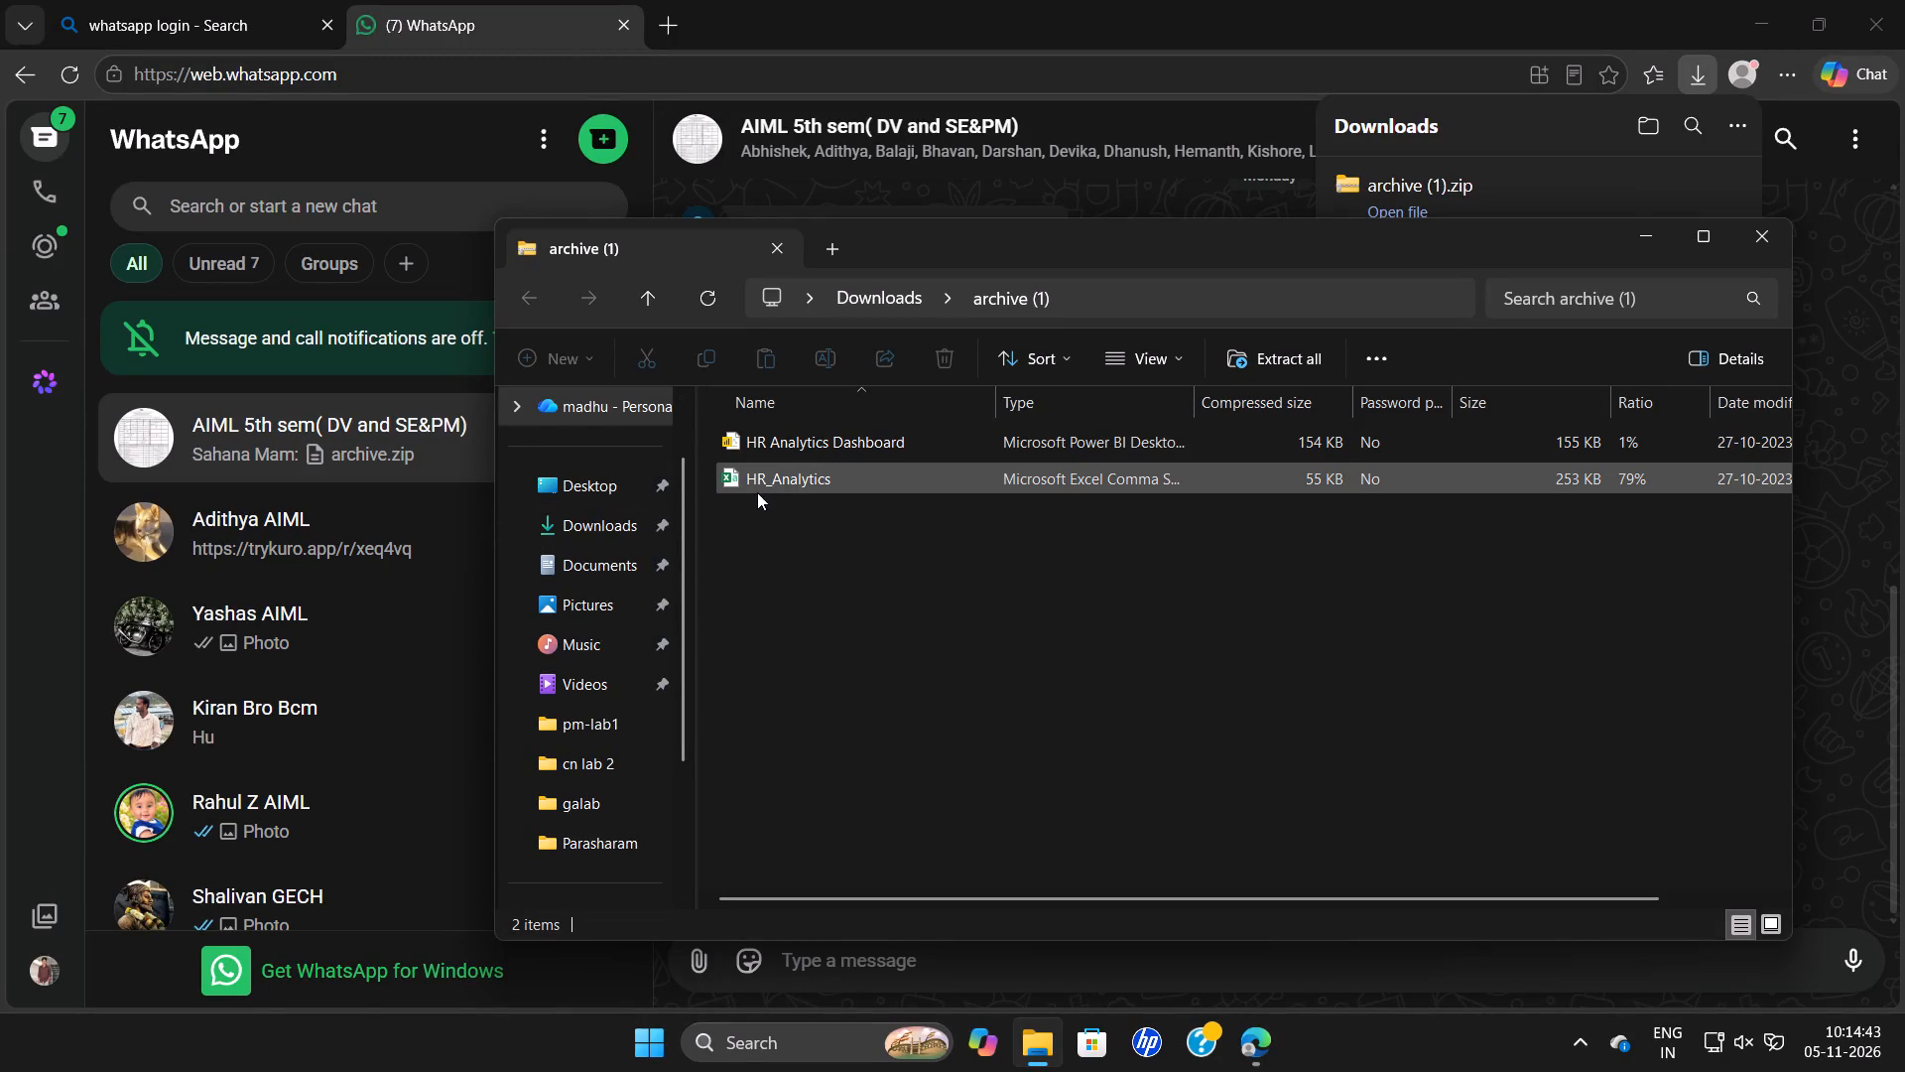
Extract all files from the archive (1) zip into the Downloads\archive (1) folder.
click(813, 475)
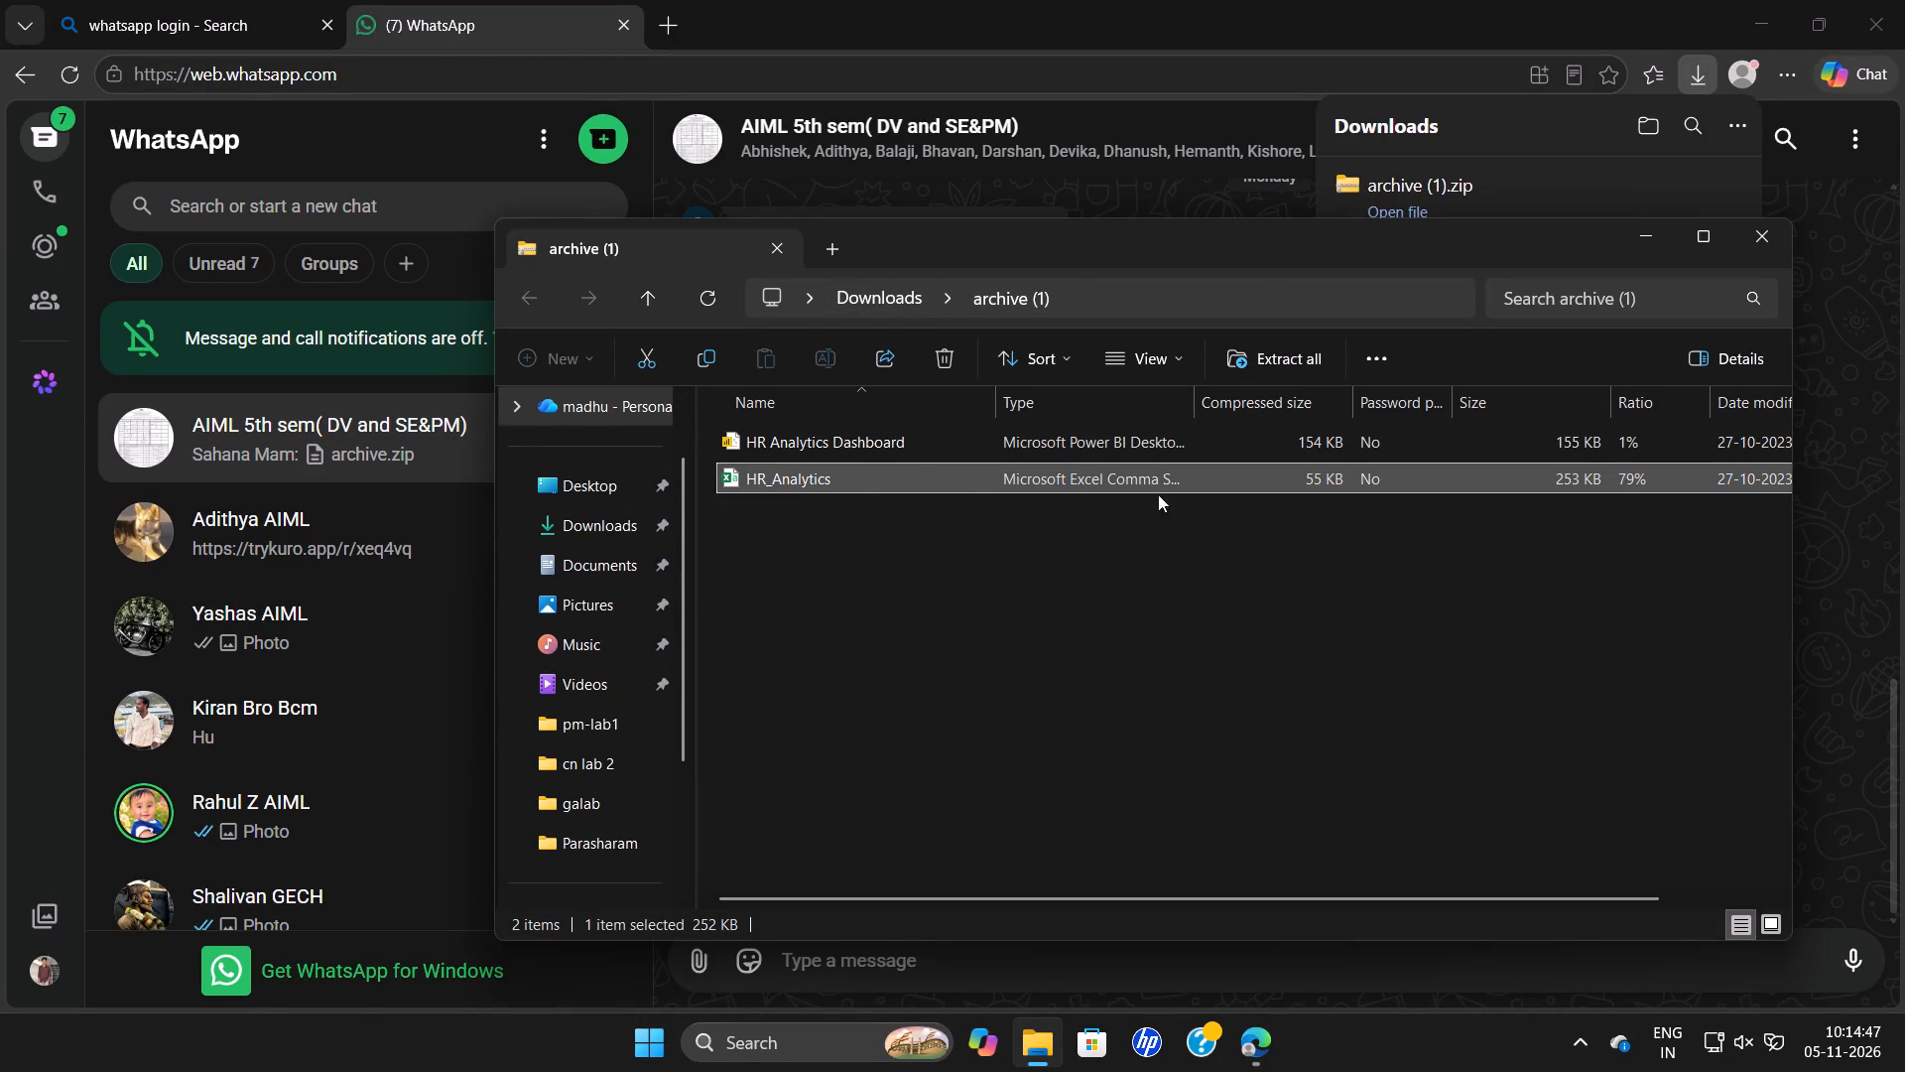
click(1294, 353)
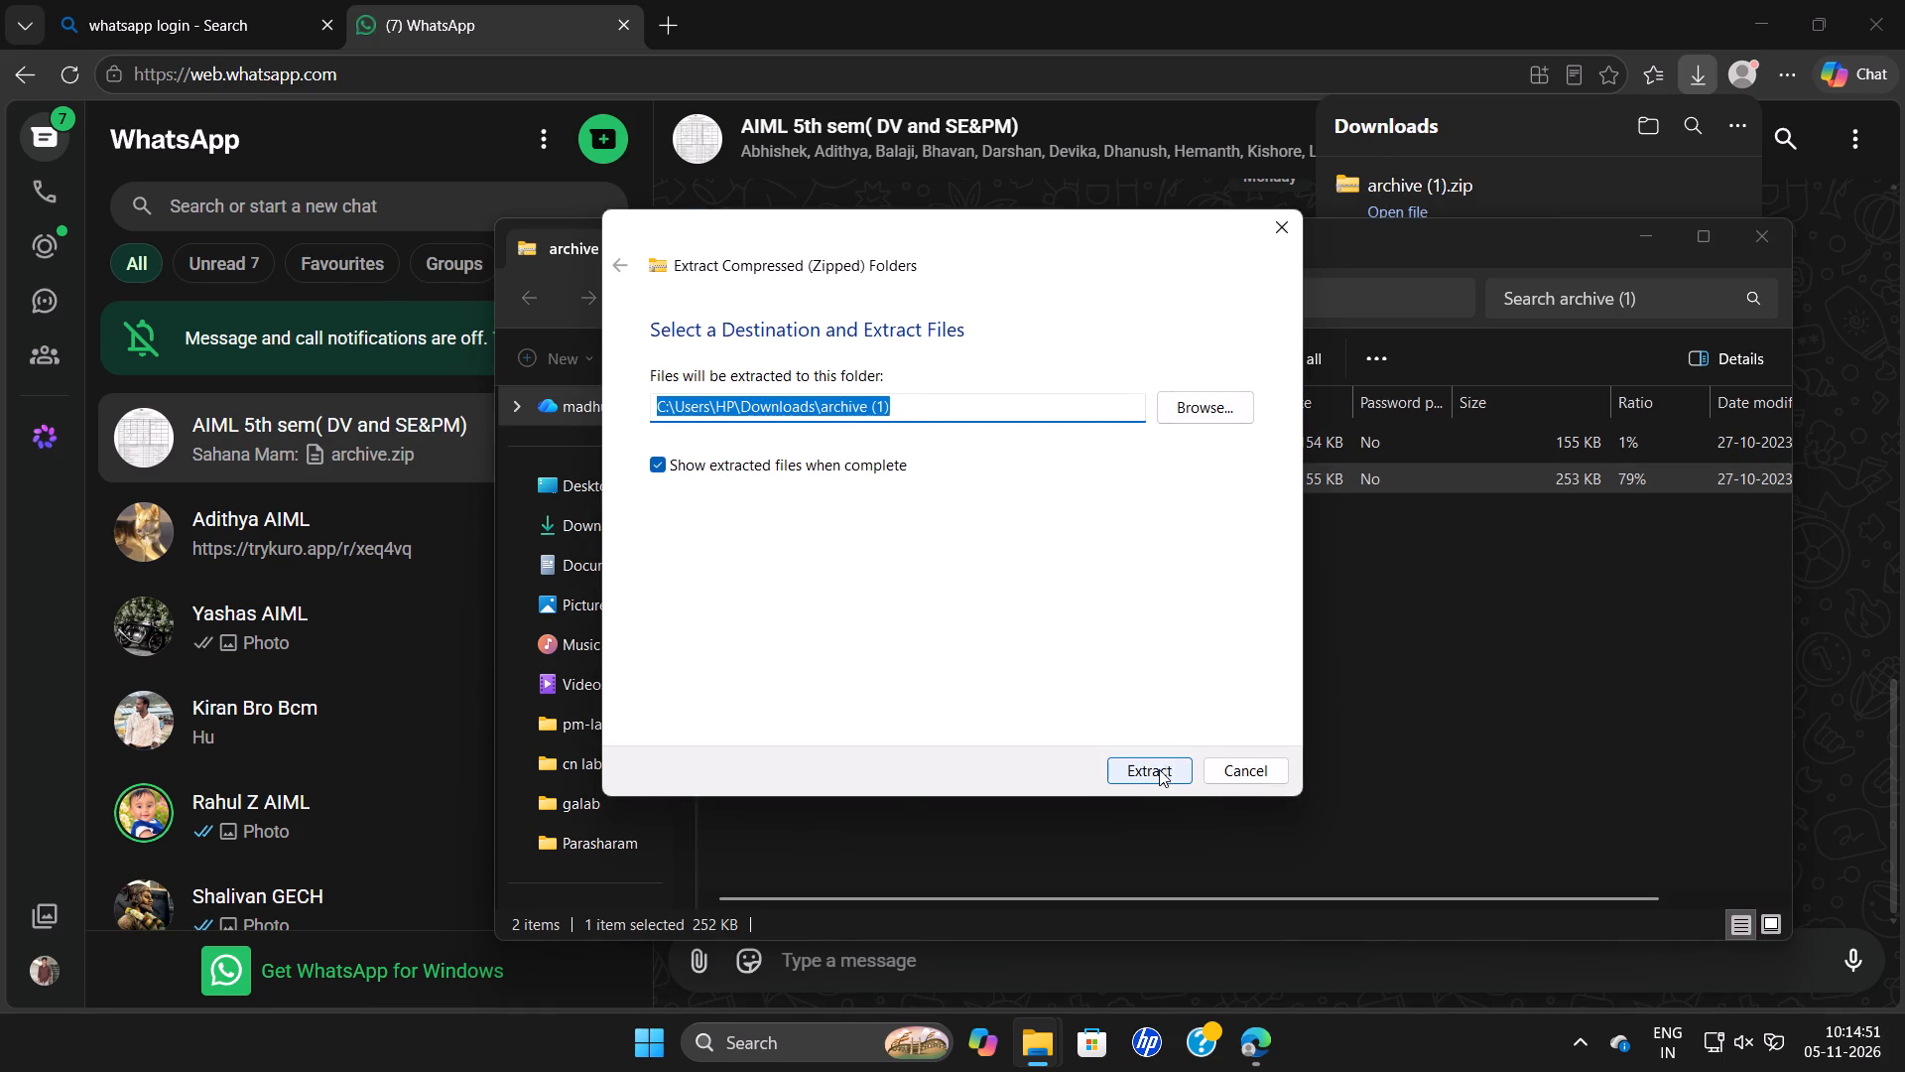
click(1158, 769)
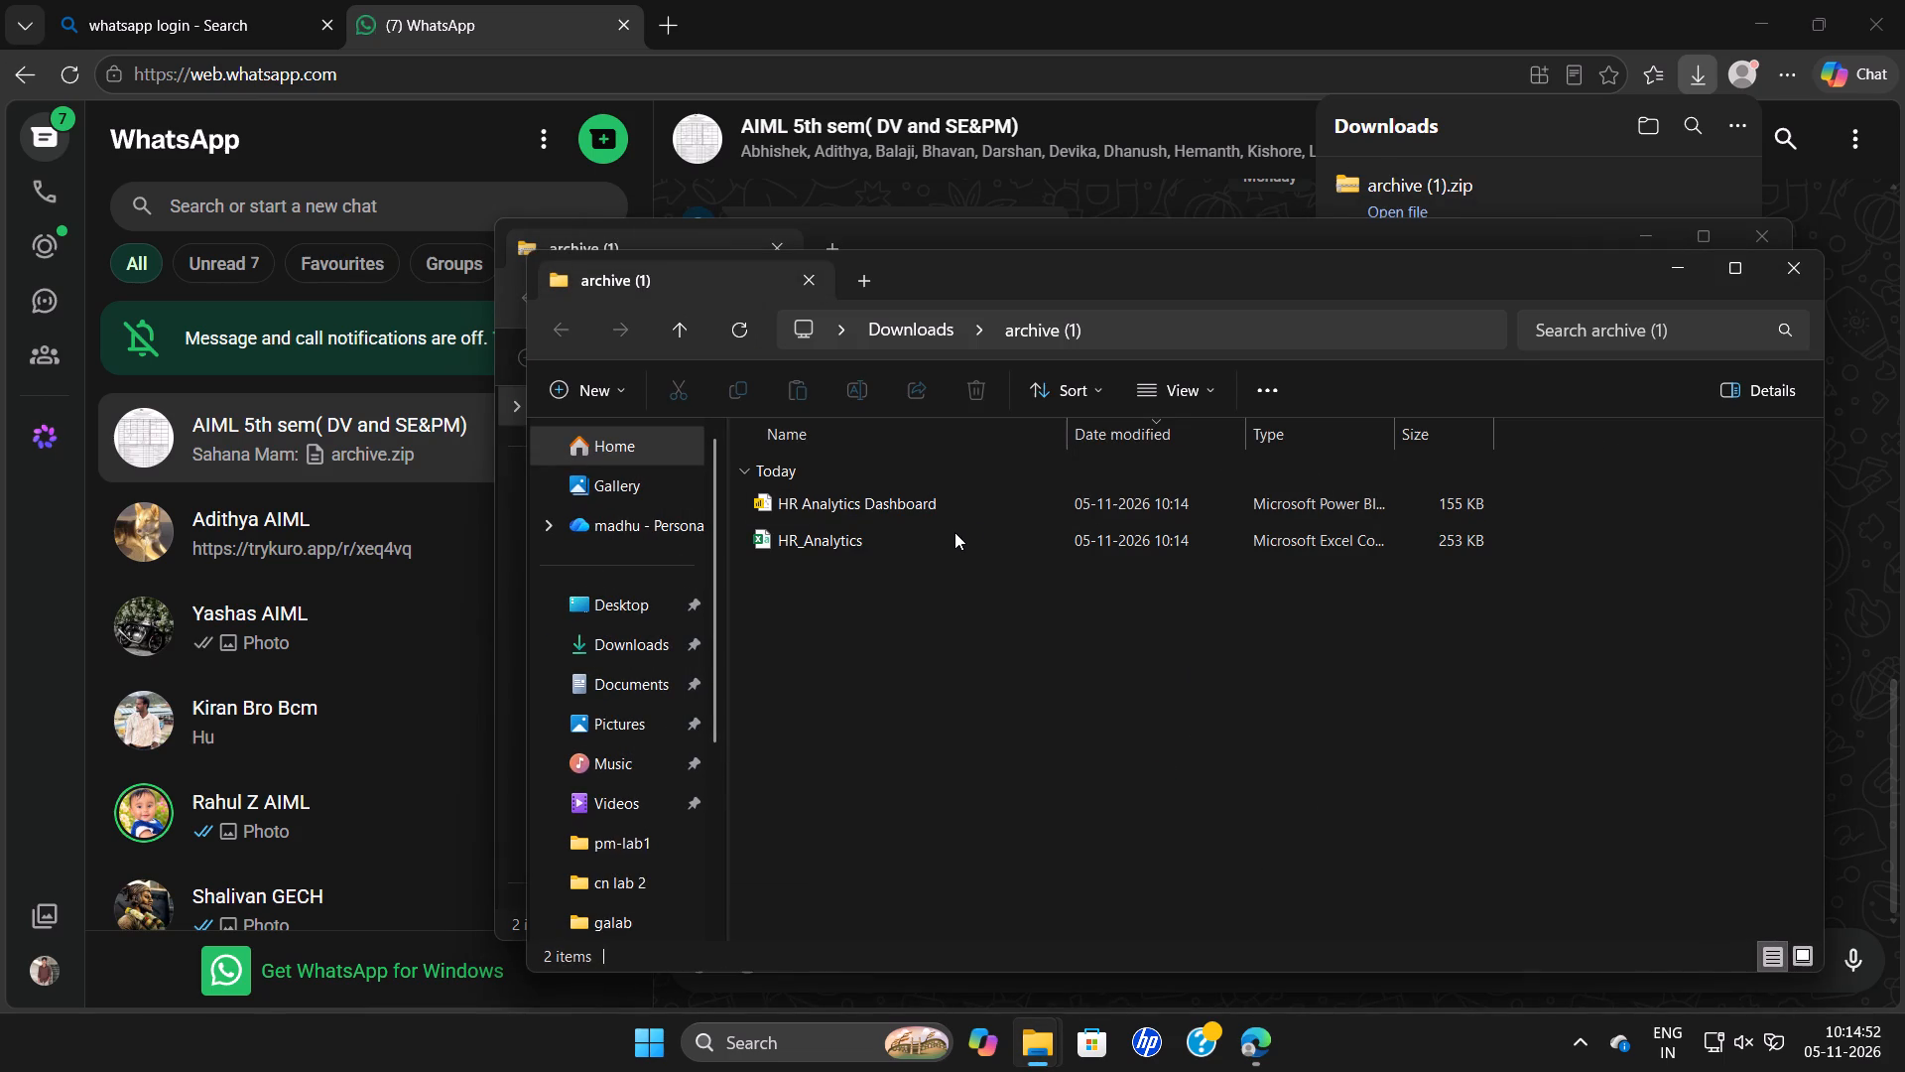
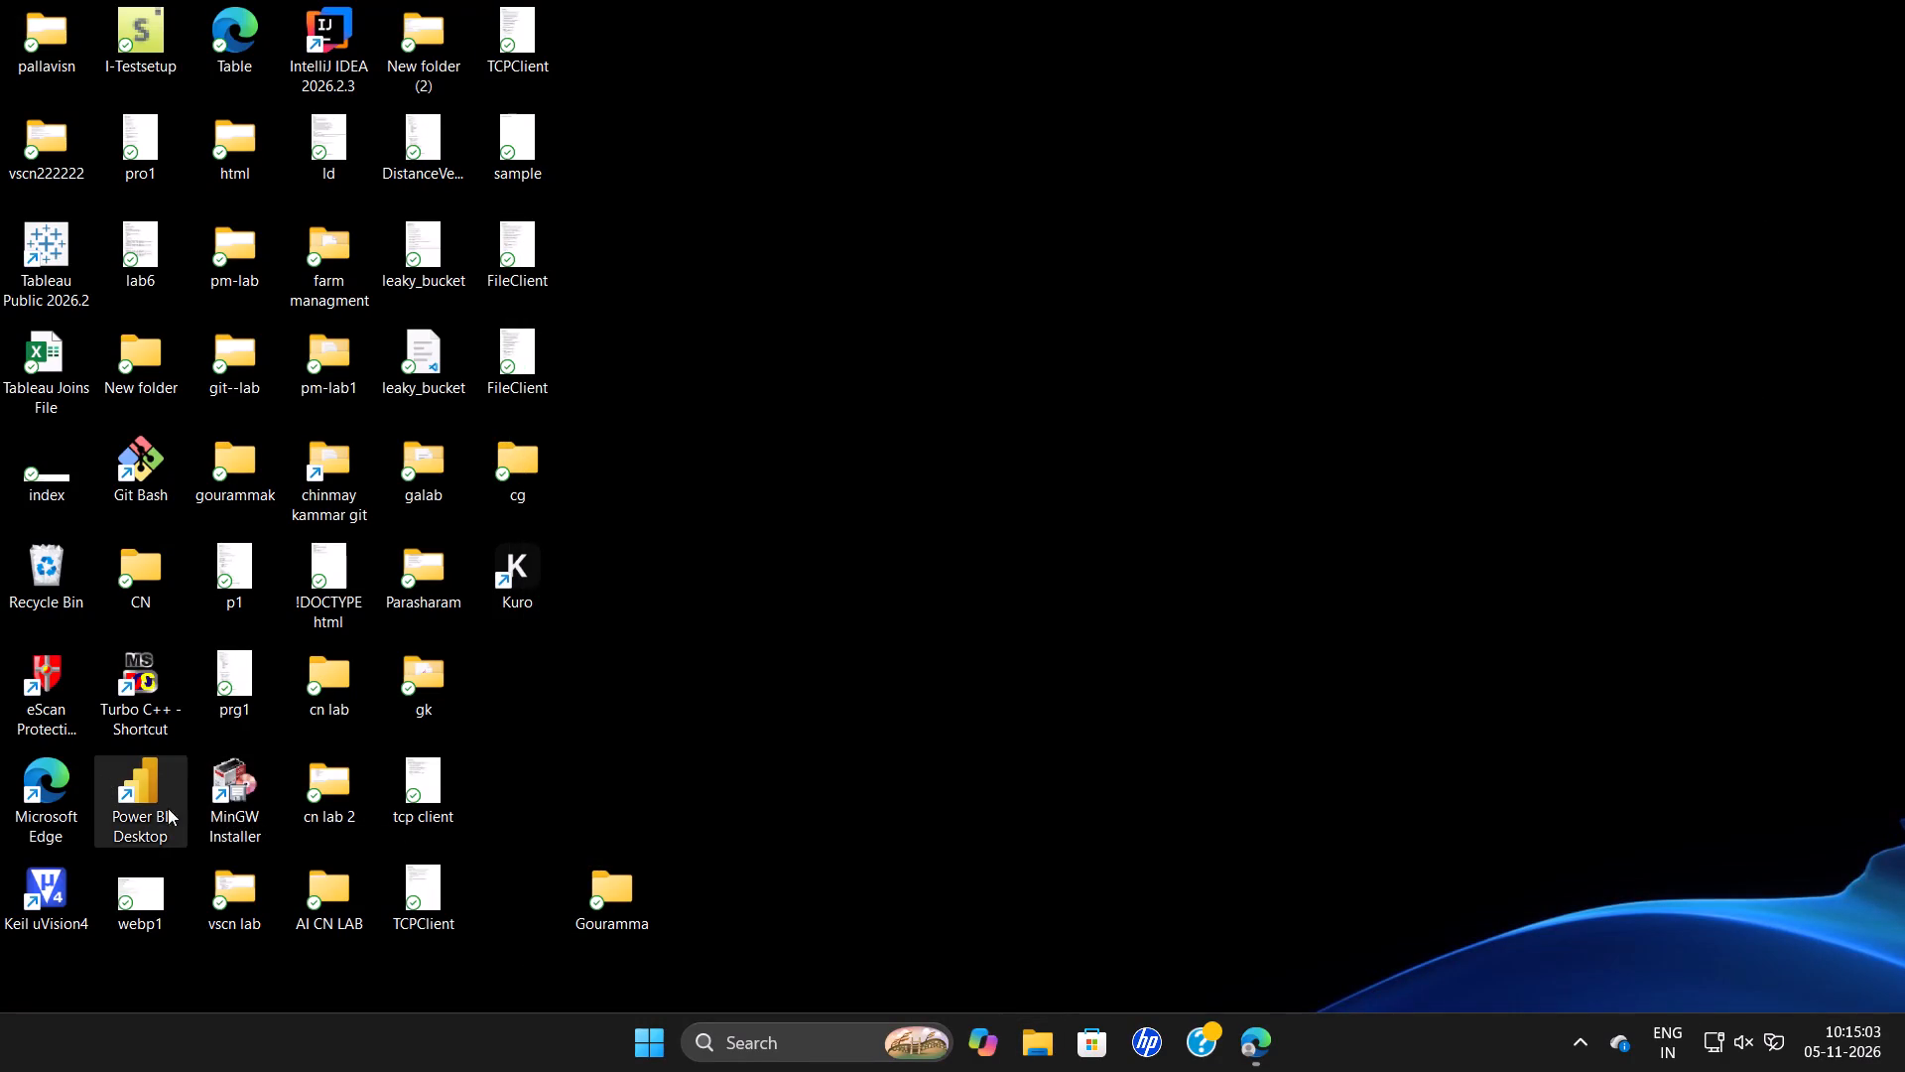
Open Power BI Desktop, dismiss the sign-in tip and start a blank report.
right_click(155, 782)
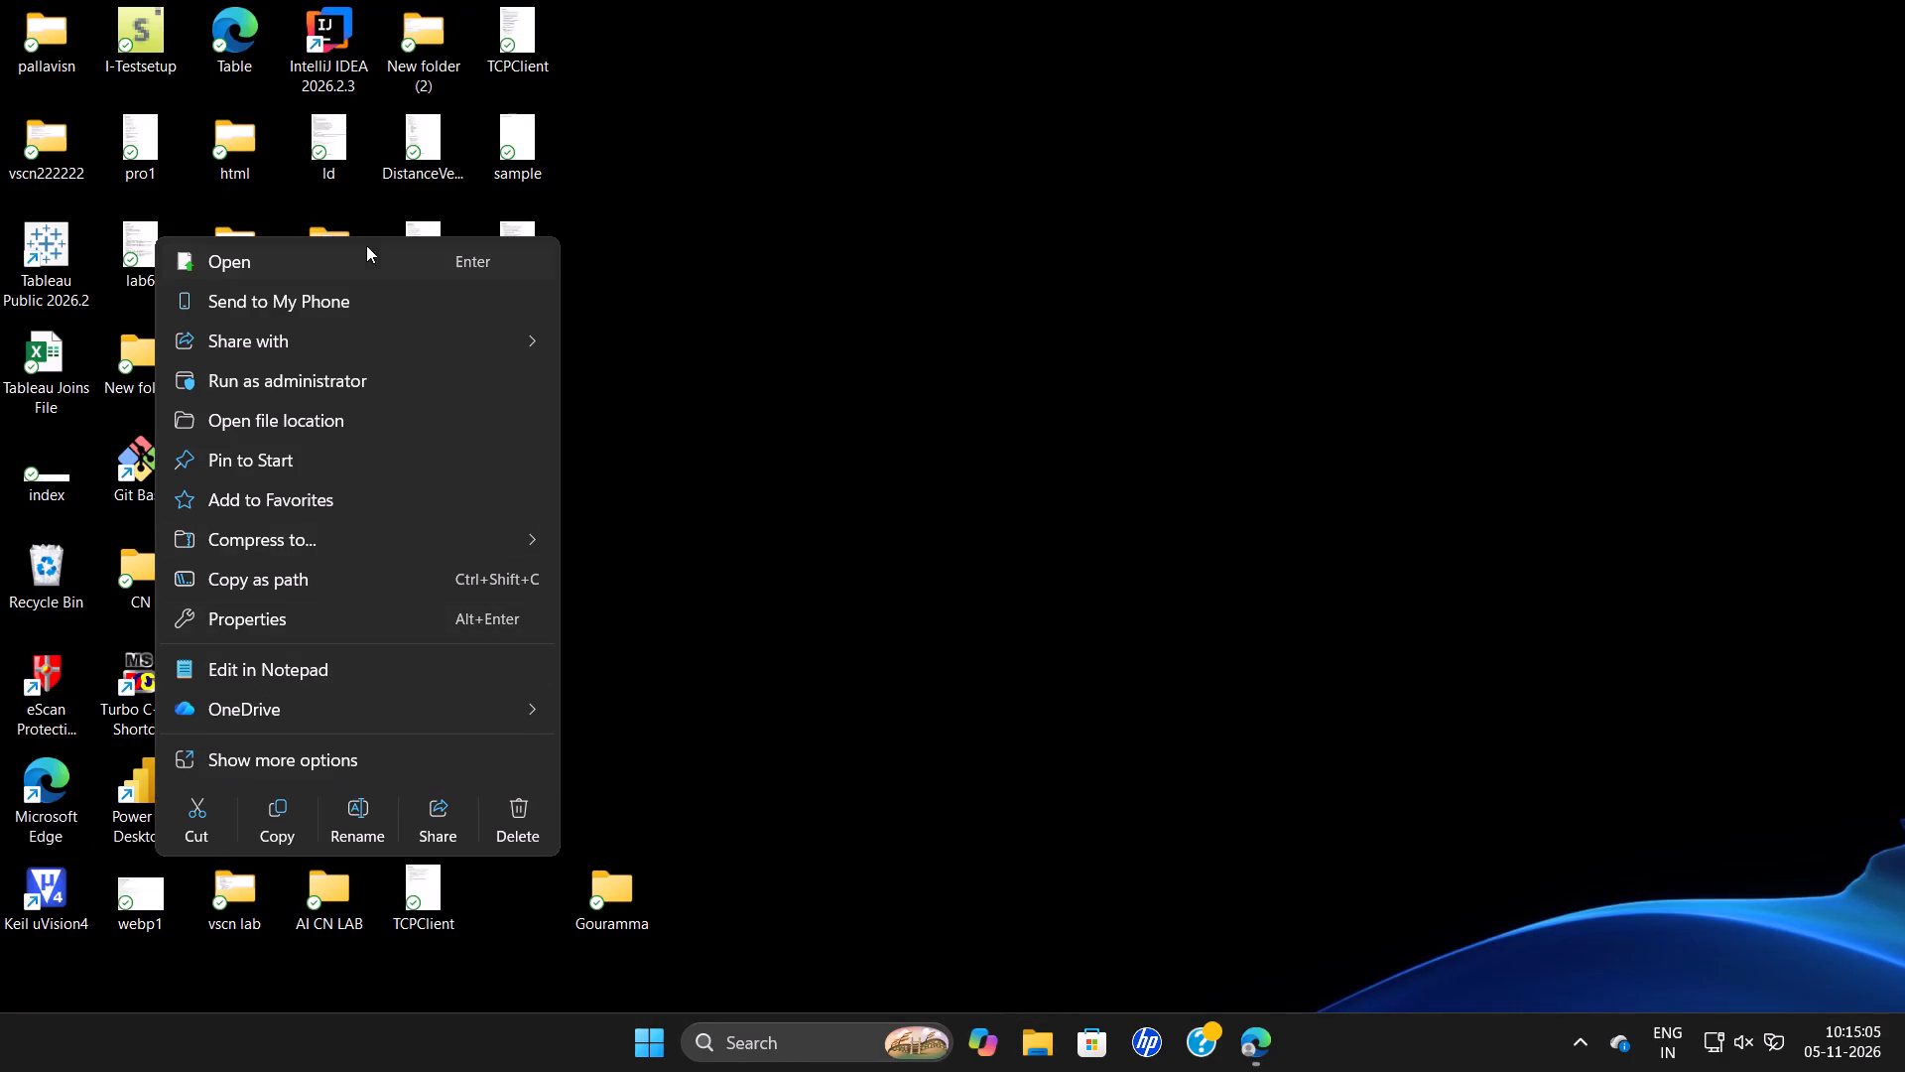
click(274, 269)
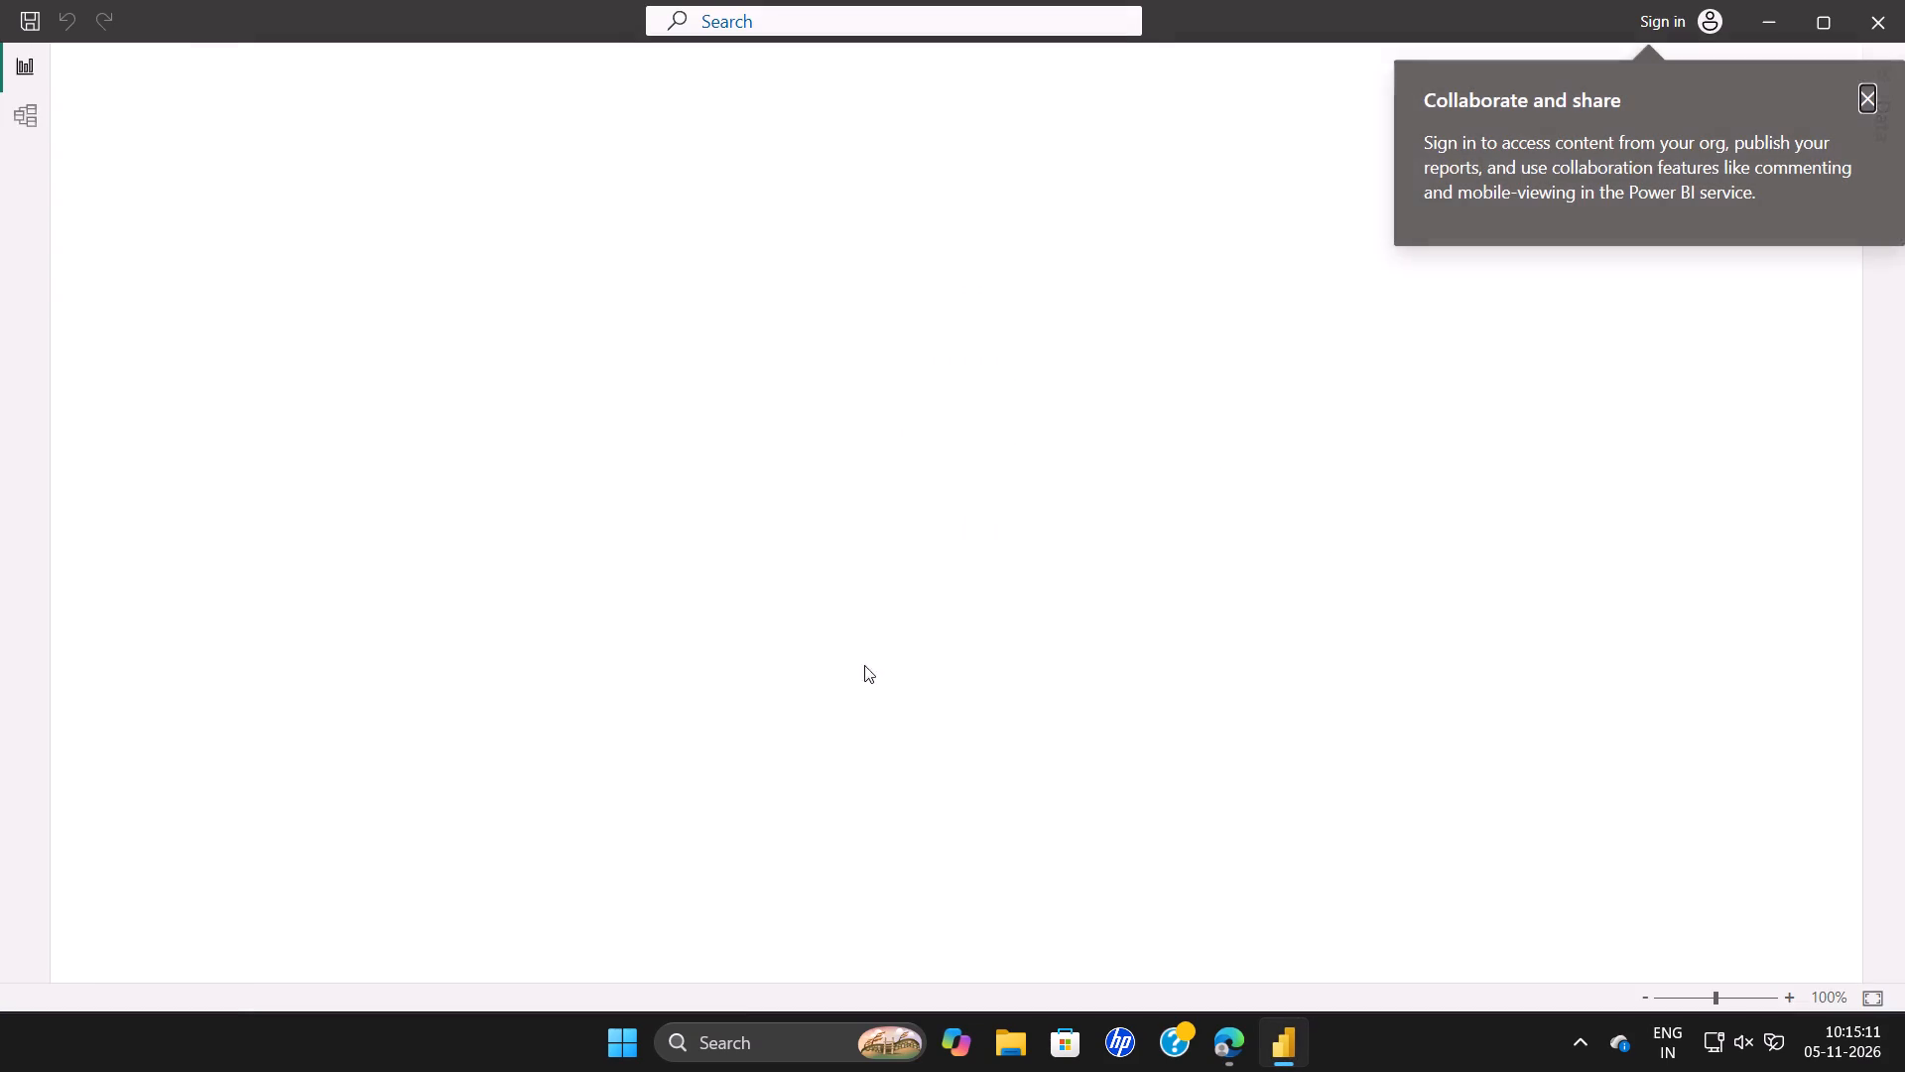
click(1865, 93)
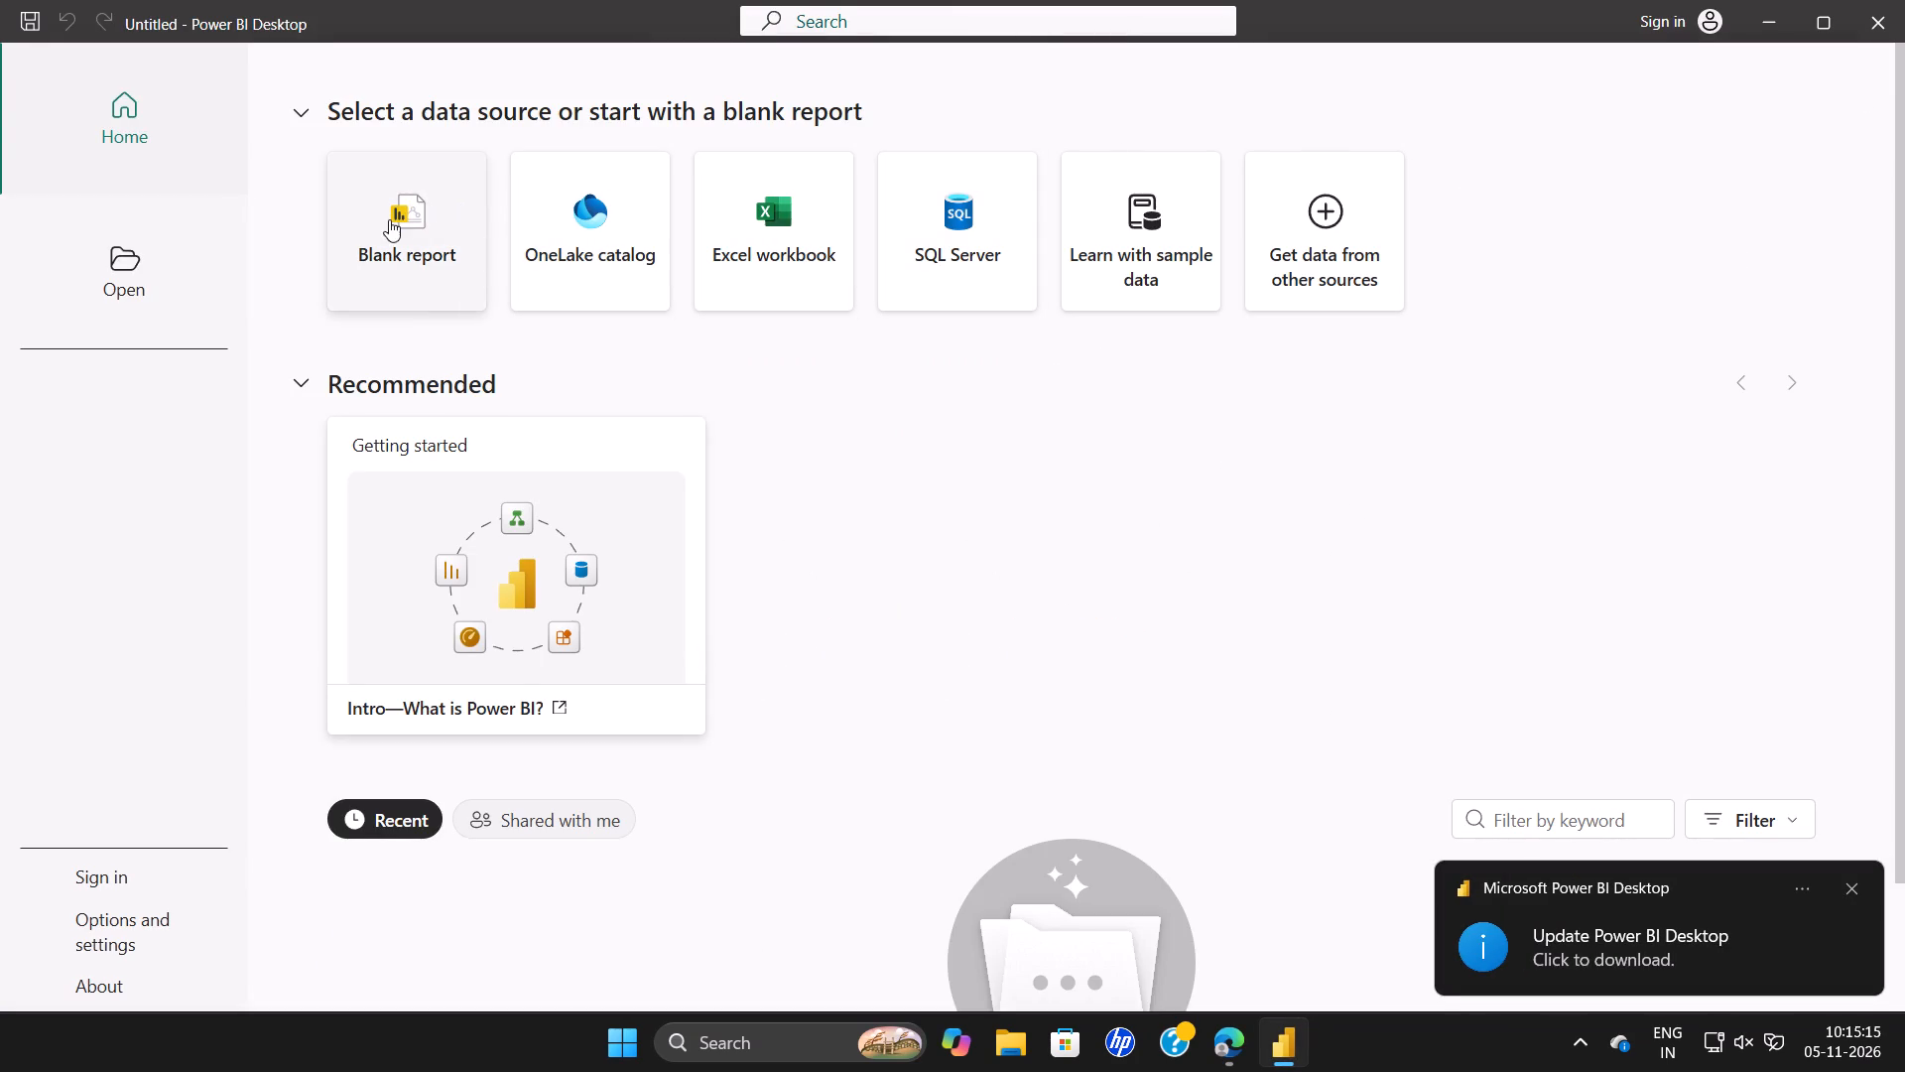
click(390, 232)
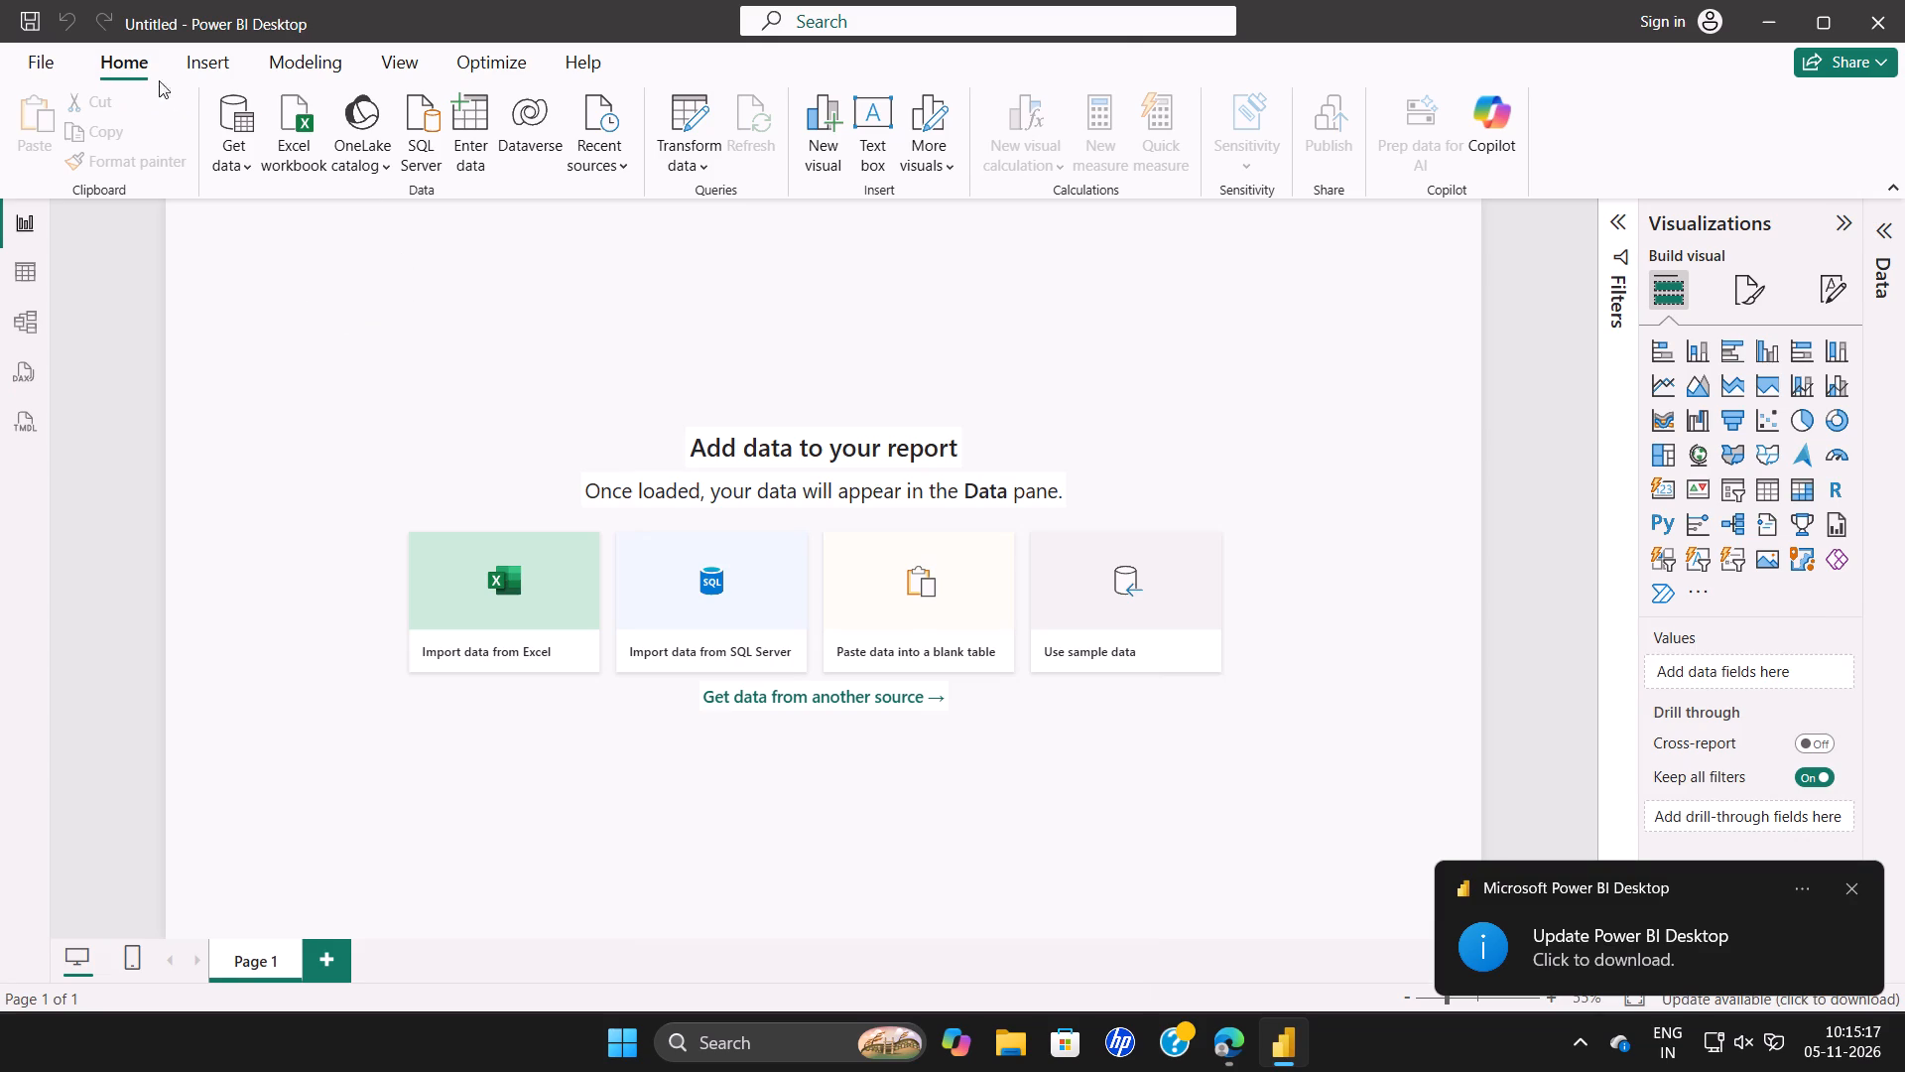
Start a Text/CSV data import and browse to the archive (1) folder in Downloads.
click(234, 138)
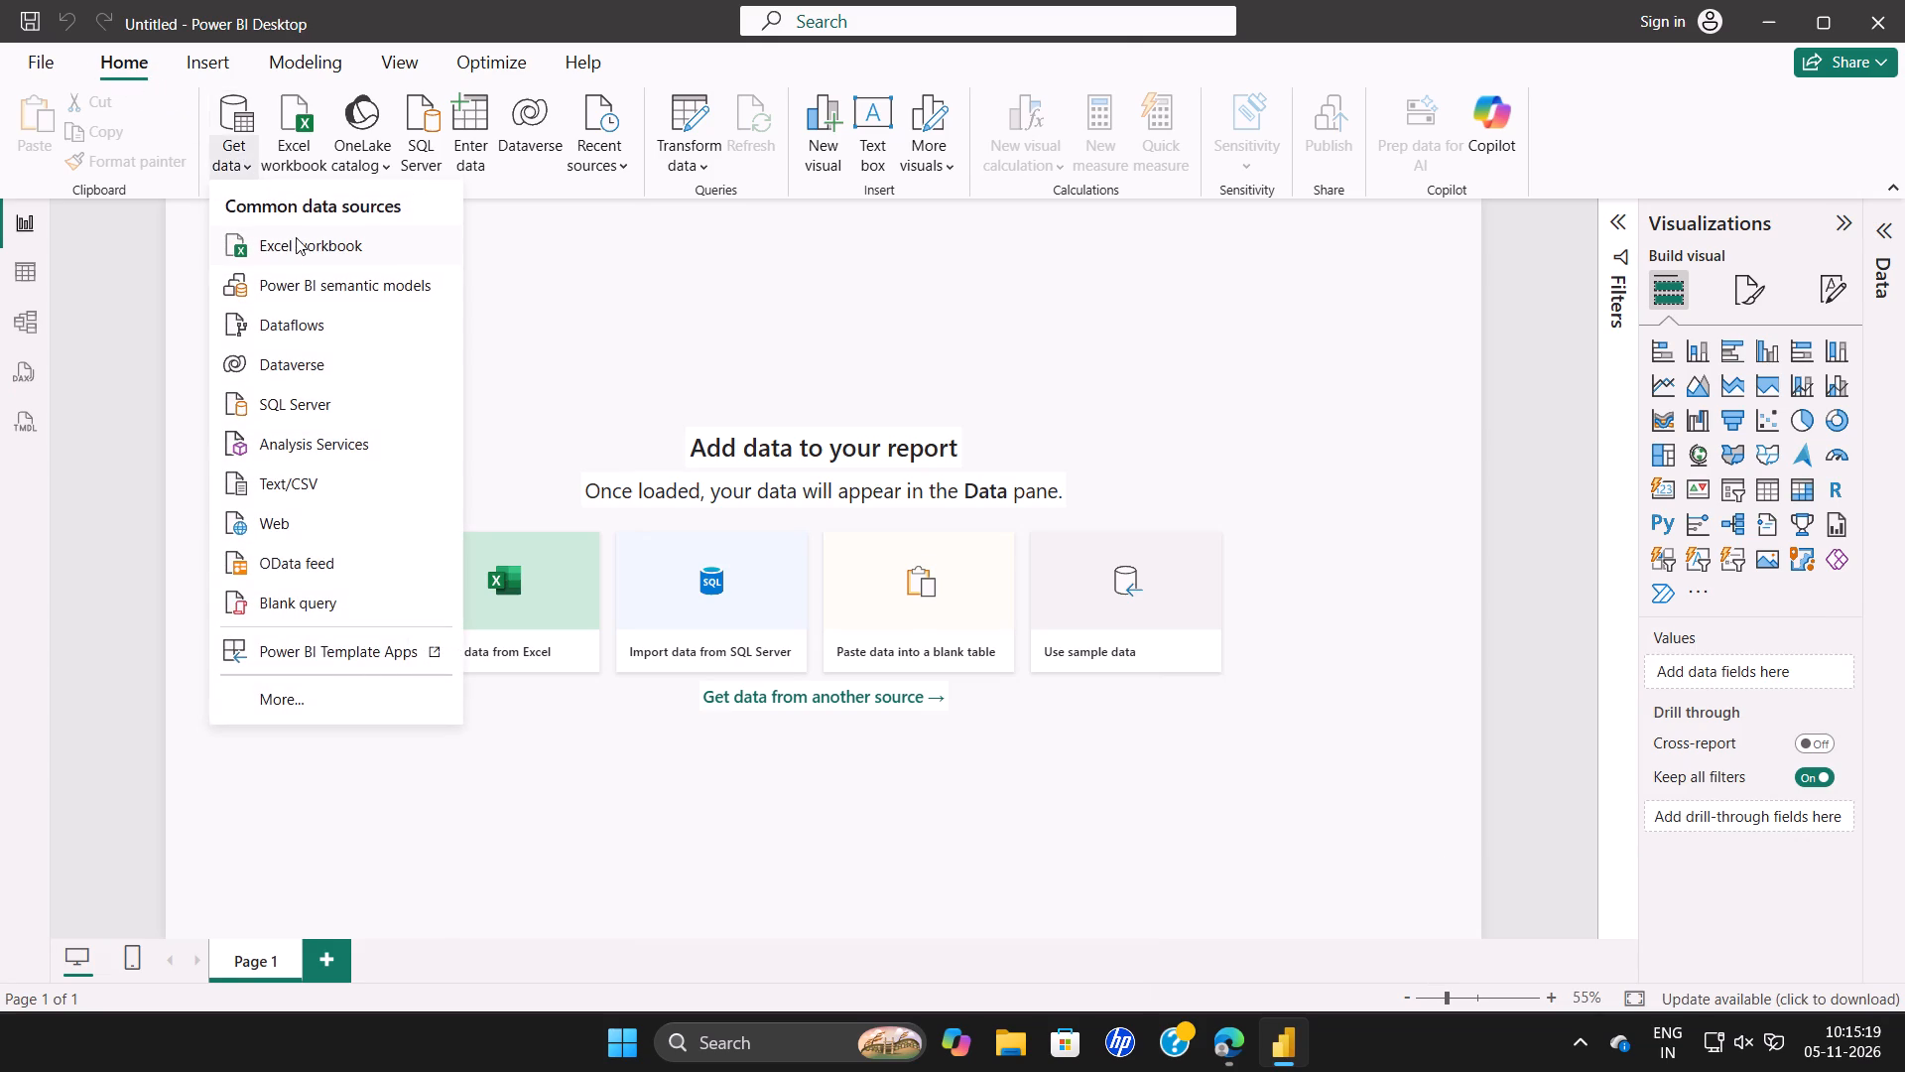
click(299, 485)
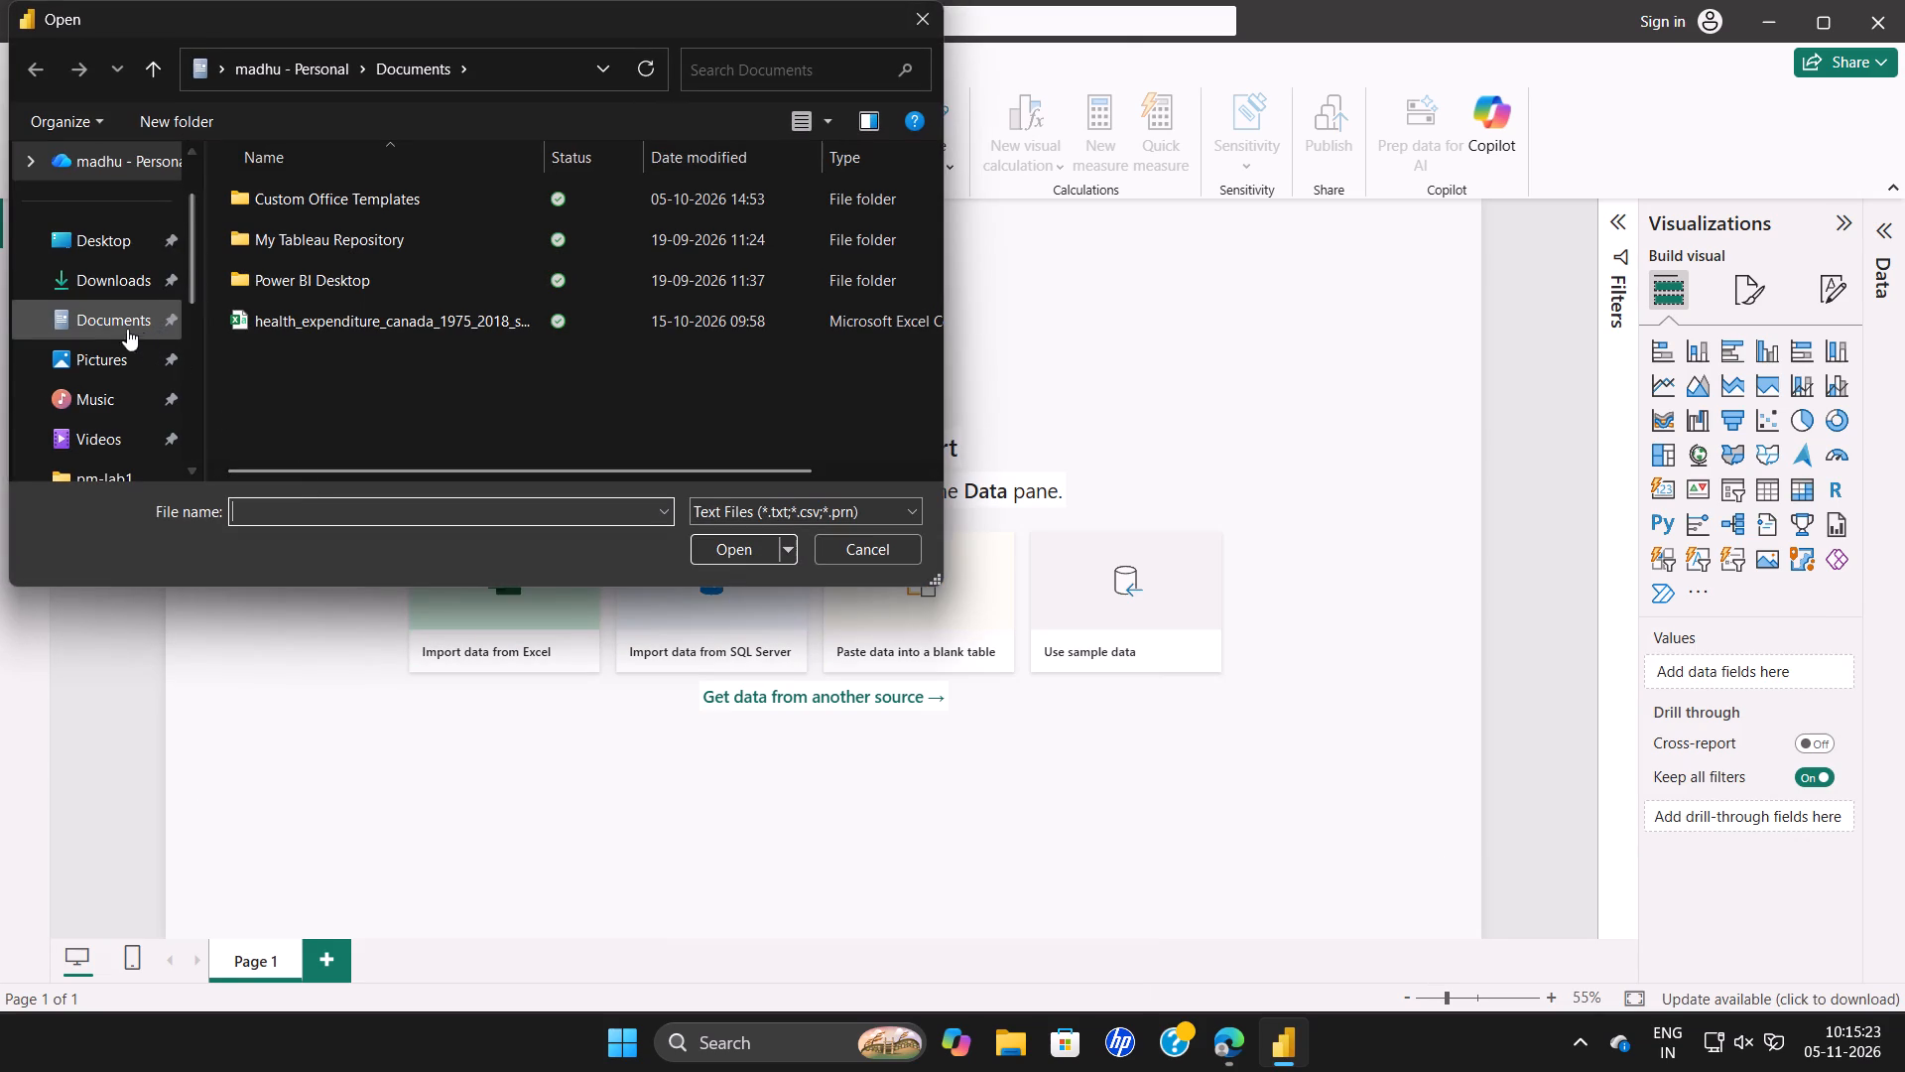
click(105, 237)
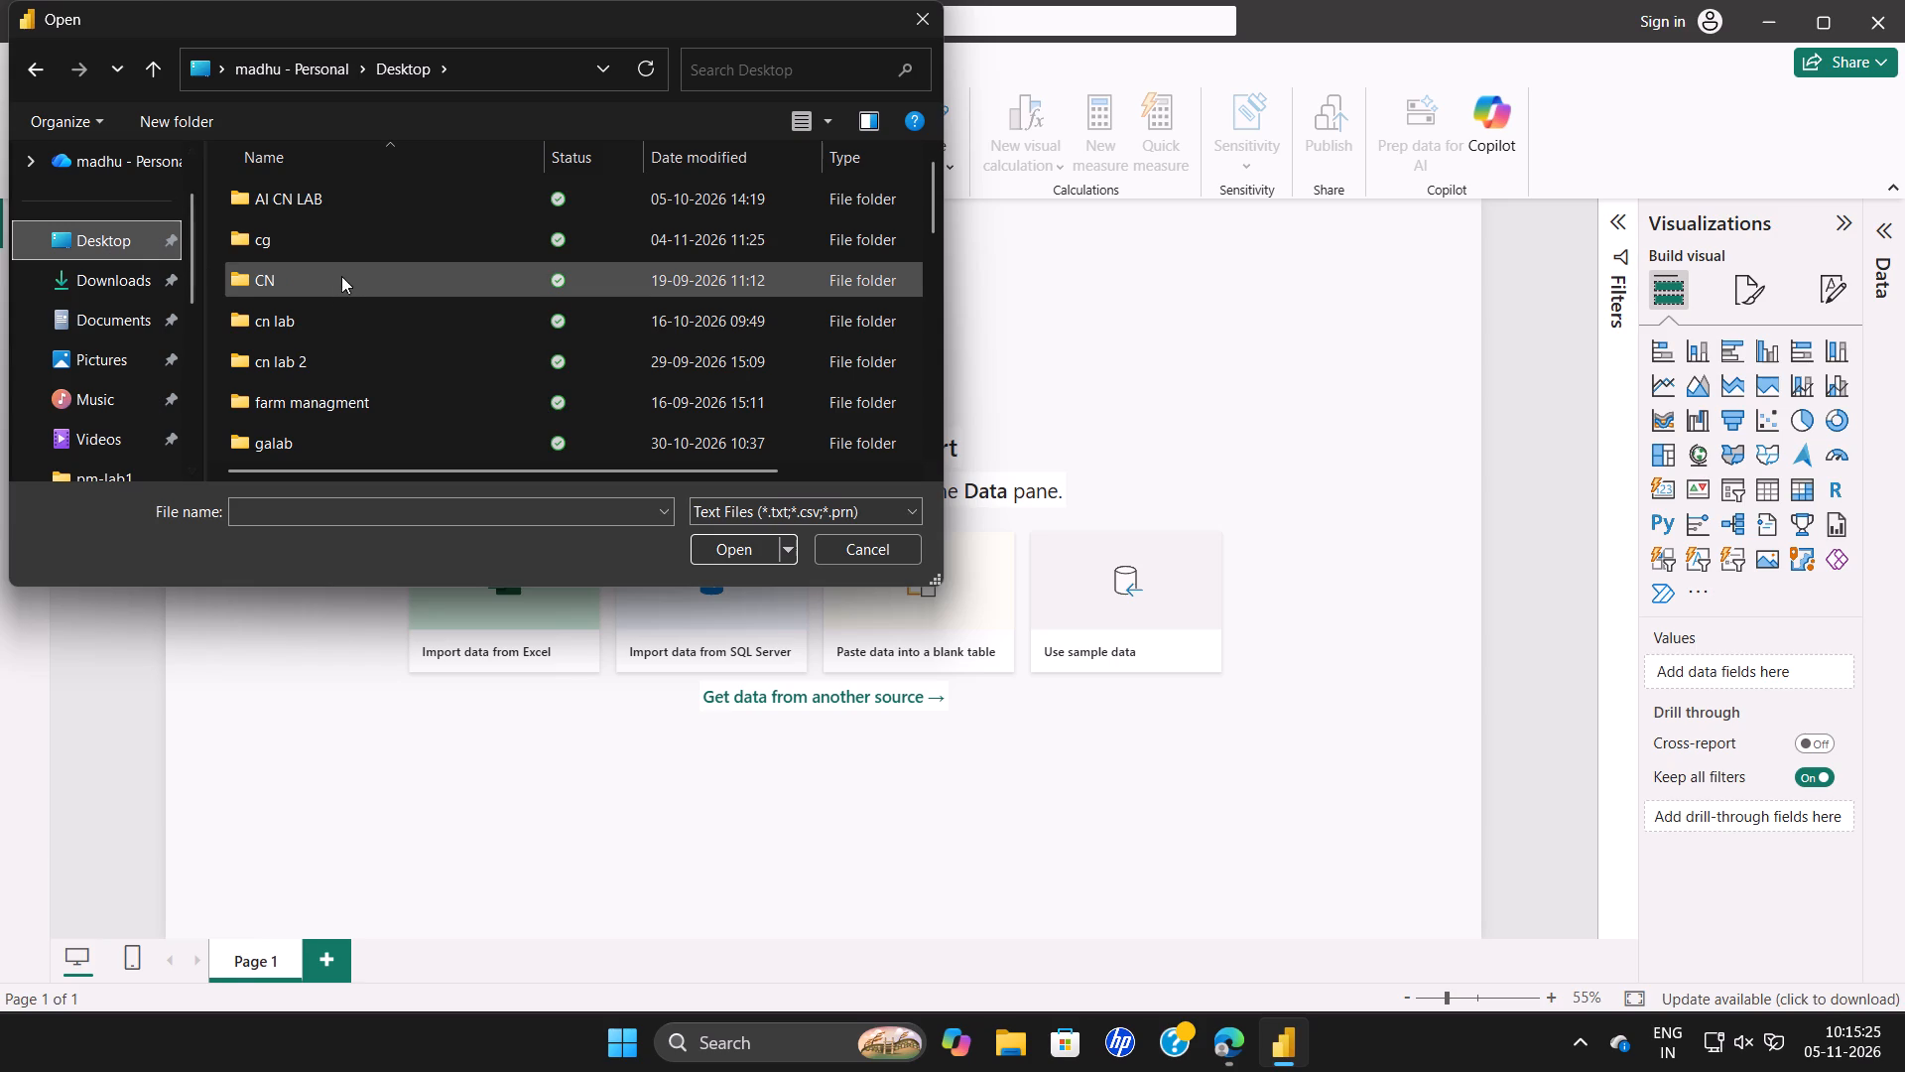
scroll(375, 293, down, 6)
scroll(418, 310, up, 3)
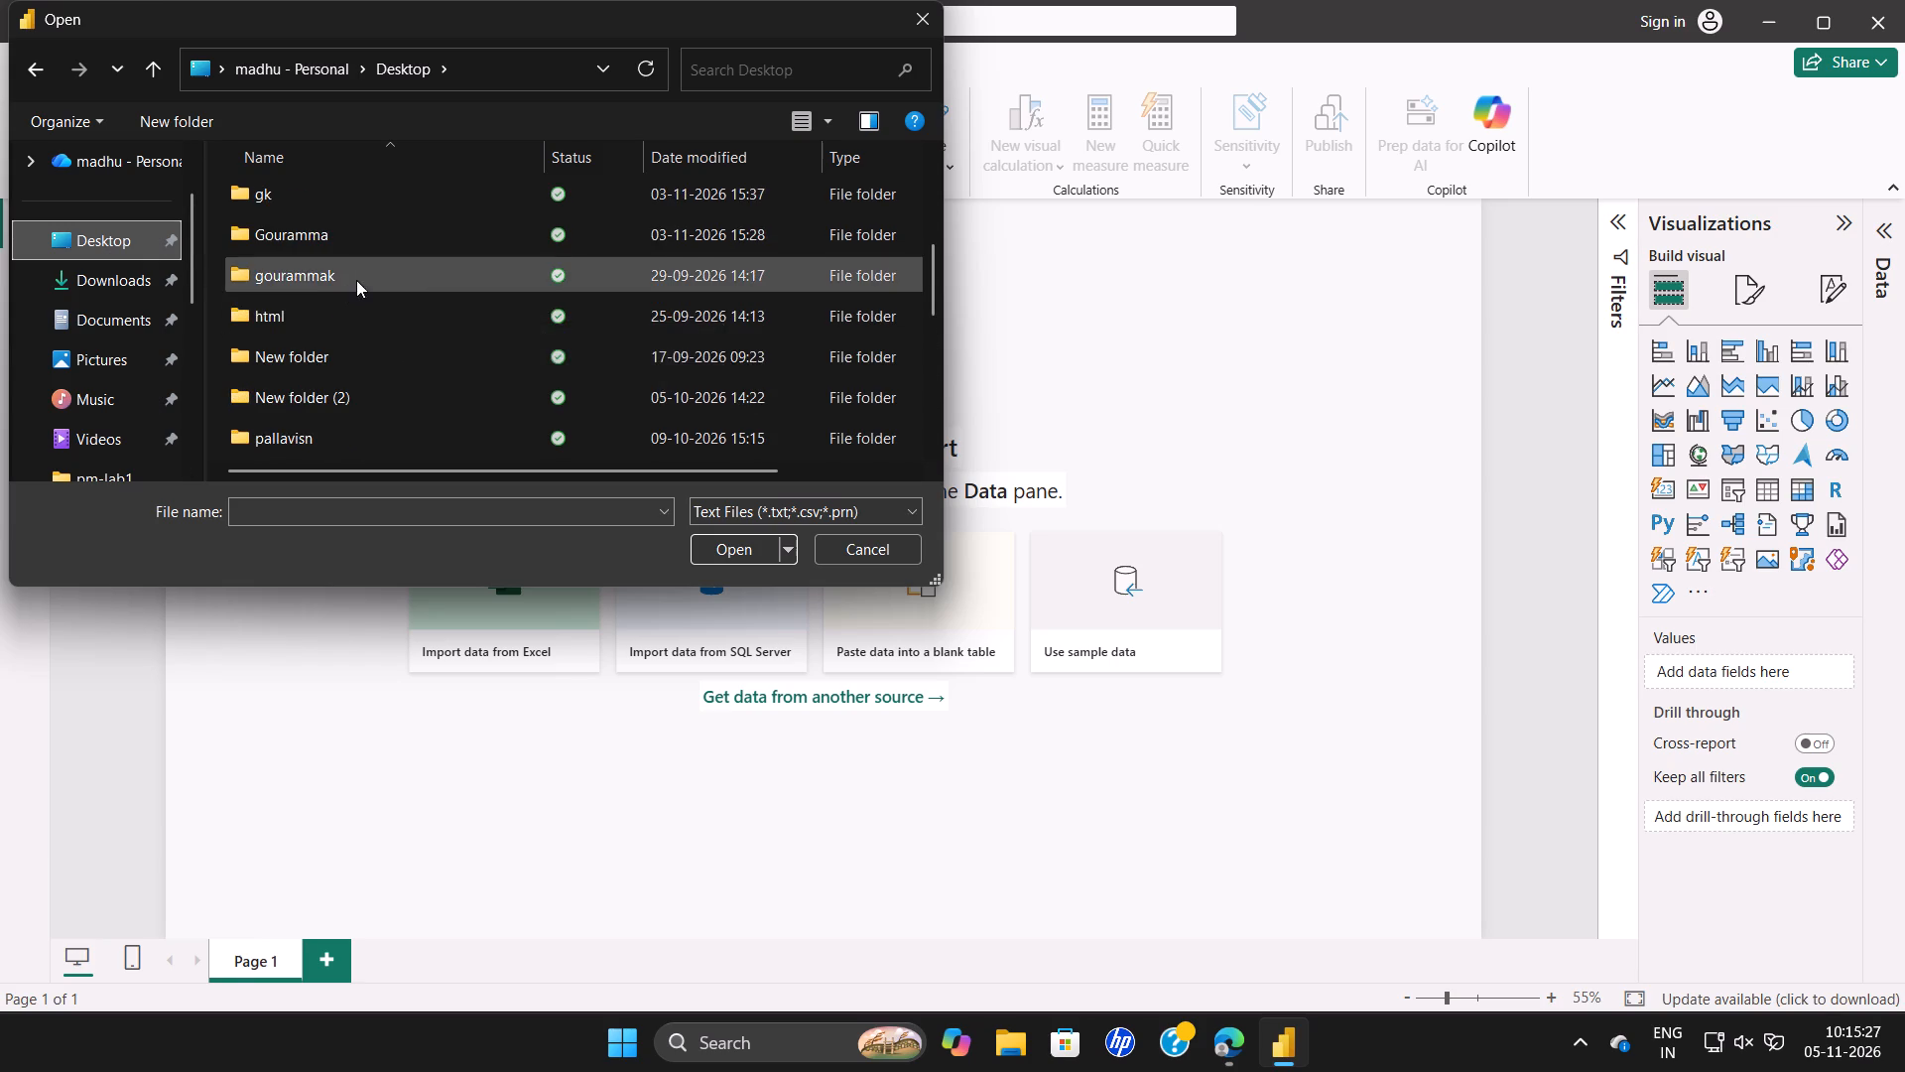
scroll(357, 280, up, 3)
click(121, 278)
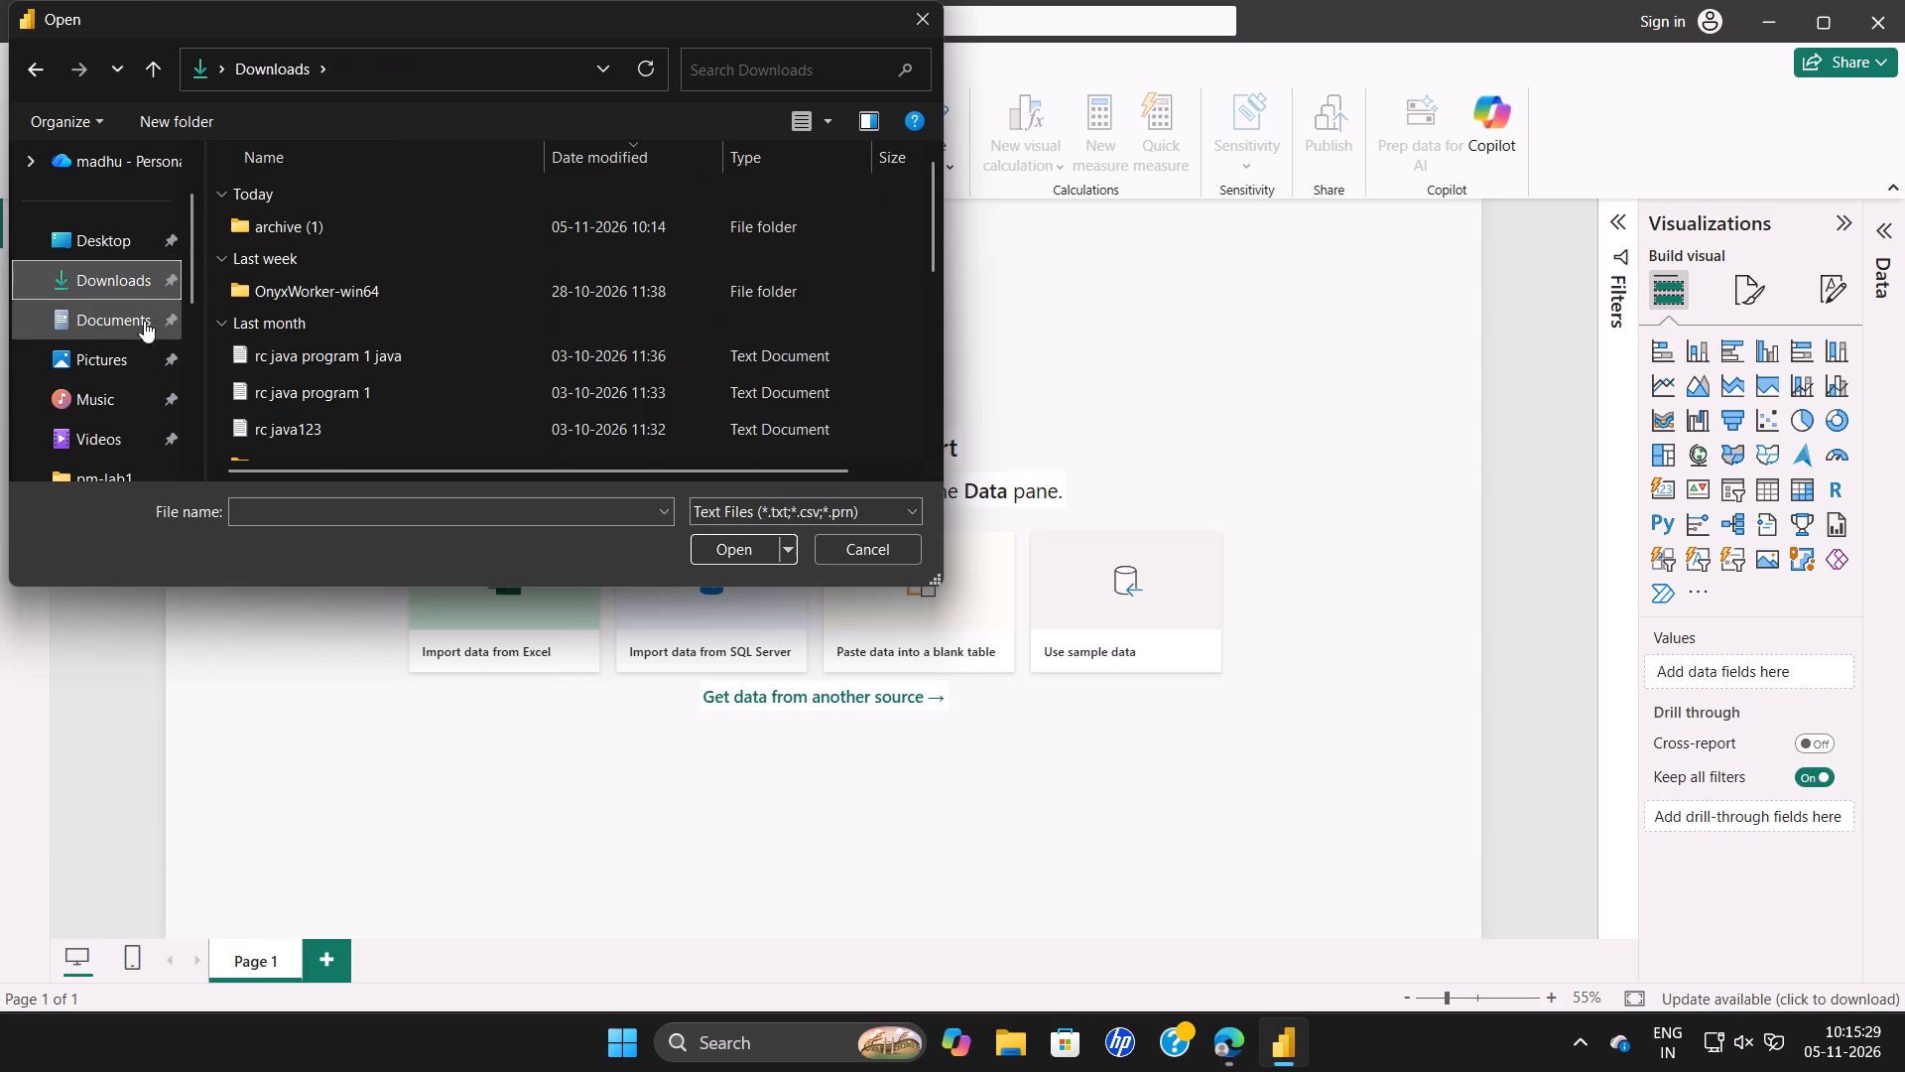
click(327, 229)
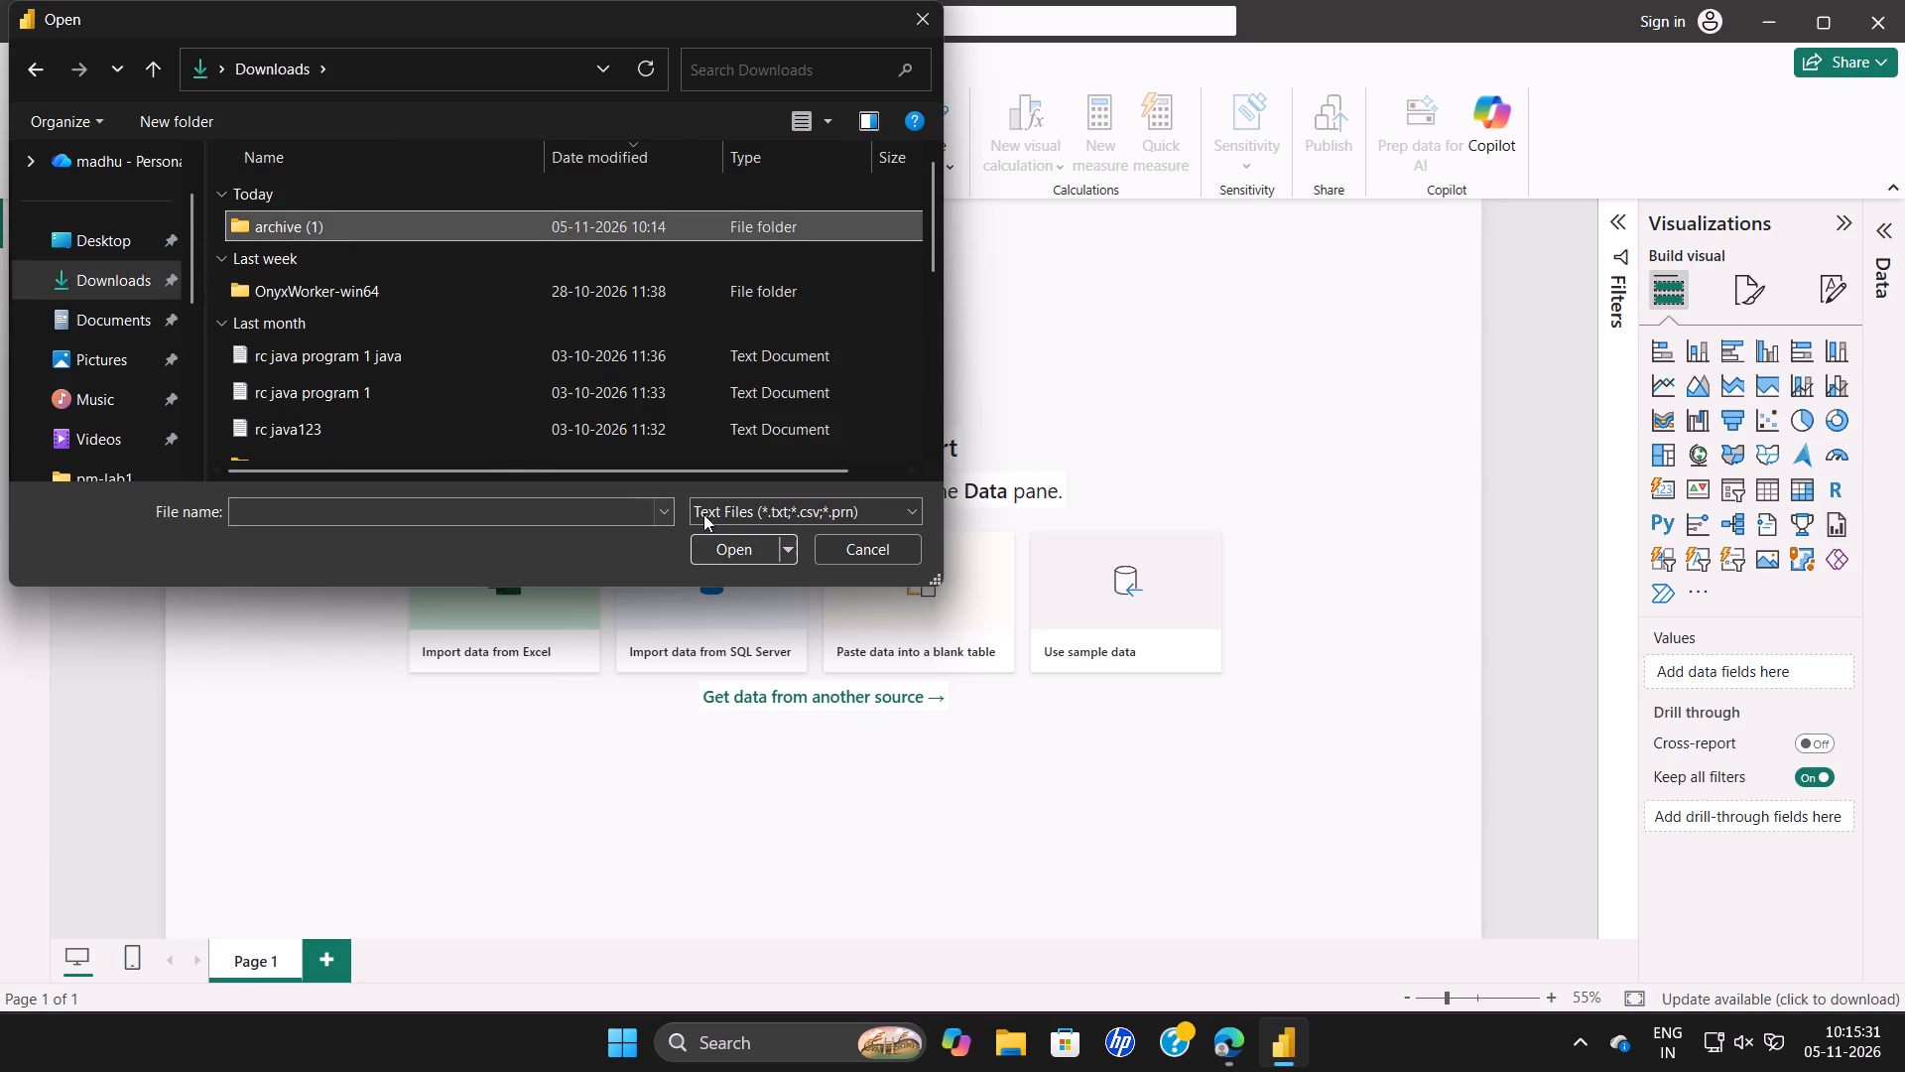
click(116, 281)
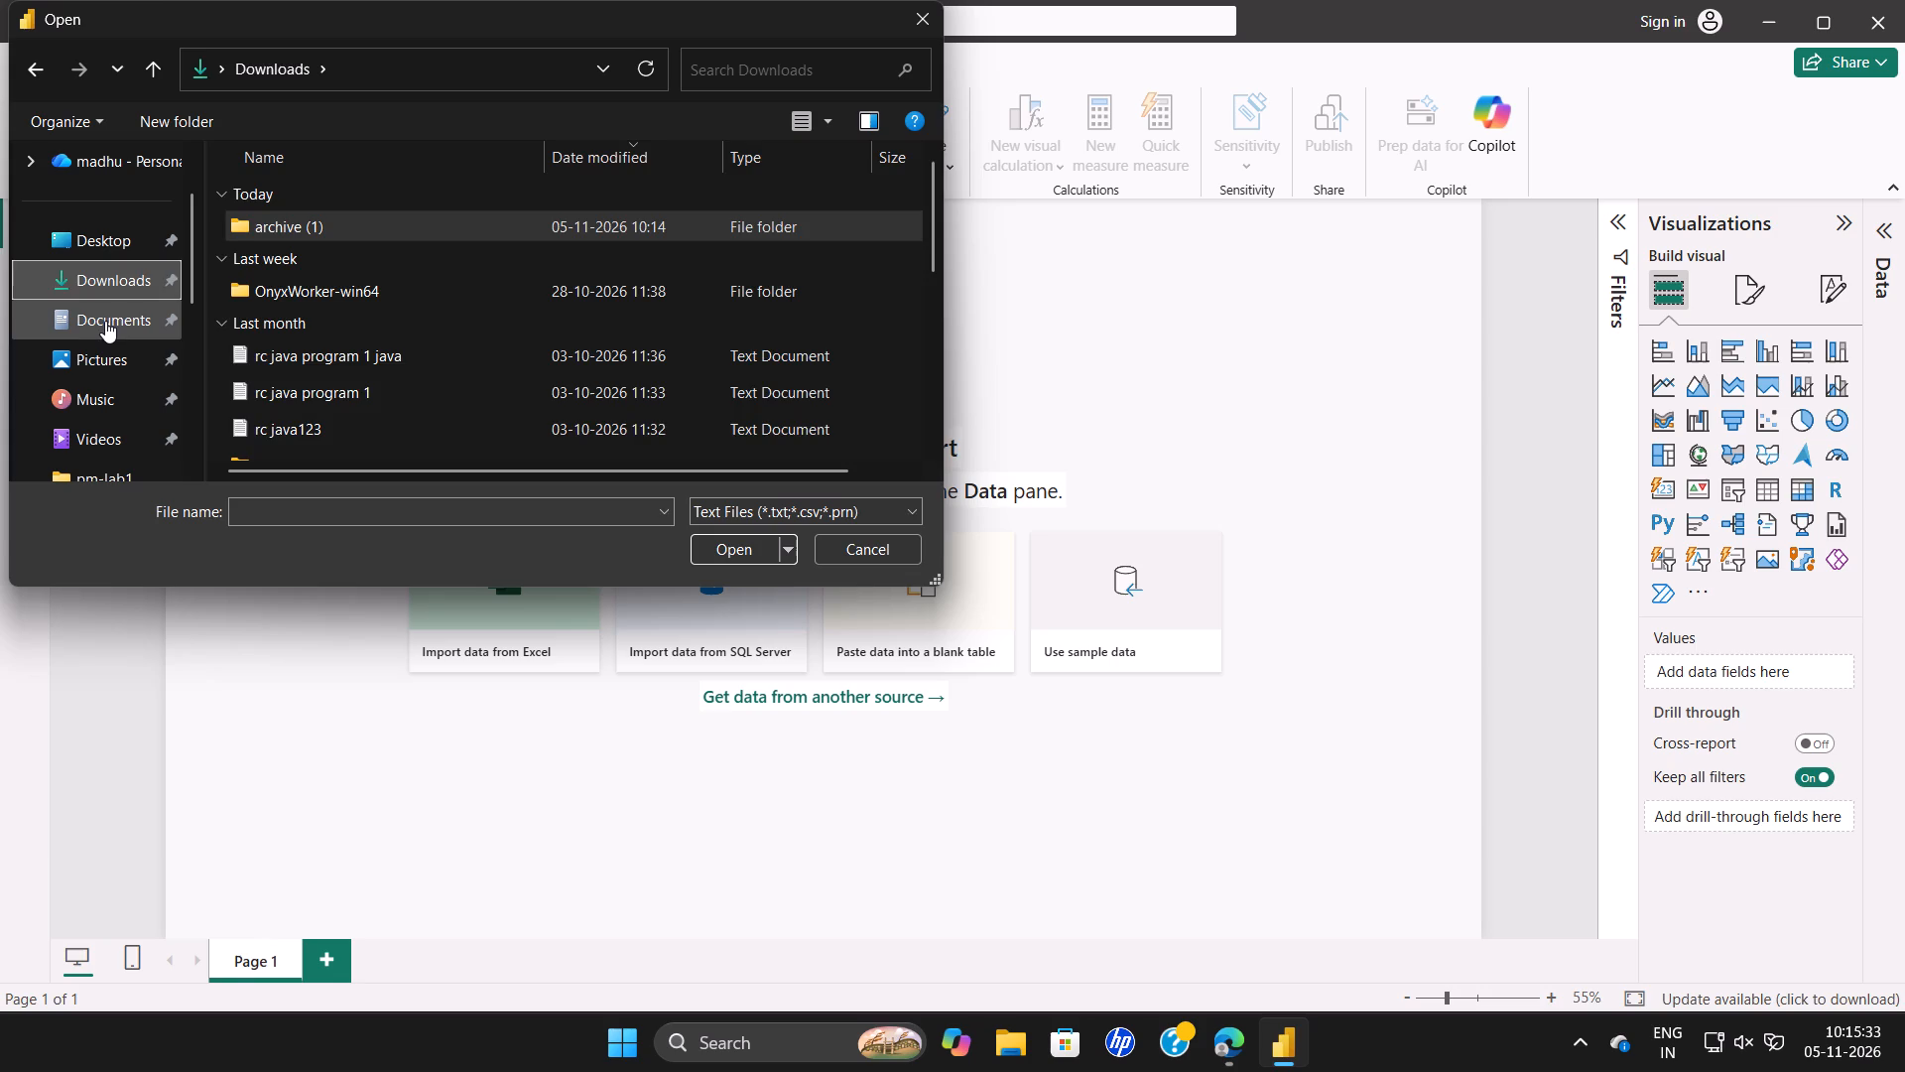
click(106, 318)
click(101, 346)
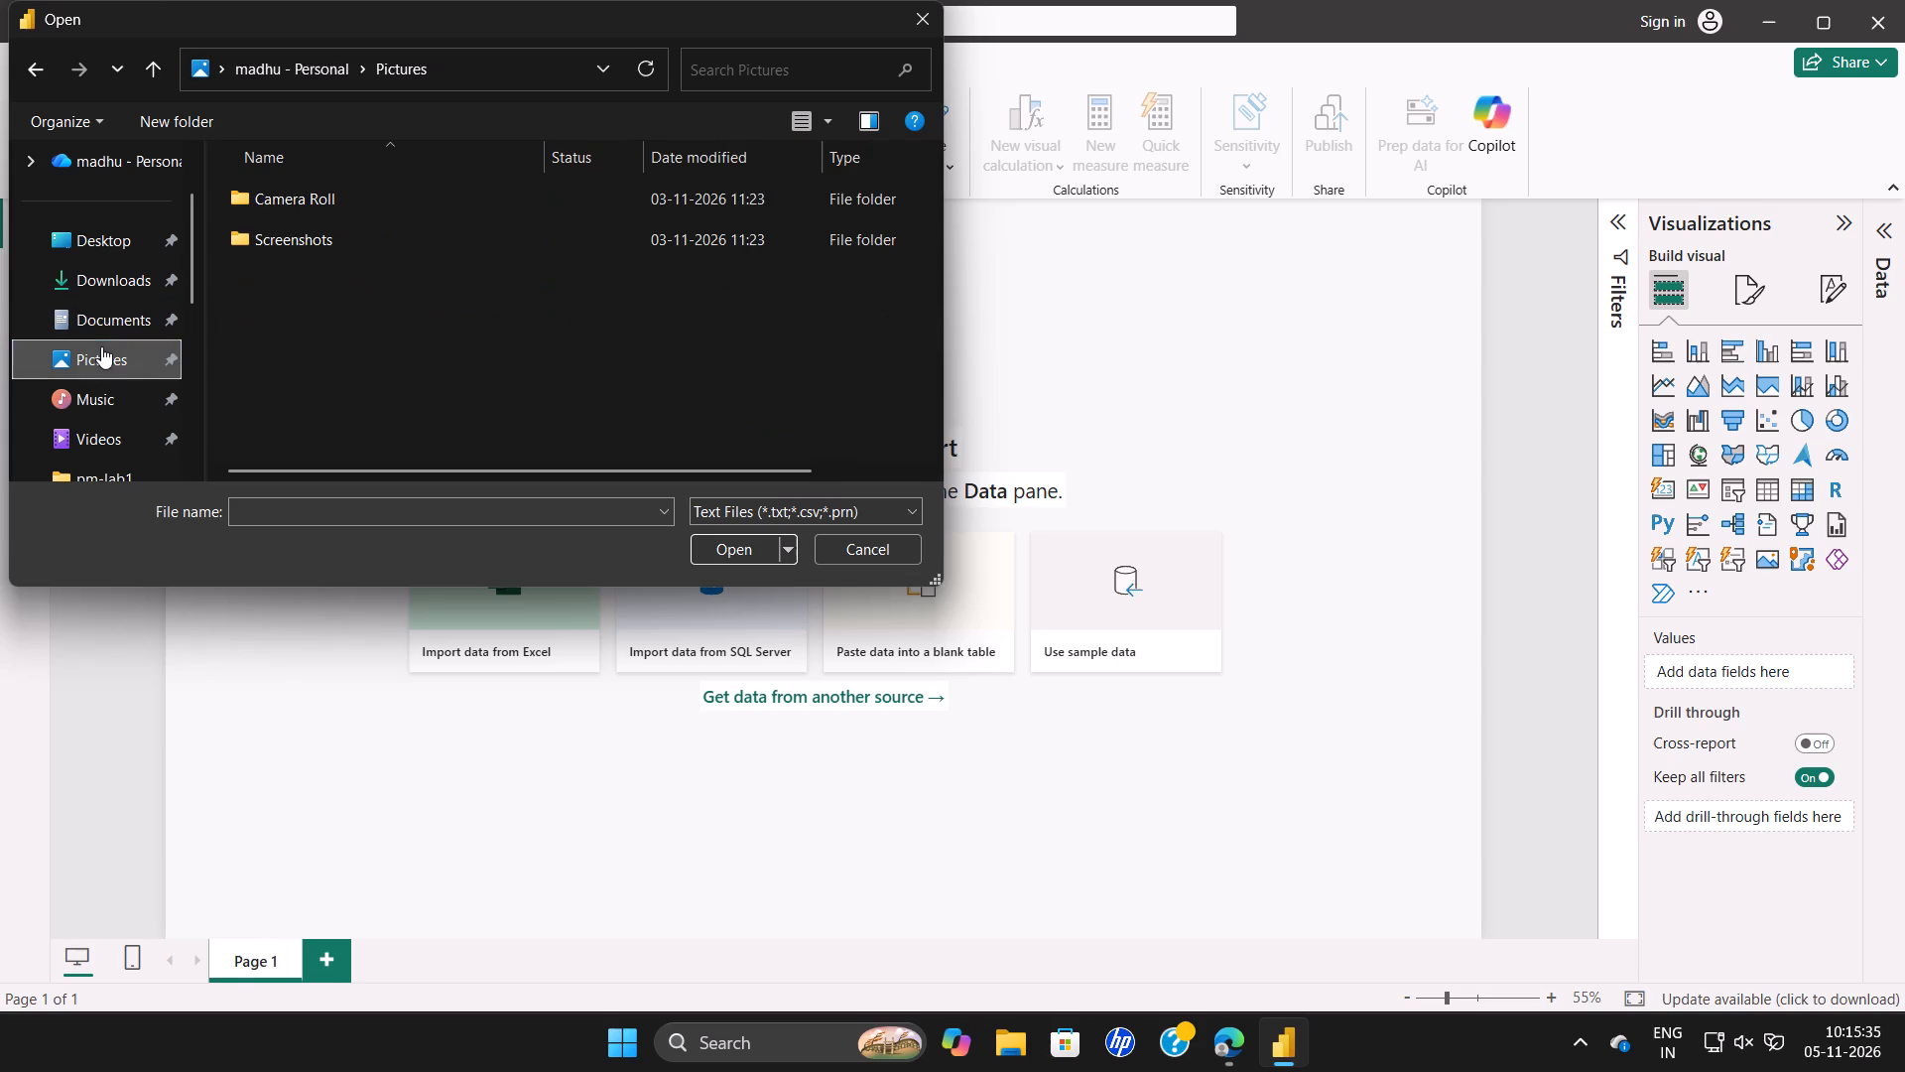
click(121, 268)
click(115, 240)
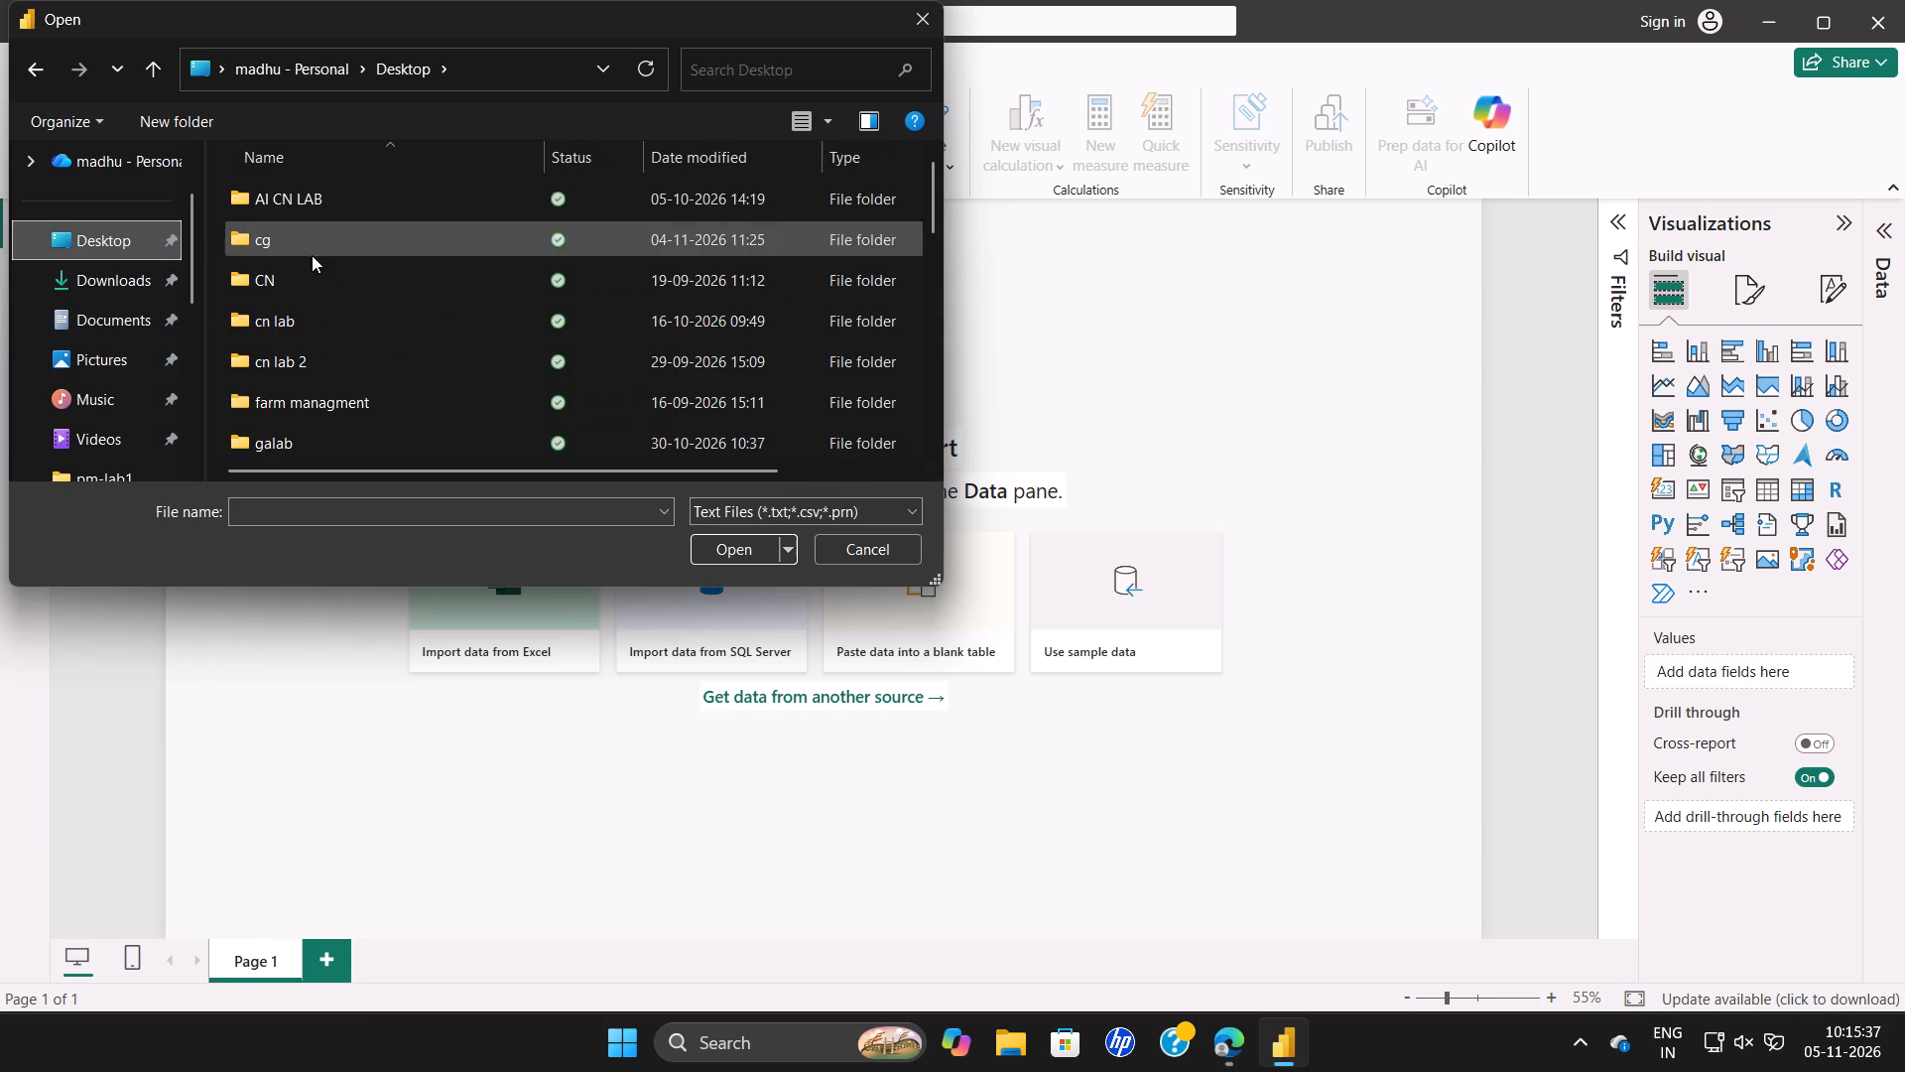
click(129, 270)
click(341, 226)
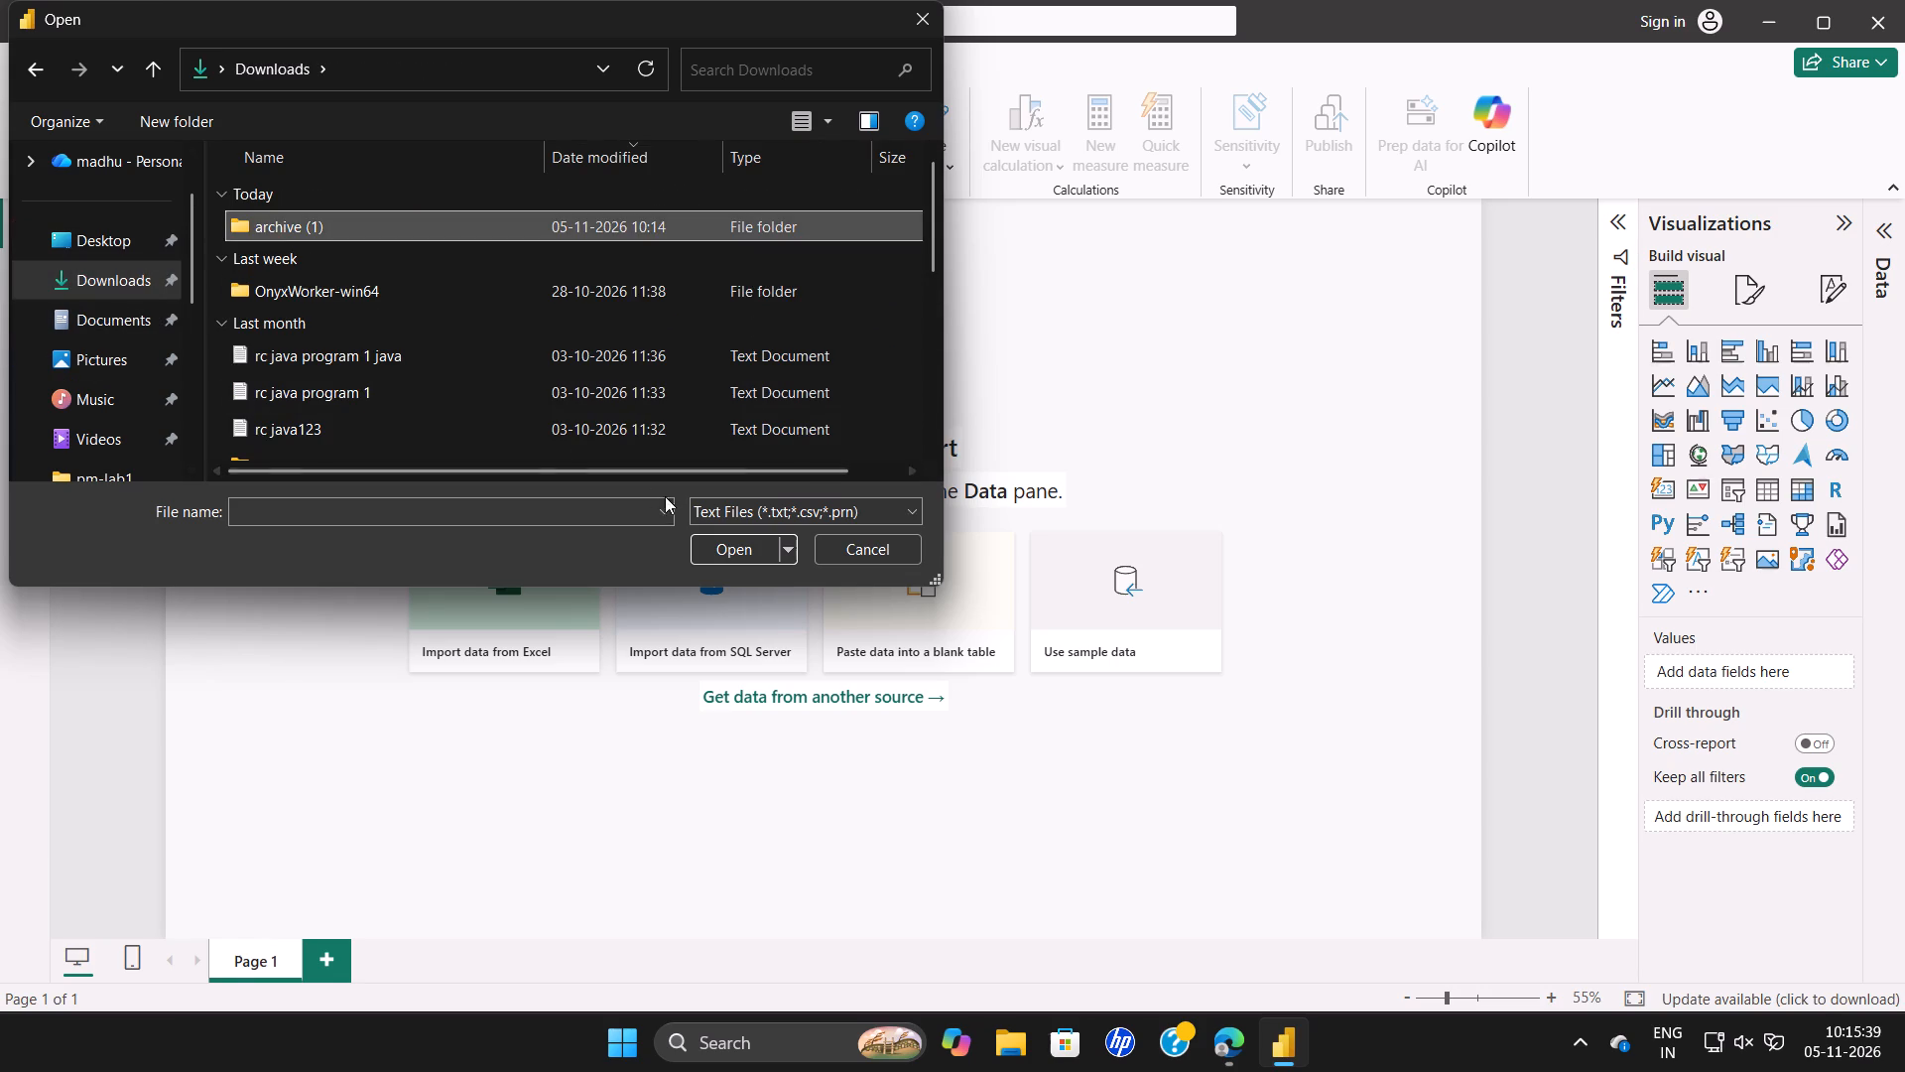
click(738, 543)
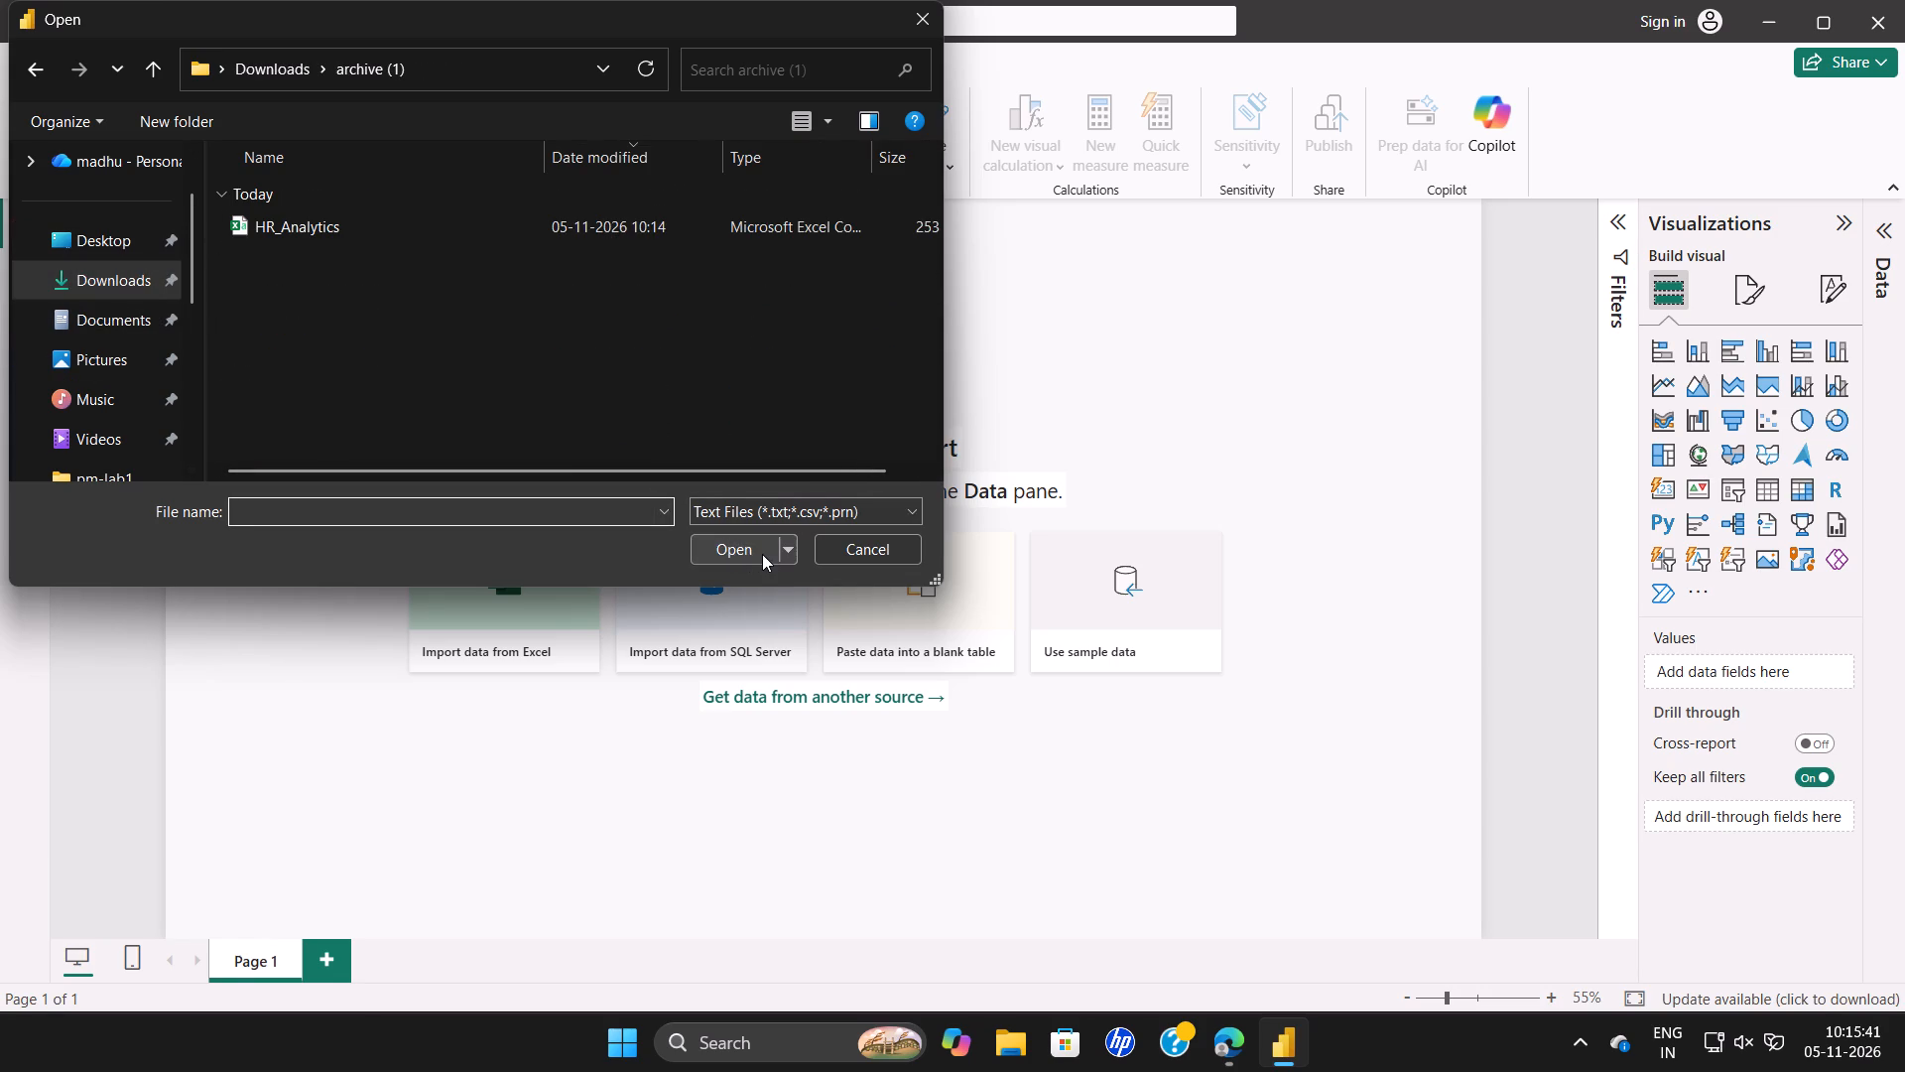
Choose the HR_Analytics CSV file, open it for transforming in Power Query Editor, and maximize the editor.
click(385, 234)
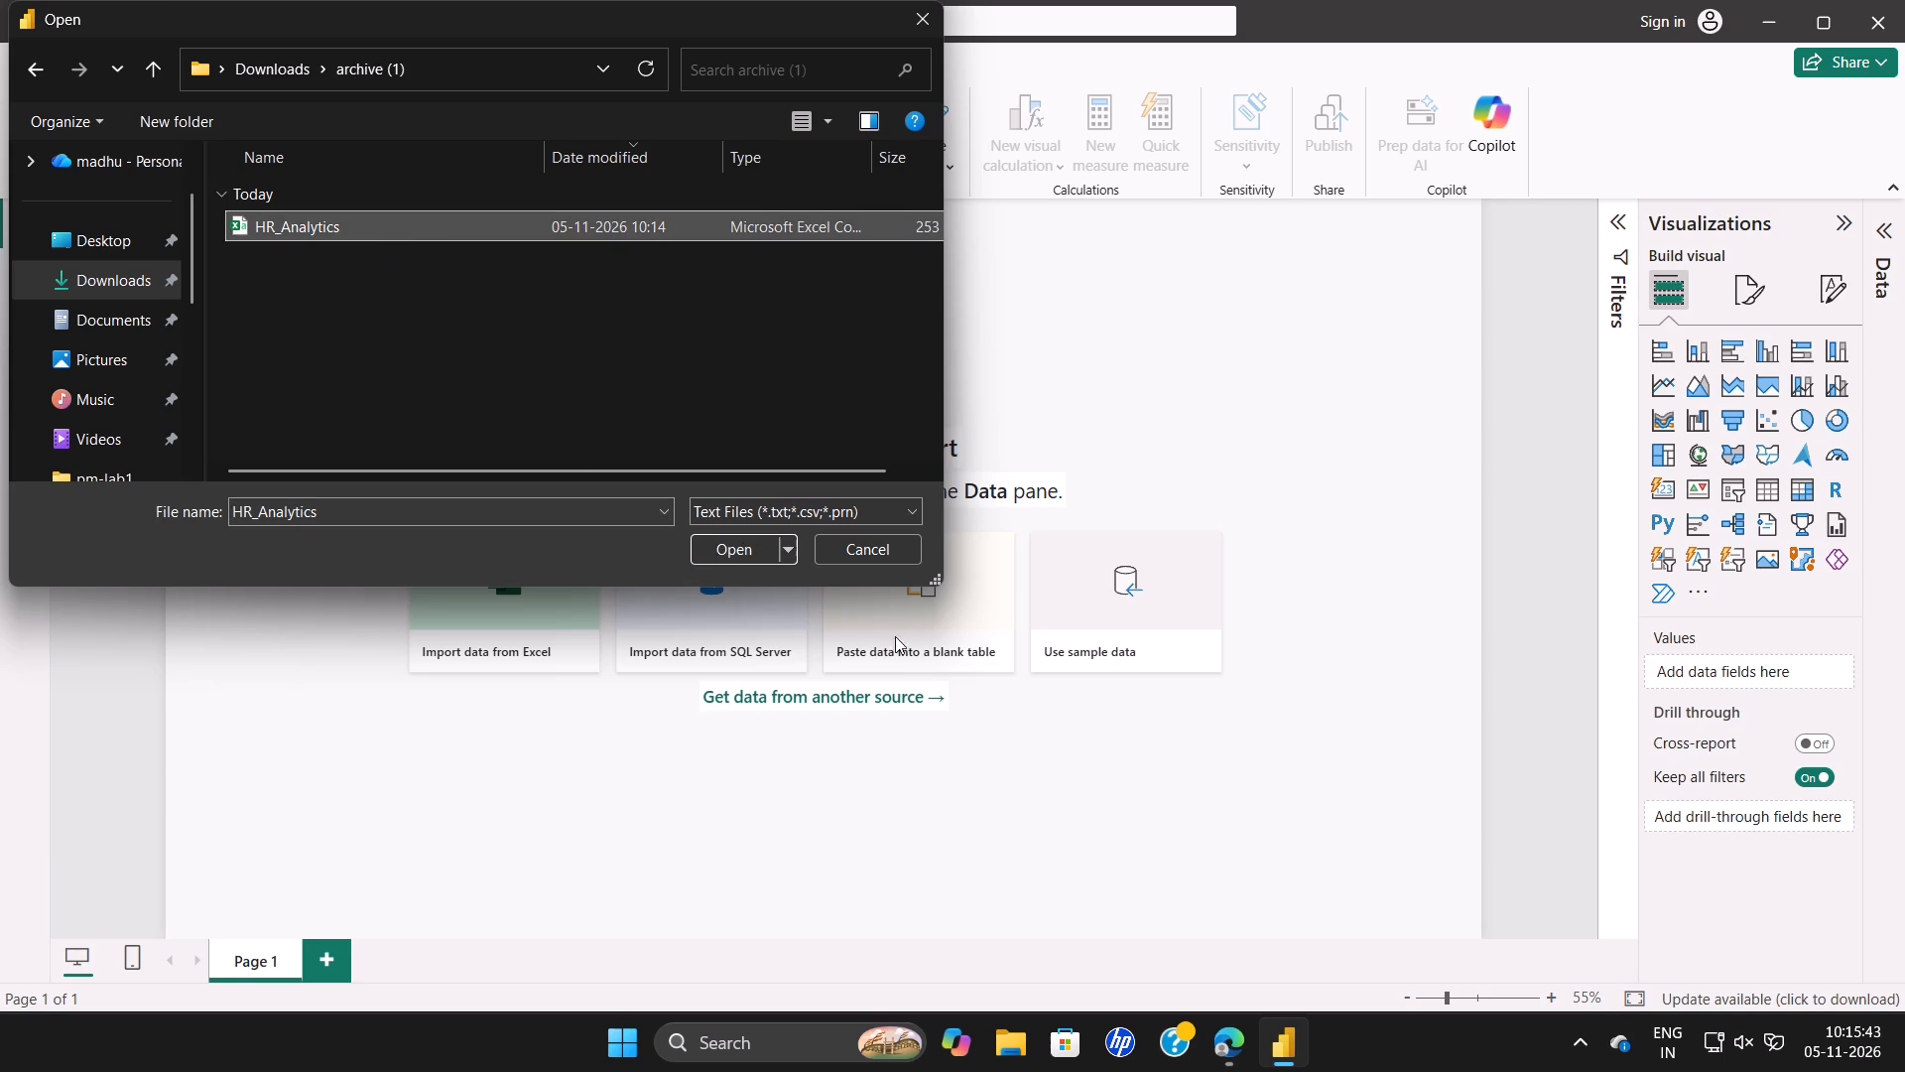
click(743, 545)
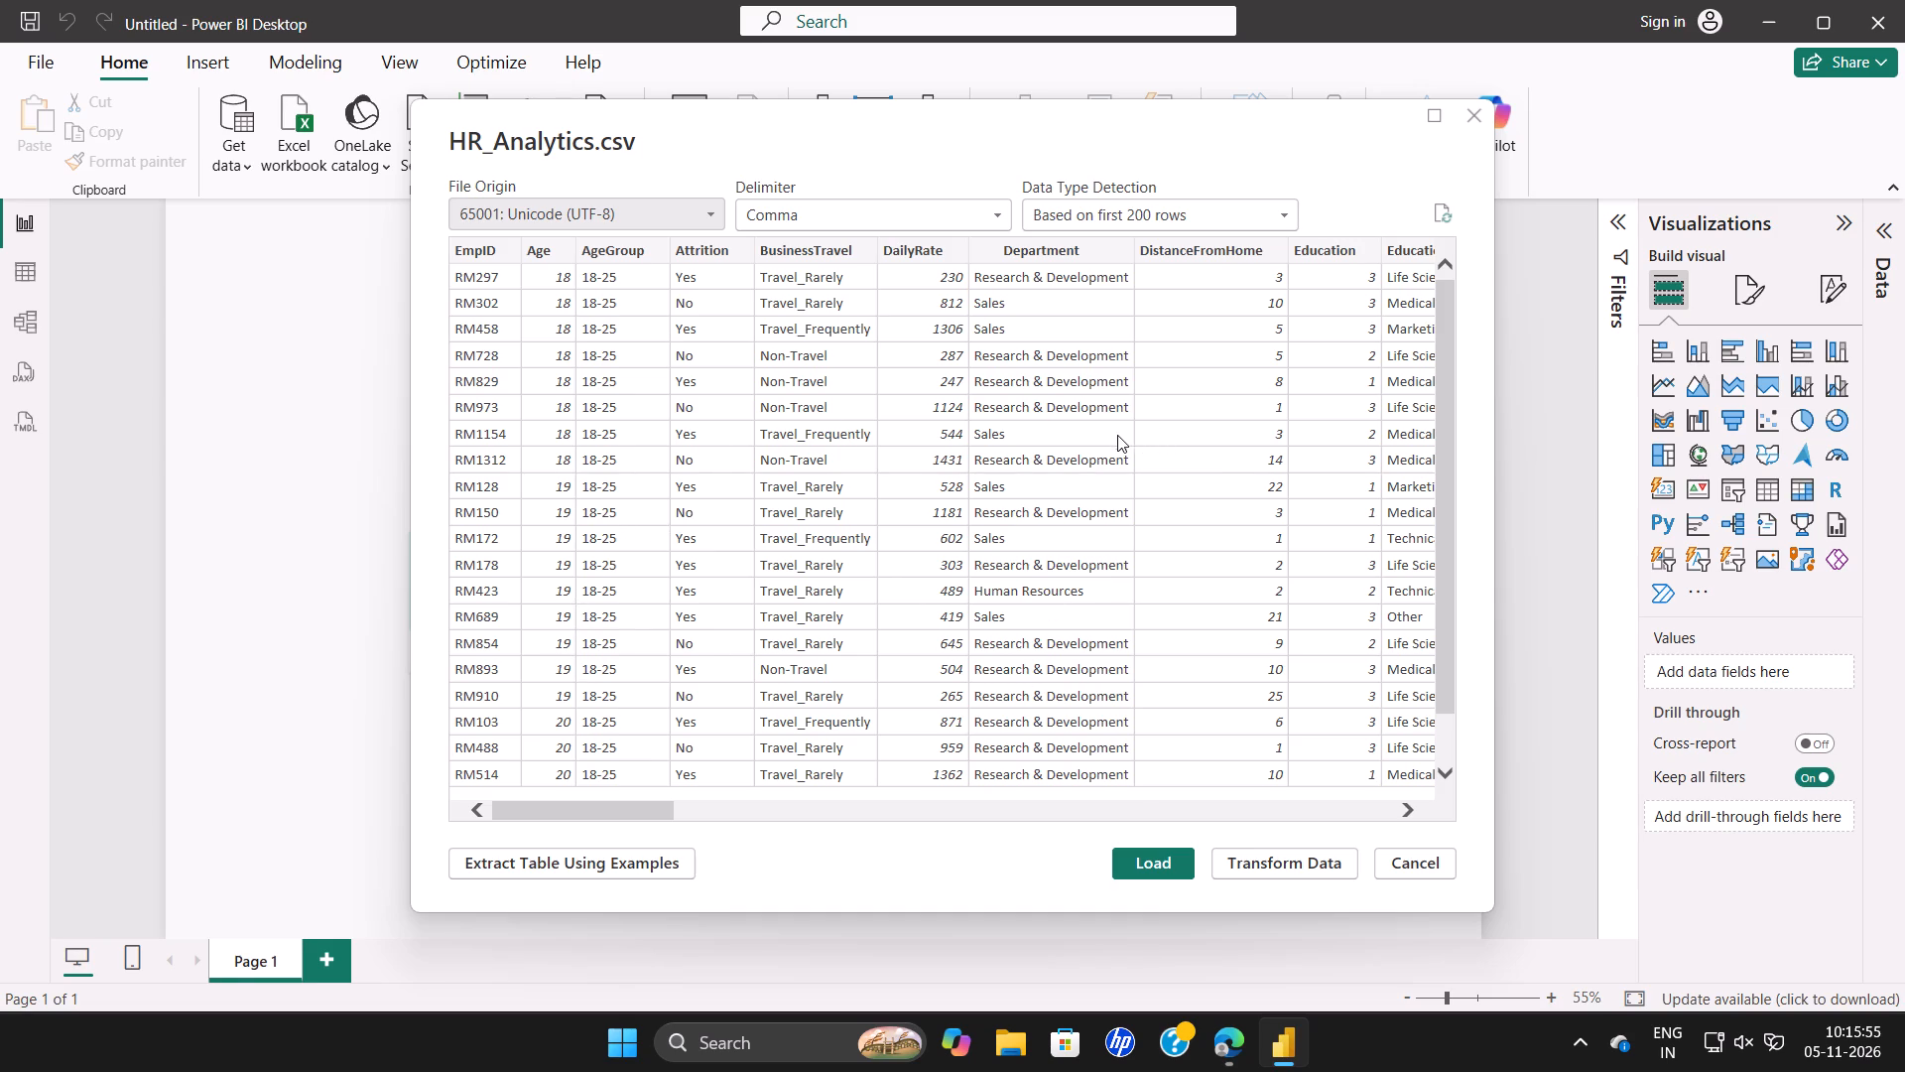
click(1265, 859)
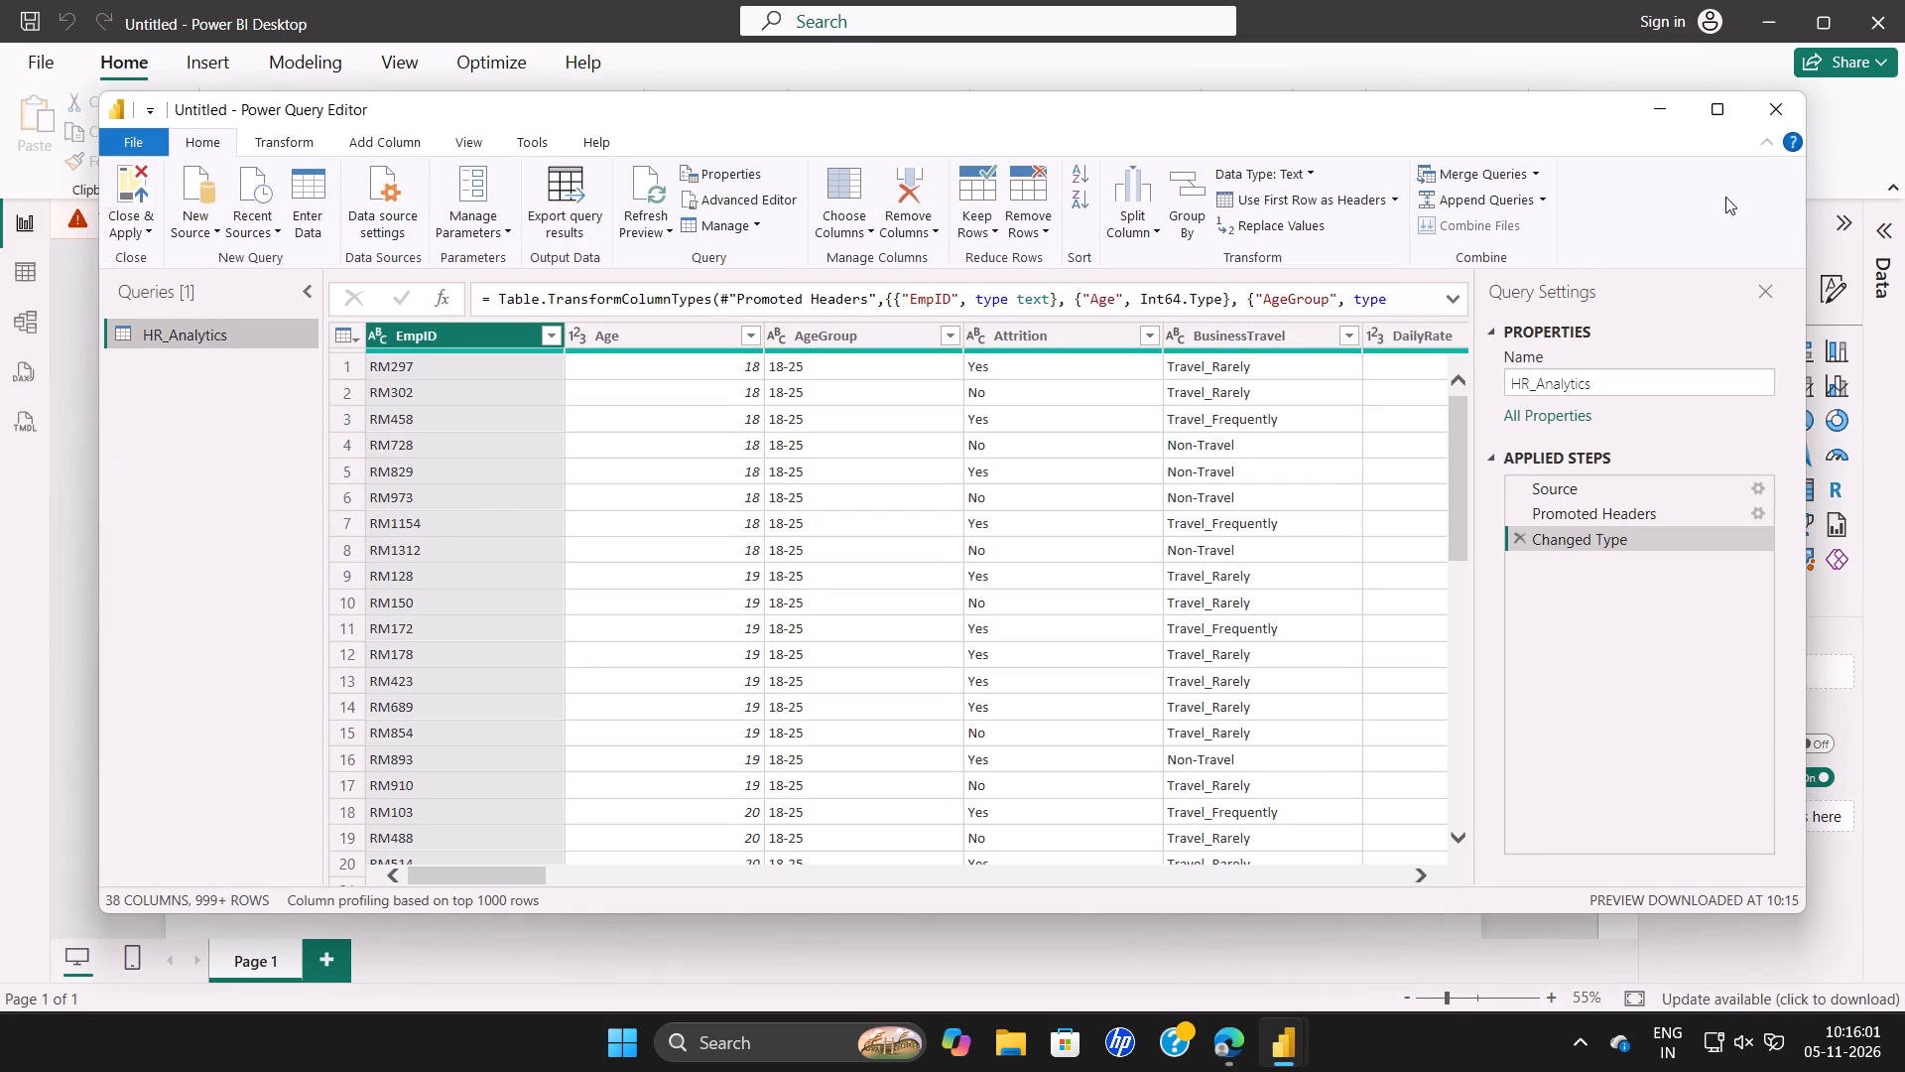
click(1720, 101)
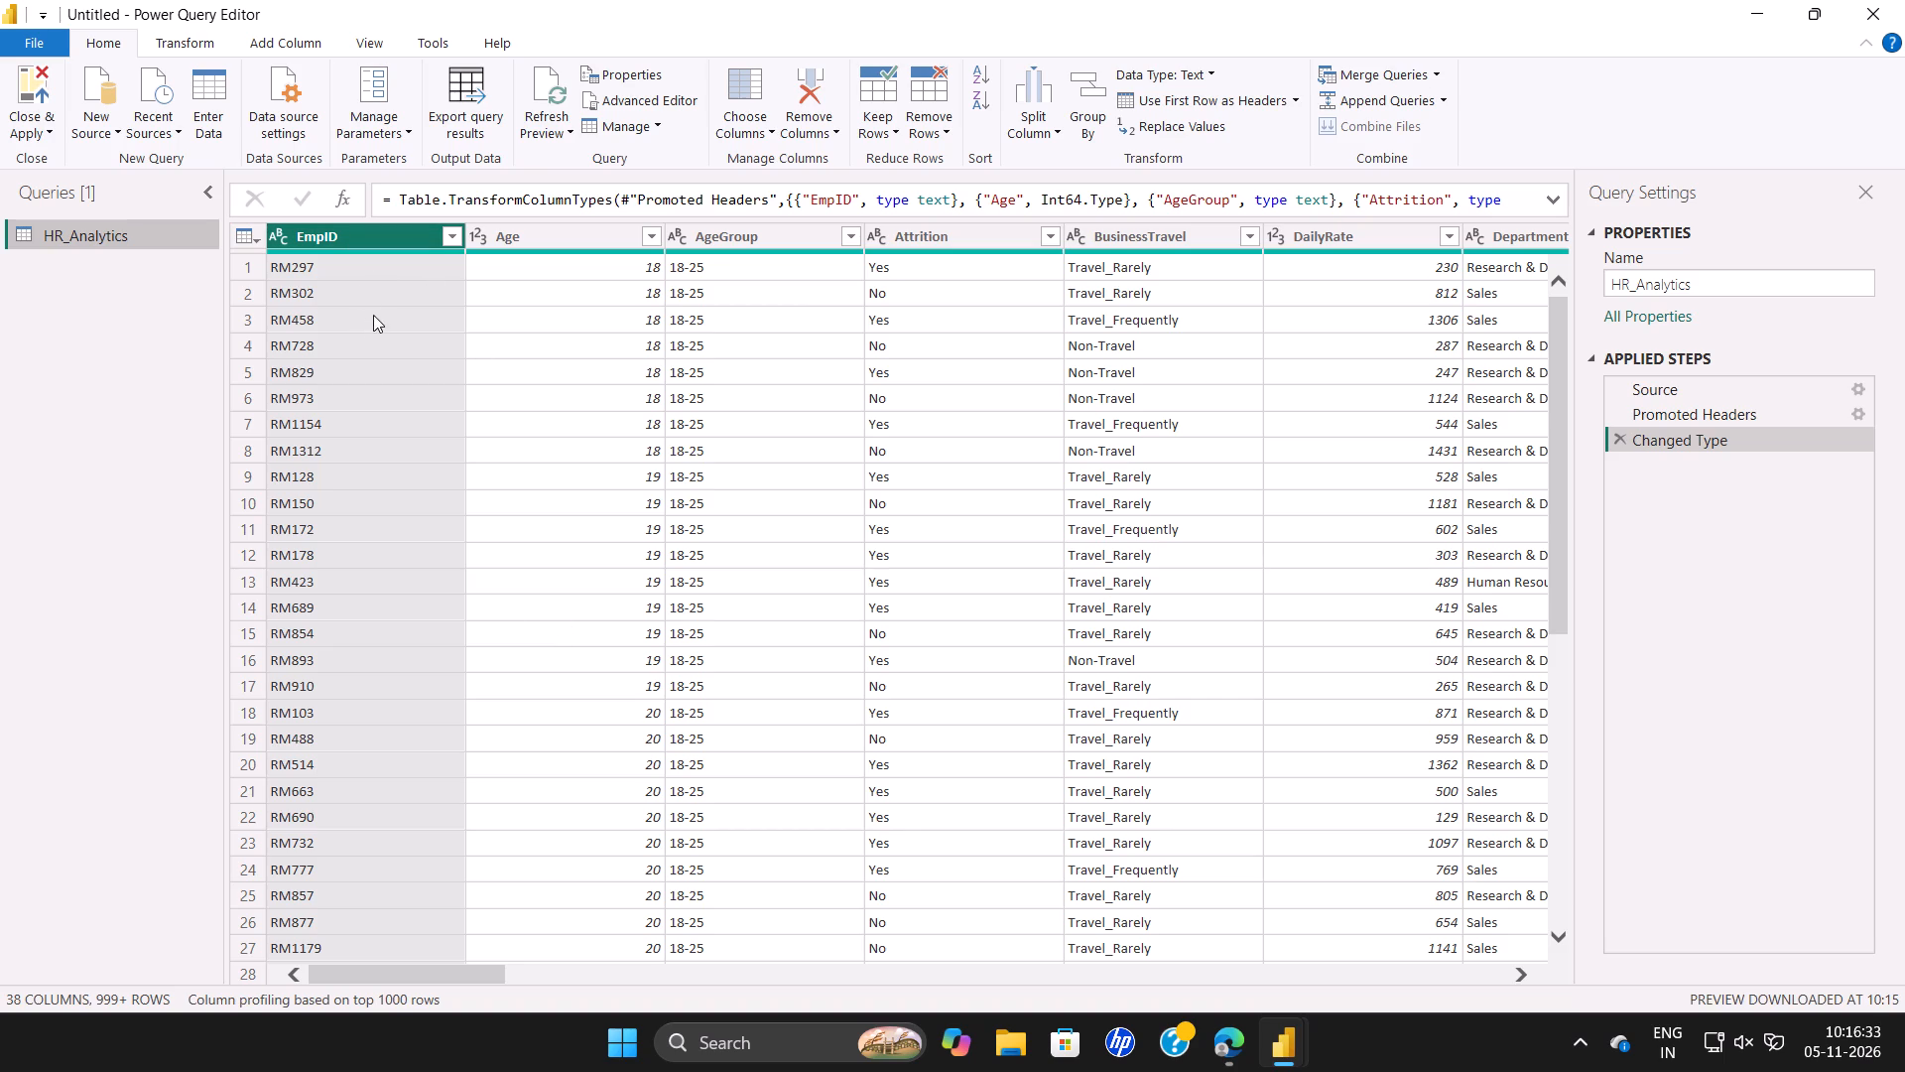
Apply Use First Row as Headers twice to the HR_Analytics query.
click(1254, 98)
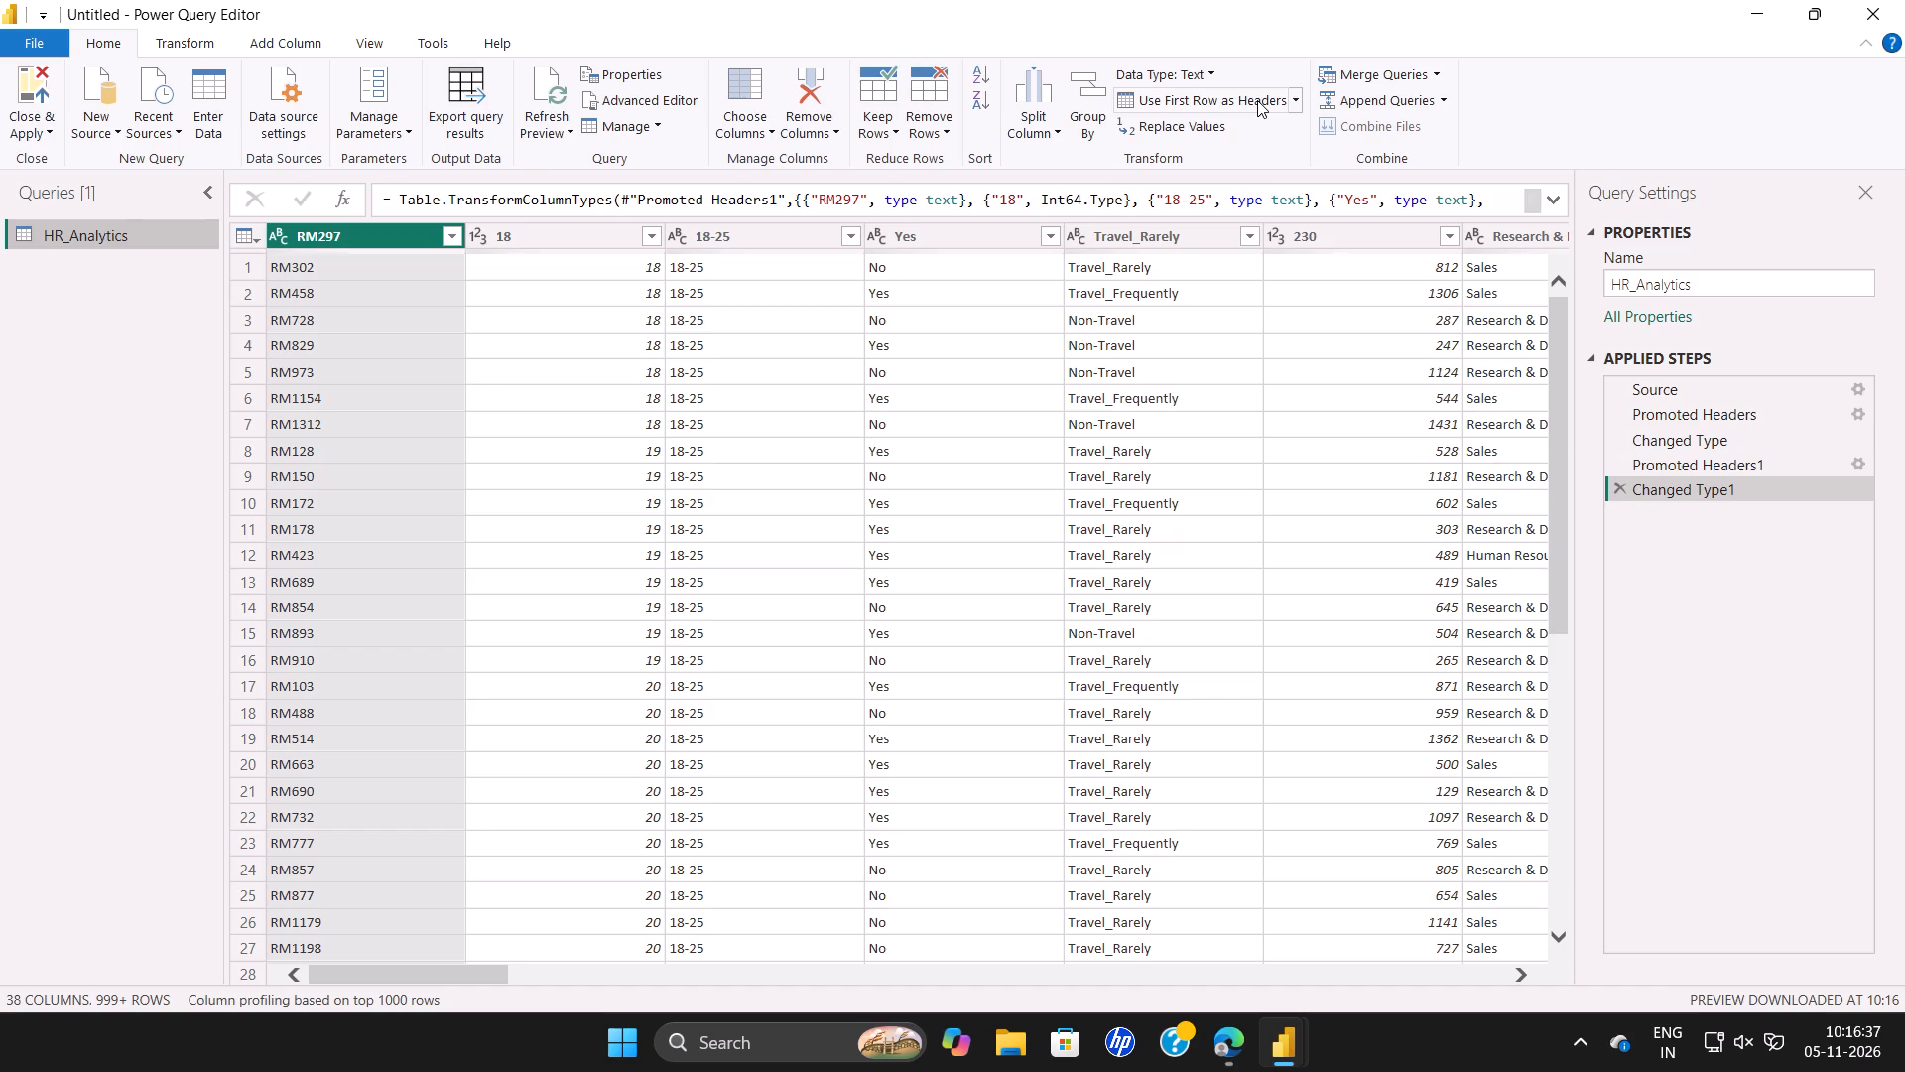
click(1299, 100)
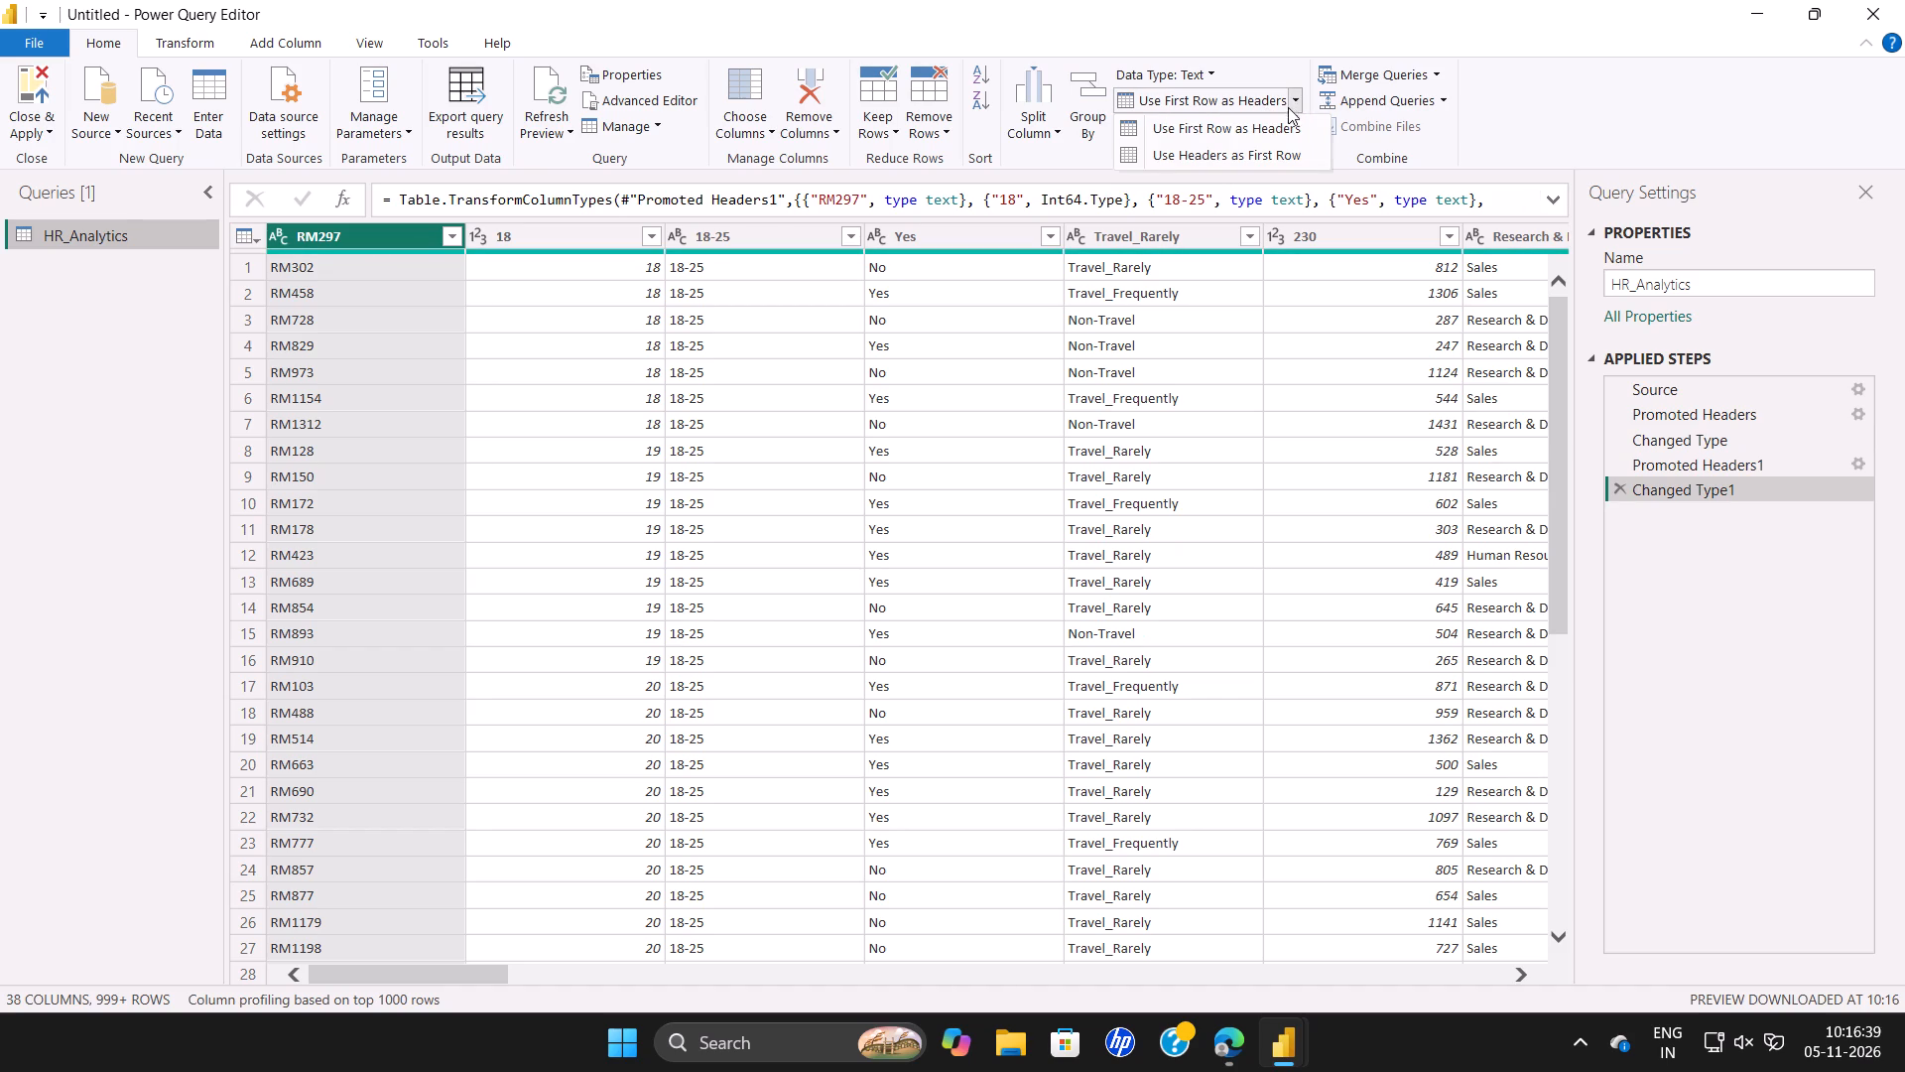
click(1234, 127)
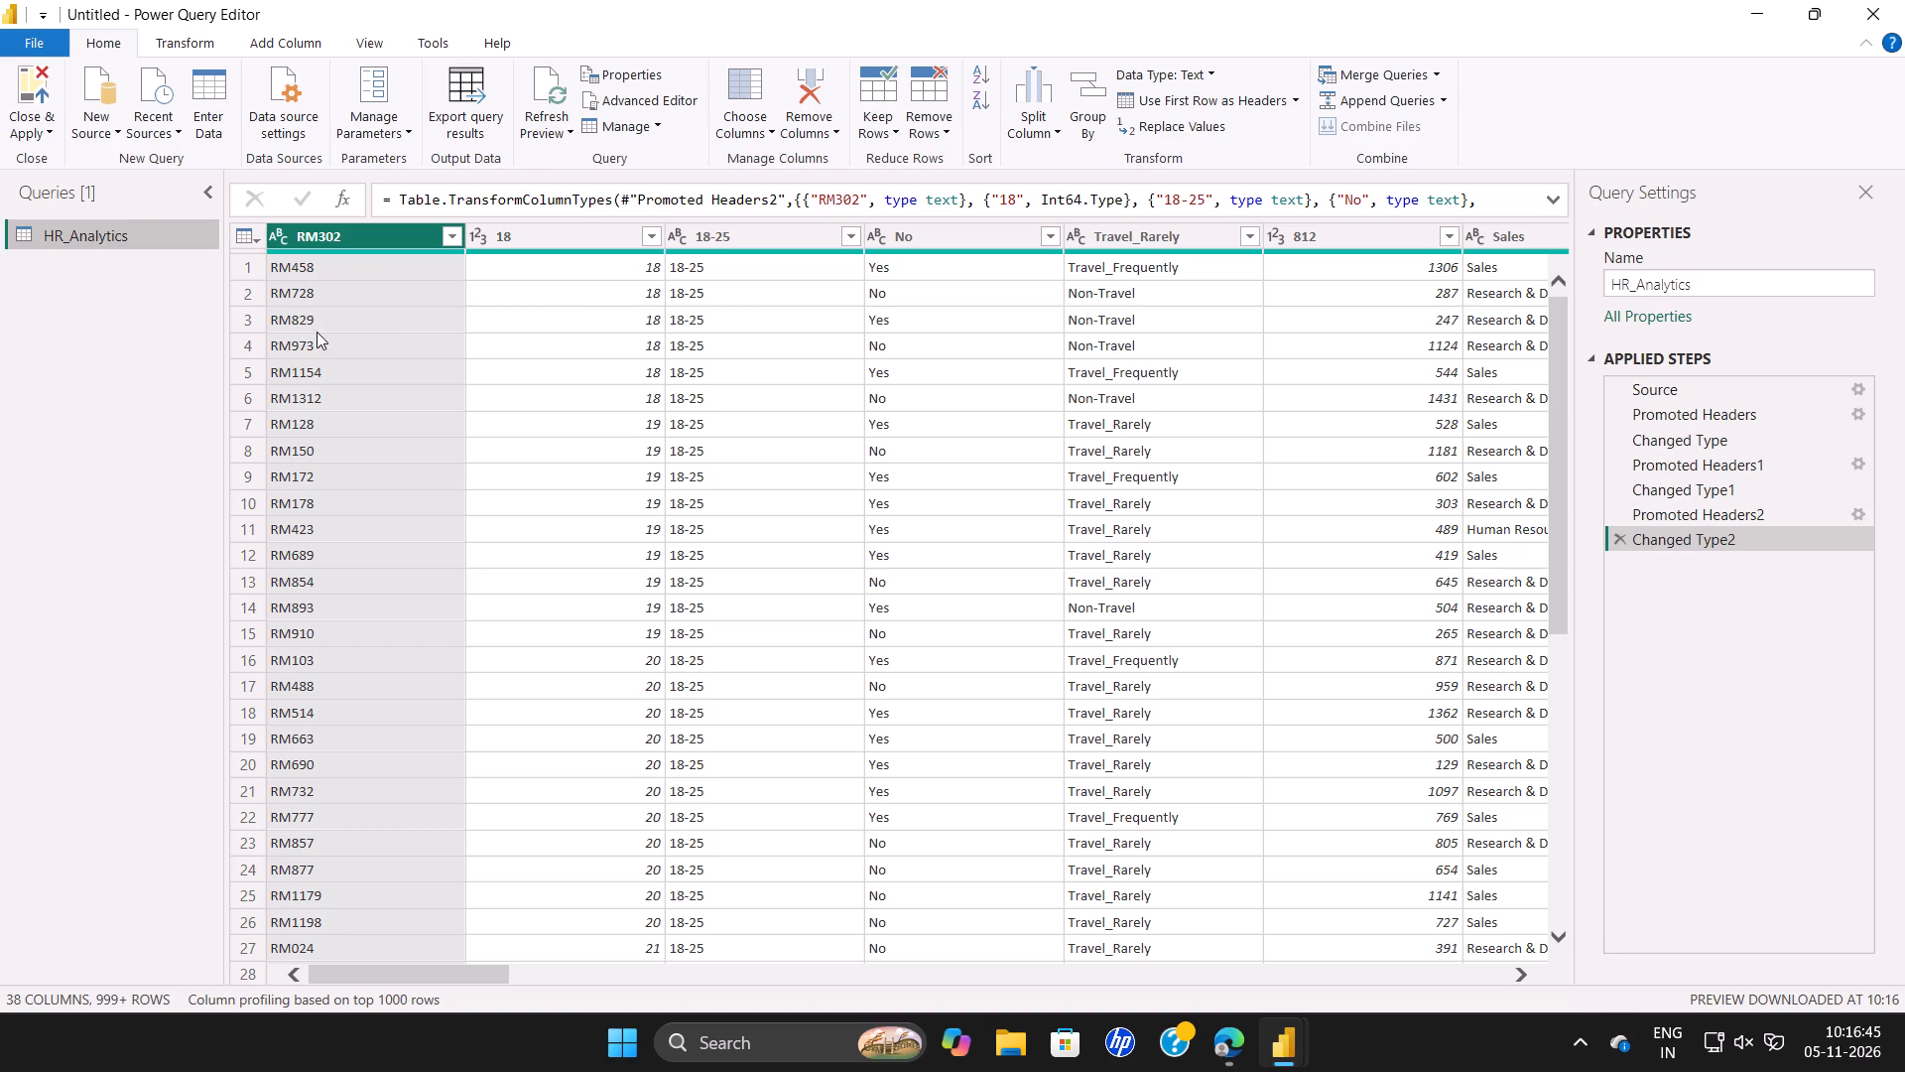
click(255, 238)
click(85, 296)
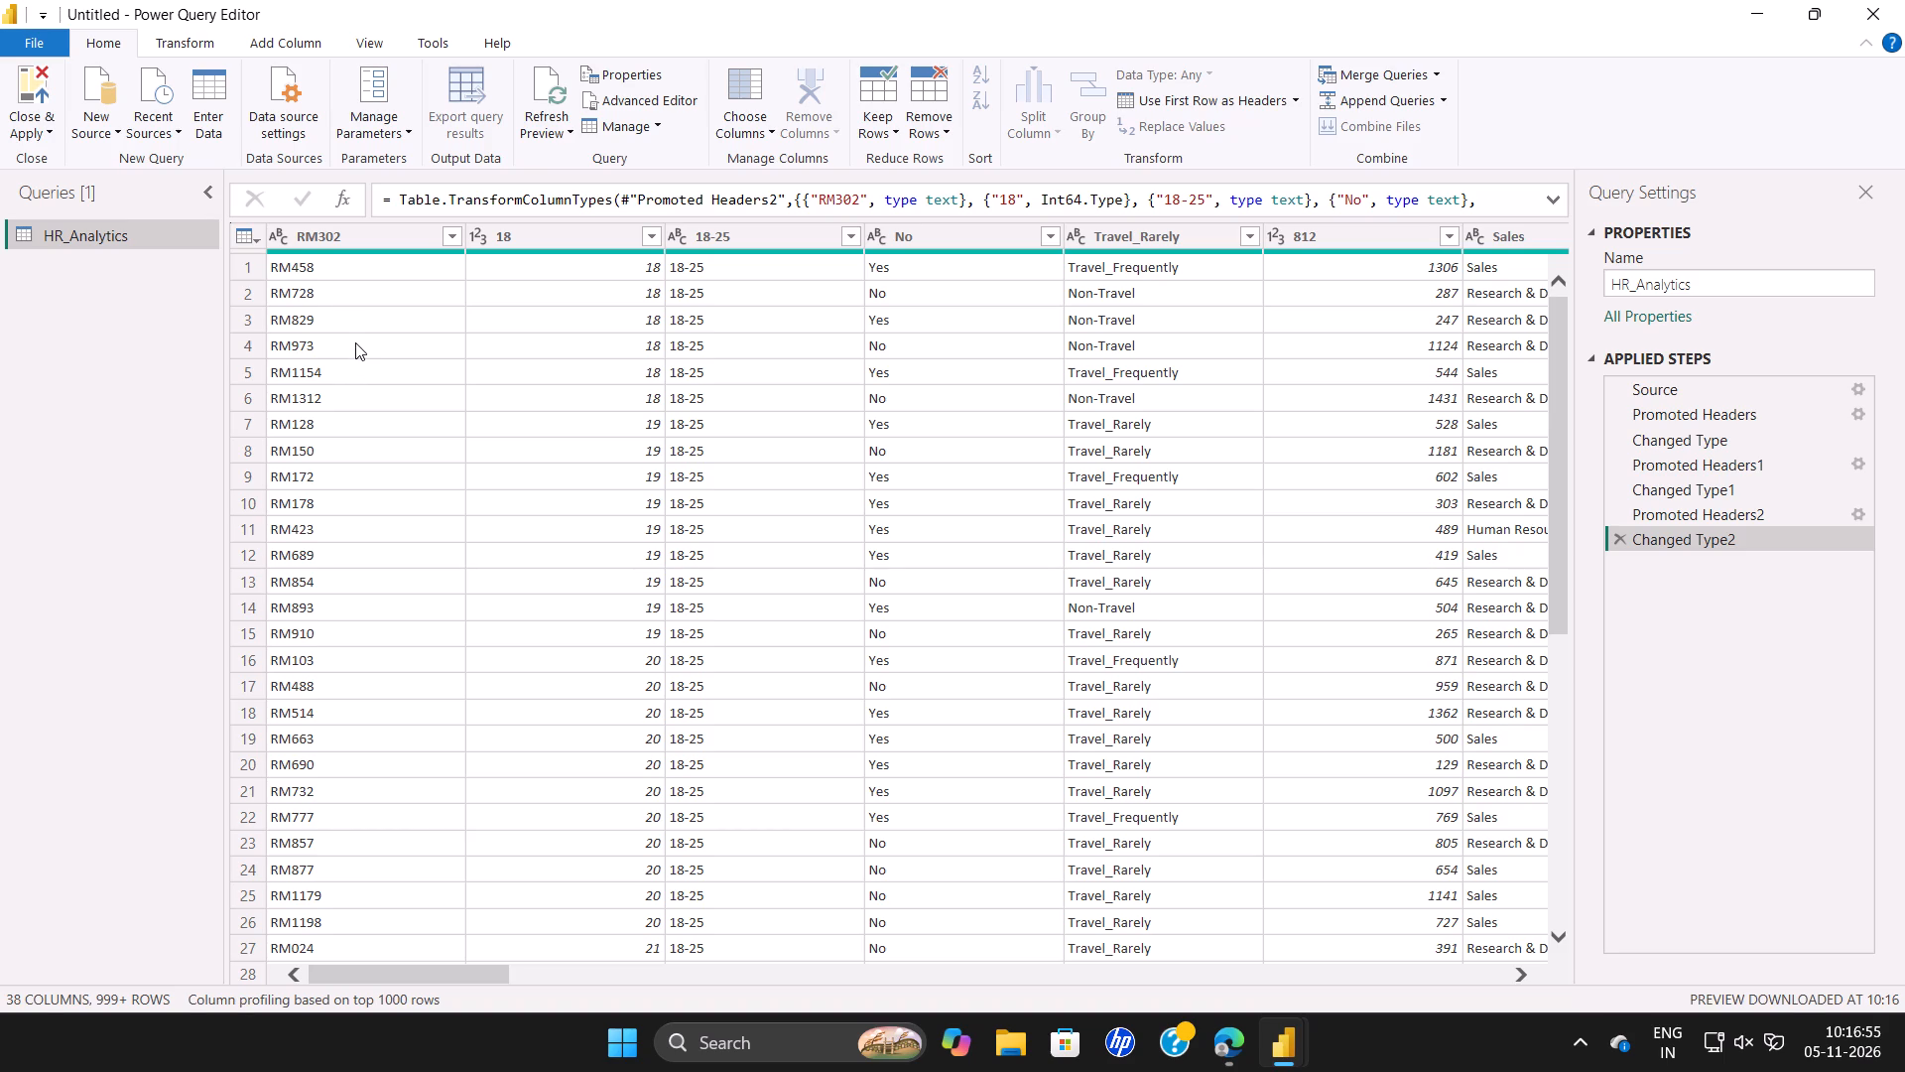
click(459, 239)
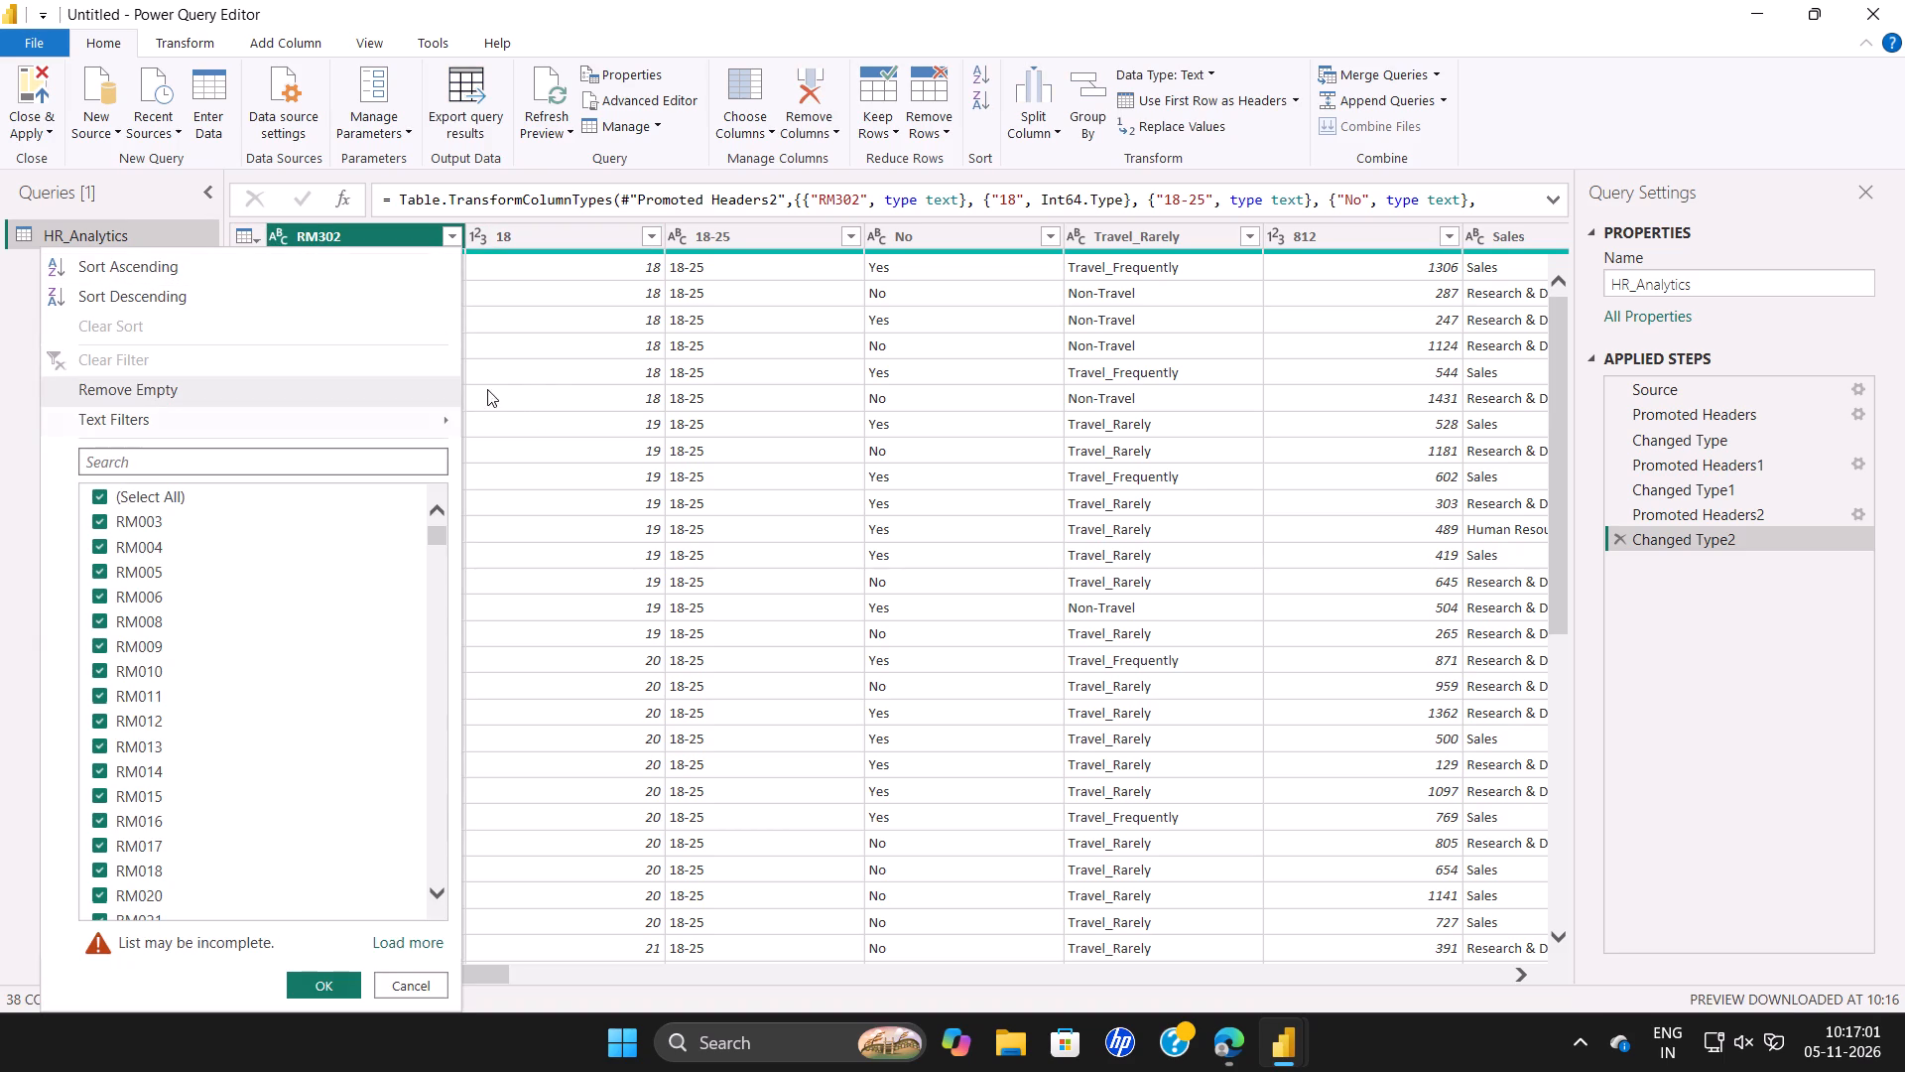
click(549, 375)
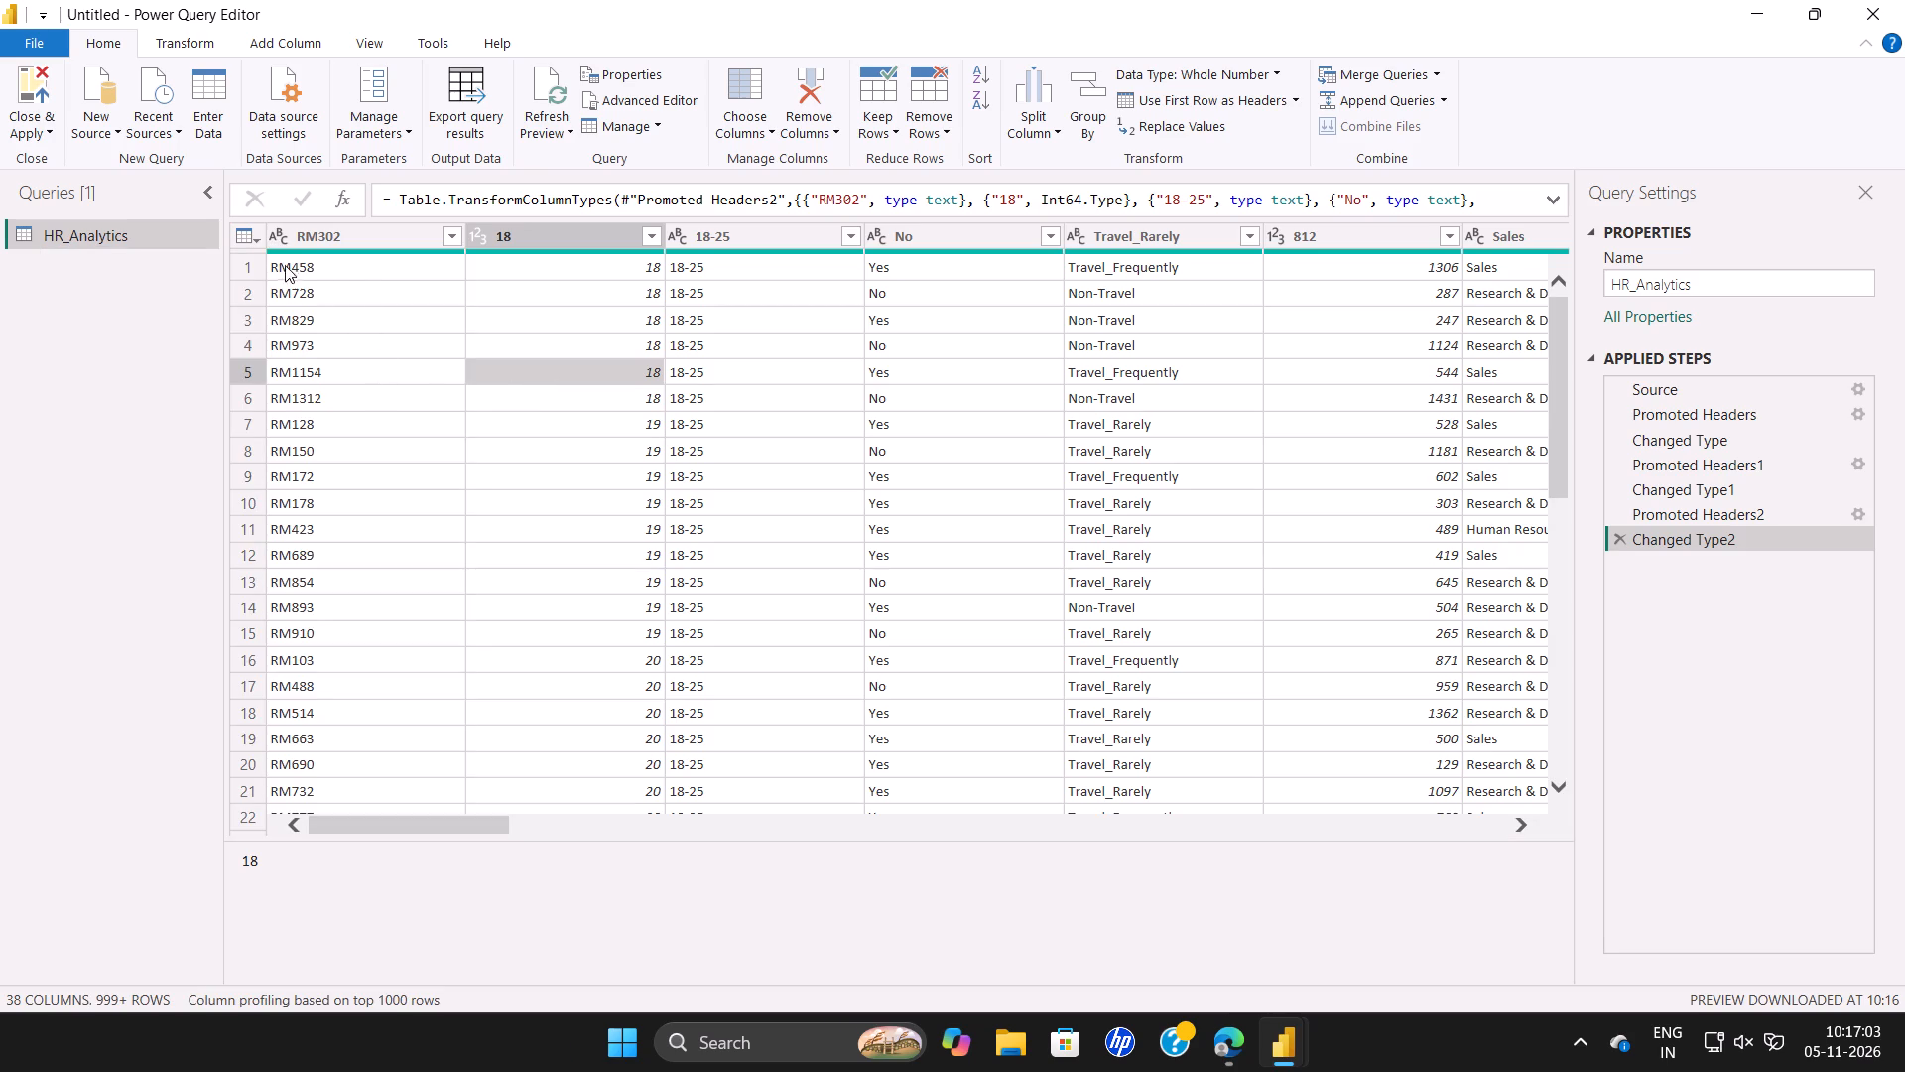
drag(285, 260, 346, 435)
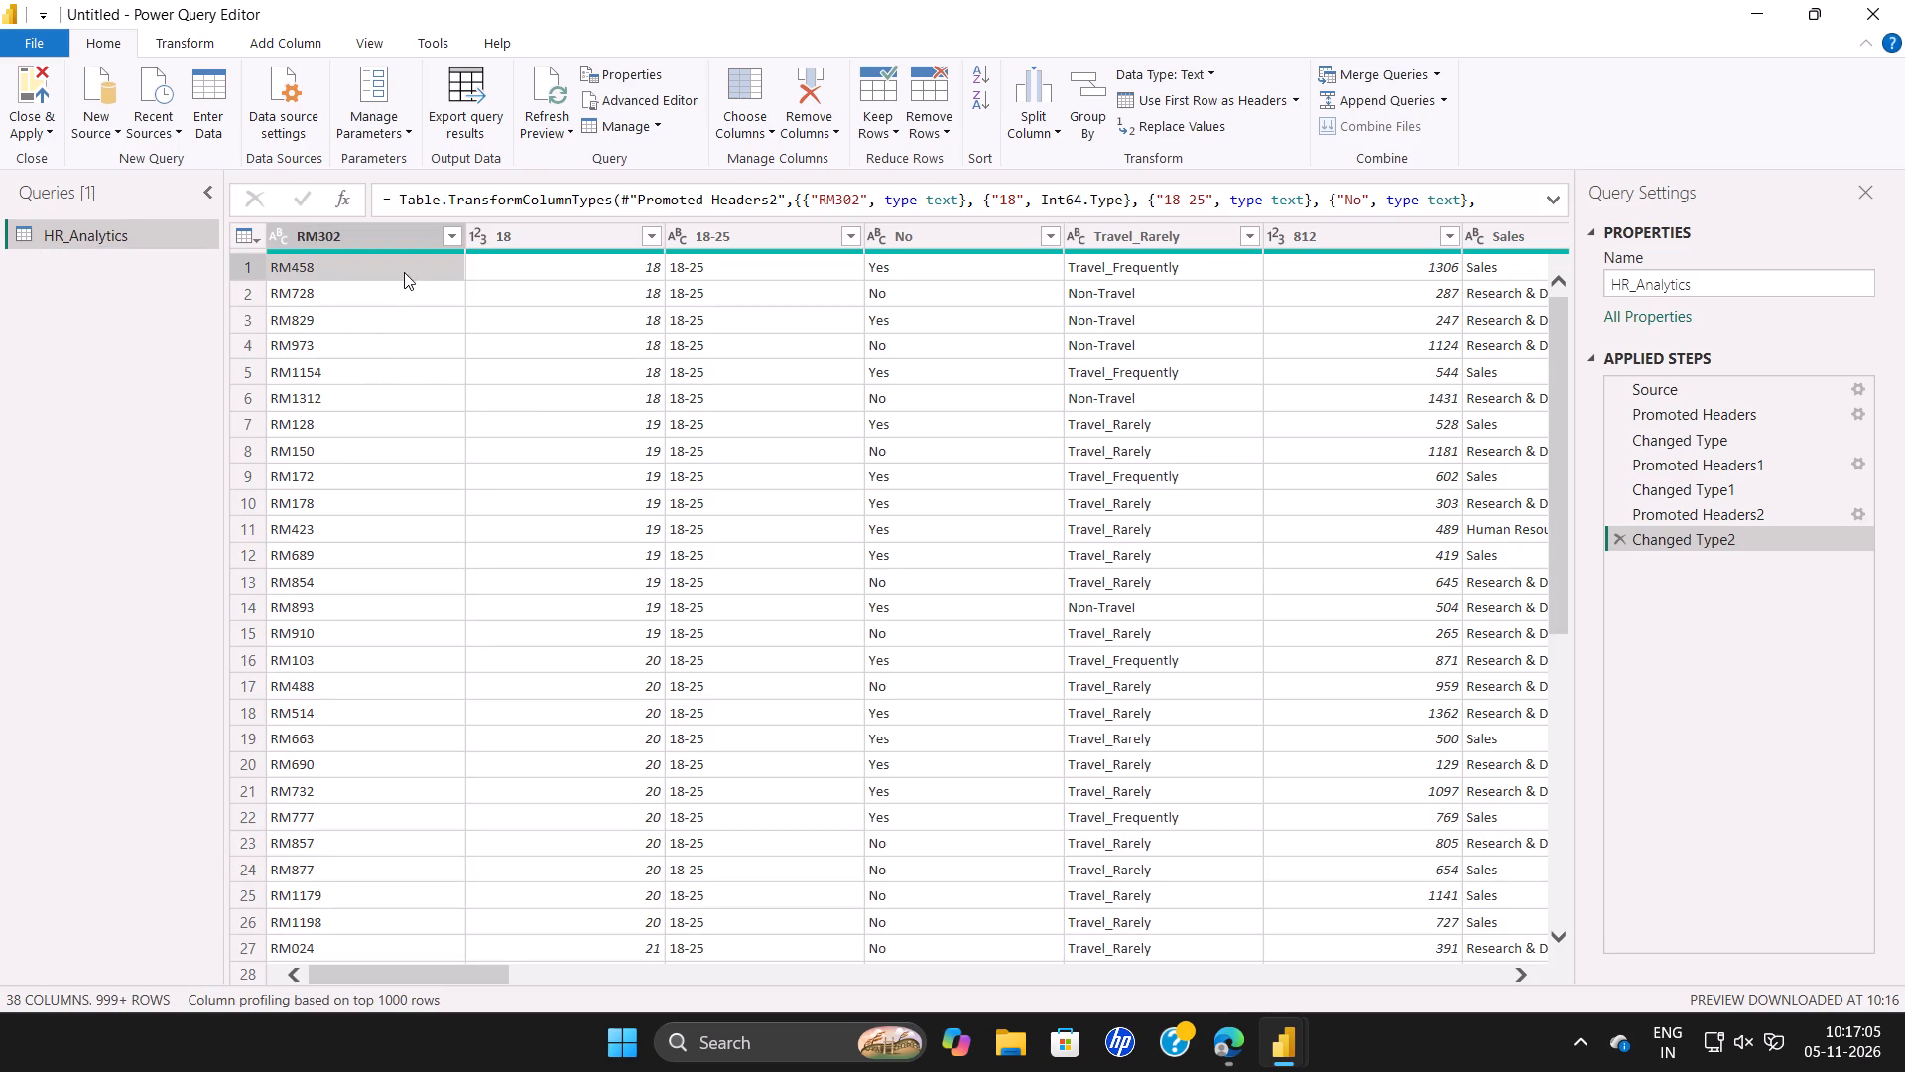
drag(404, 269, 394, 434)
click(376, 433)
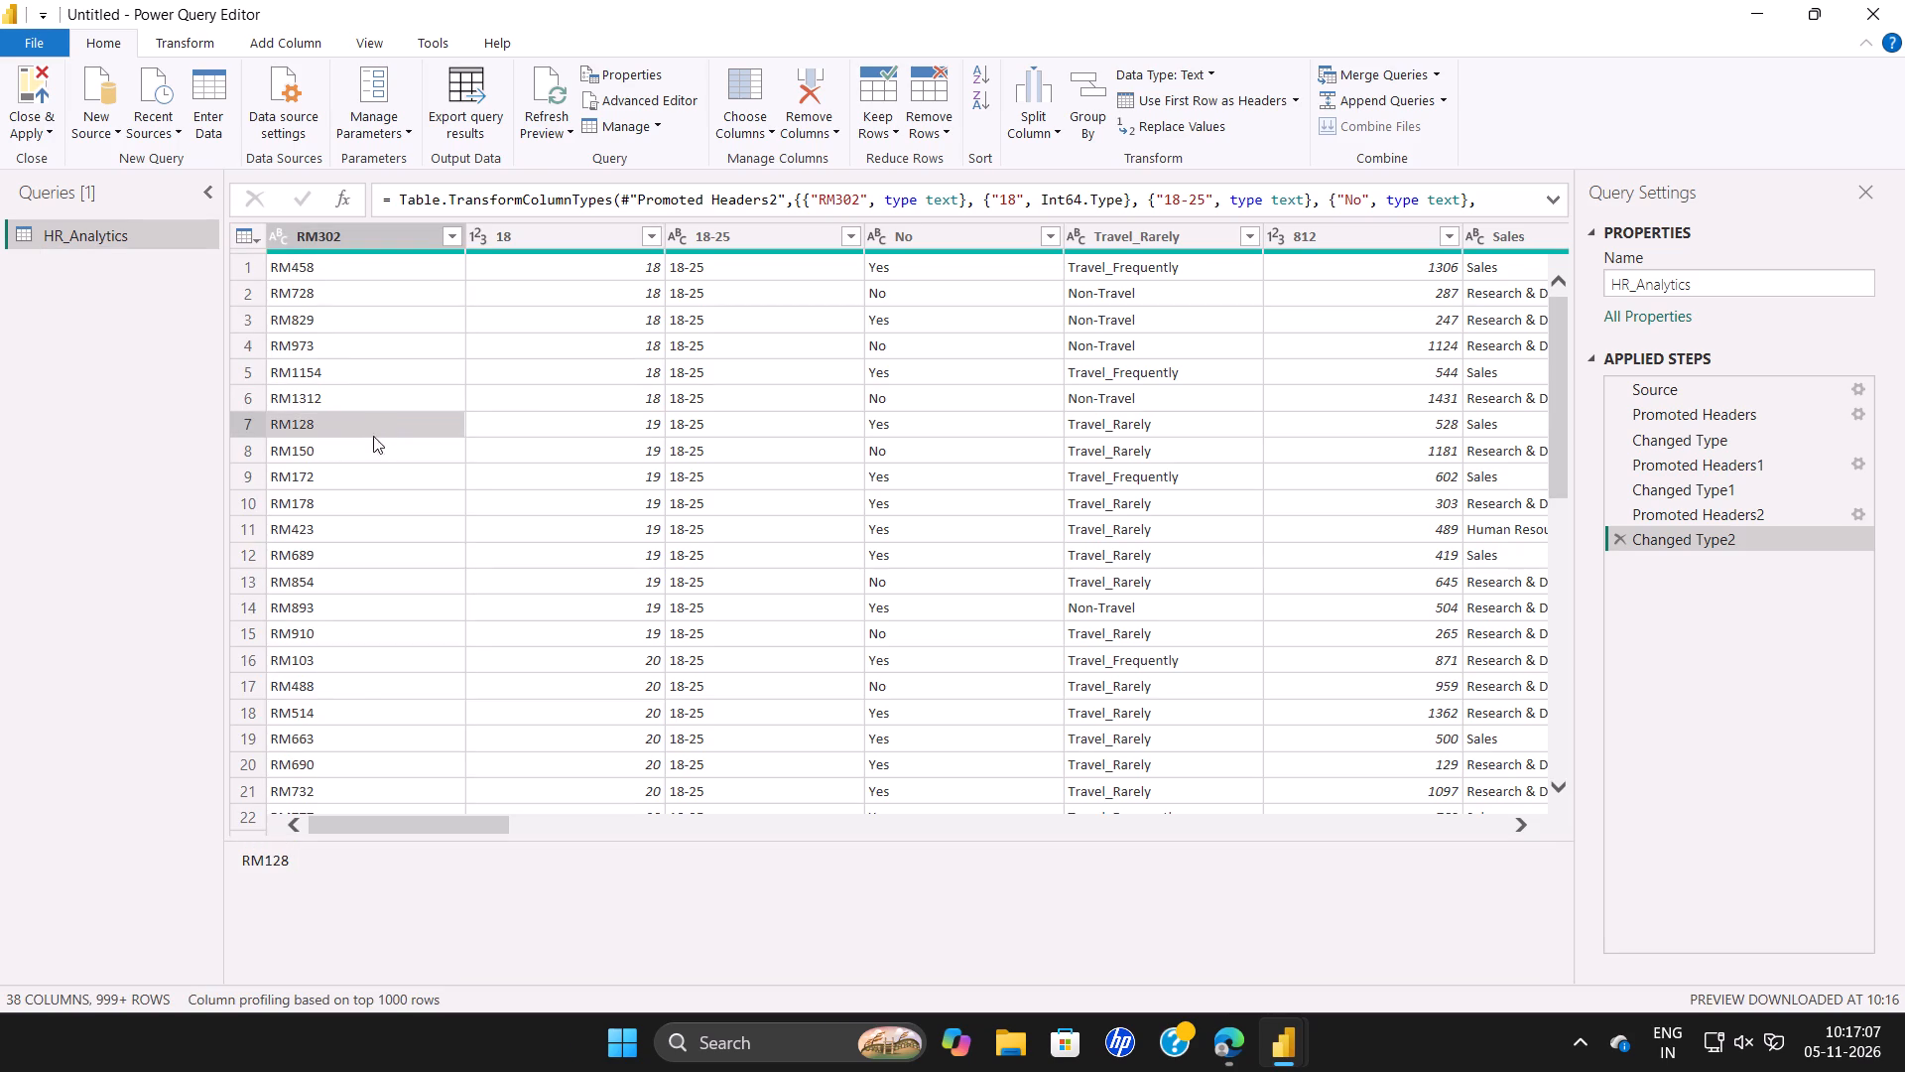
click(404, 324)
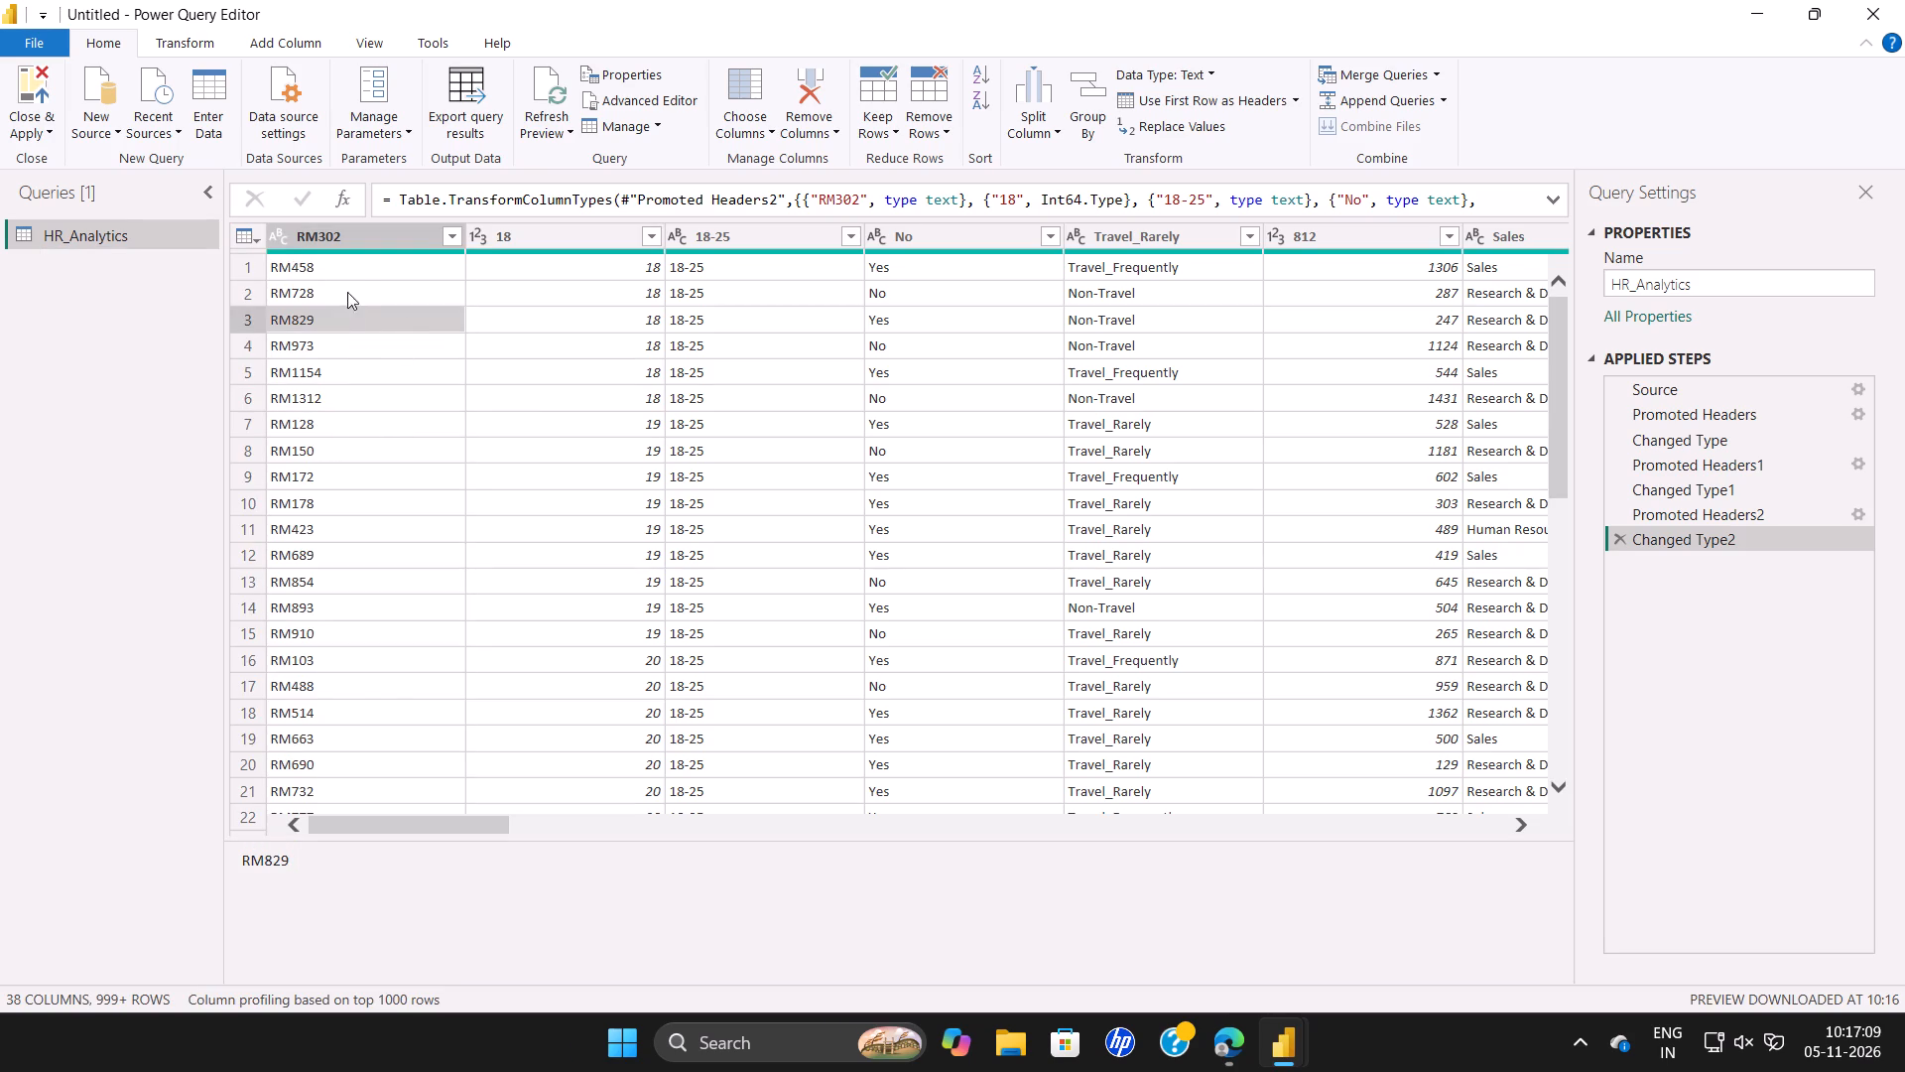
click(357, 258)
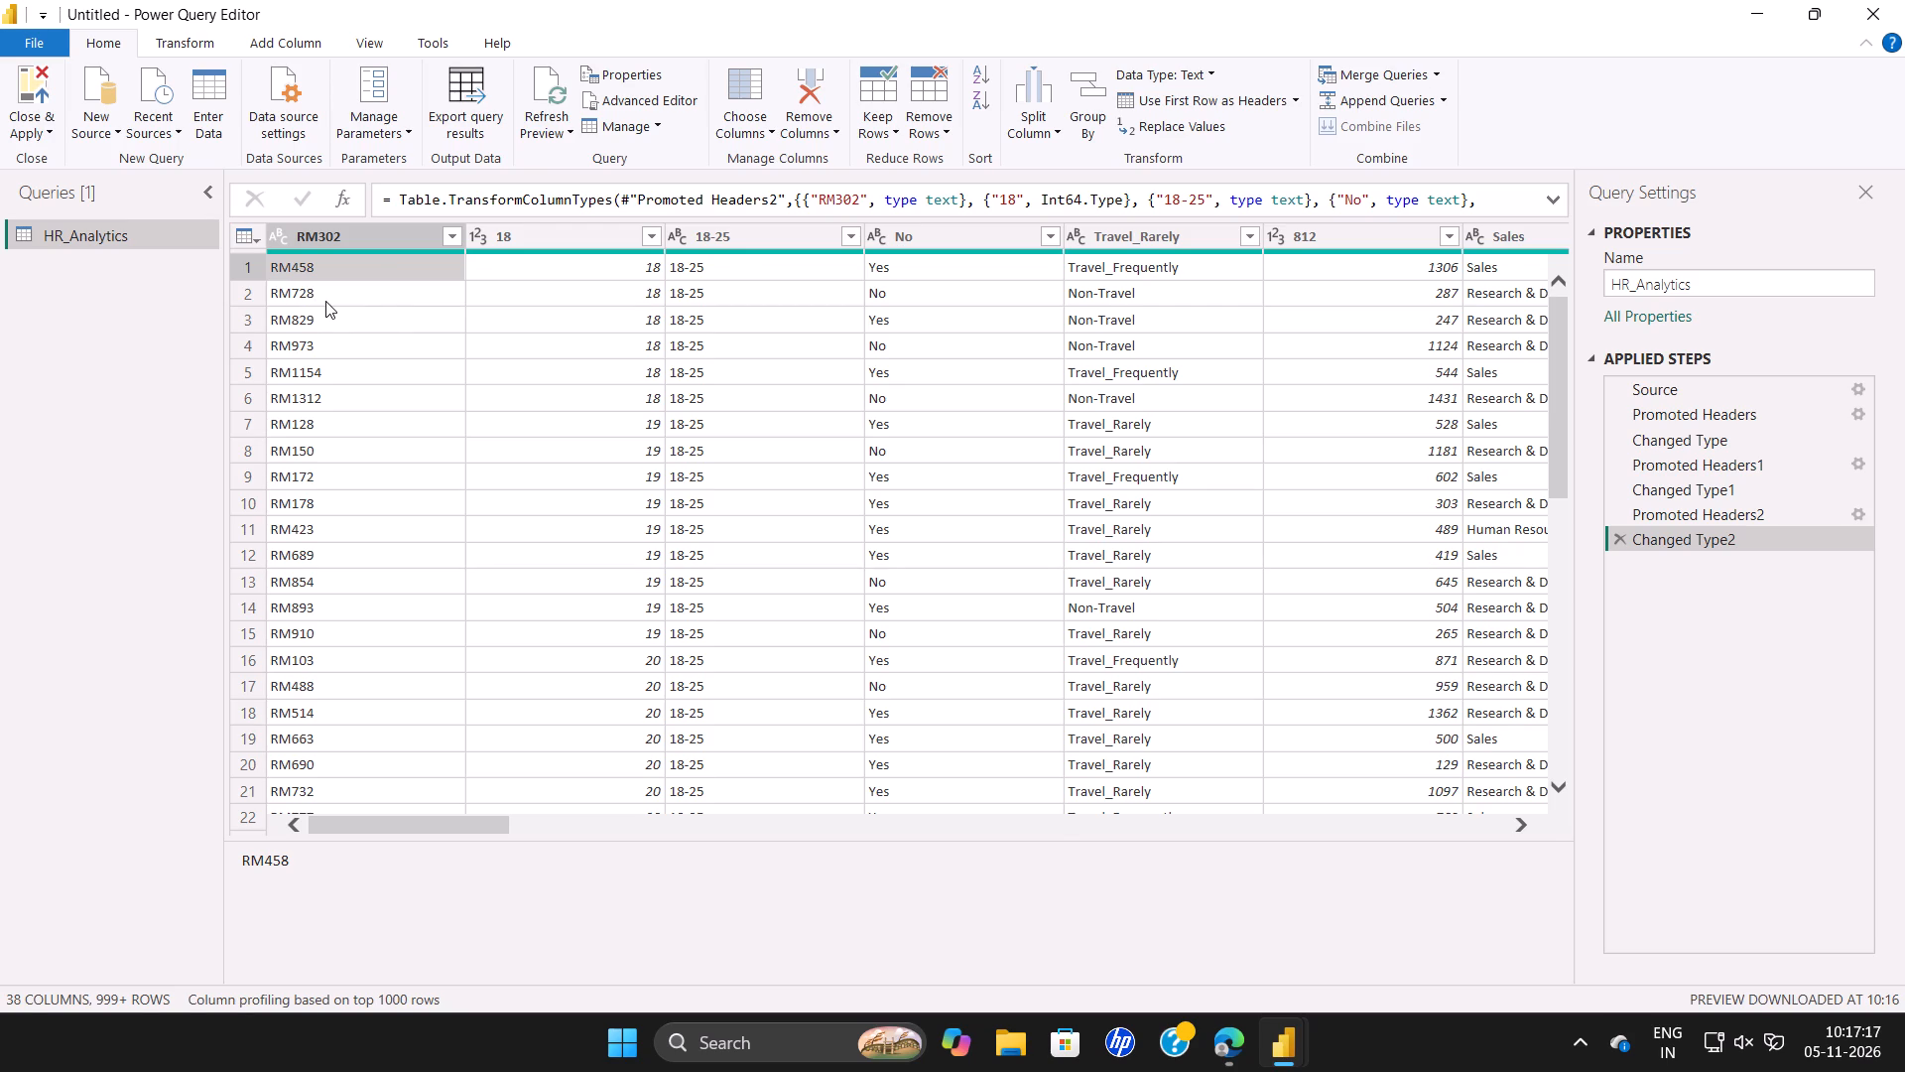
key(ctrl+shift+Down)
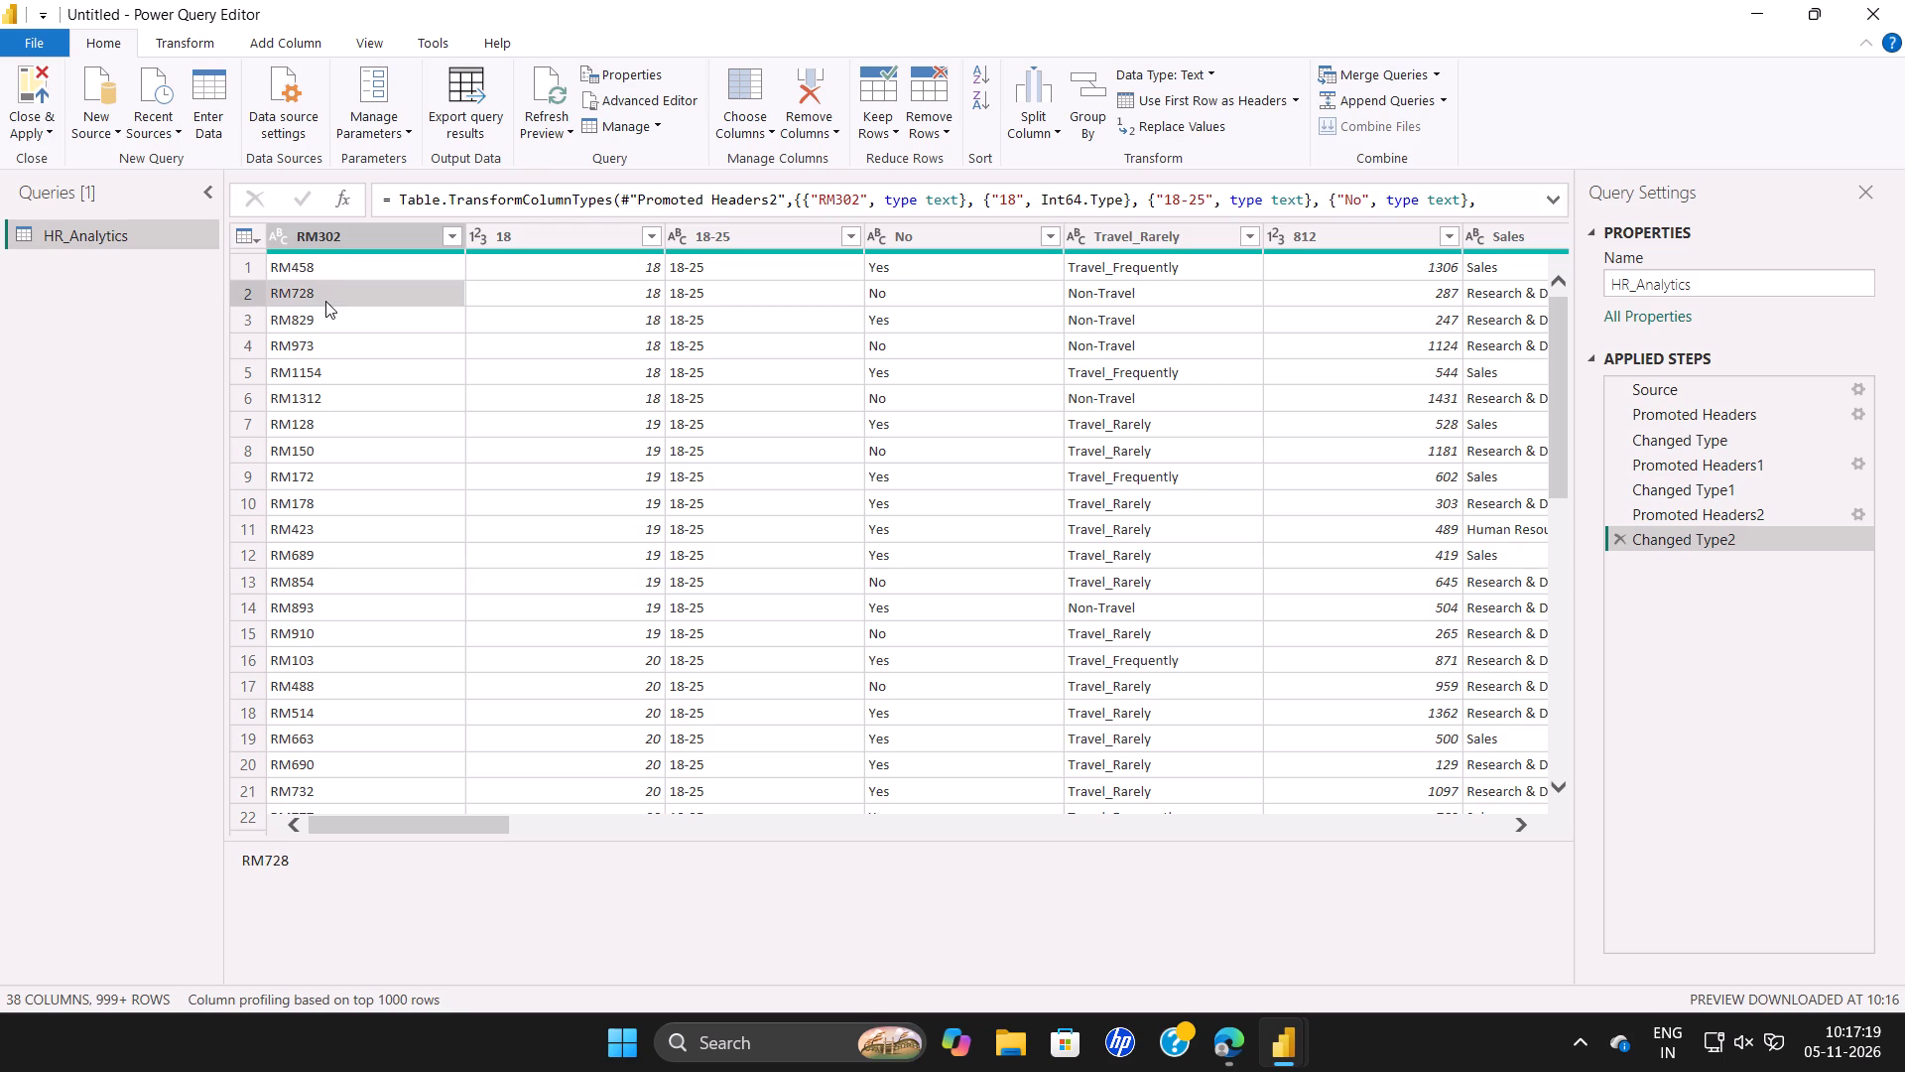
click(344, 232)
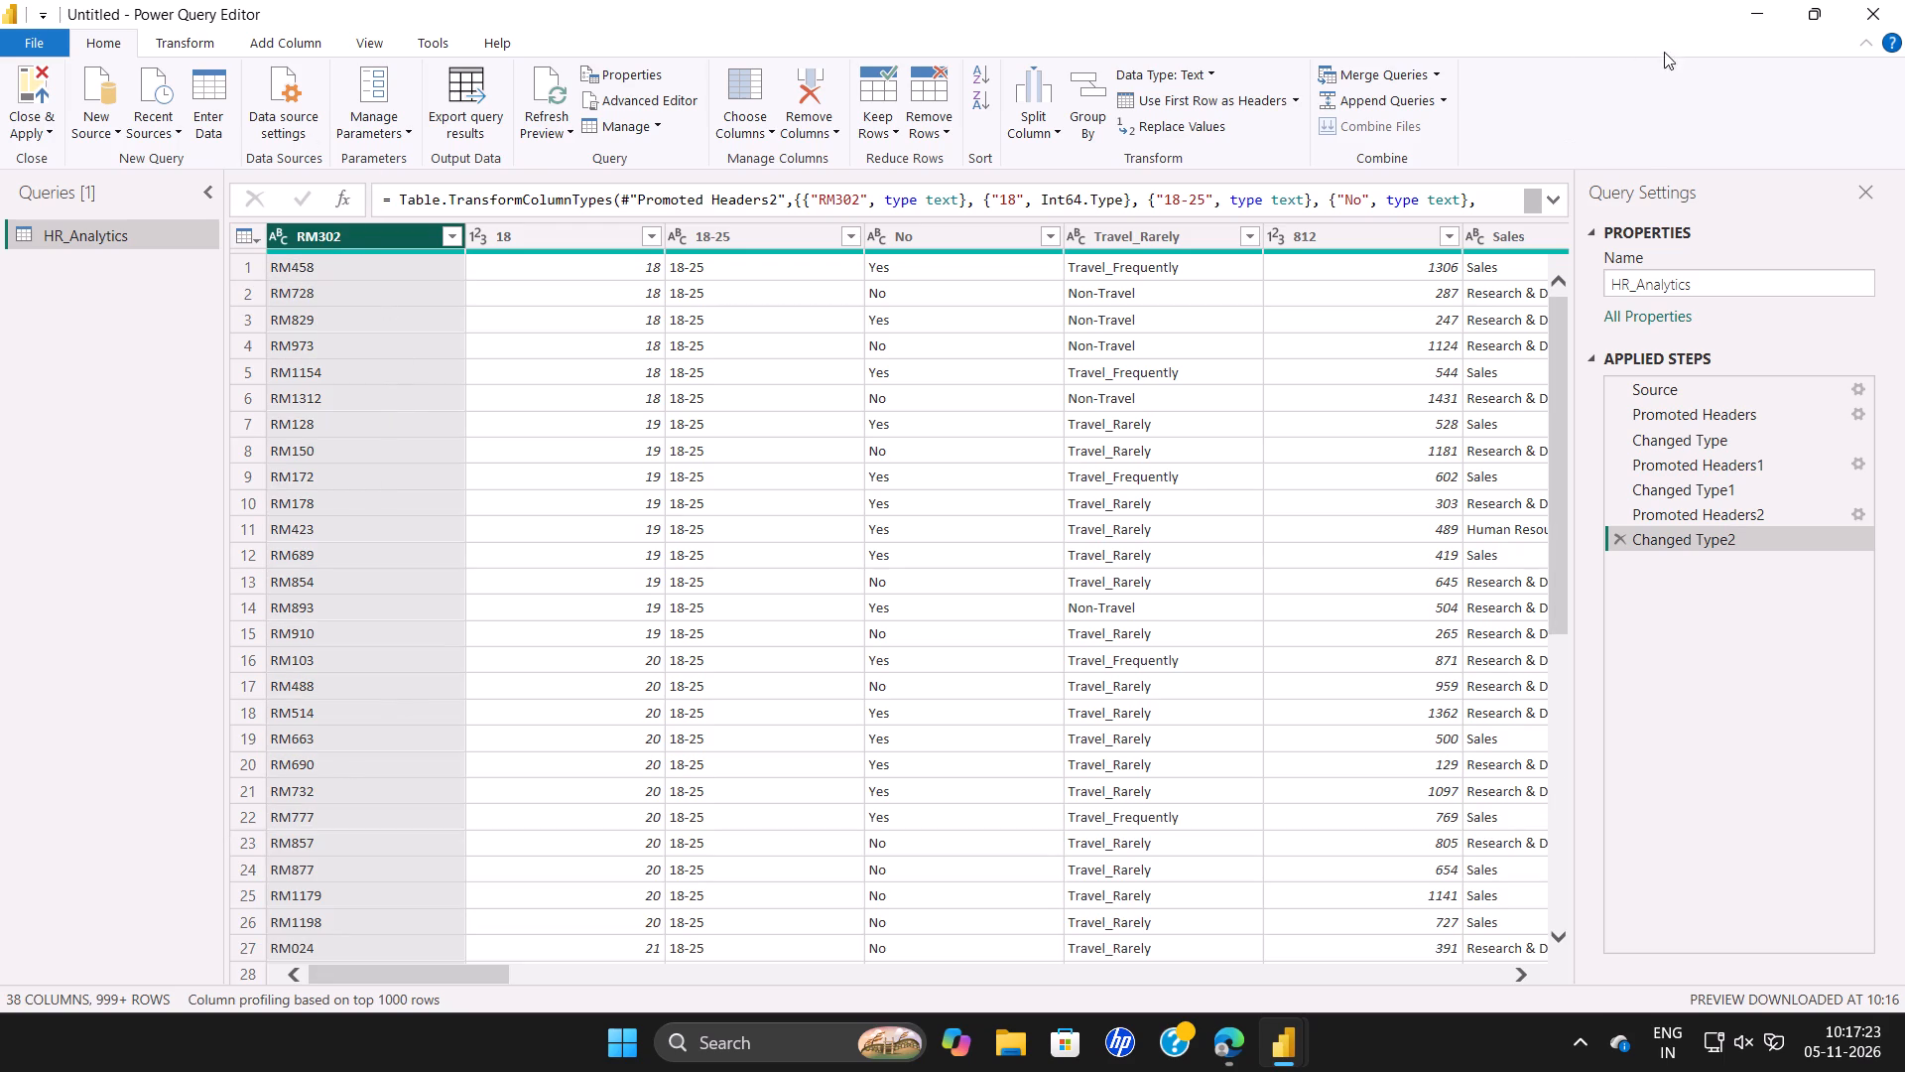
Promote the first row of the HR_Analytics table to column headers two more times.
click(1240, 97)
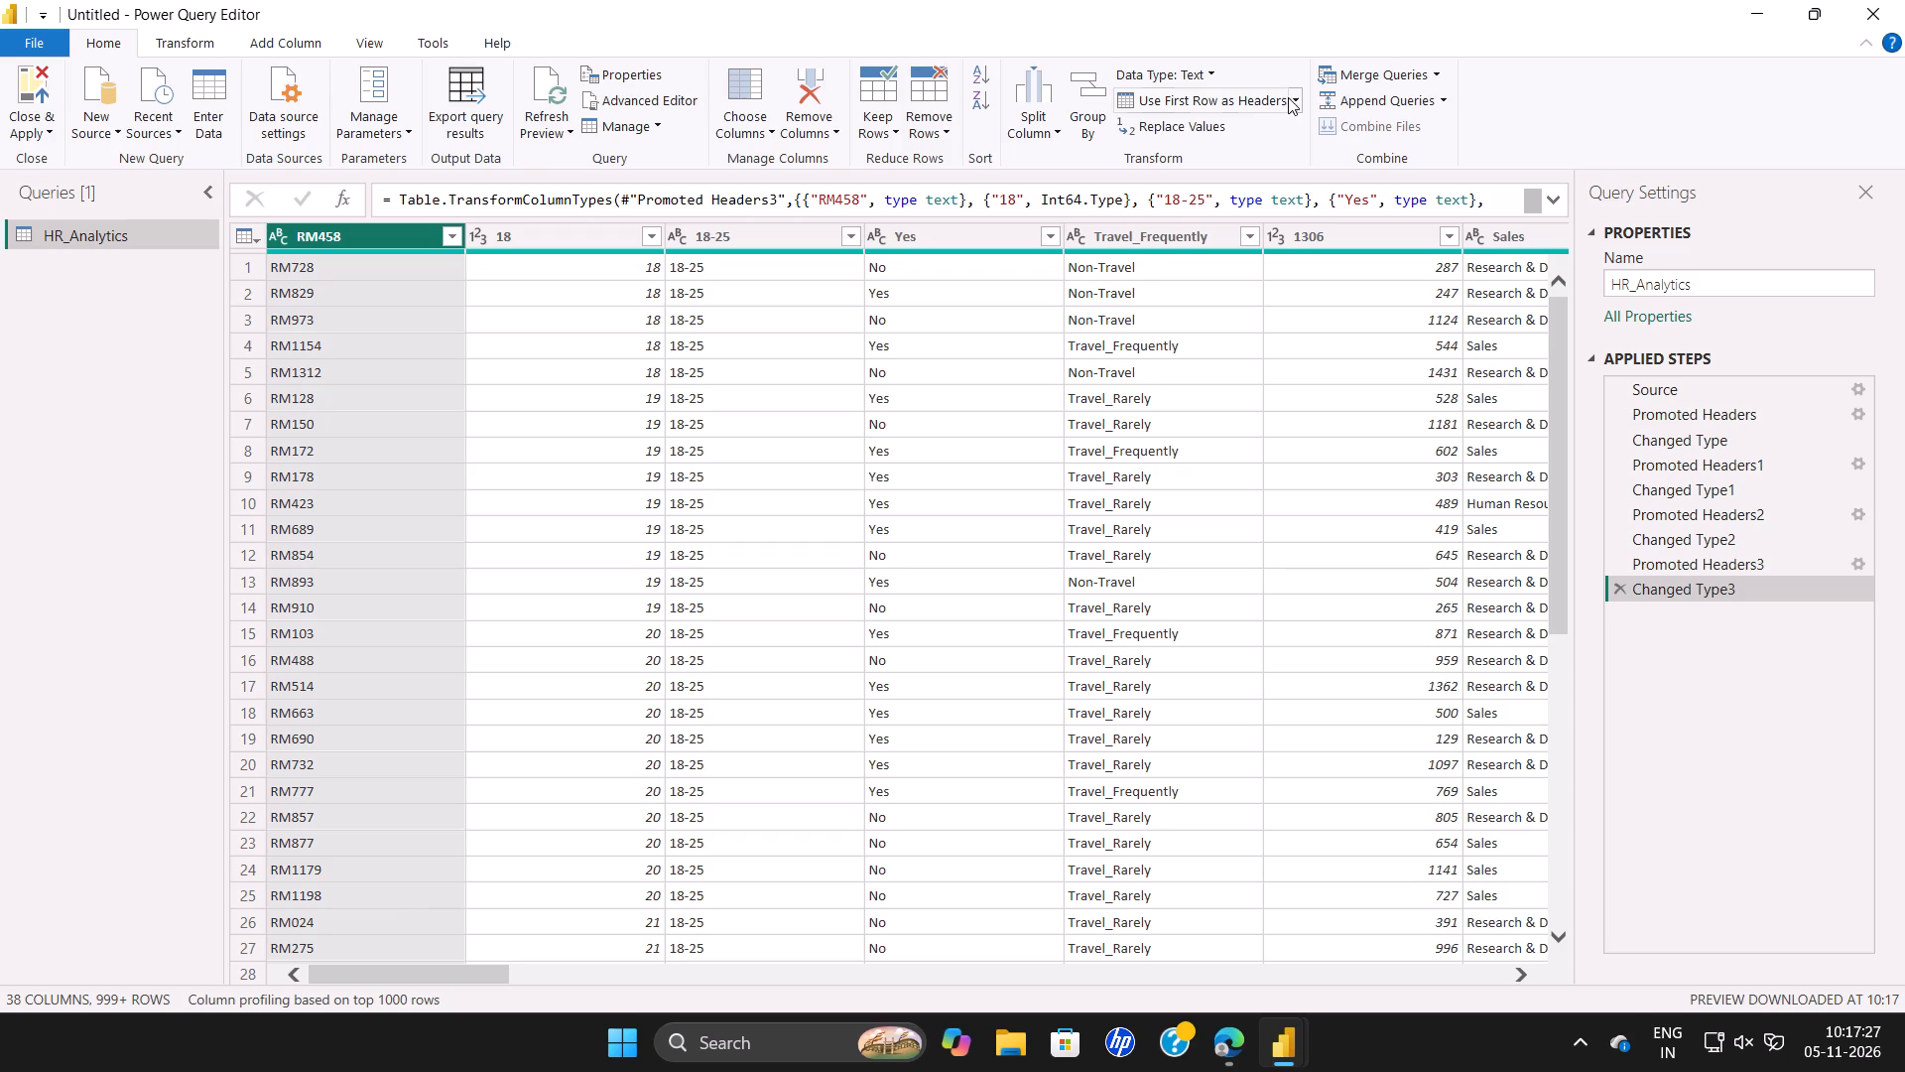
click(1298, 98)
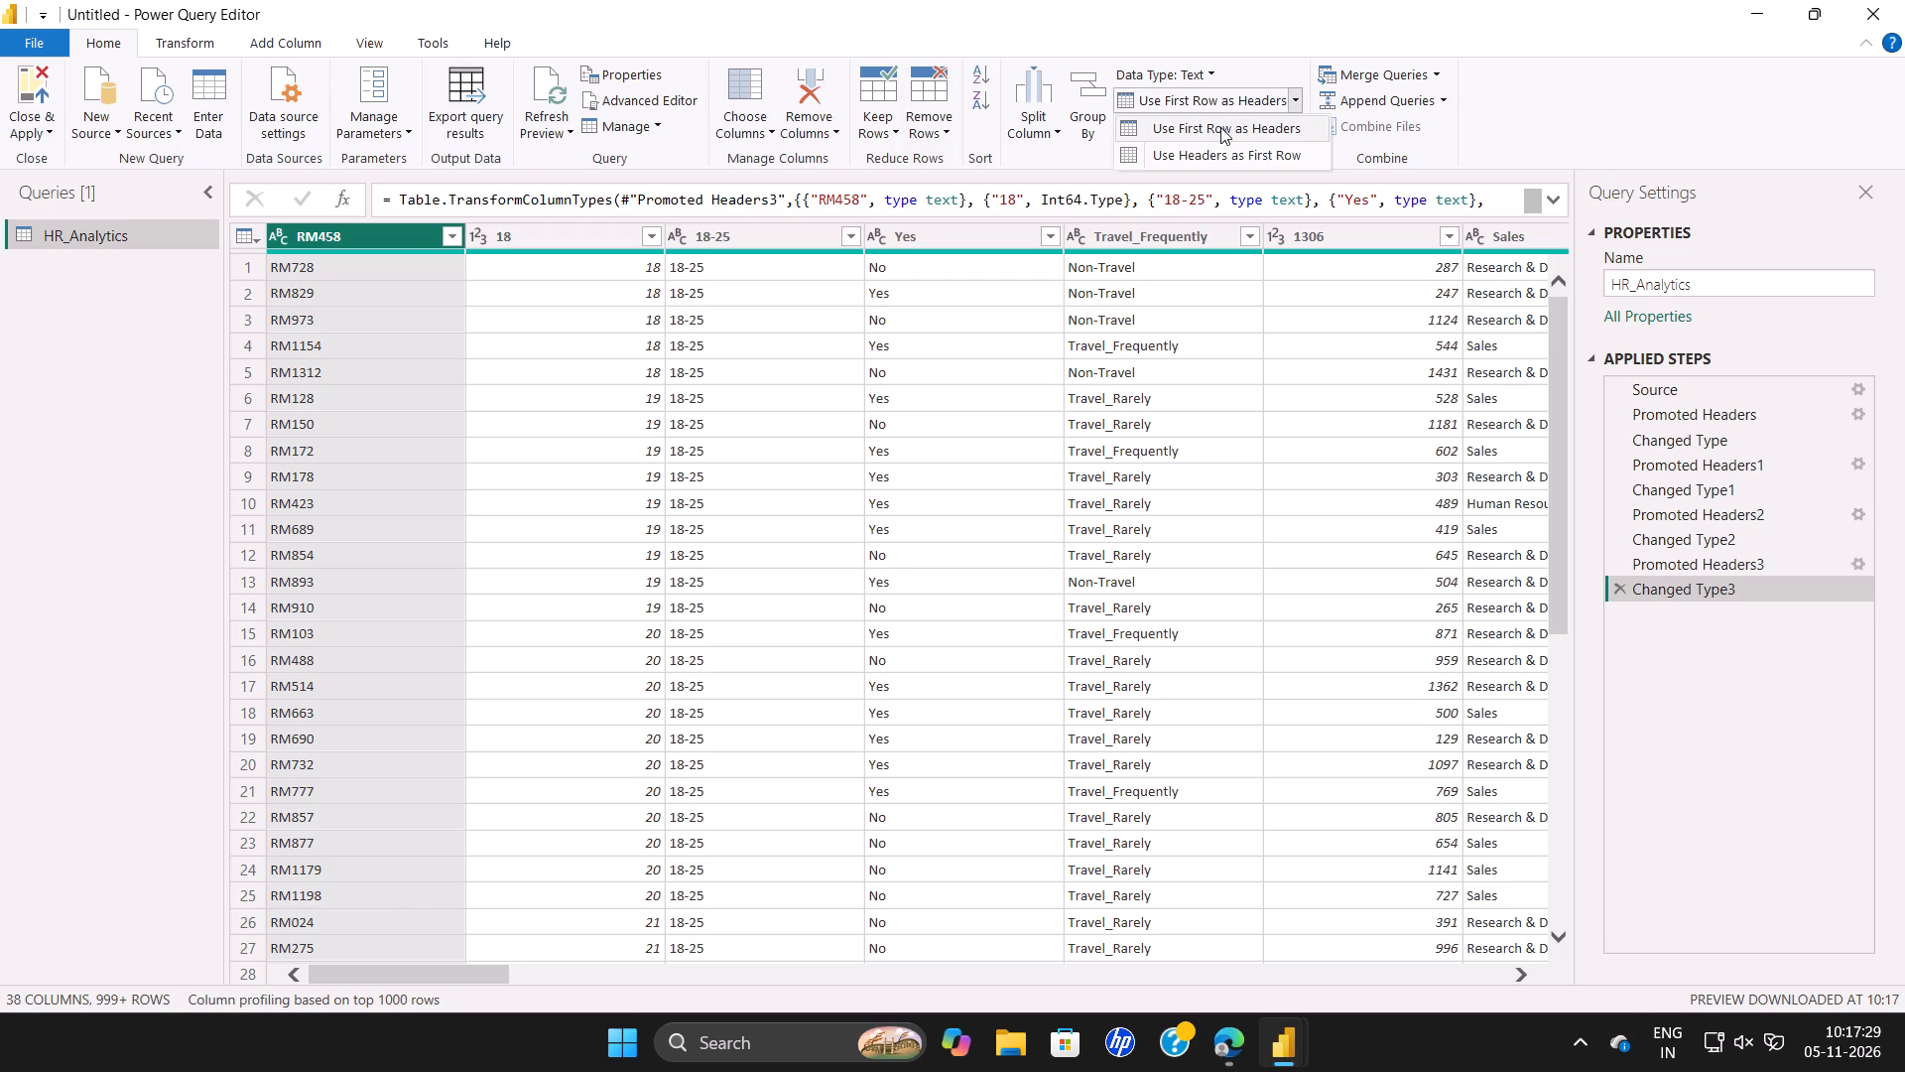
click(1220, 127)
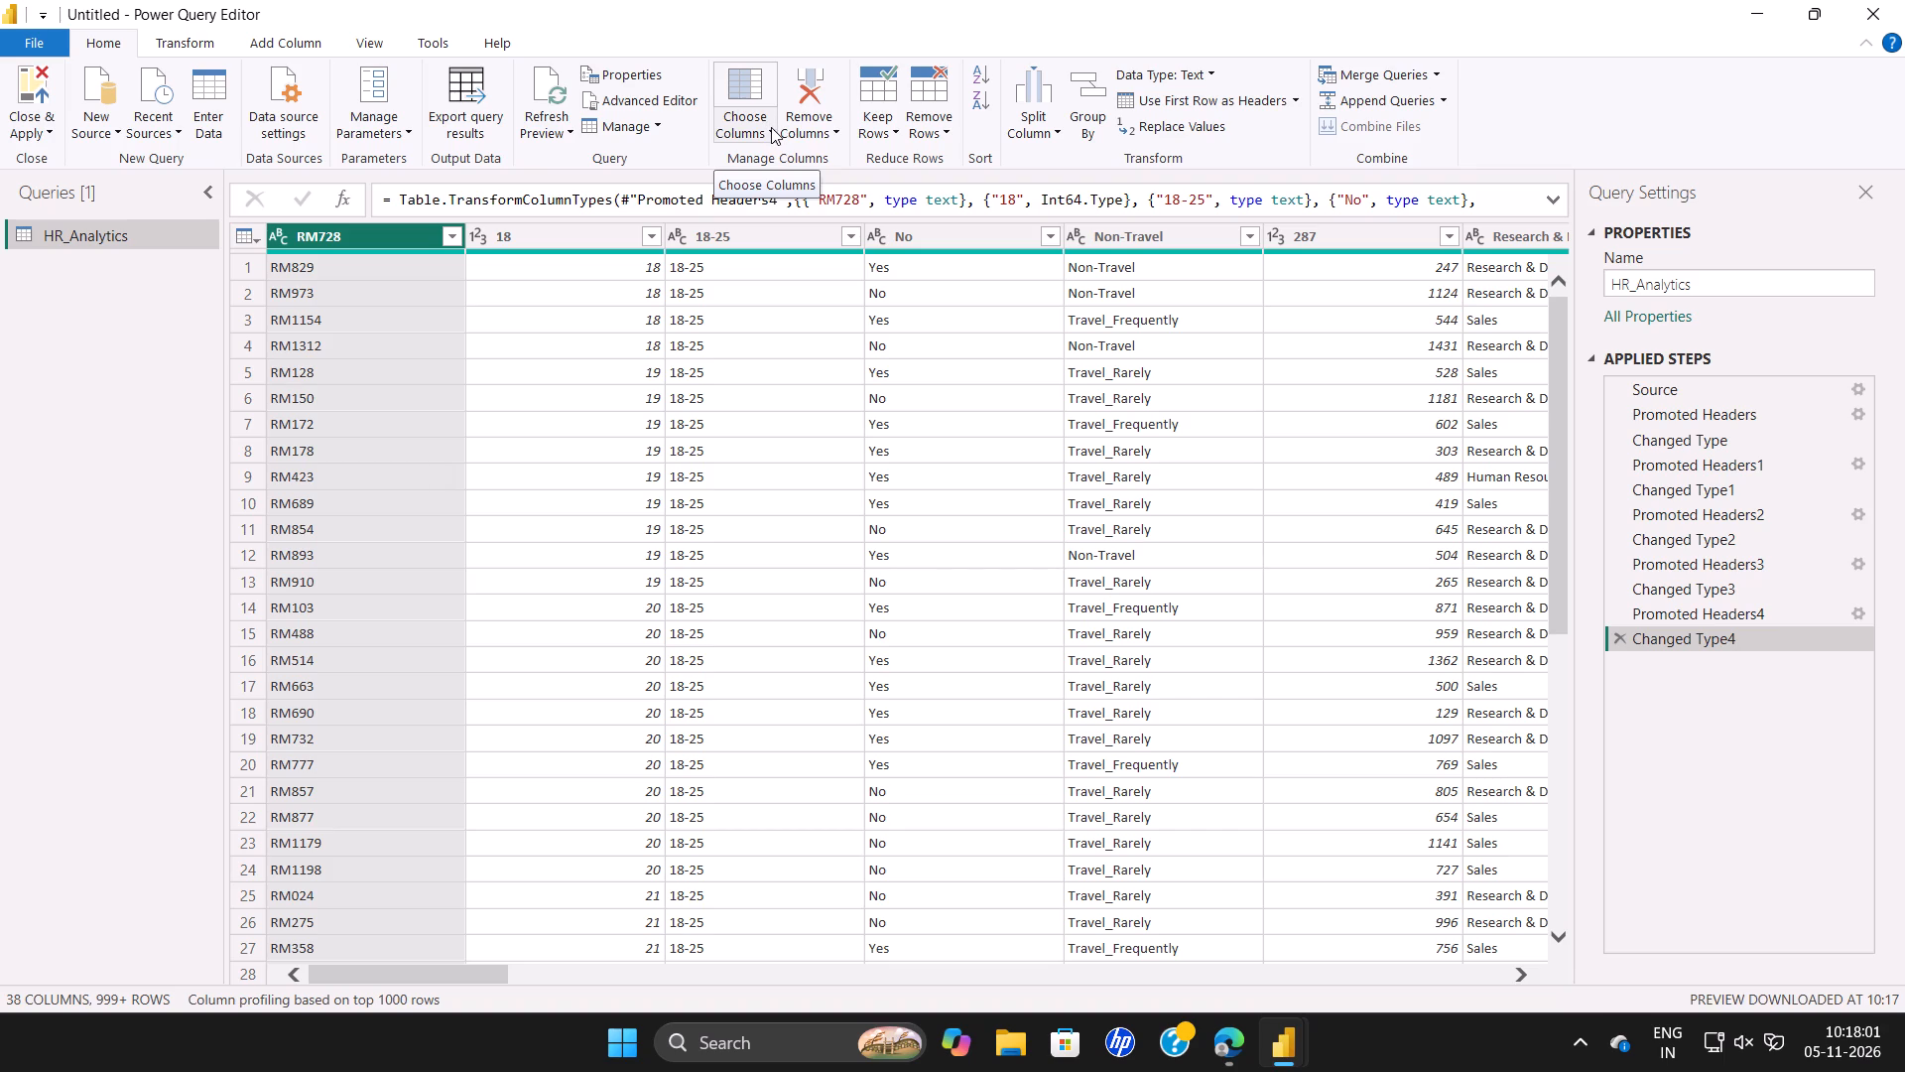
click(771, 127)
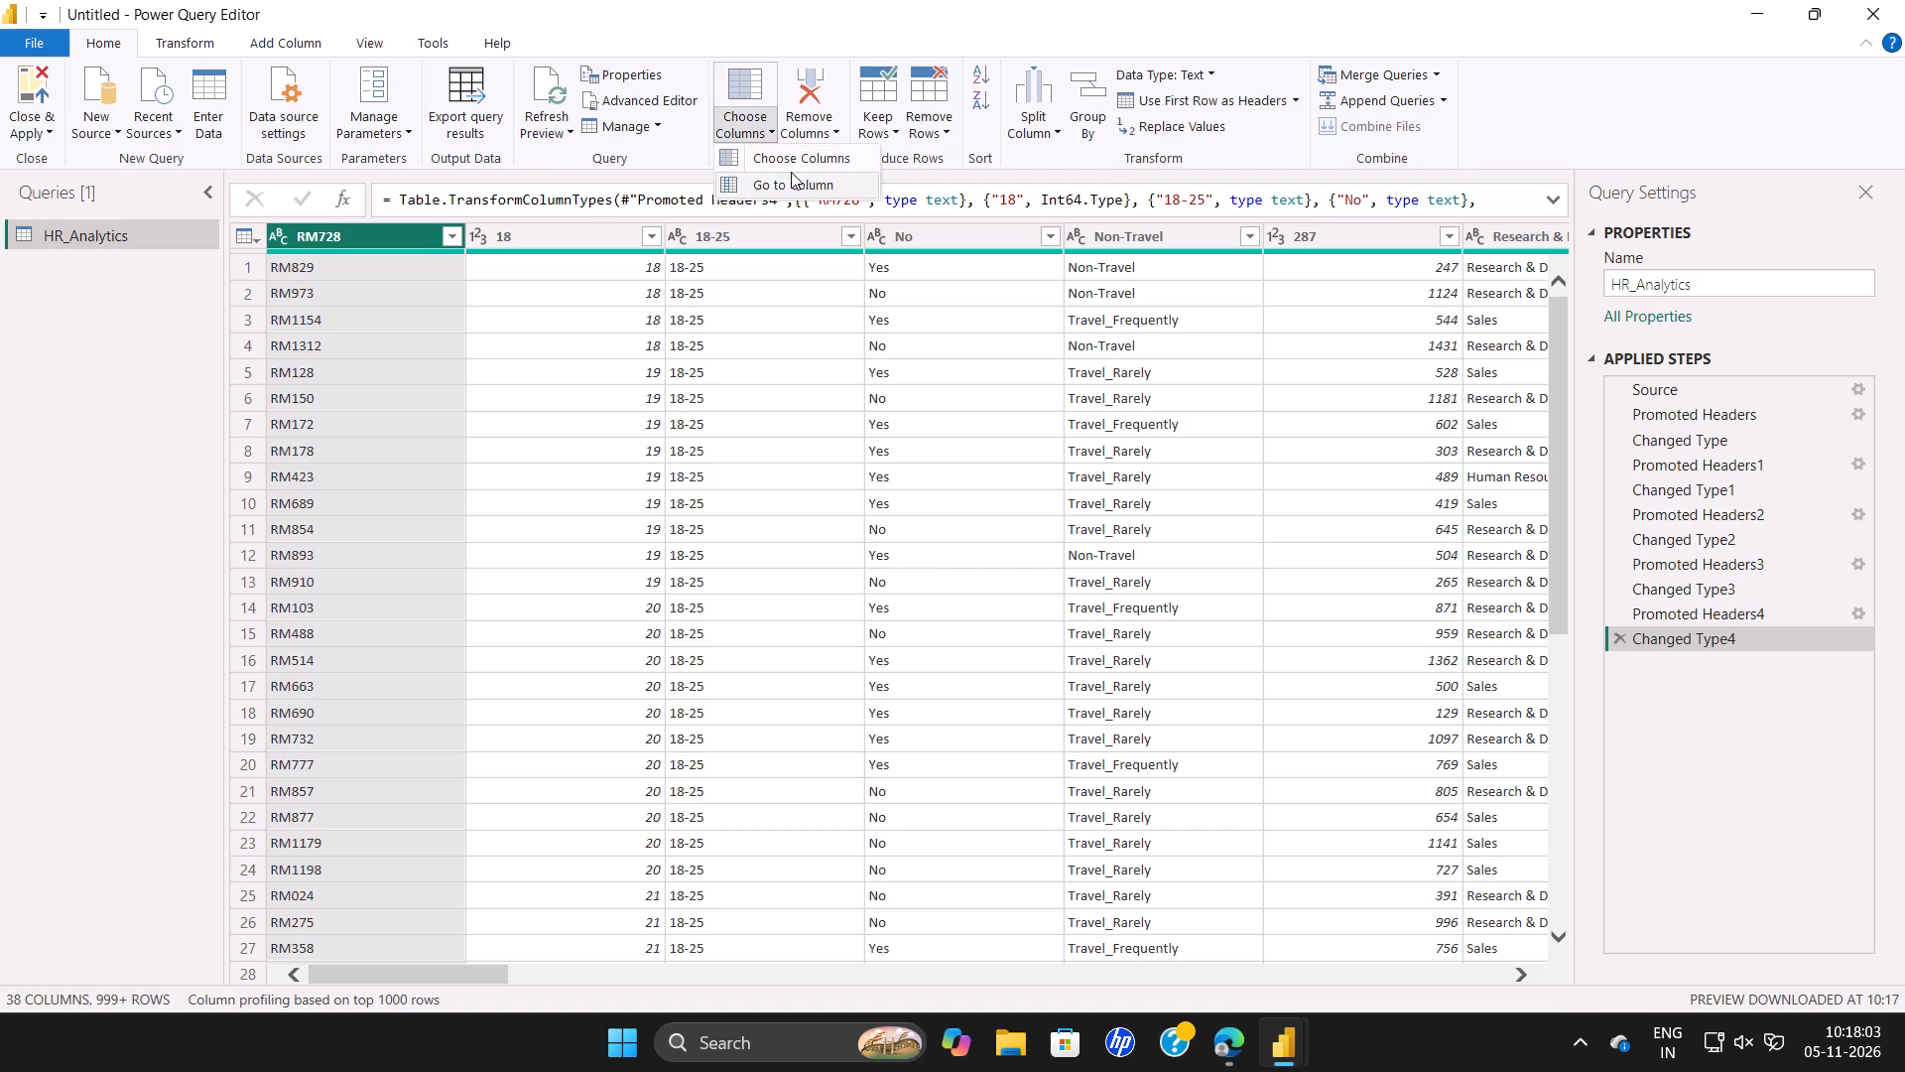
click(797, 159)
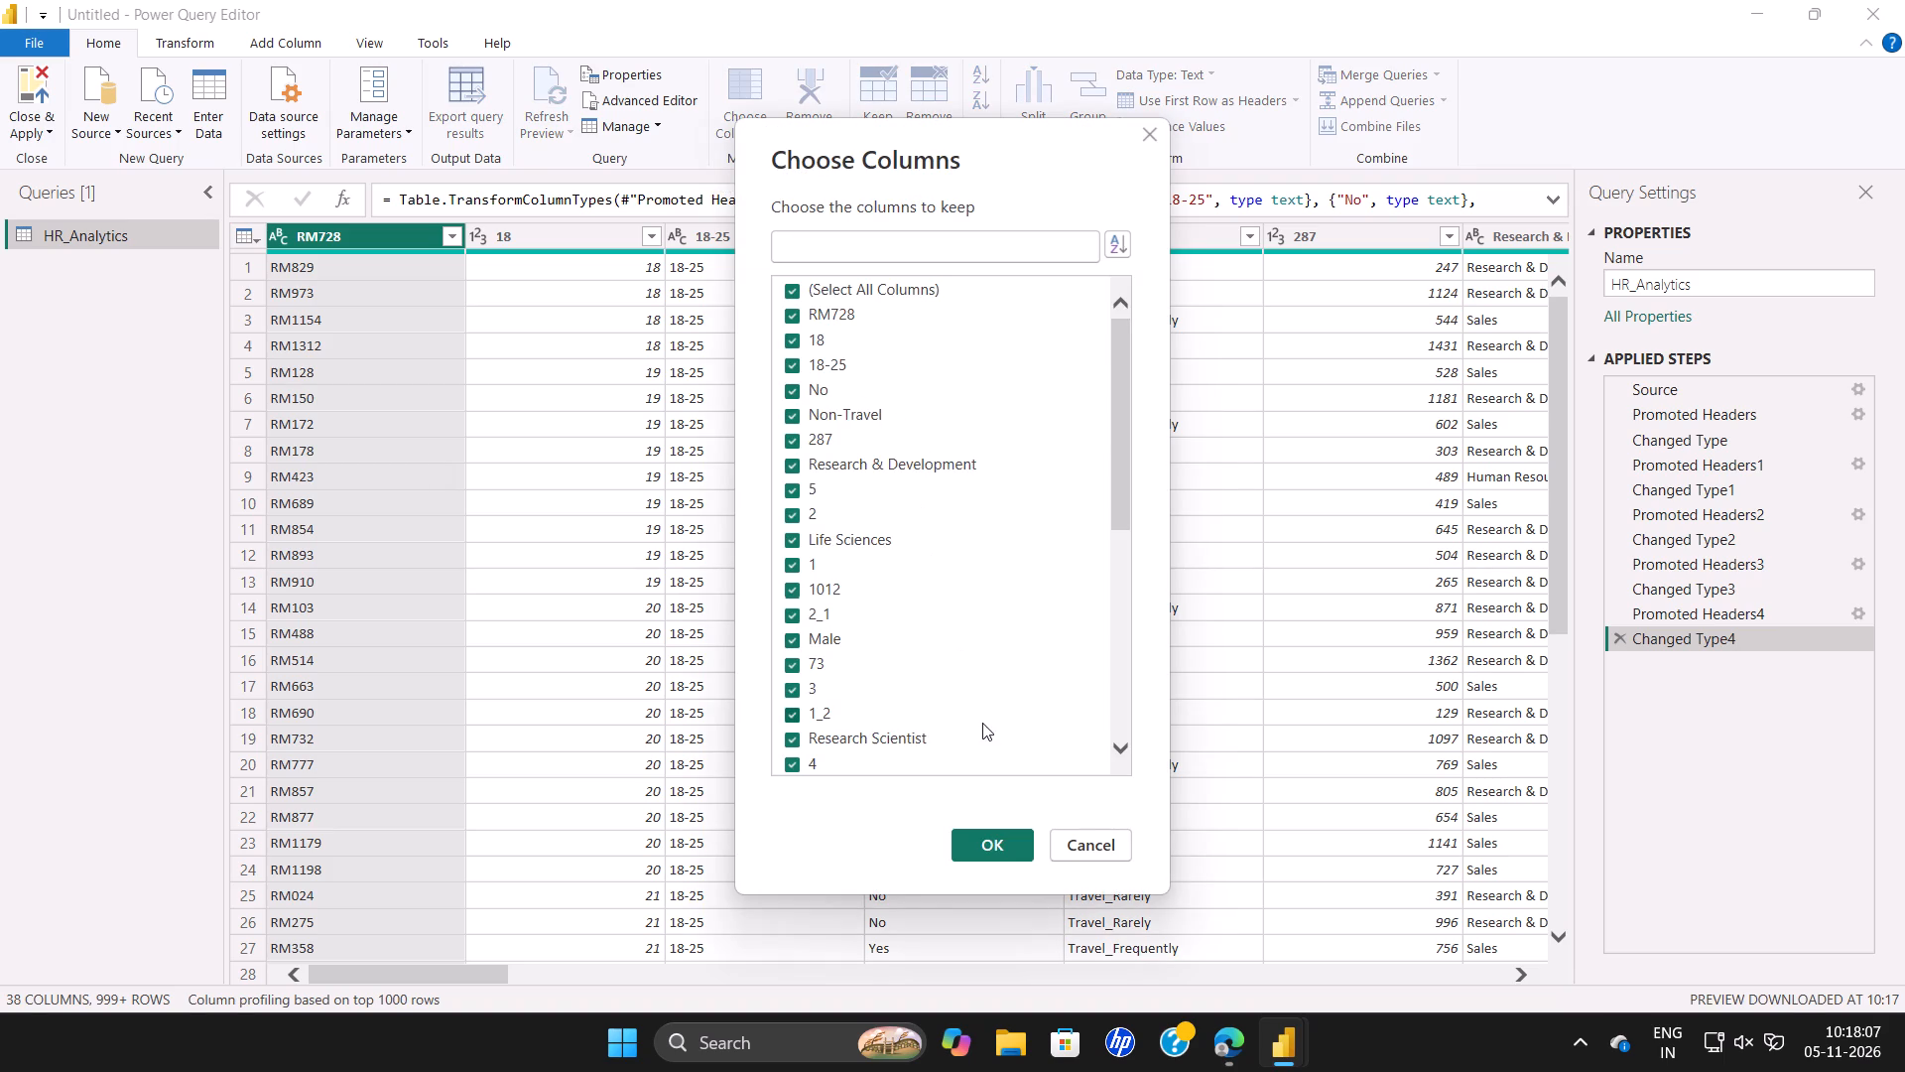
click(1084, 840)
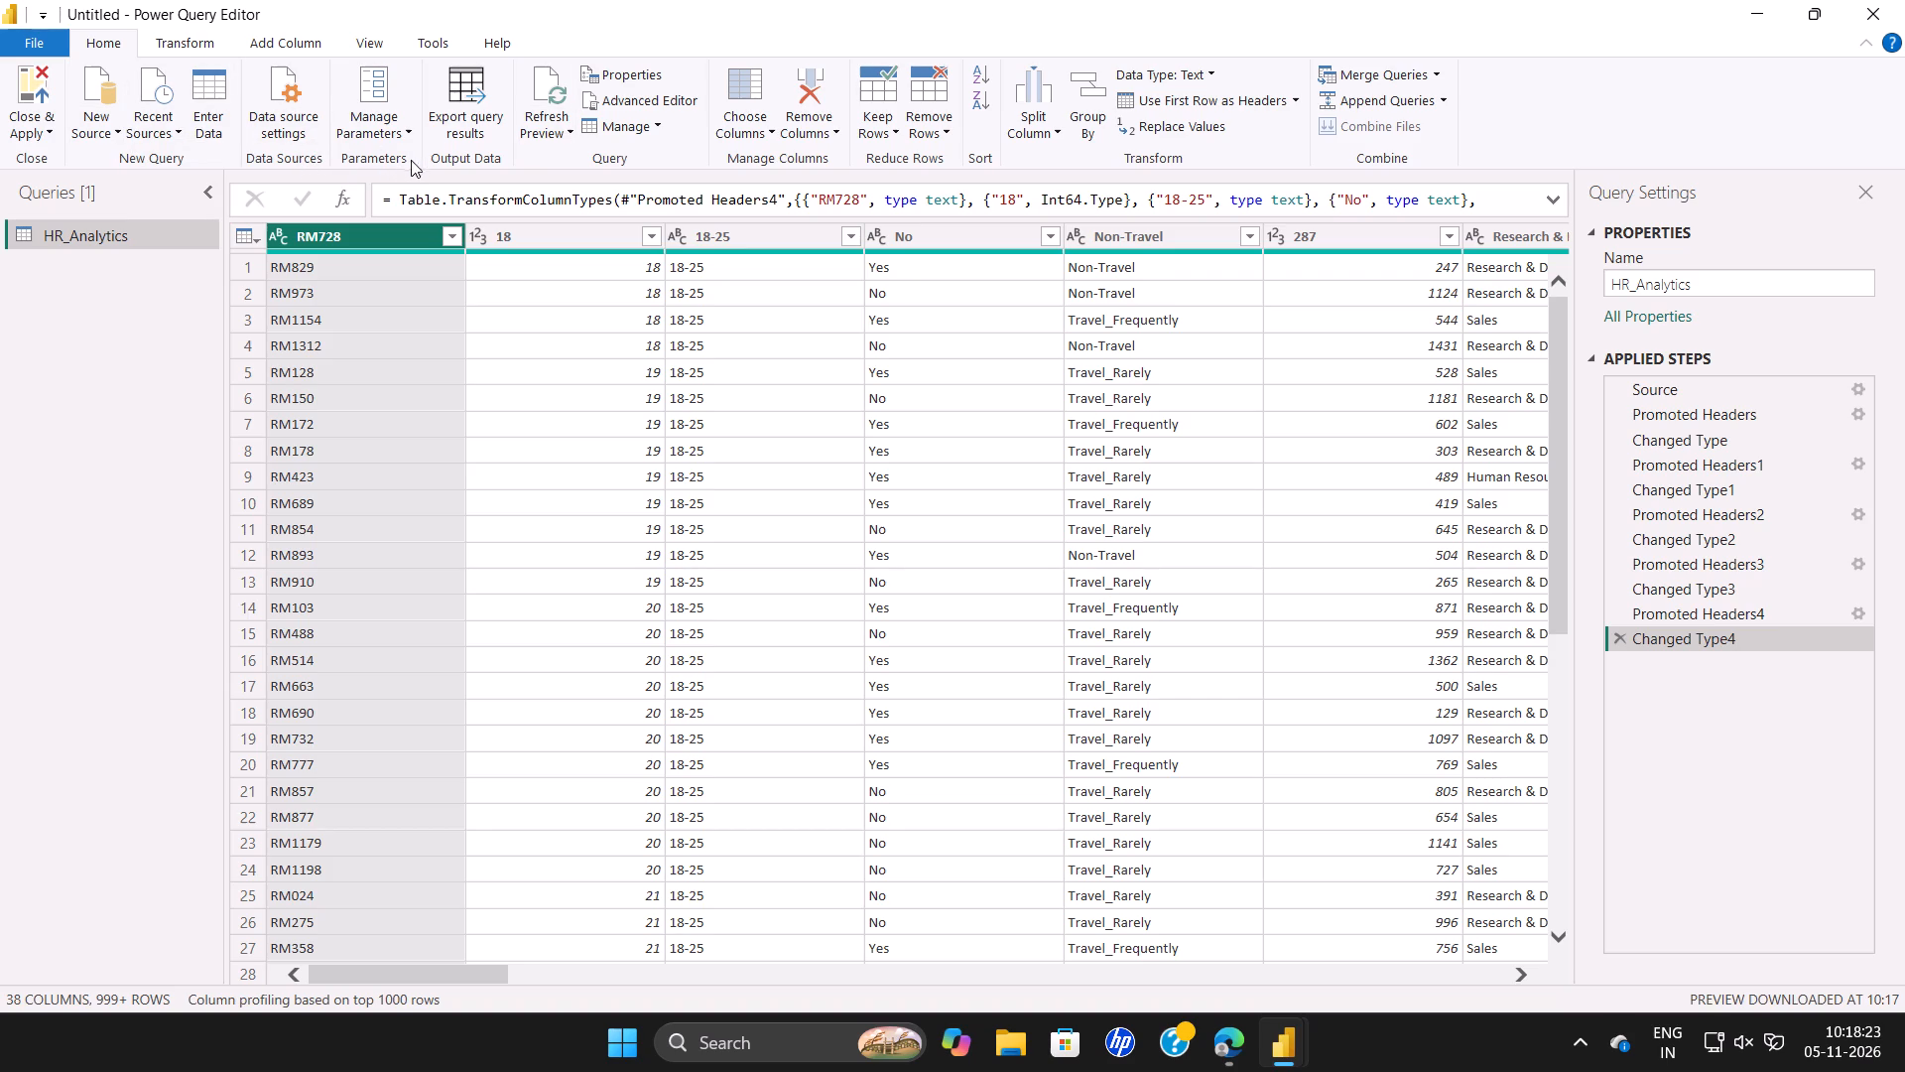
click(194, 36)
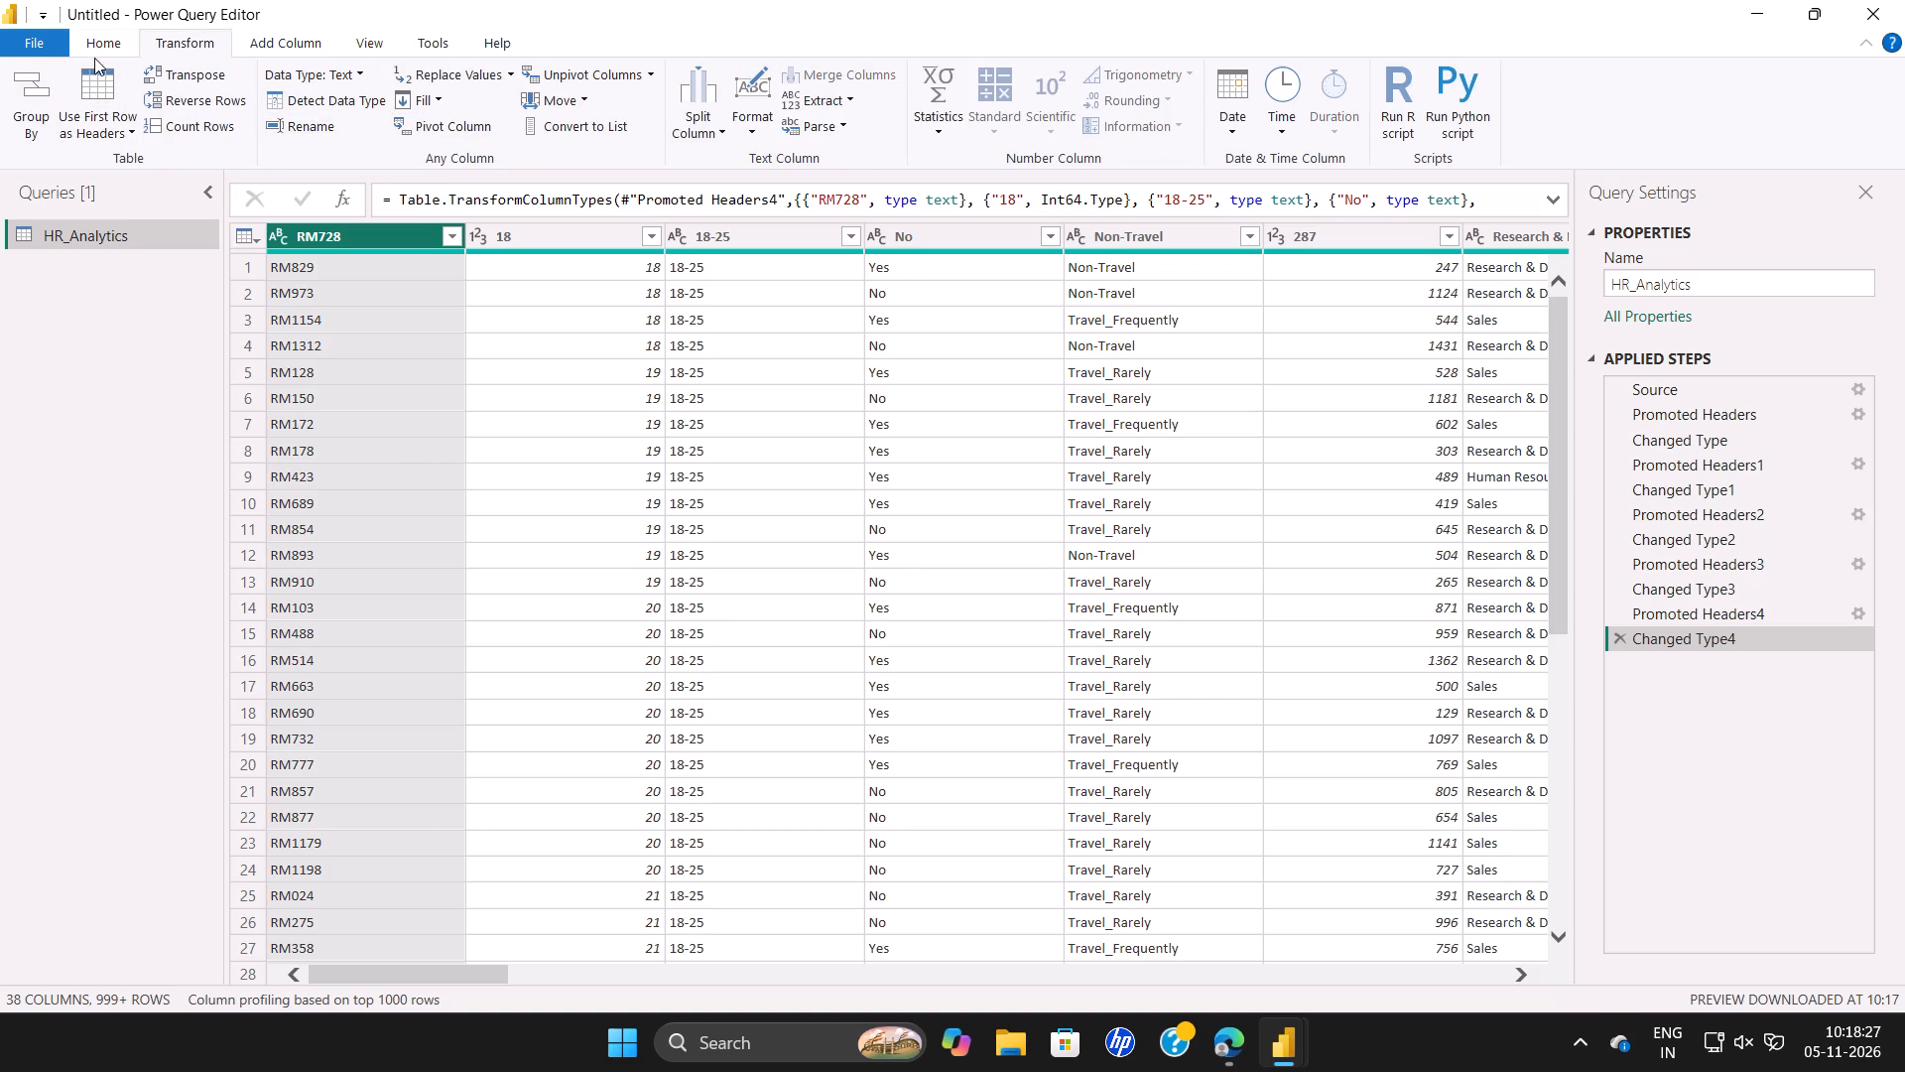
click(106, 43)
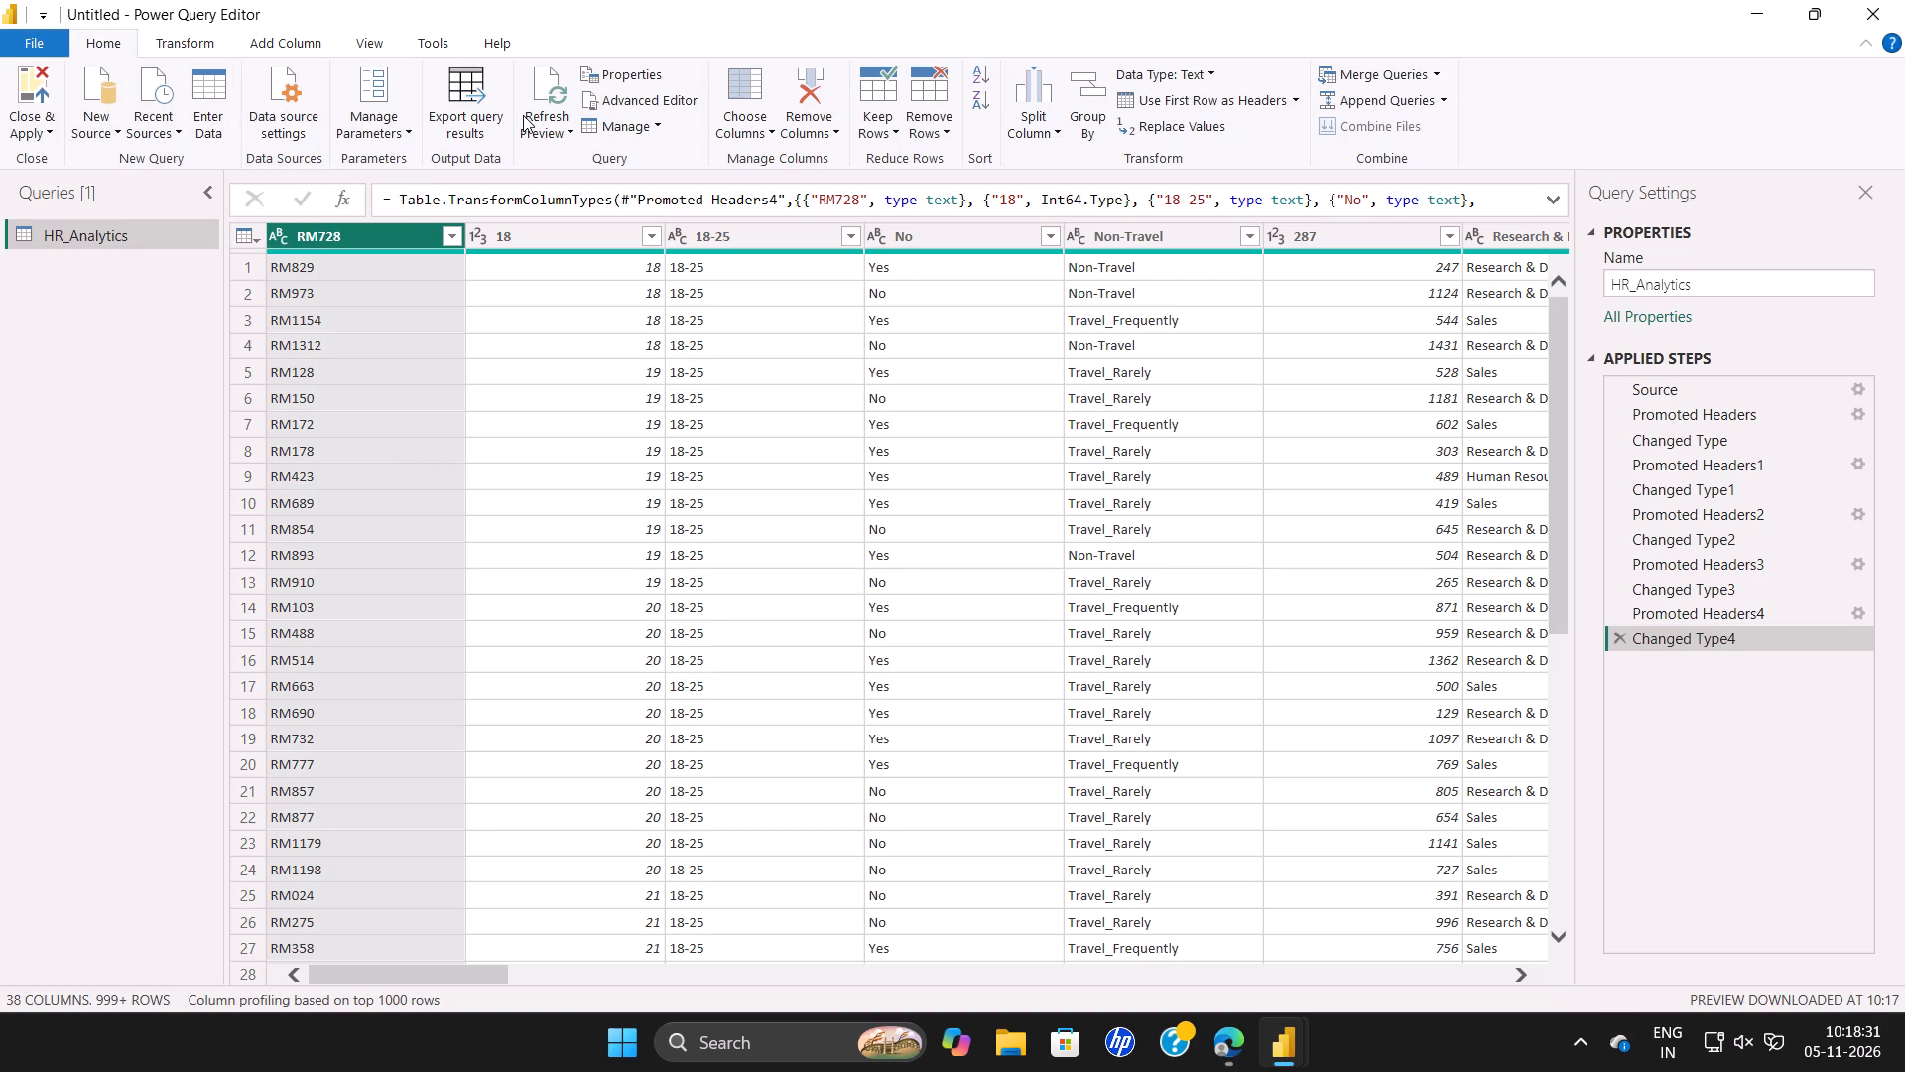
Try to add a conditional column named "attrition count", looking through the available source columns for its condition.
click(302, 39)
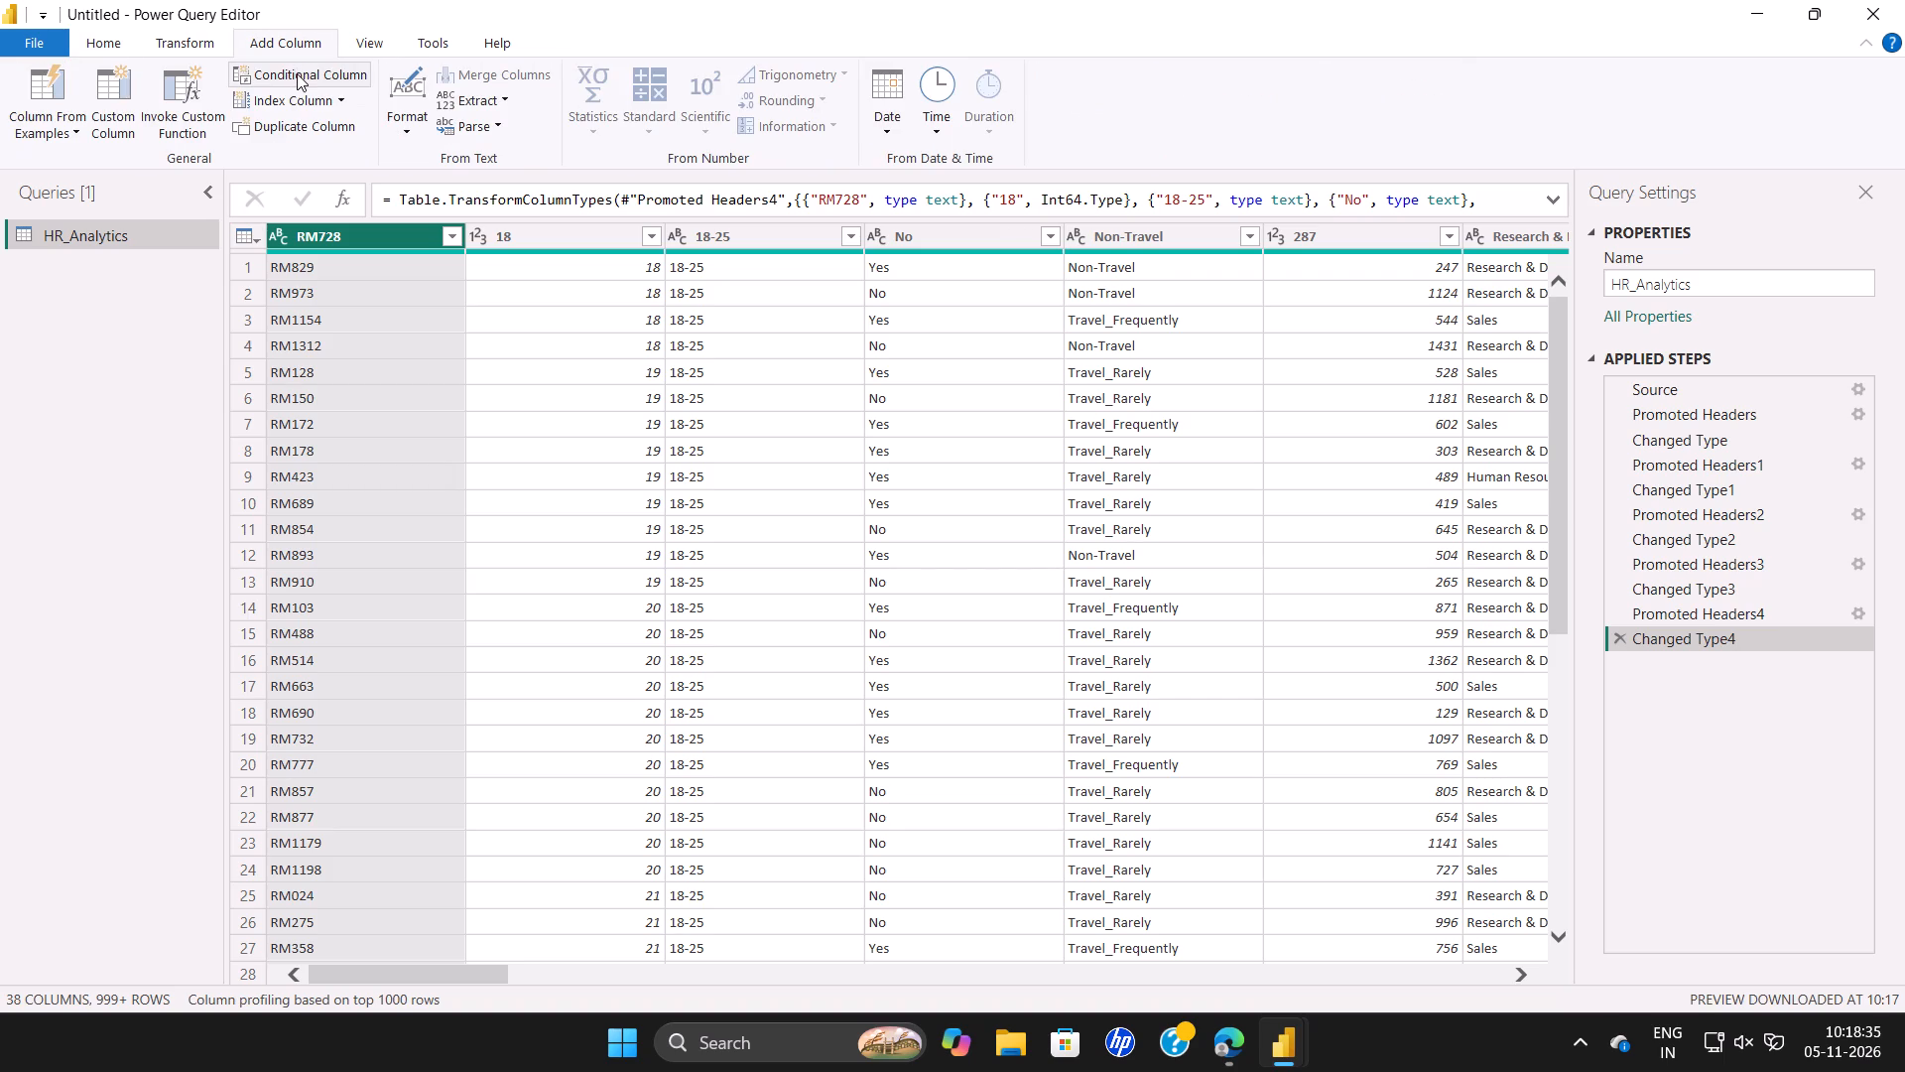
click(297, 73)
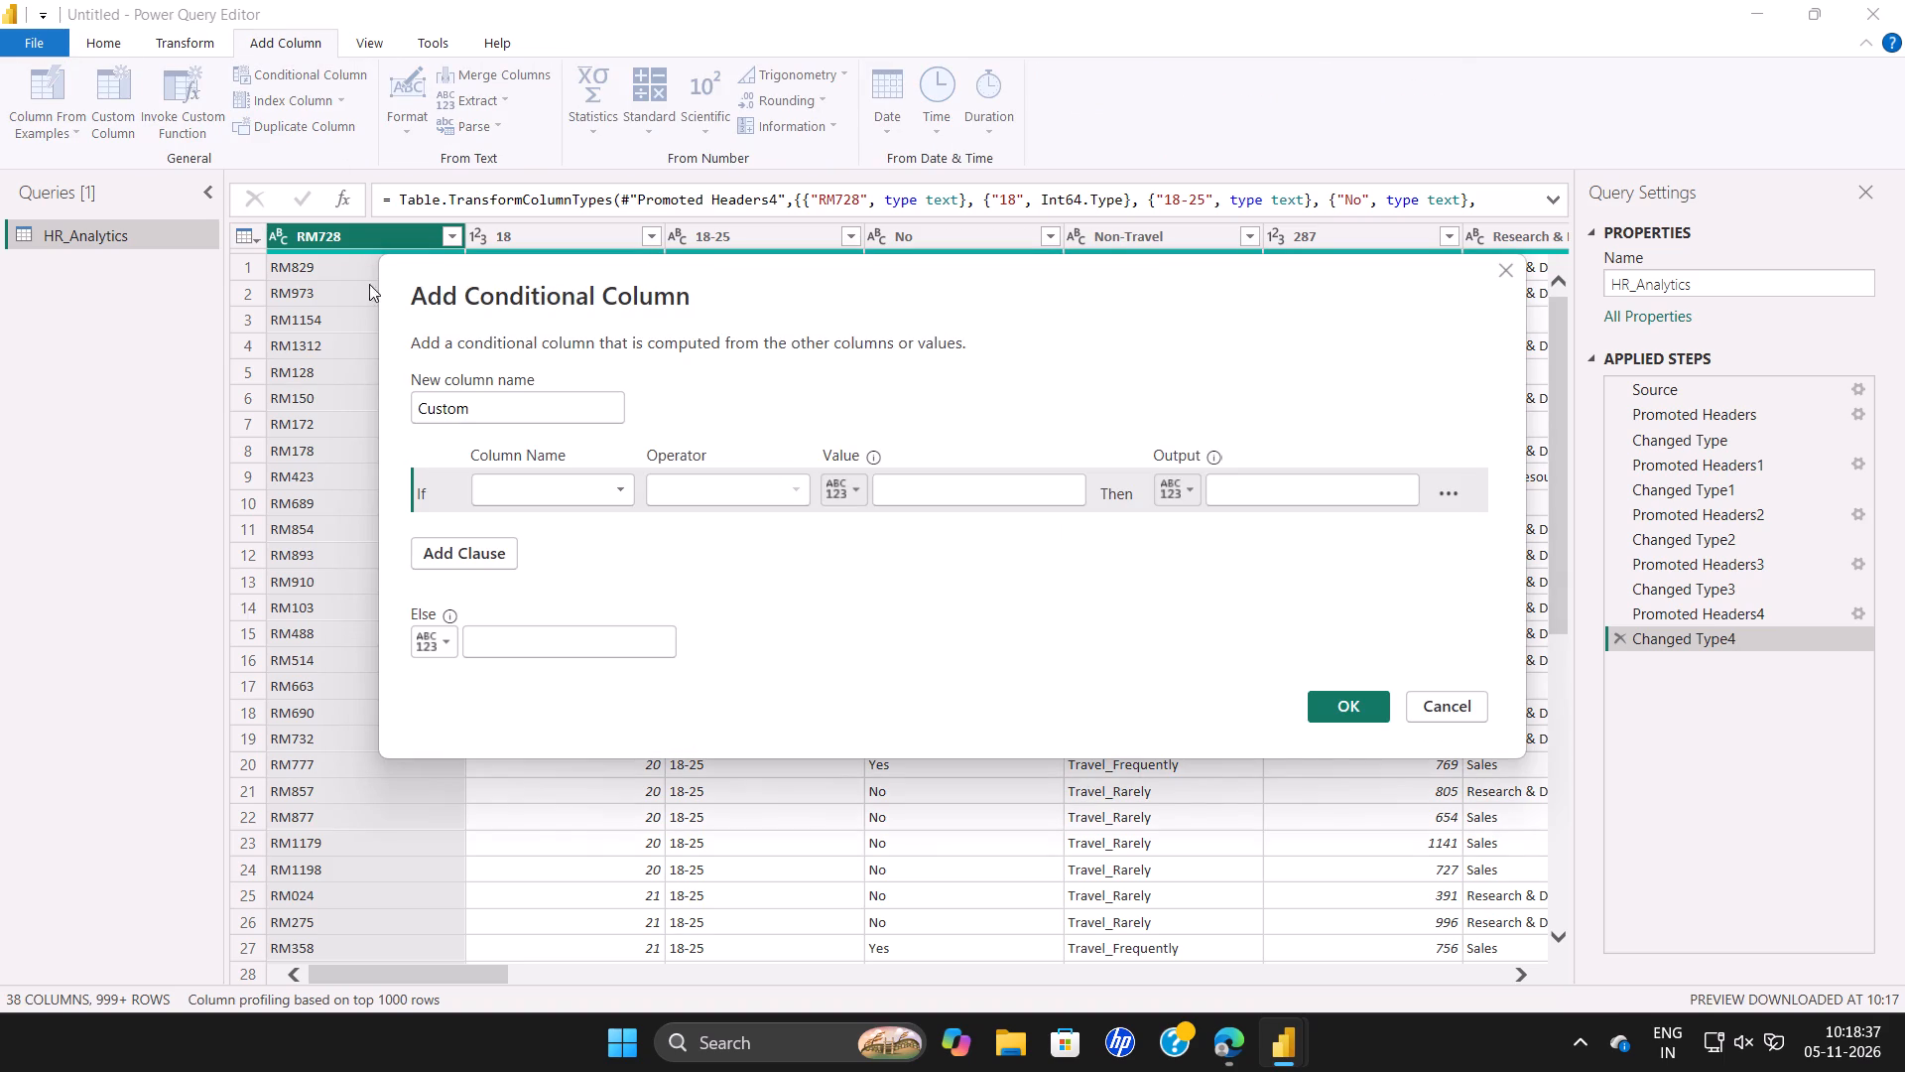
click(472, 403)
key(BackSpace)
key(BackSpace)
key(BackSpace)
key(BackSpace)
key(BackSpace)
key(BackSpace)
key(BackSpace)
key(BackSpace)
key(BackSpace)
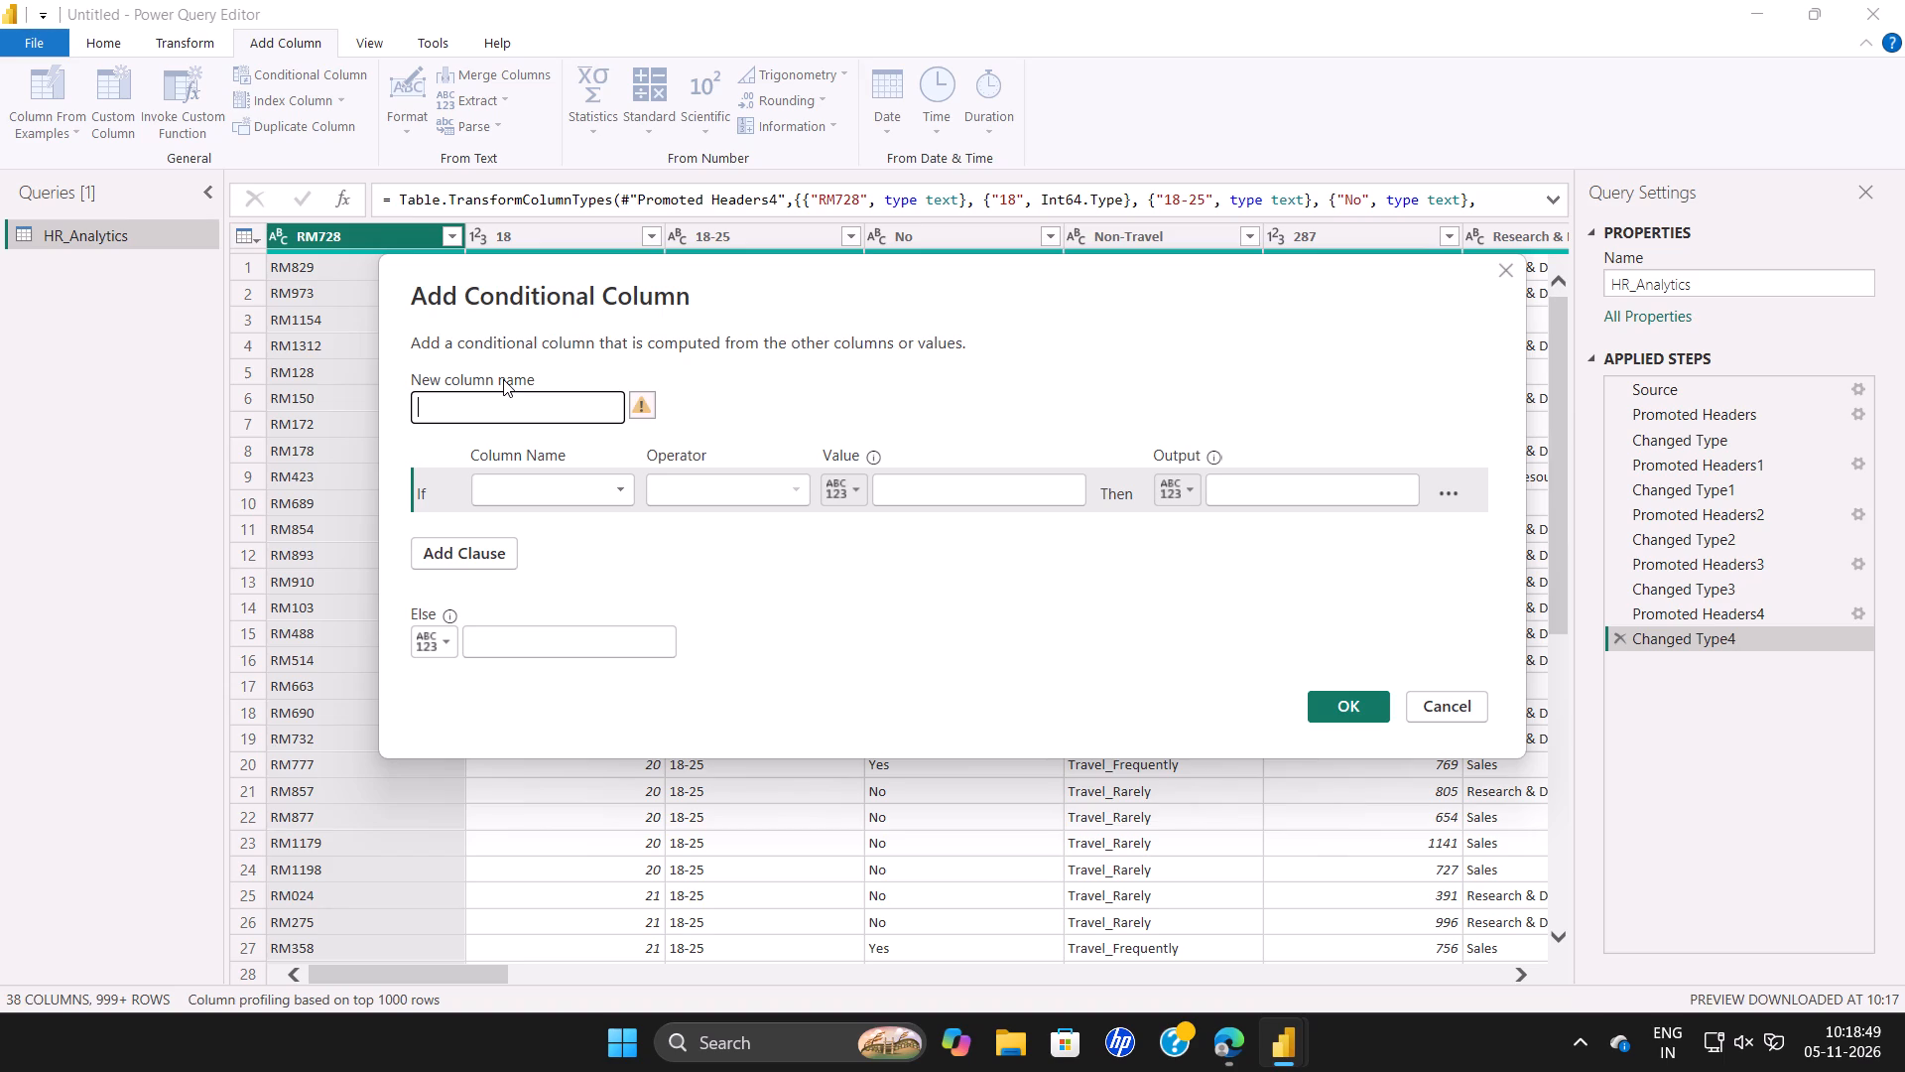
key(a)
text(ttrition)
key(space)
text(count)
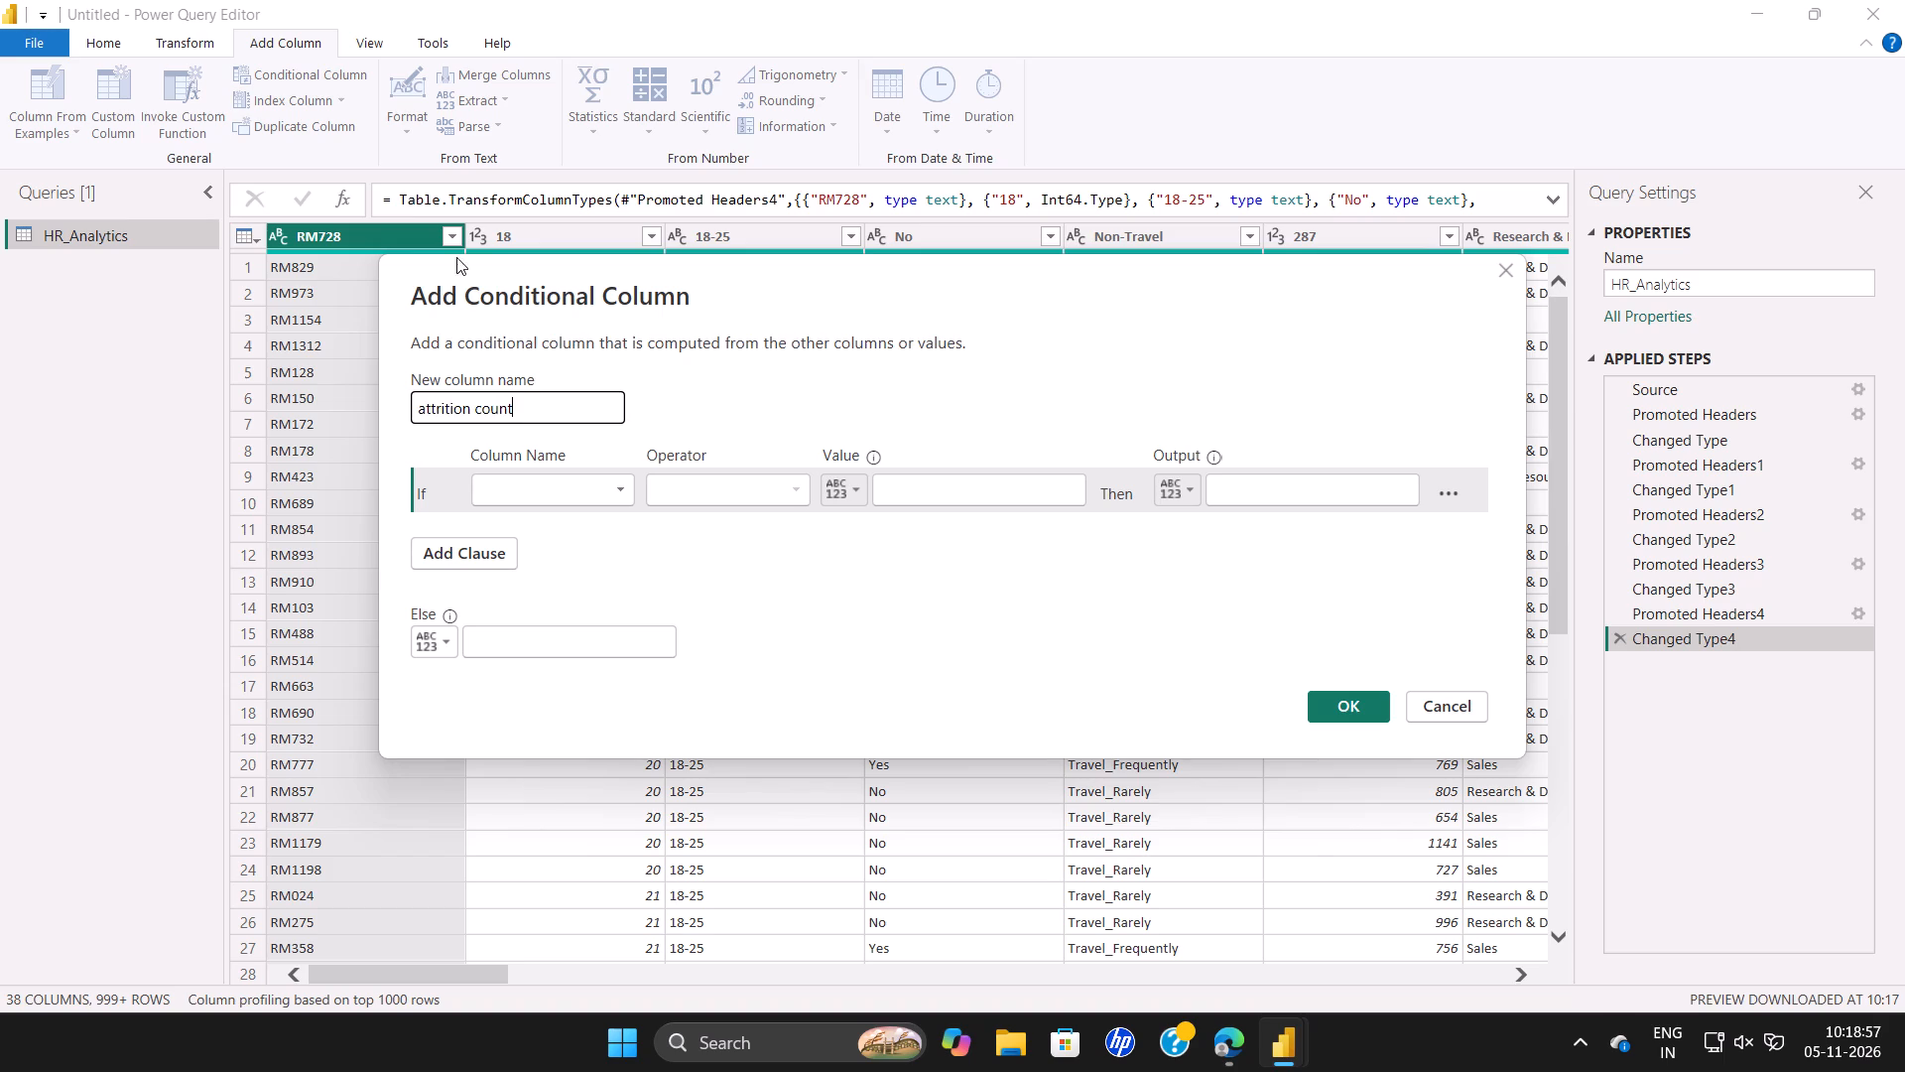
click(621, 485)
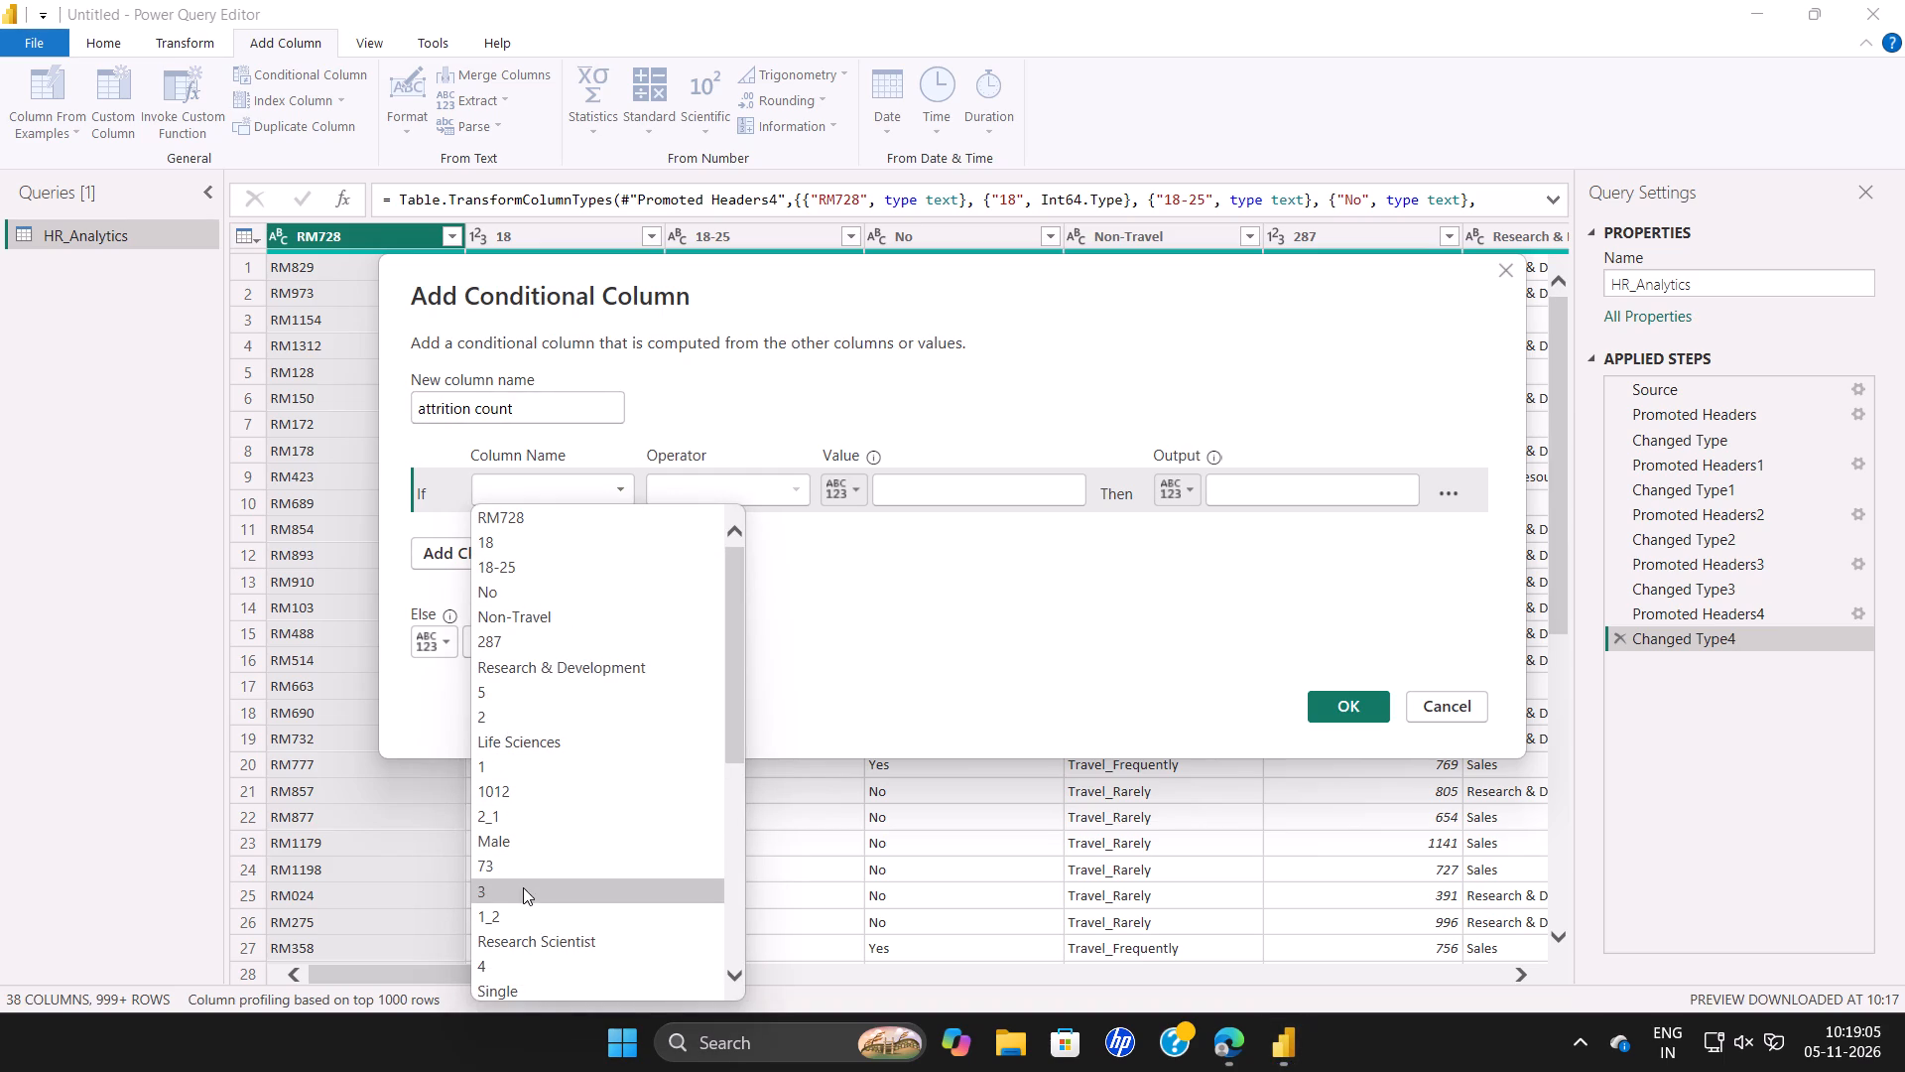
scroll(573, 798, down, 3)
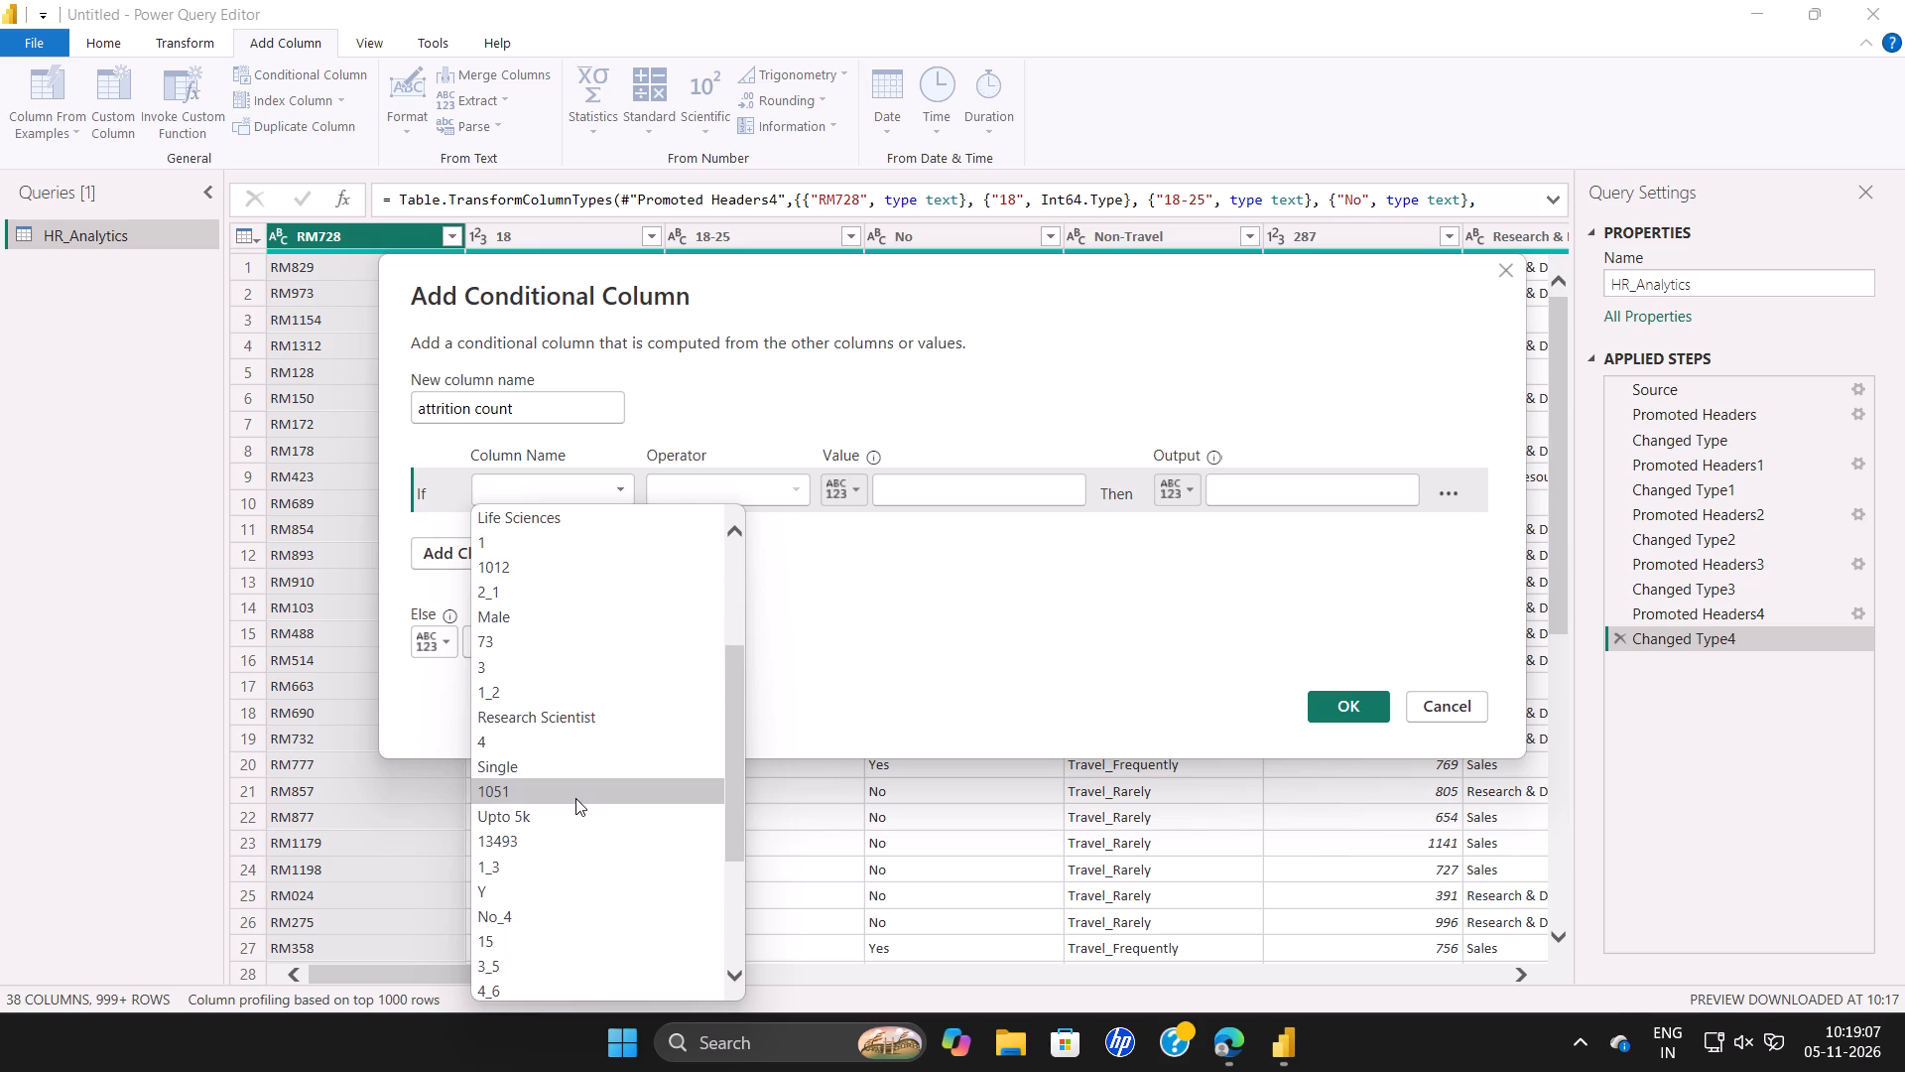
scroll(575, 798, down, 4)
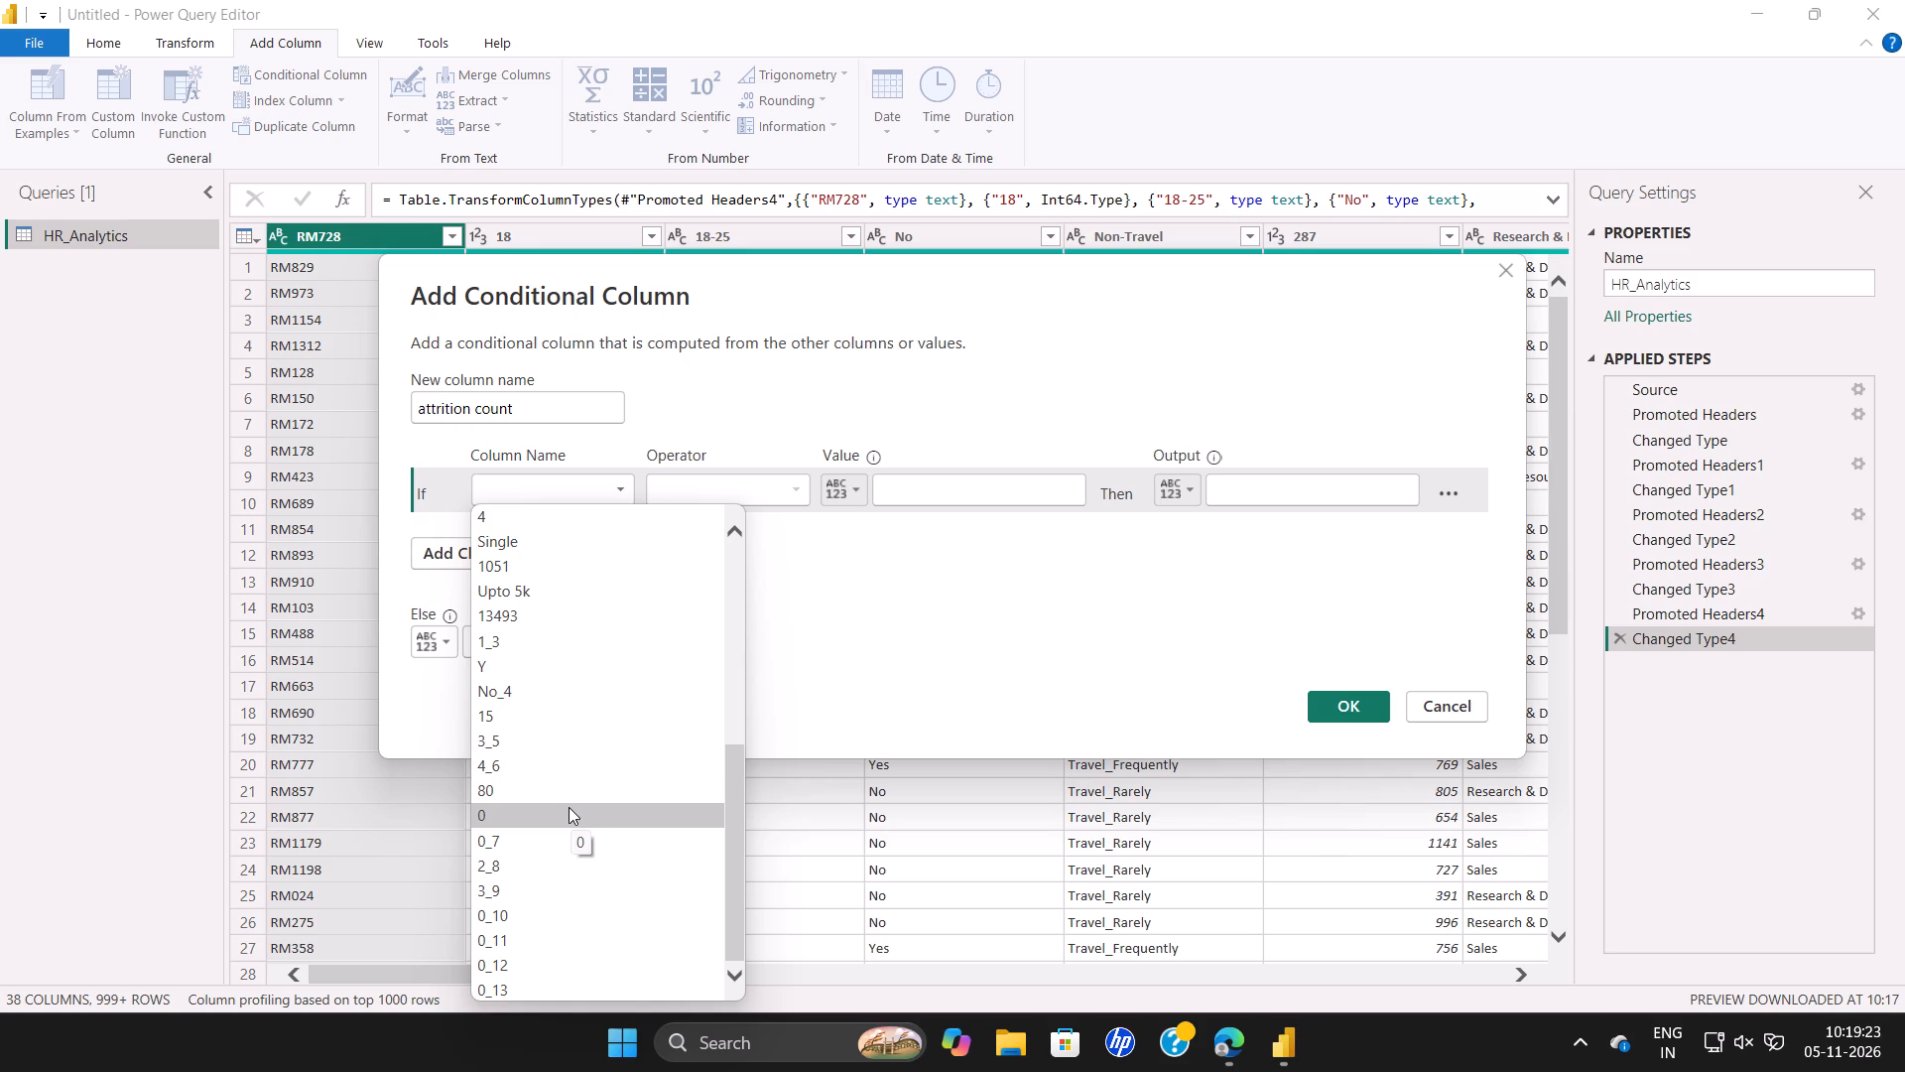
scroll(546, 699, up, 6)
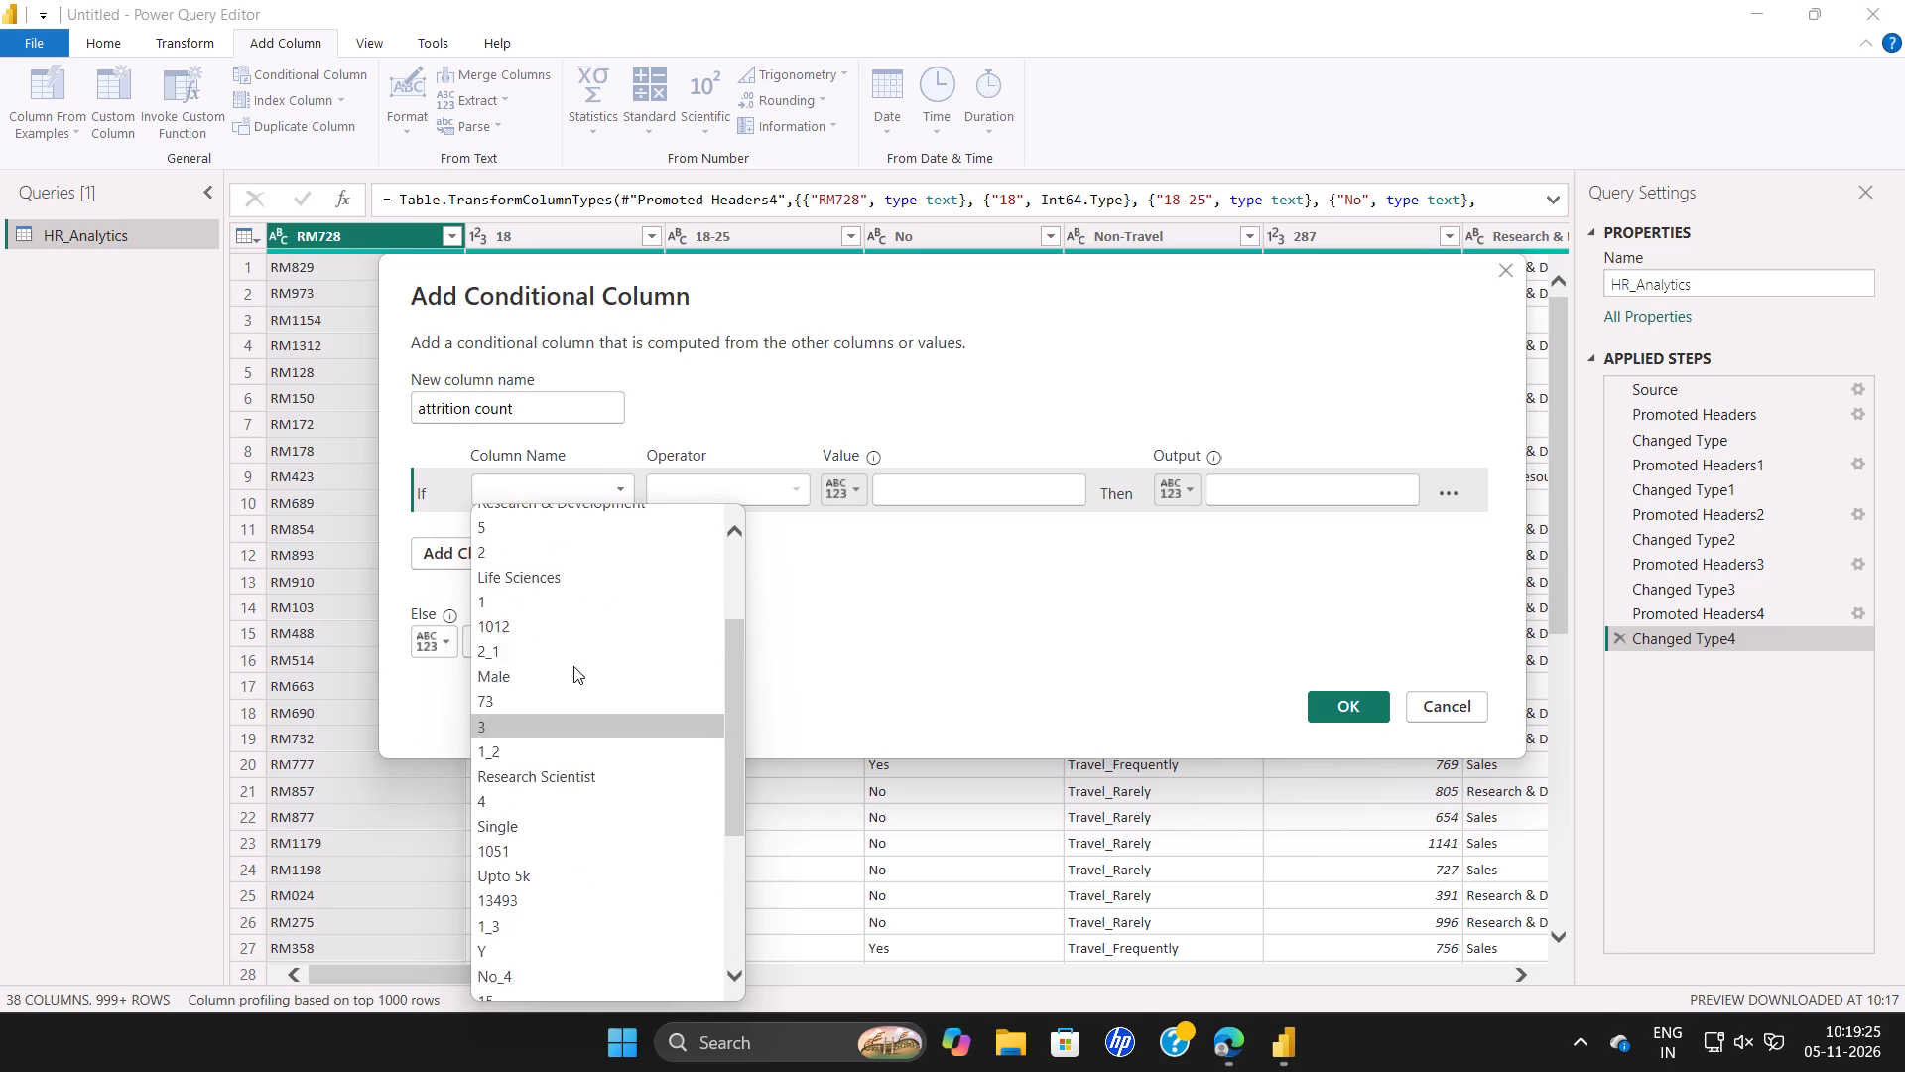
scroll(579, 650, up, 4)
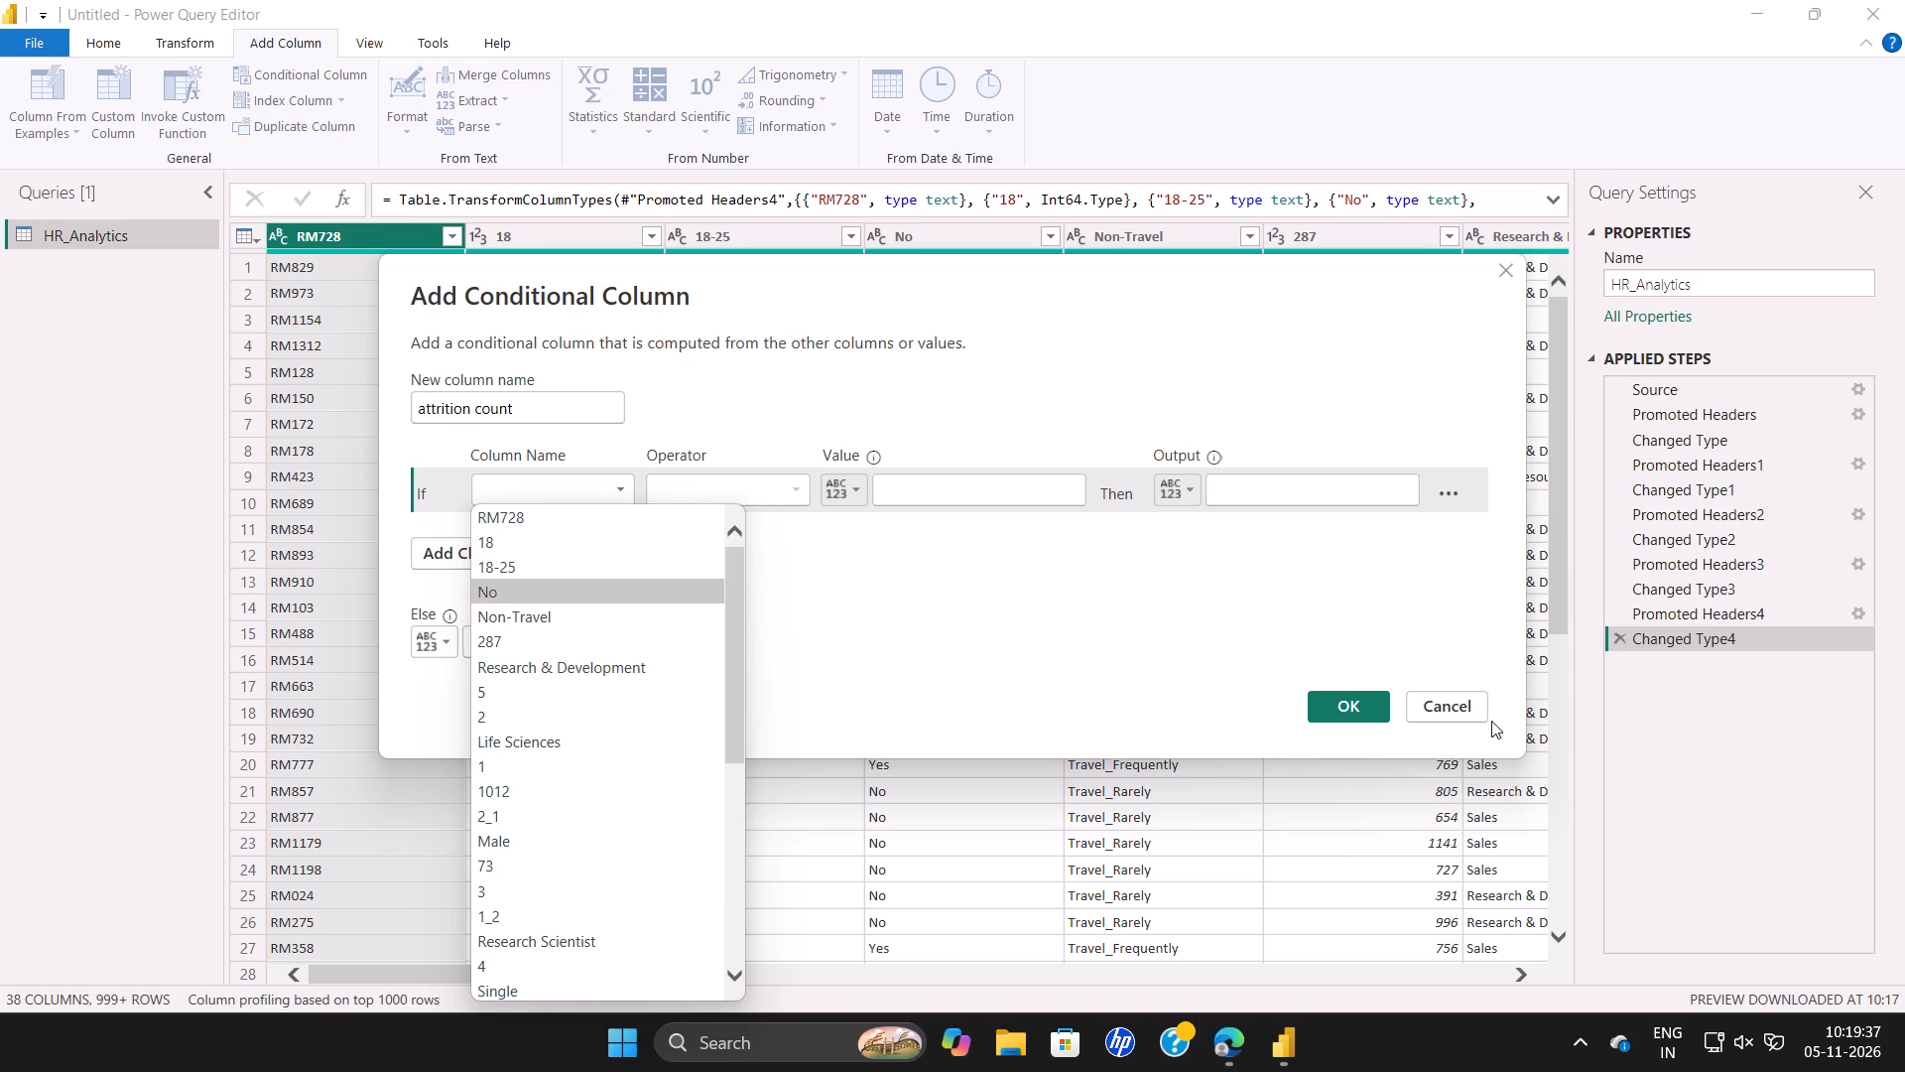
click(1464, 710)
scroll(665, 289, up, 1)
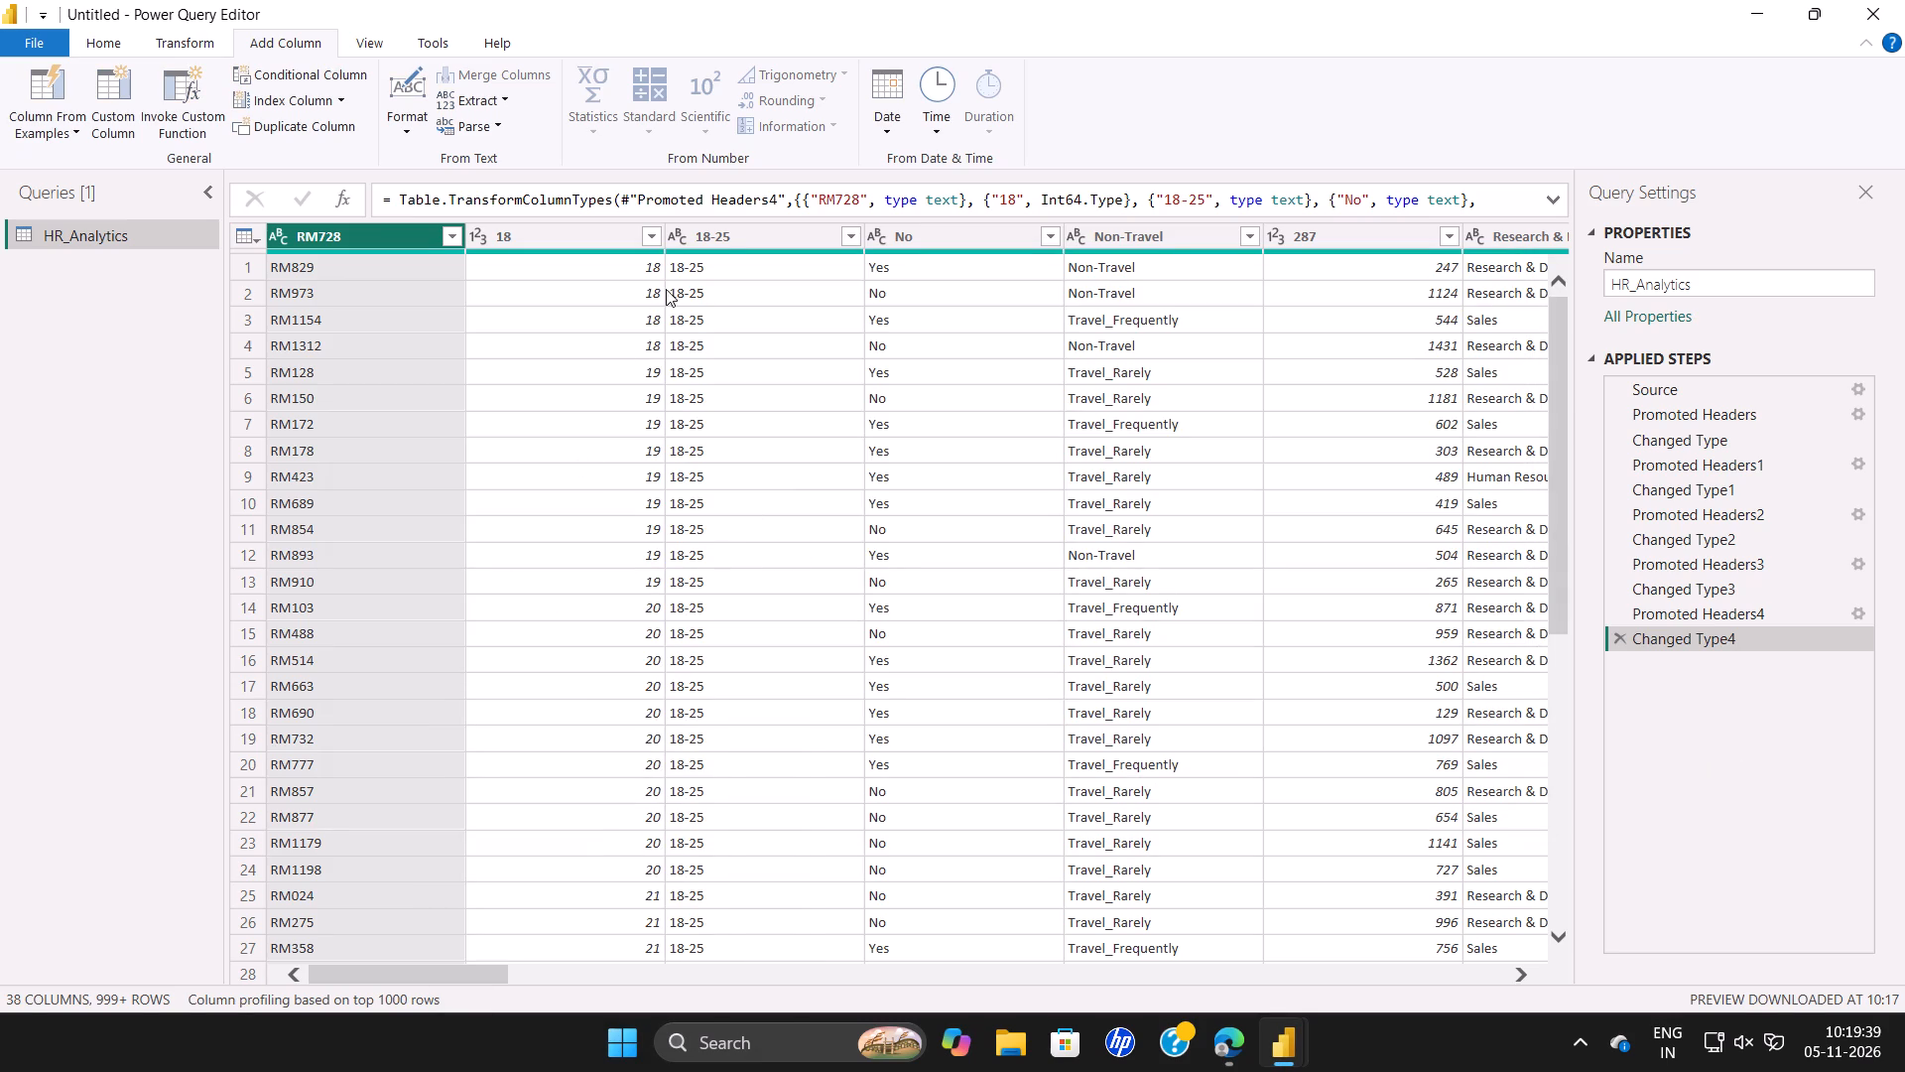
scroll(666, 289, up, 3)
Check the filter value lists of the RM728 and 18 columns, searching the 18 column's values for "age".
click(452, 234)
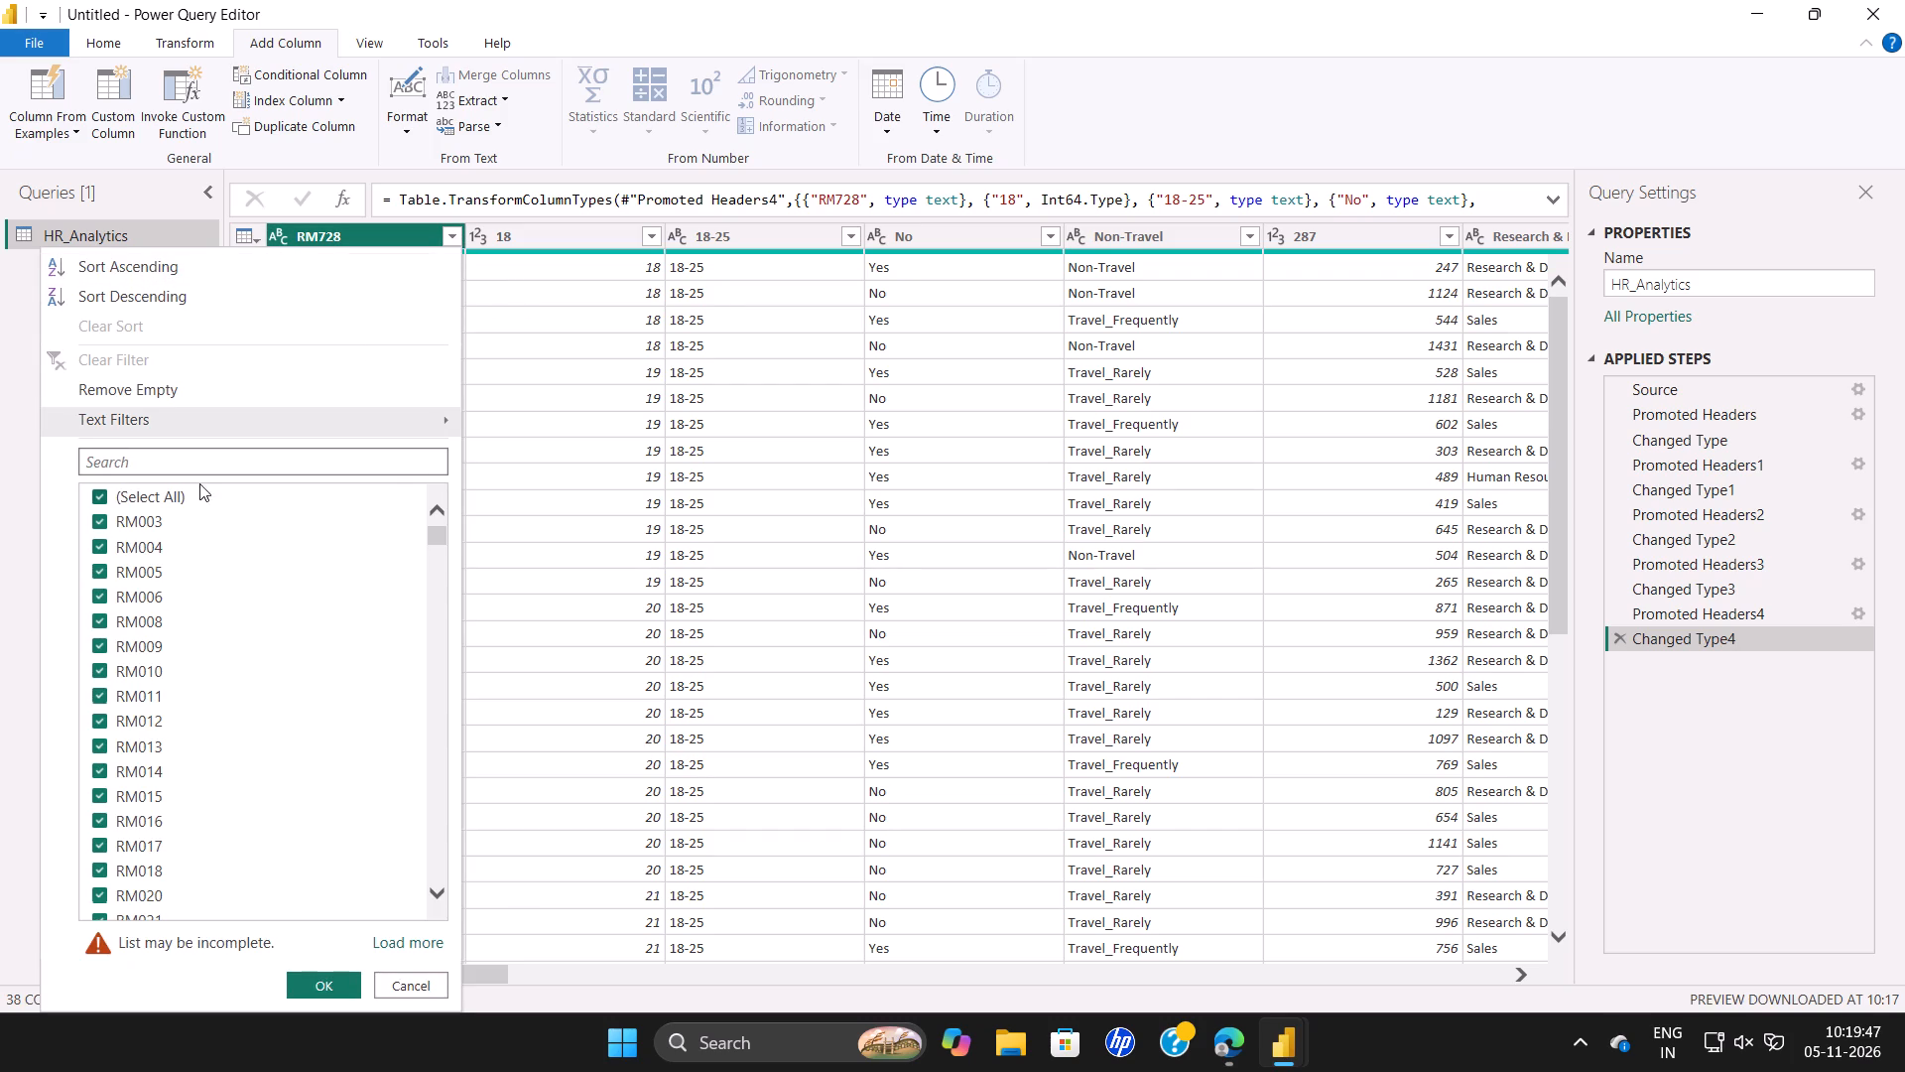
click(170, 458)
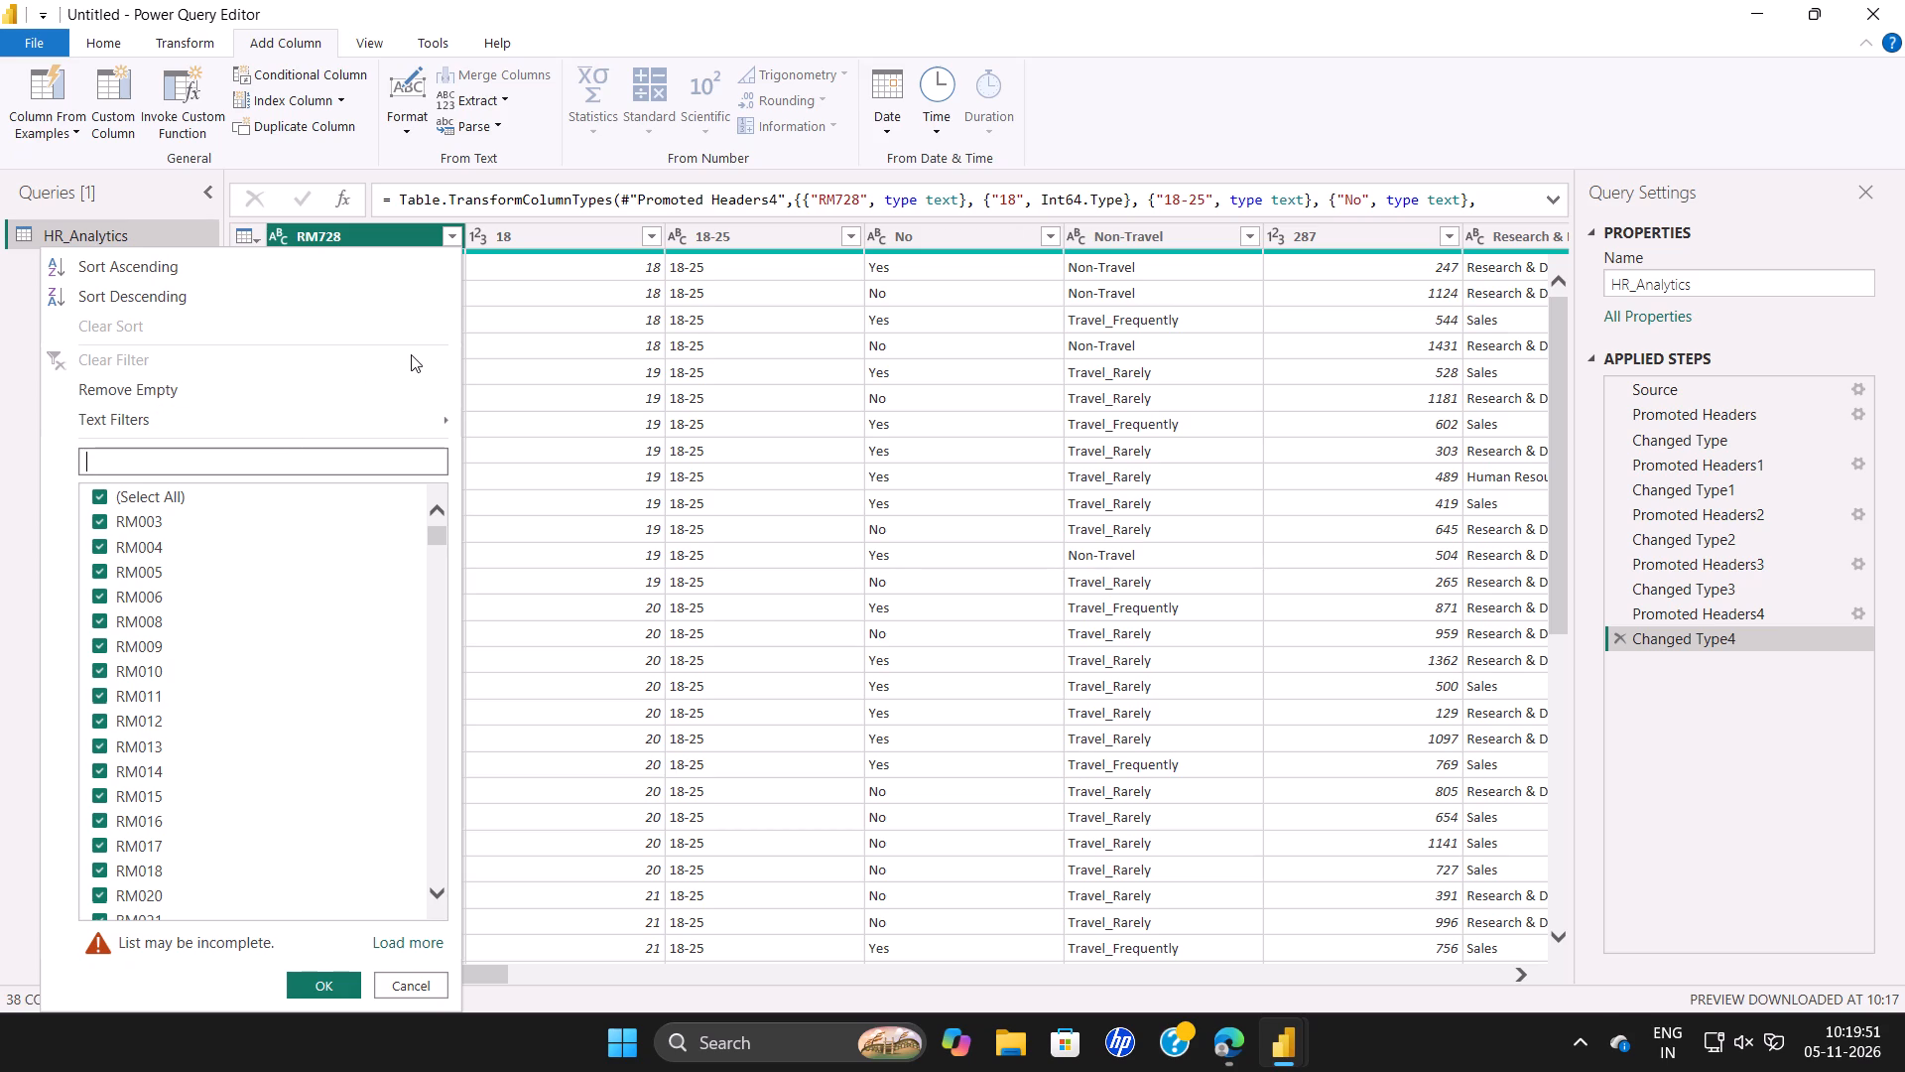
click(527, 321)
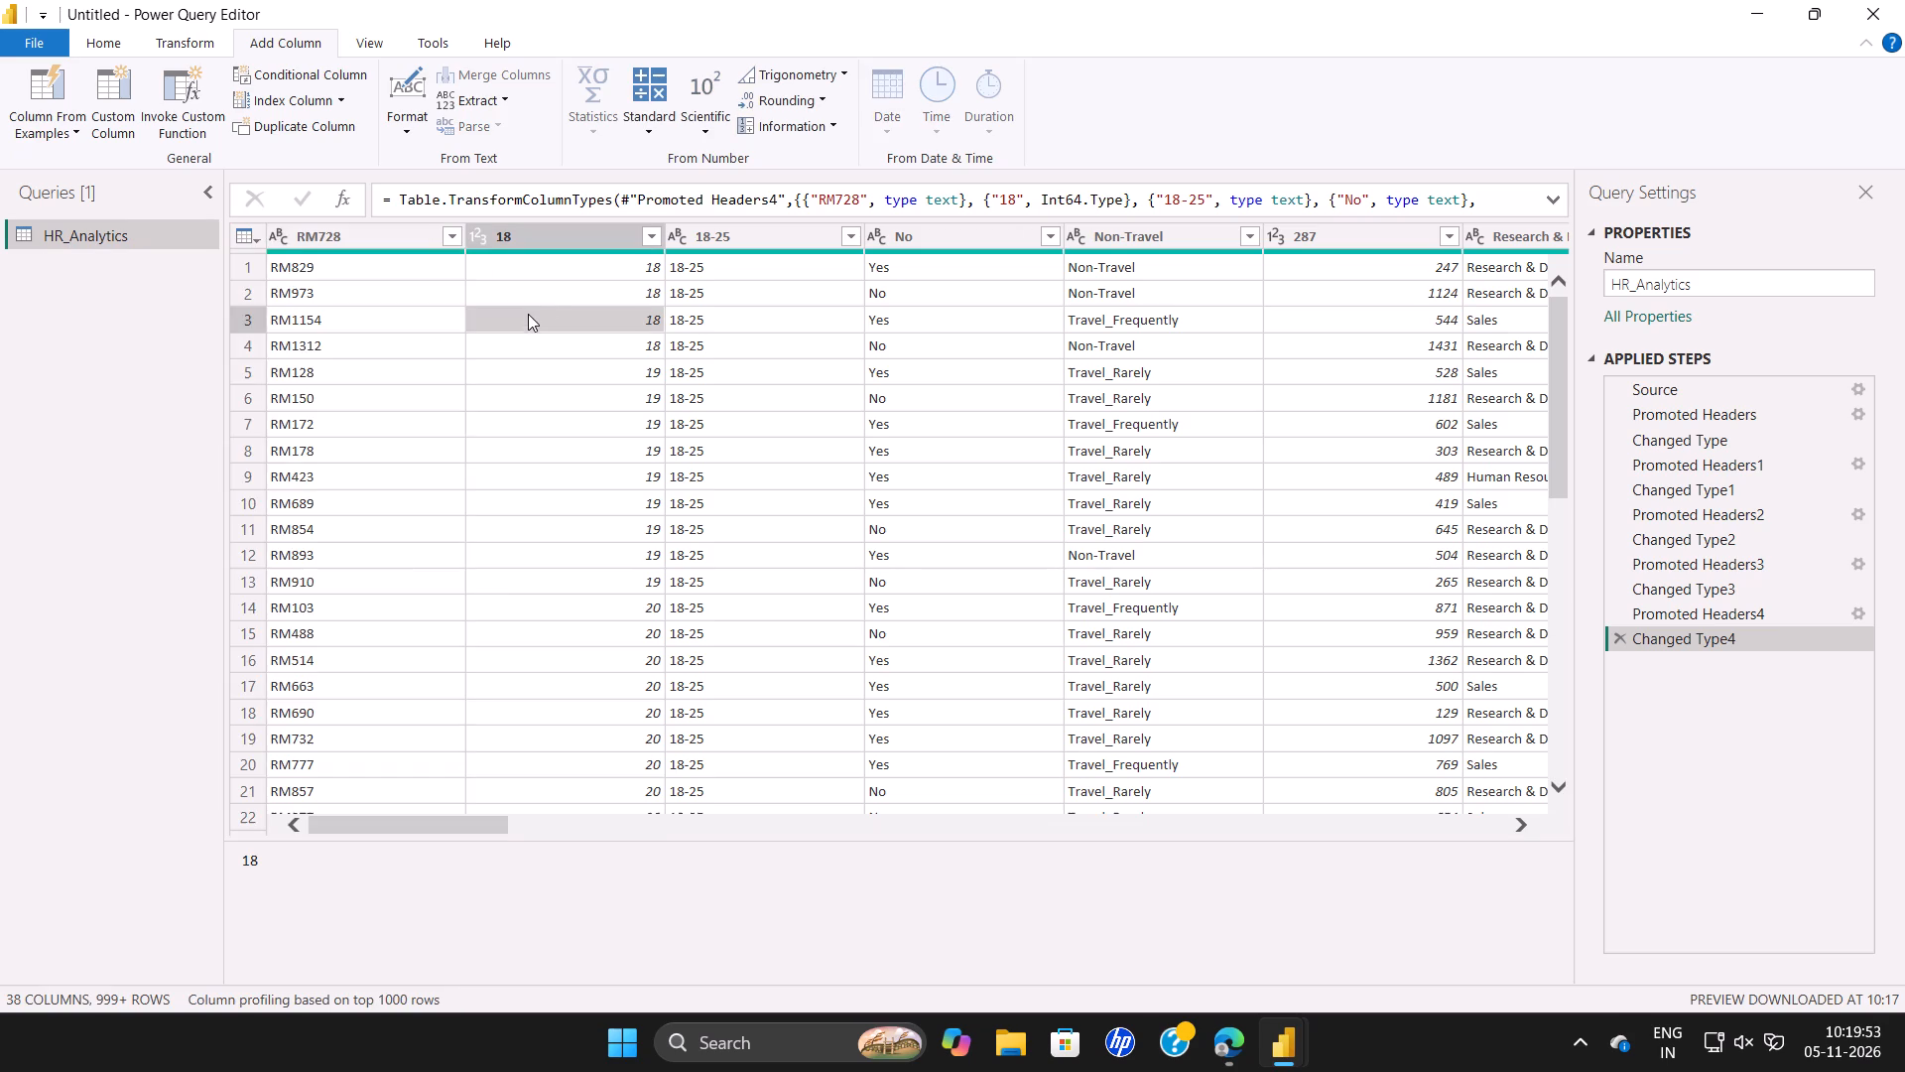
click(655, 232)
click(398, 460)
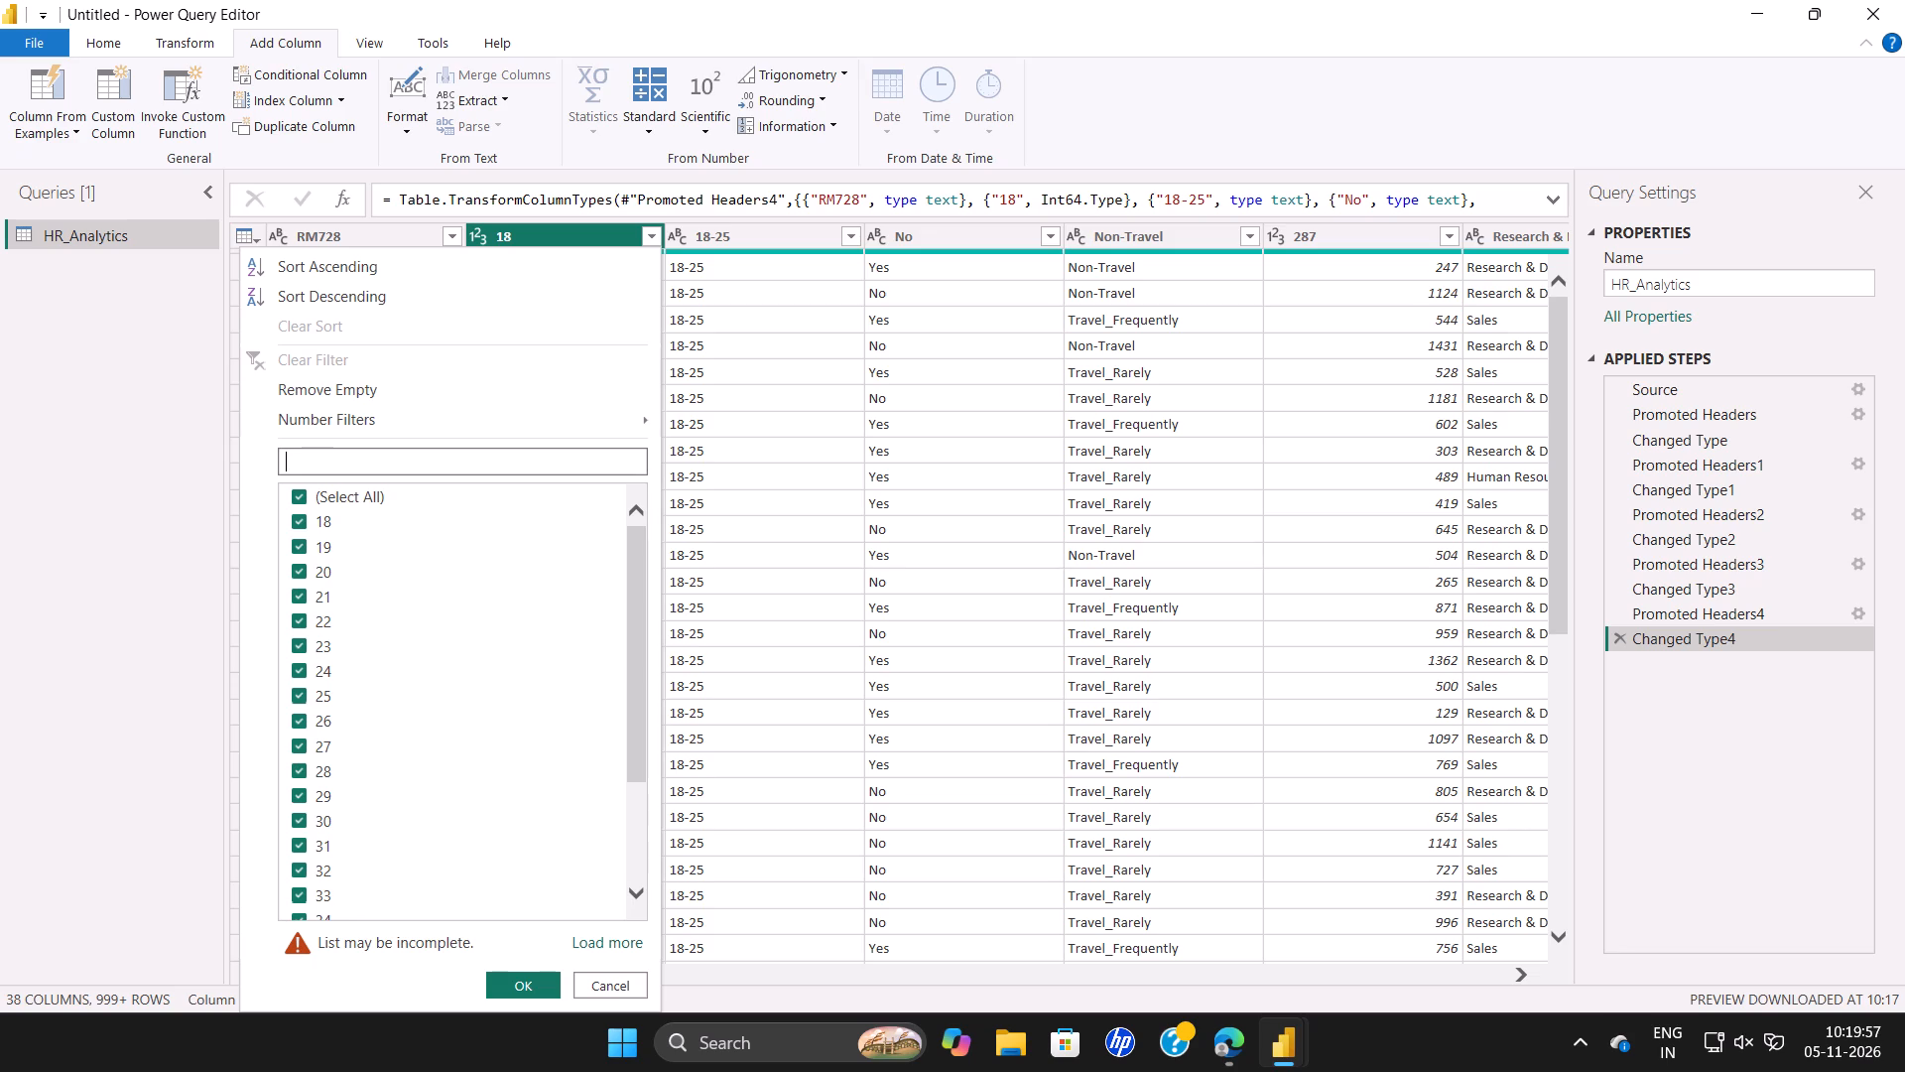
text(age)
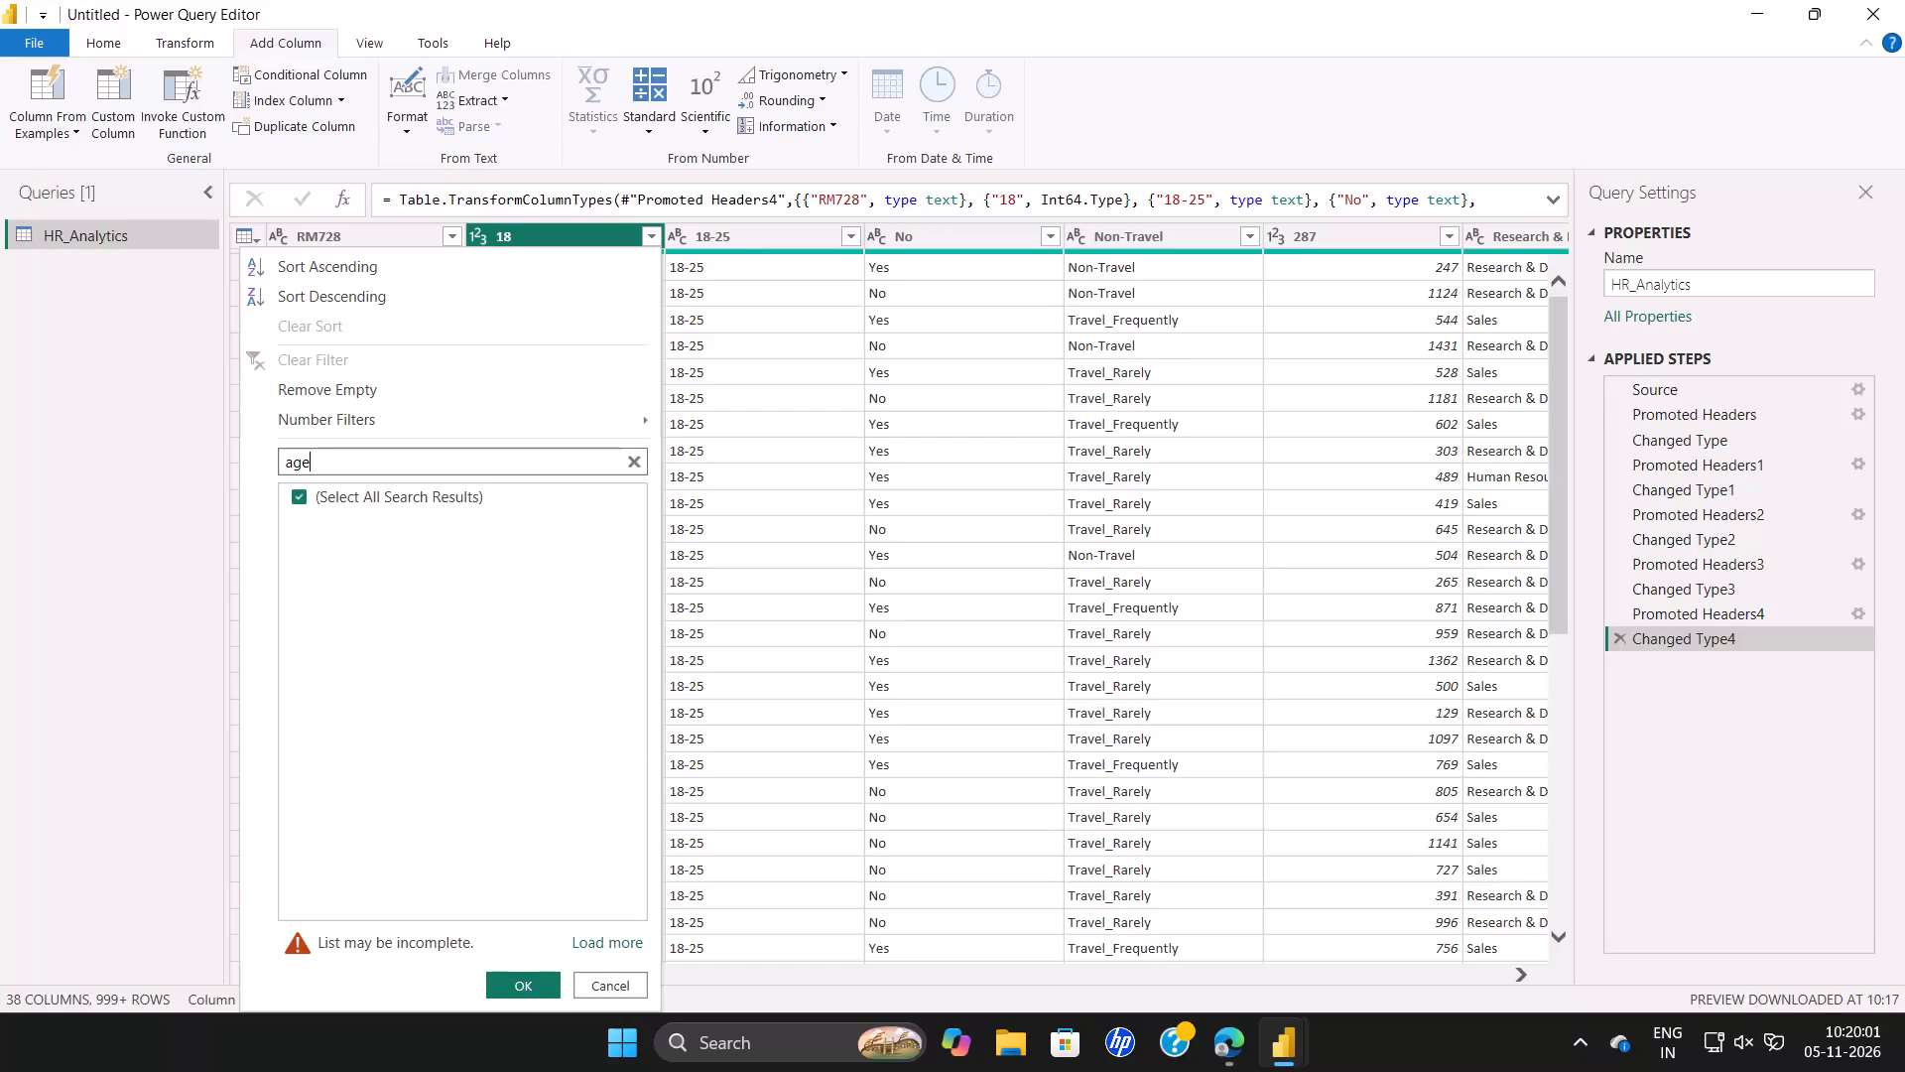
key(BackSpace)
key(BackSpace)
key(BackSpace)
key(BackSpace)
key(BackSpace)
click(95, 472)
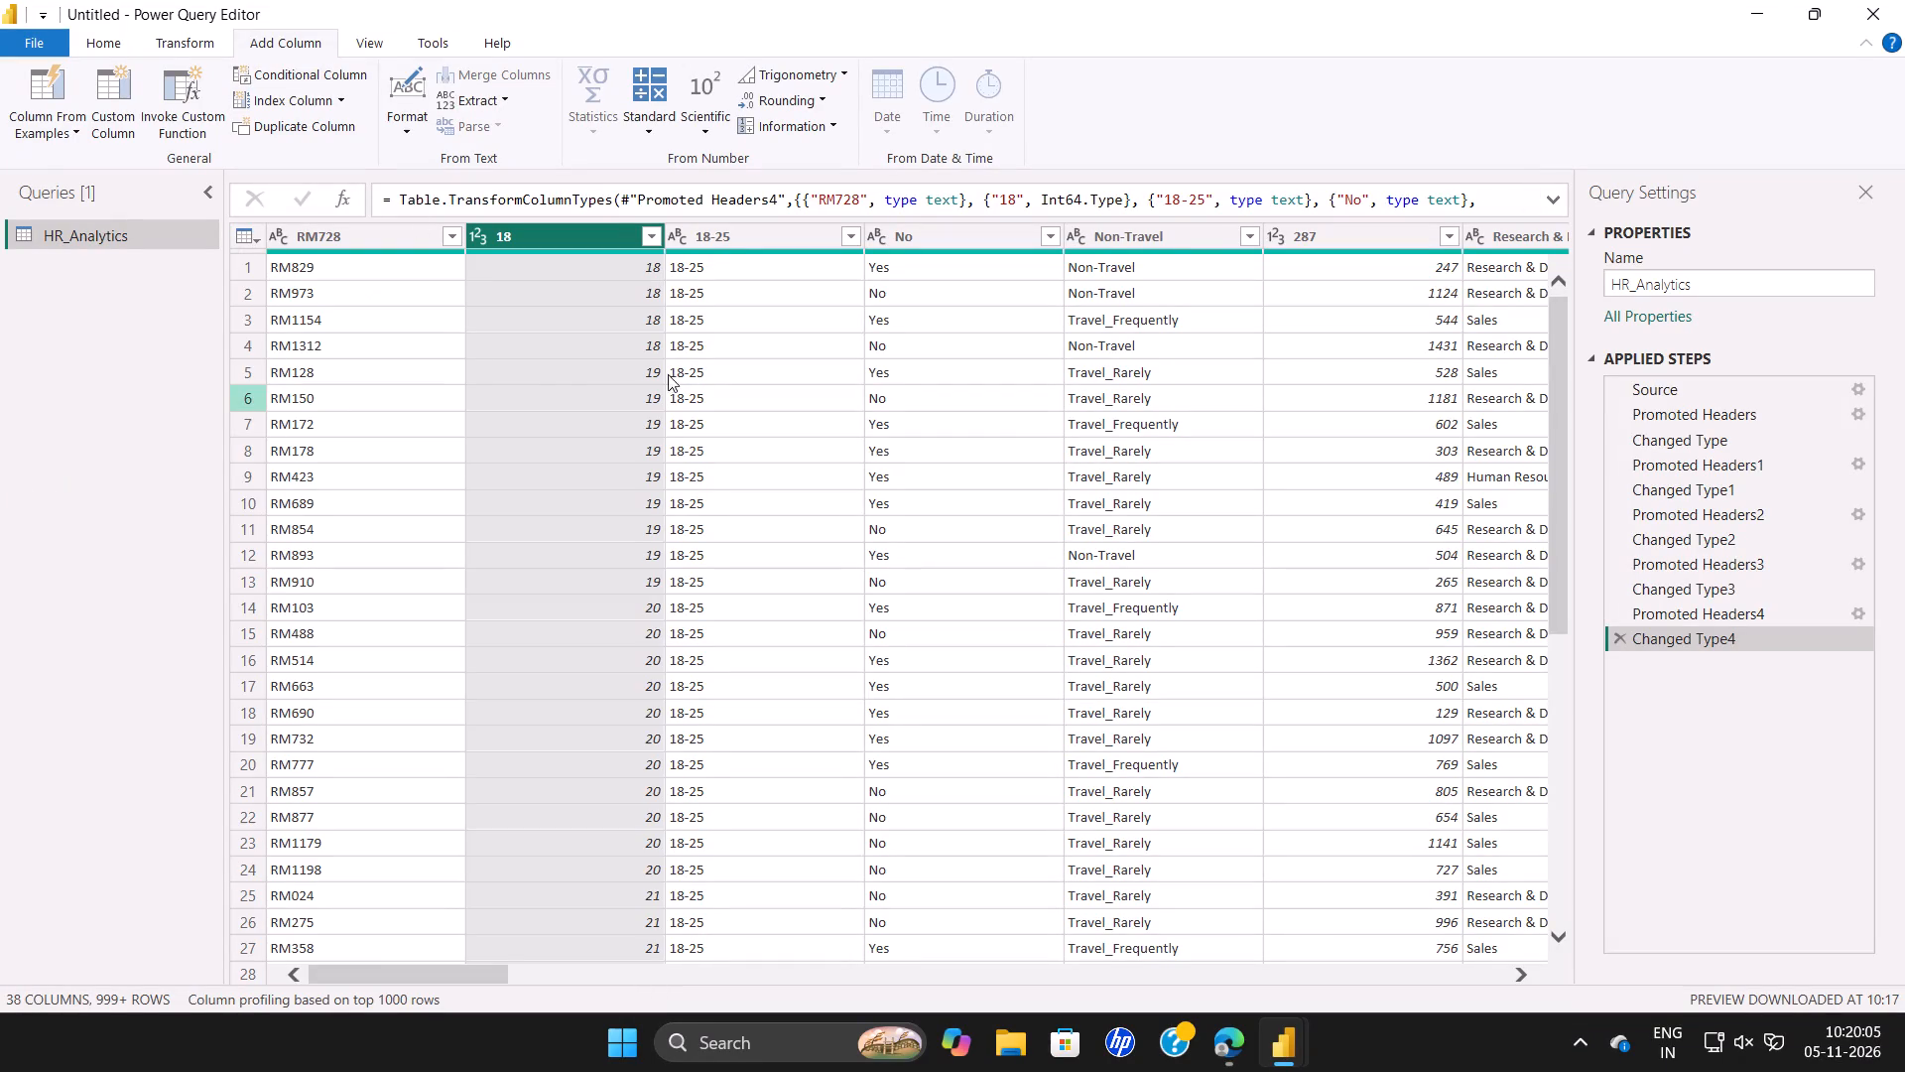
Promote the first row of the HR_Analytics table to column headers once more.
click(401, 233)
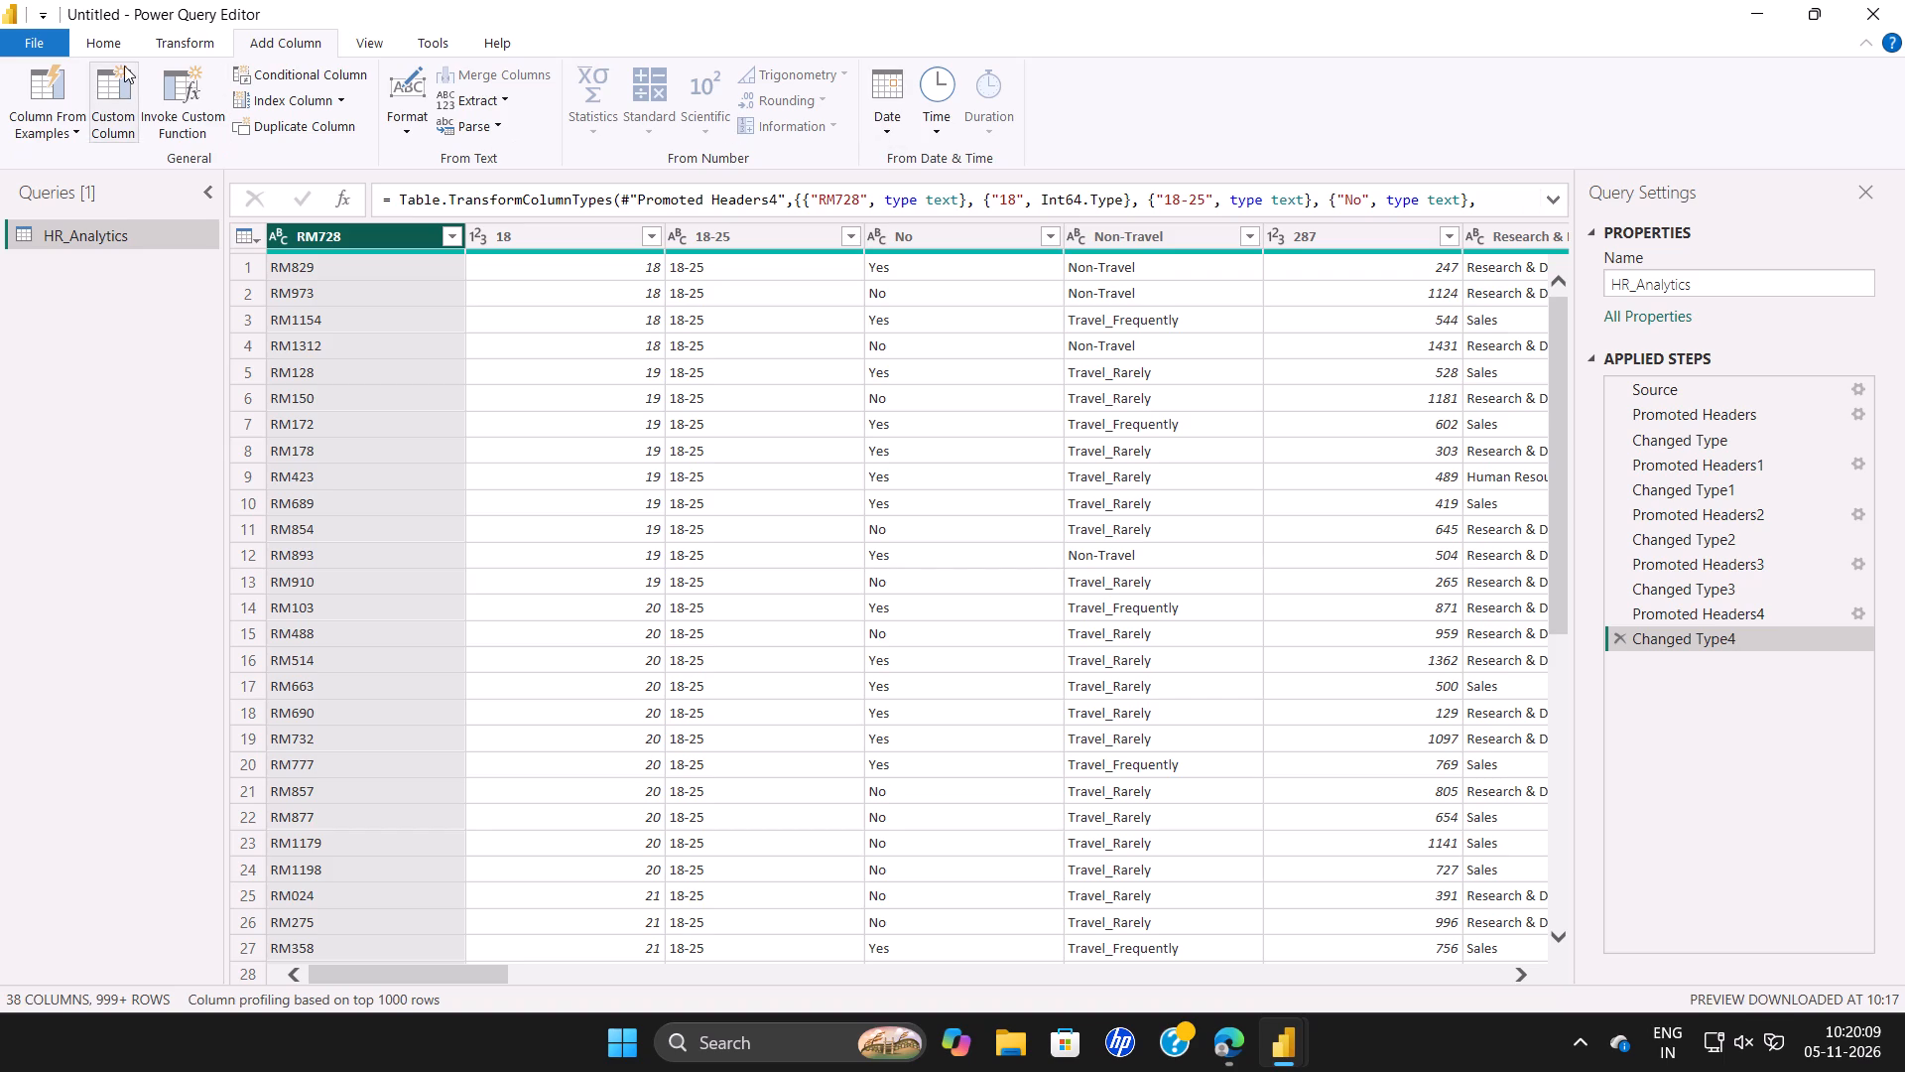
click(115, 39)
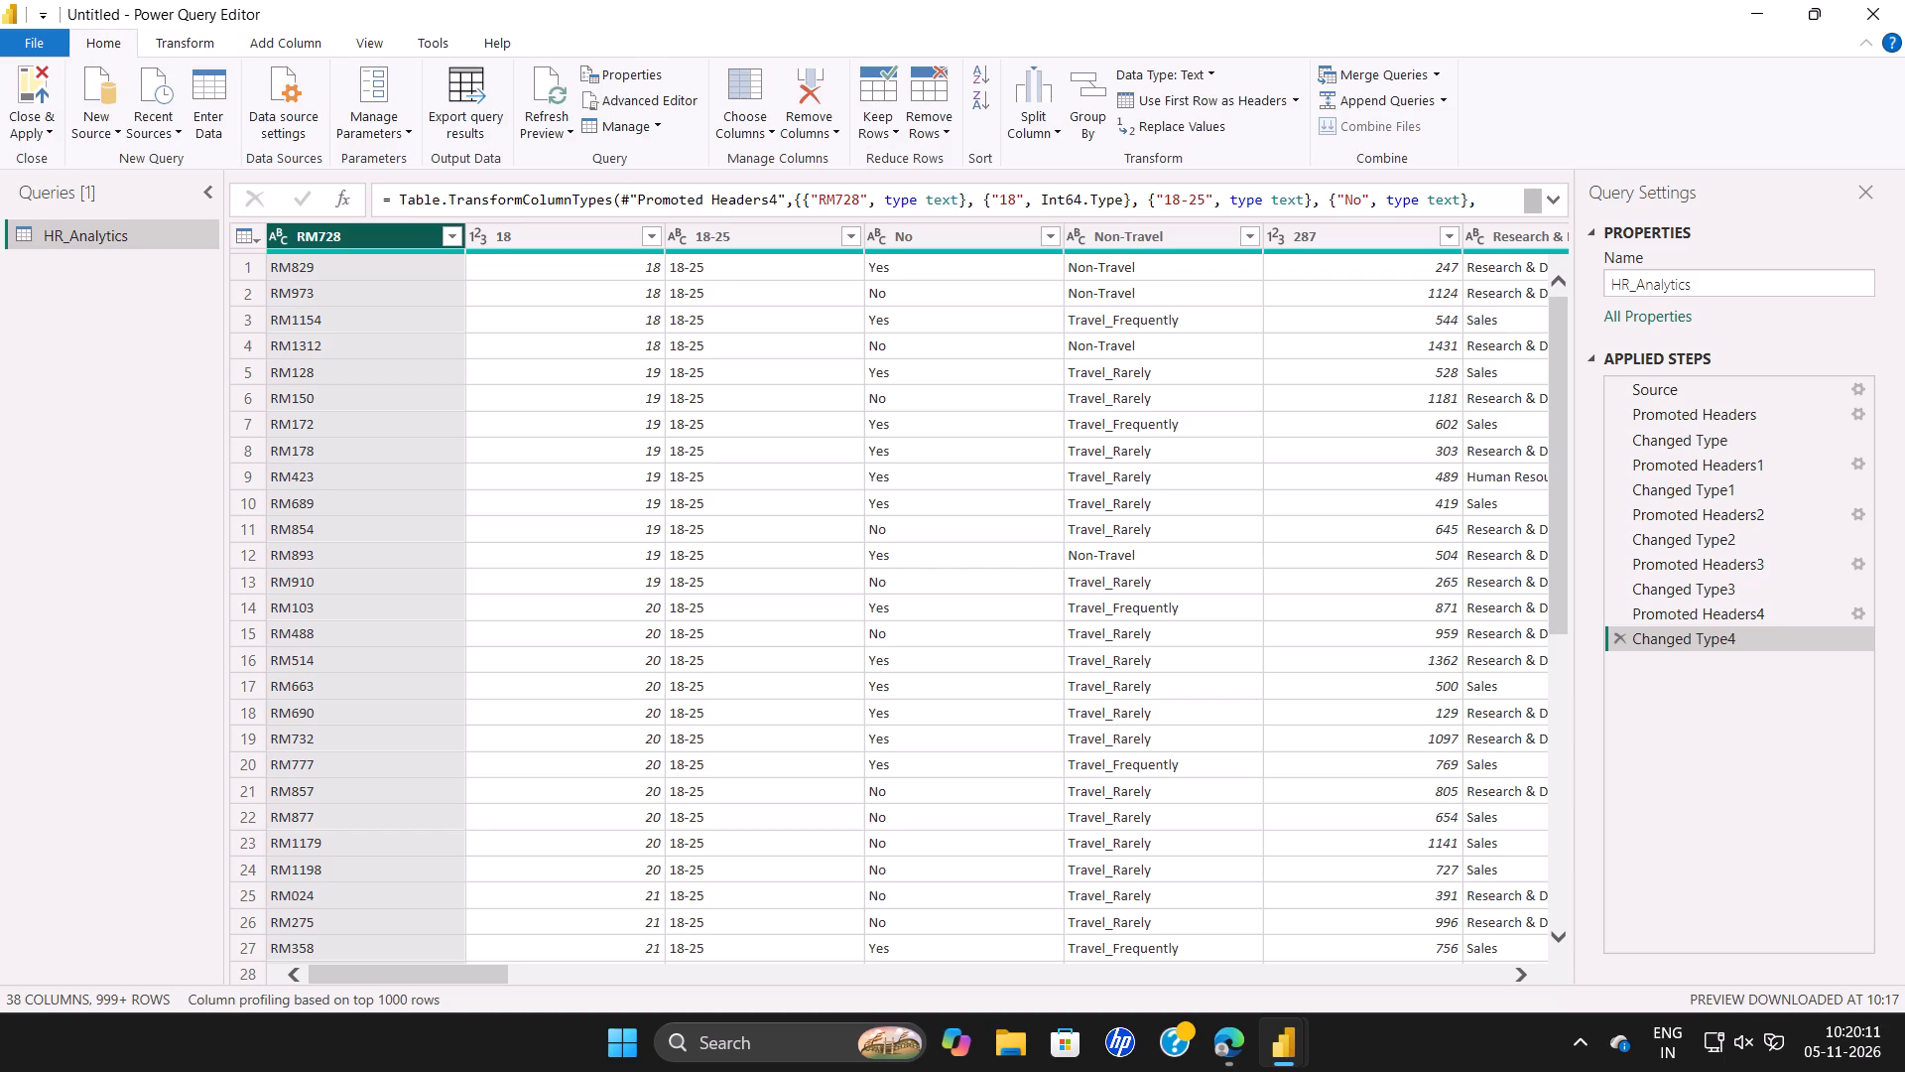
click(1299, 91)
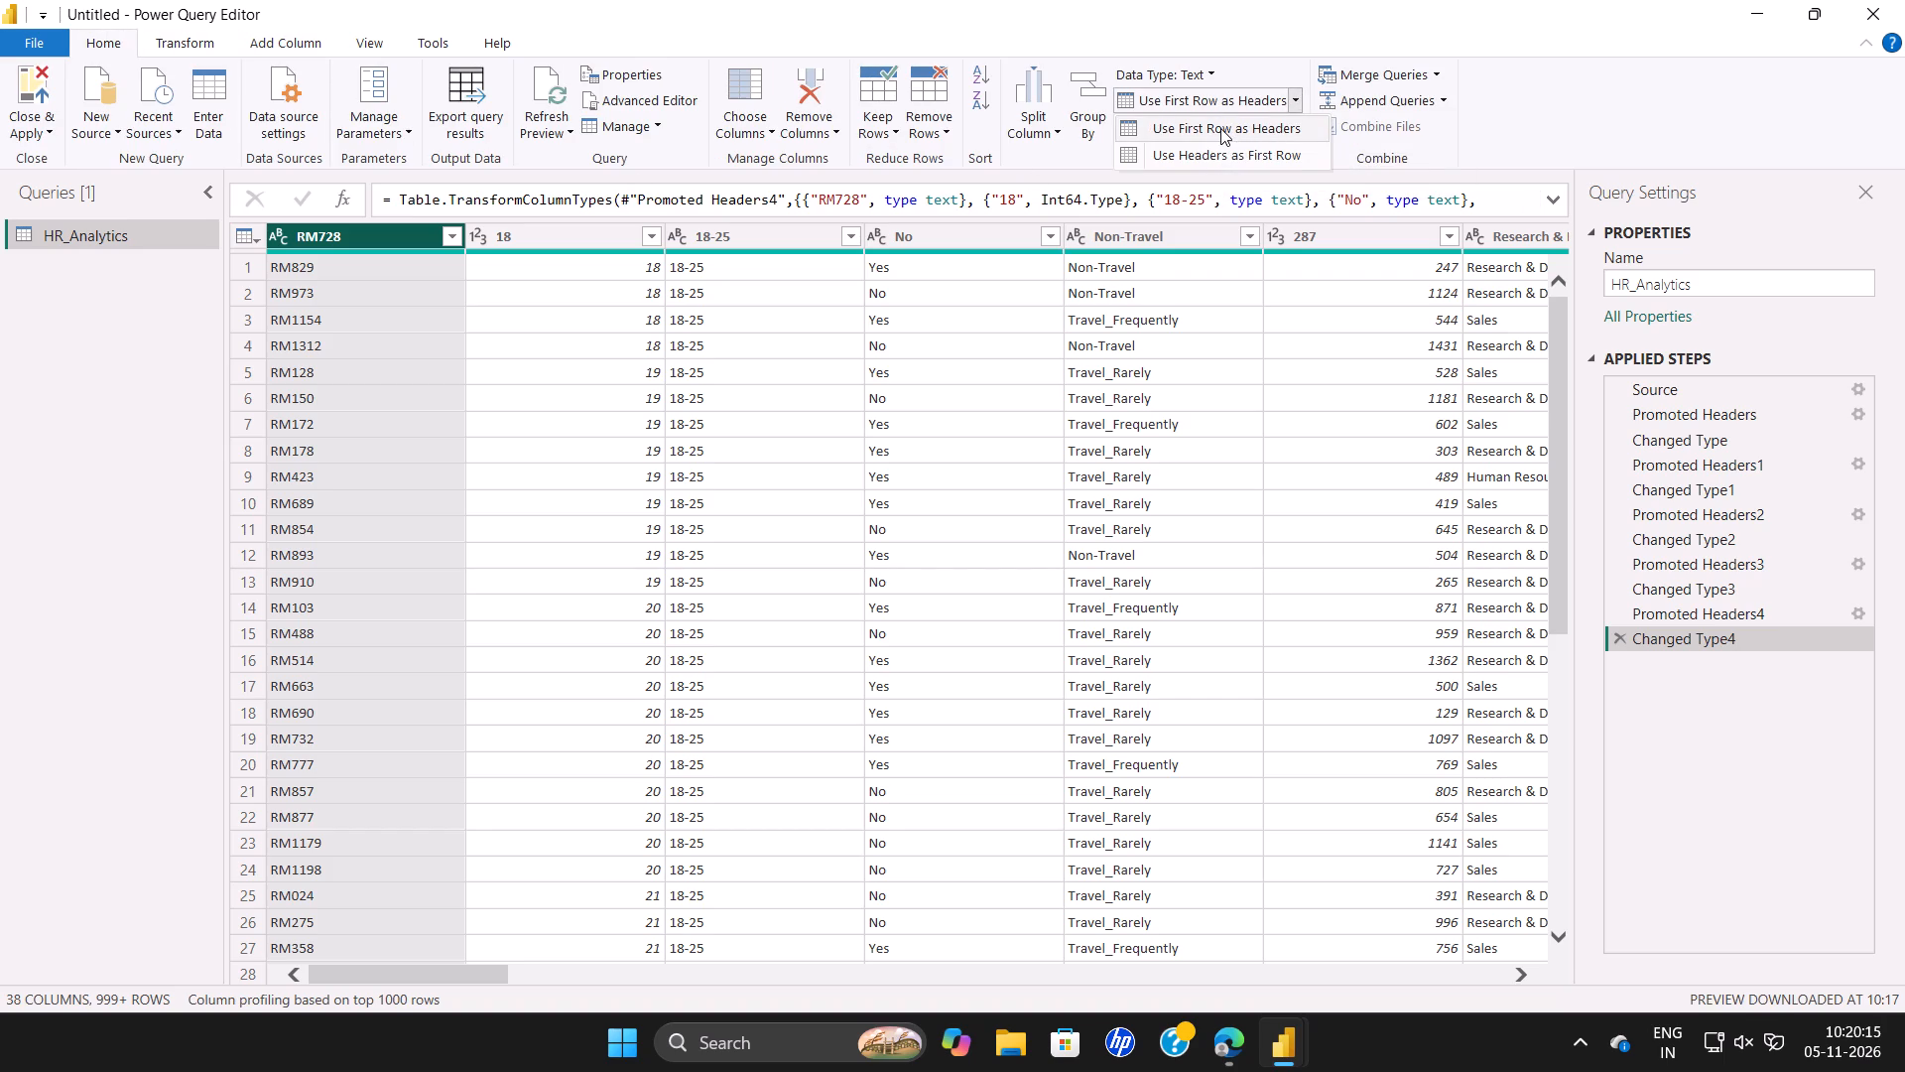
click(1242, 128)
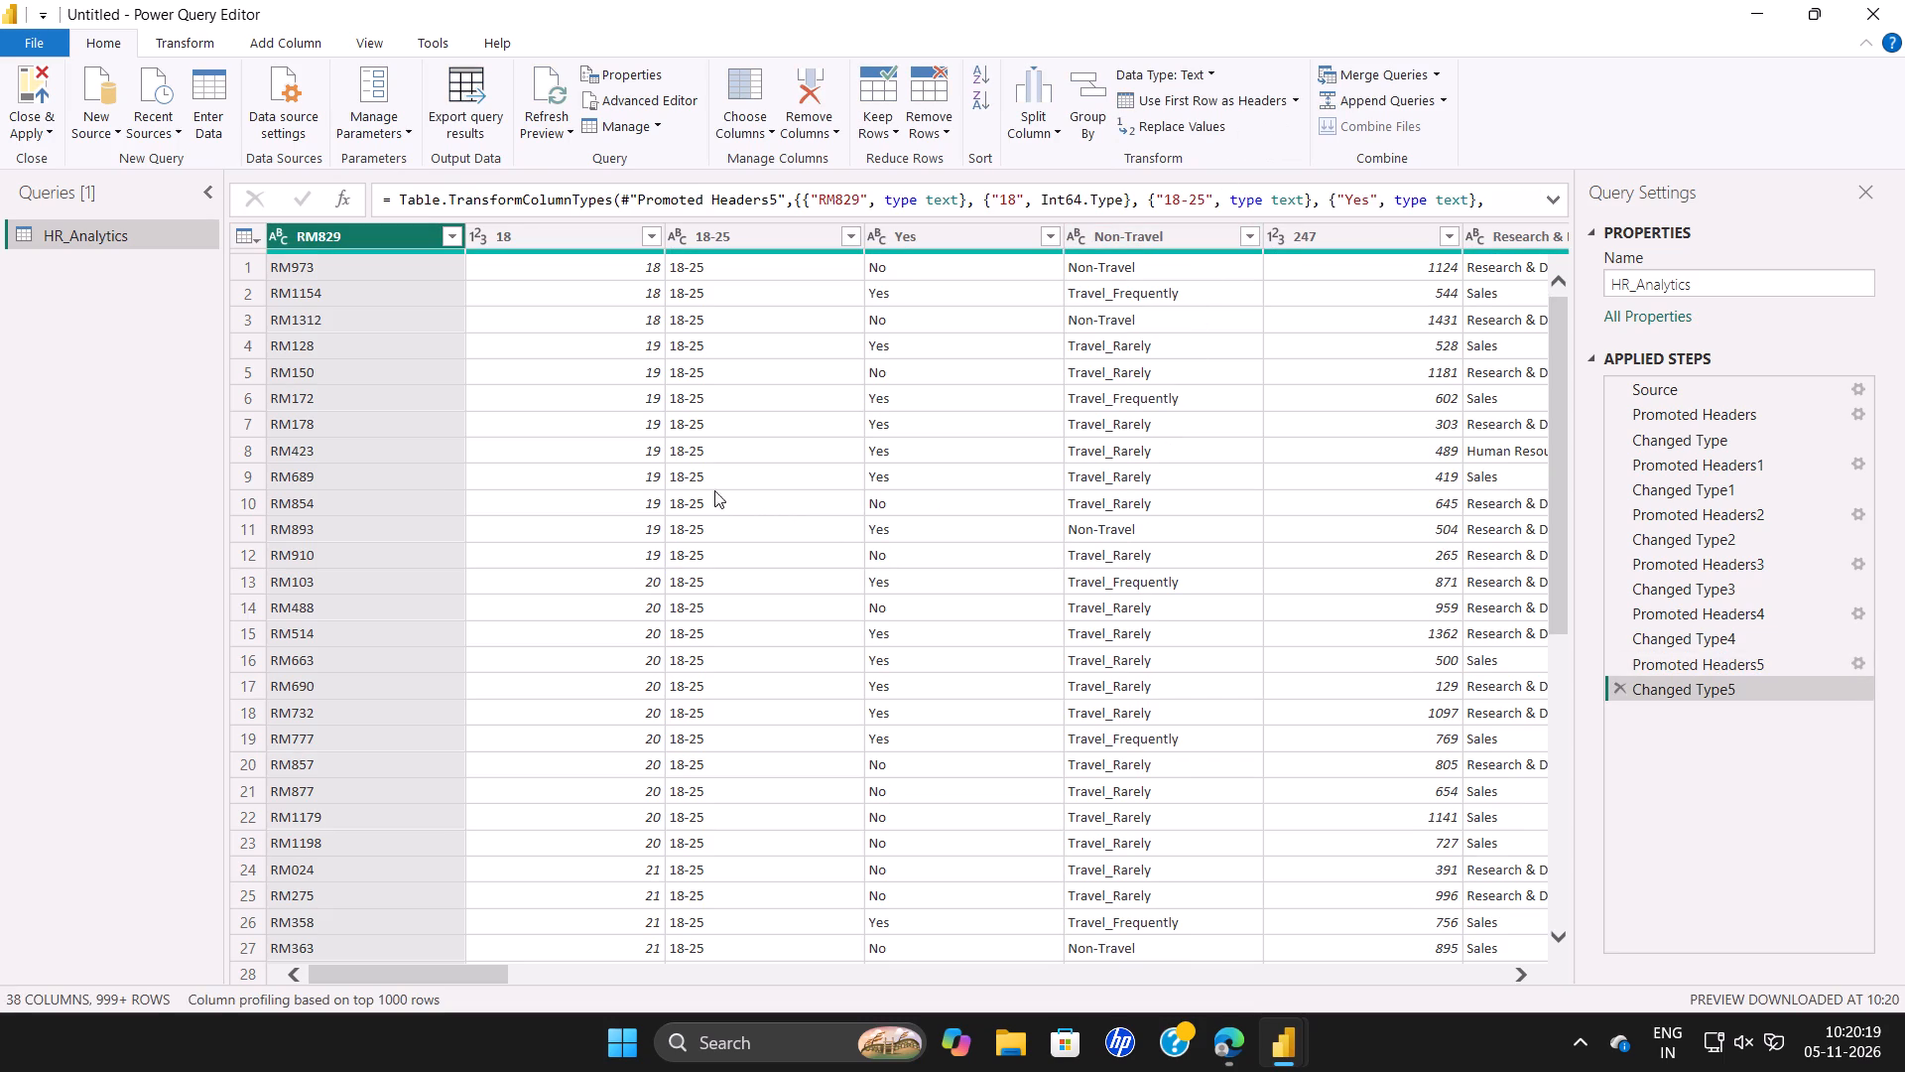
Demote the current column headers of HR_Analytics into the first data row.
click(1299, 104)
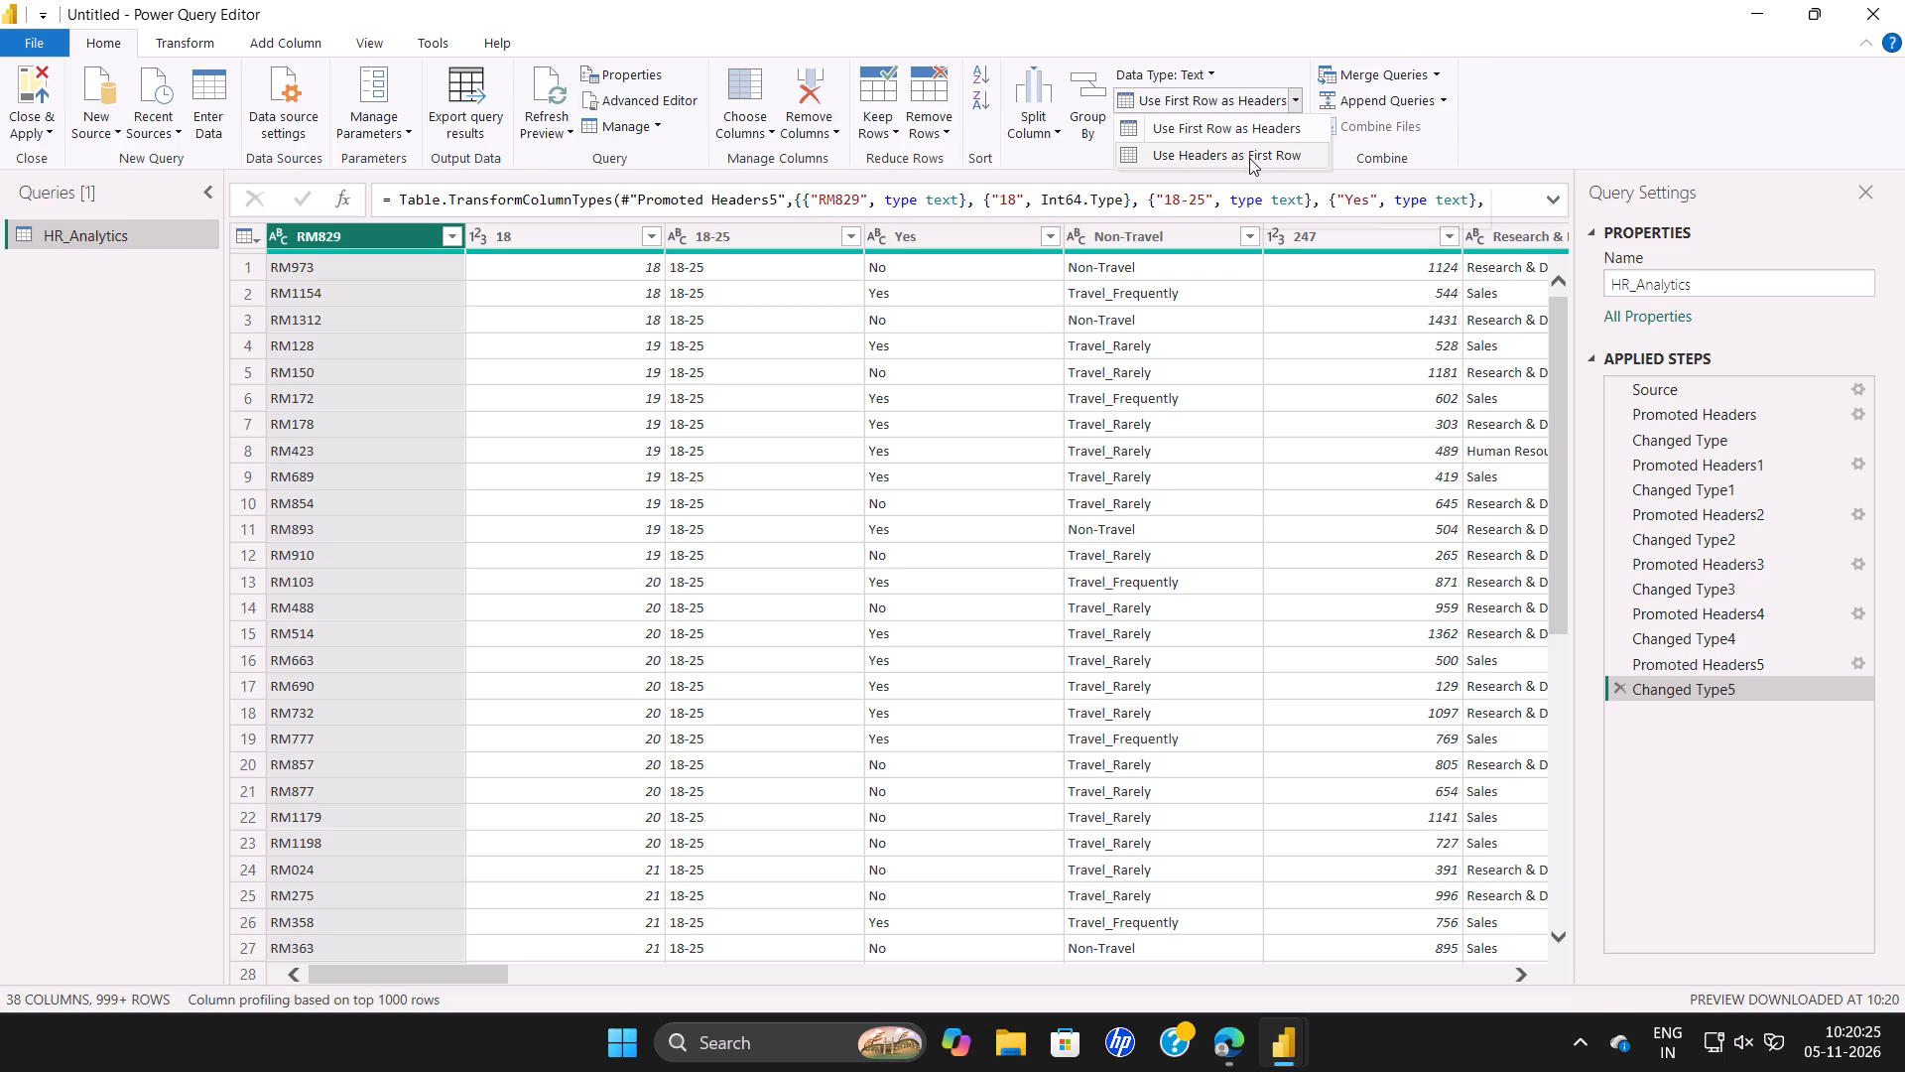
click(1249, 158)
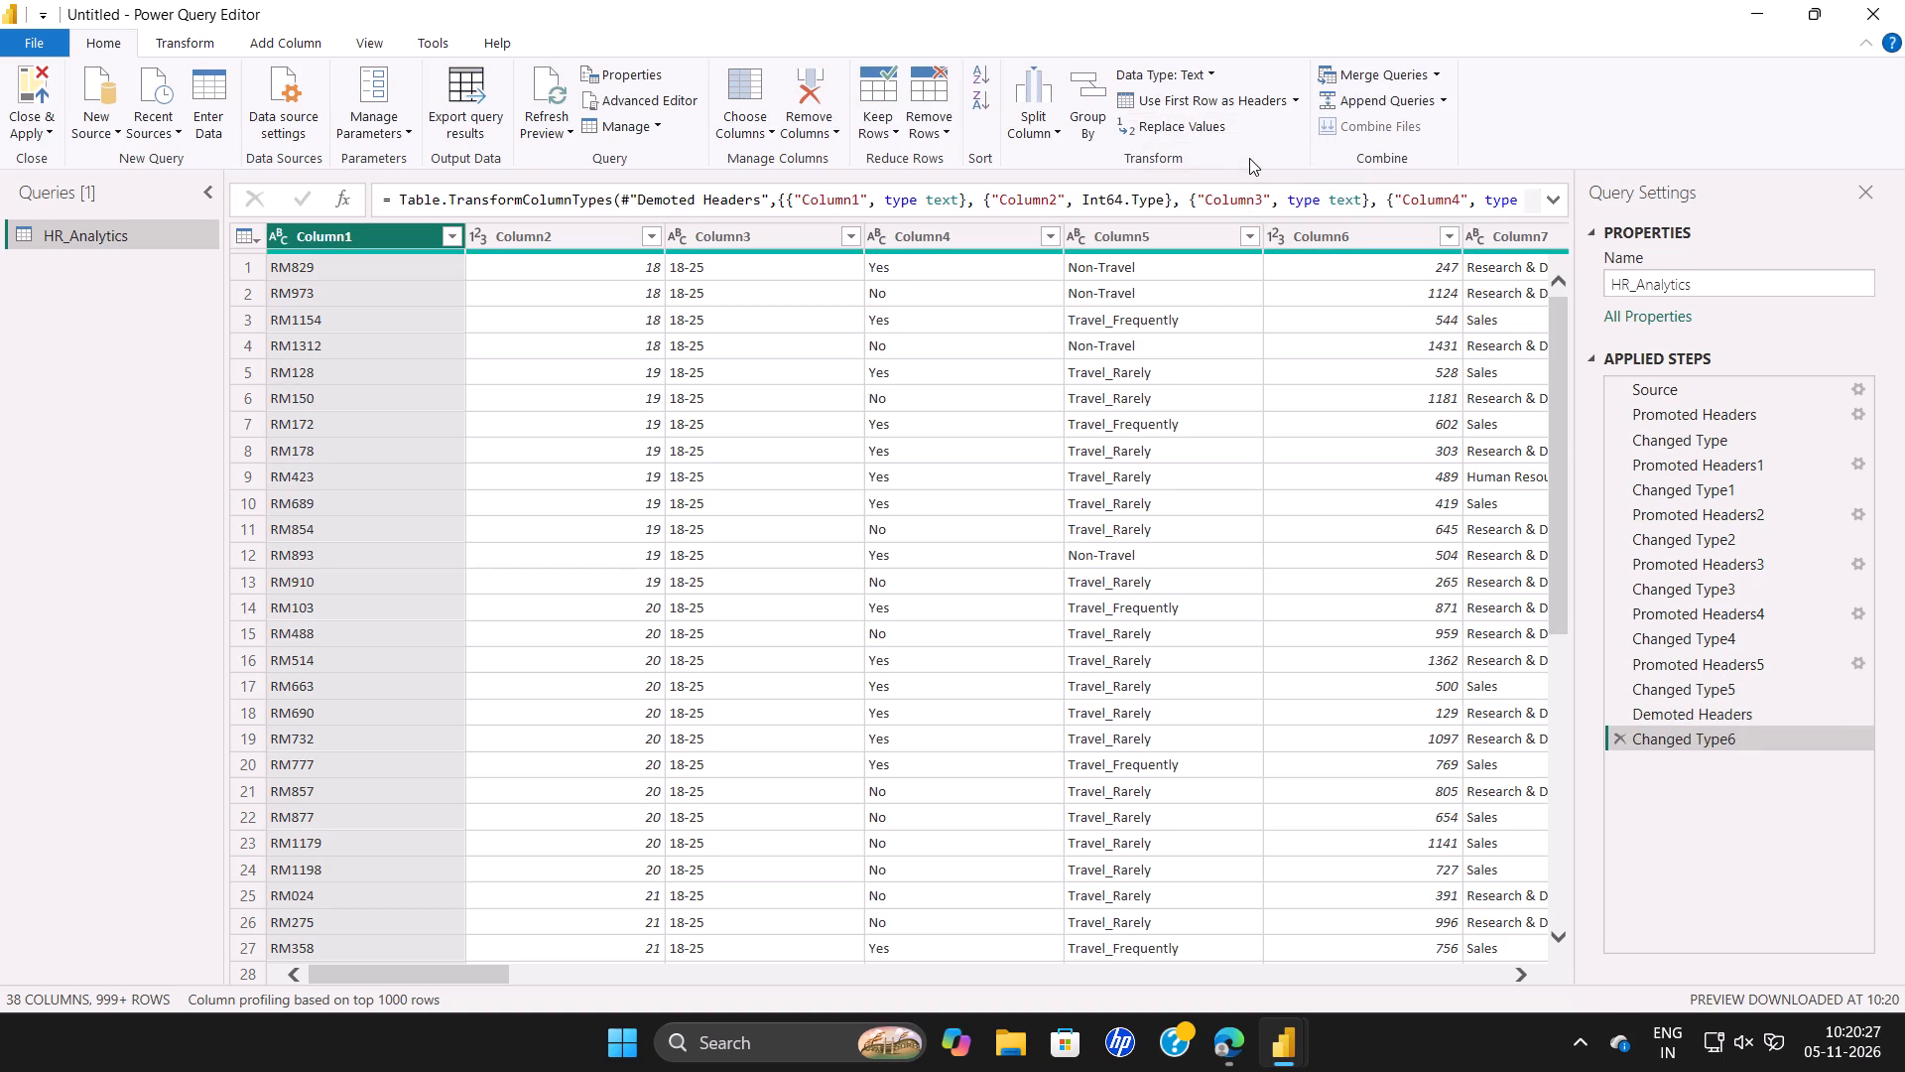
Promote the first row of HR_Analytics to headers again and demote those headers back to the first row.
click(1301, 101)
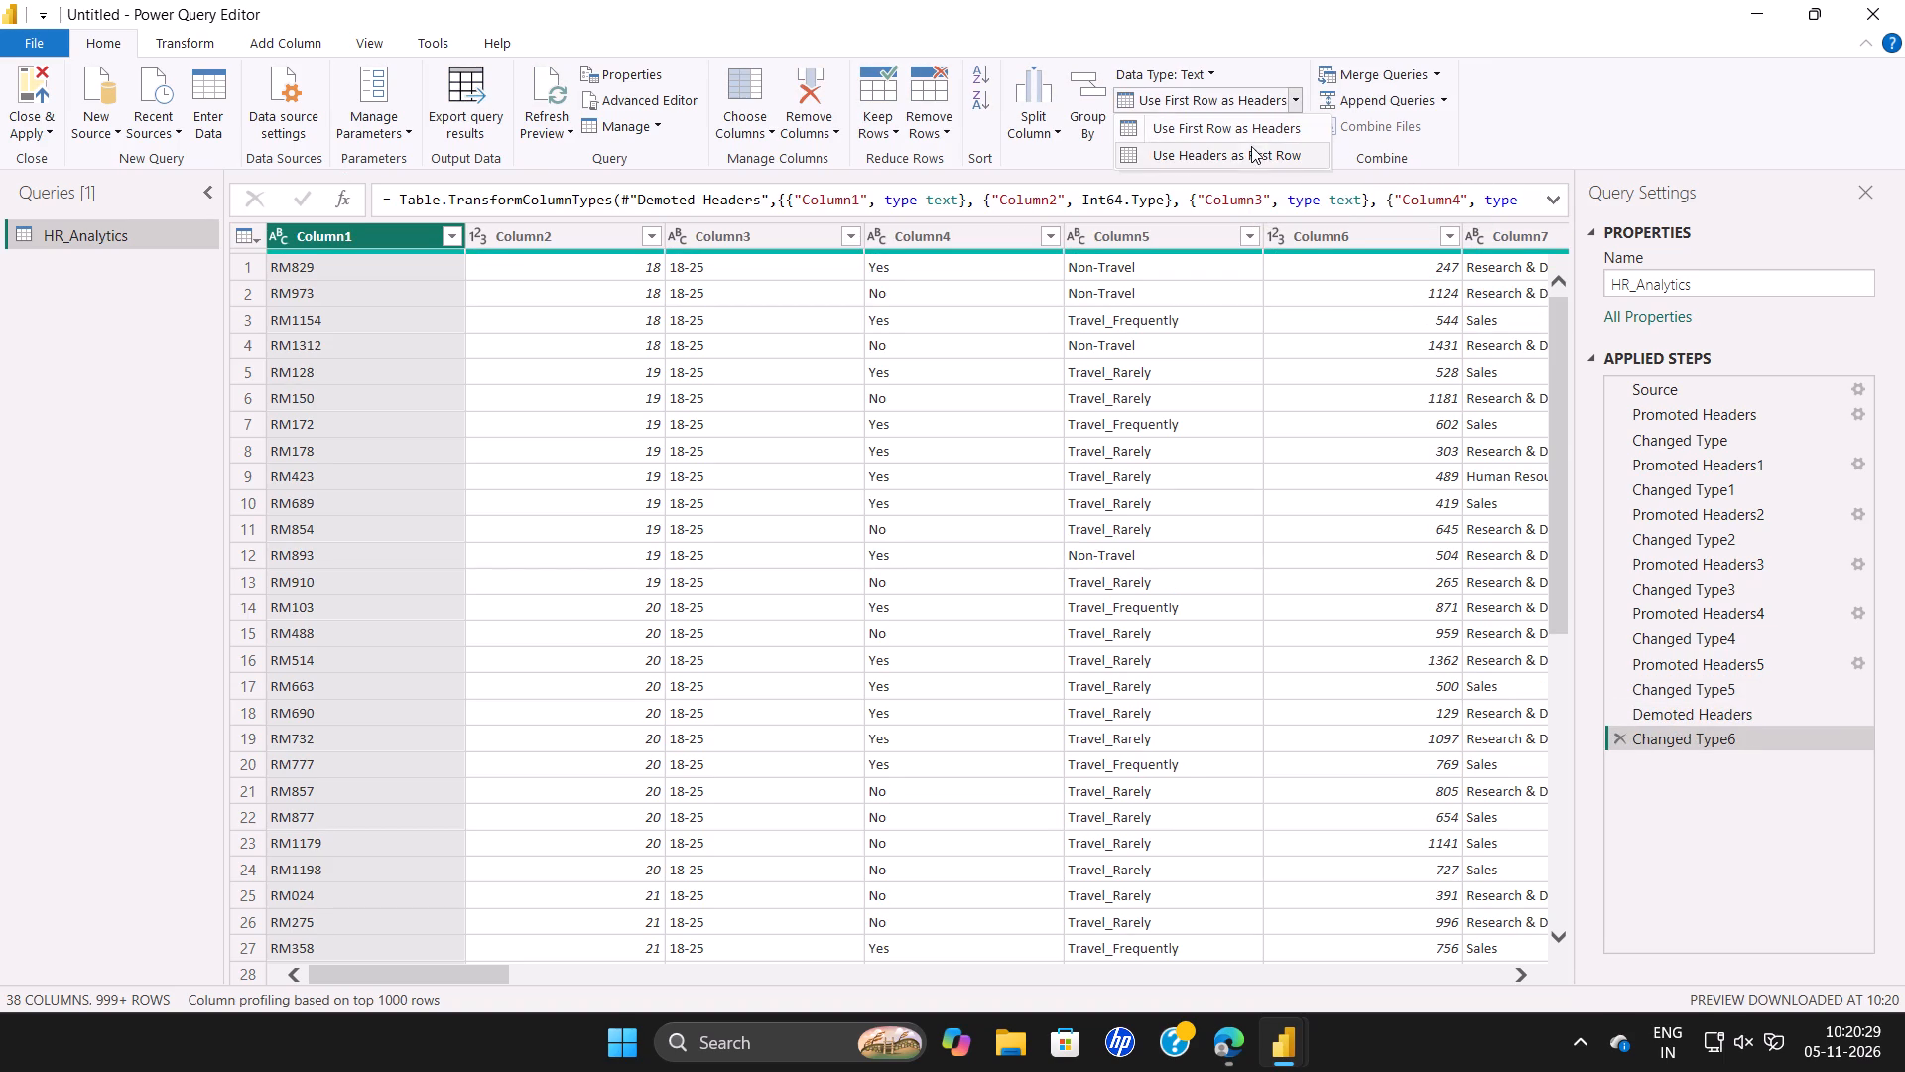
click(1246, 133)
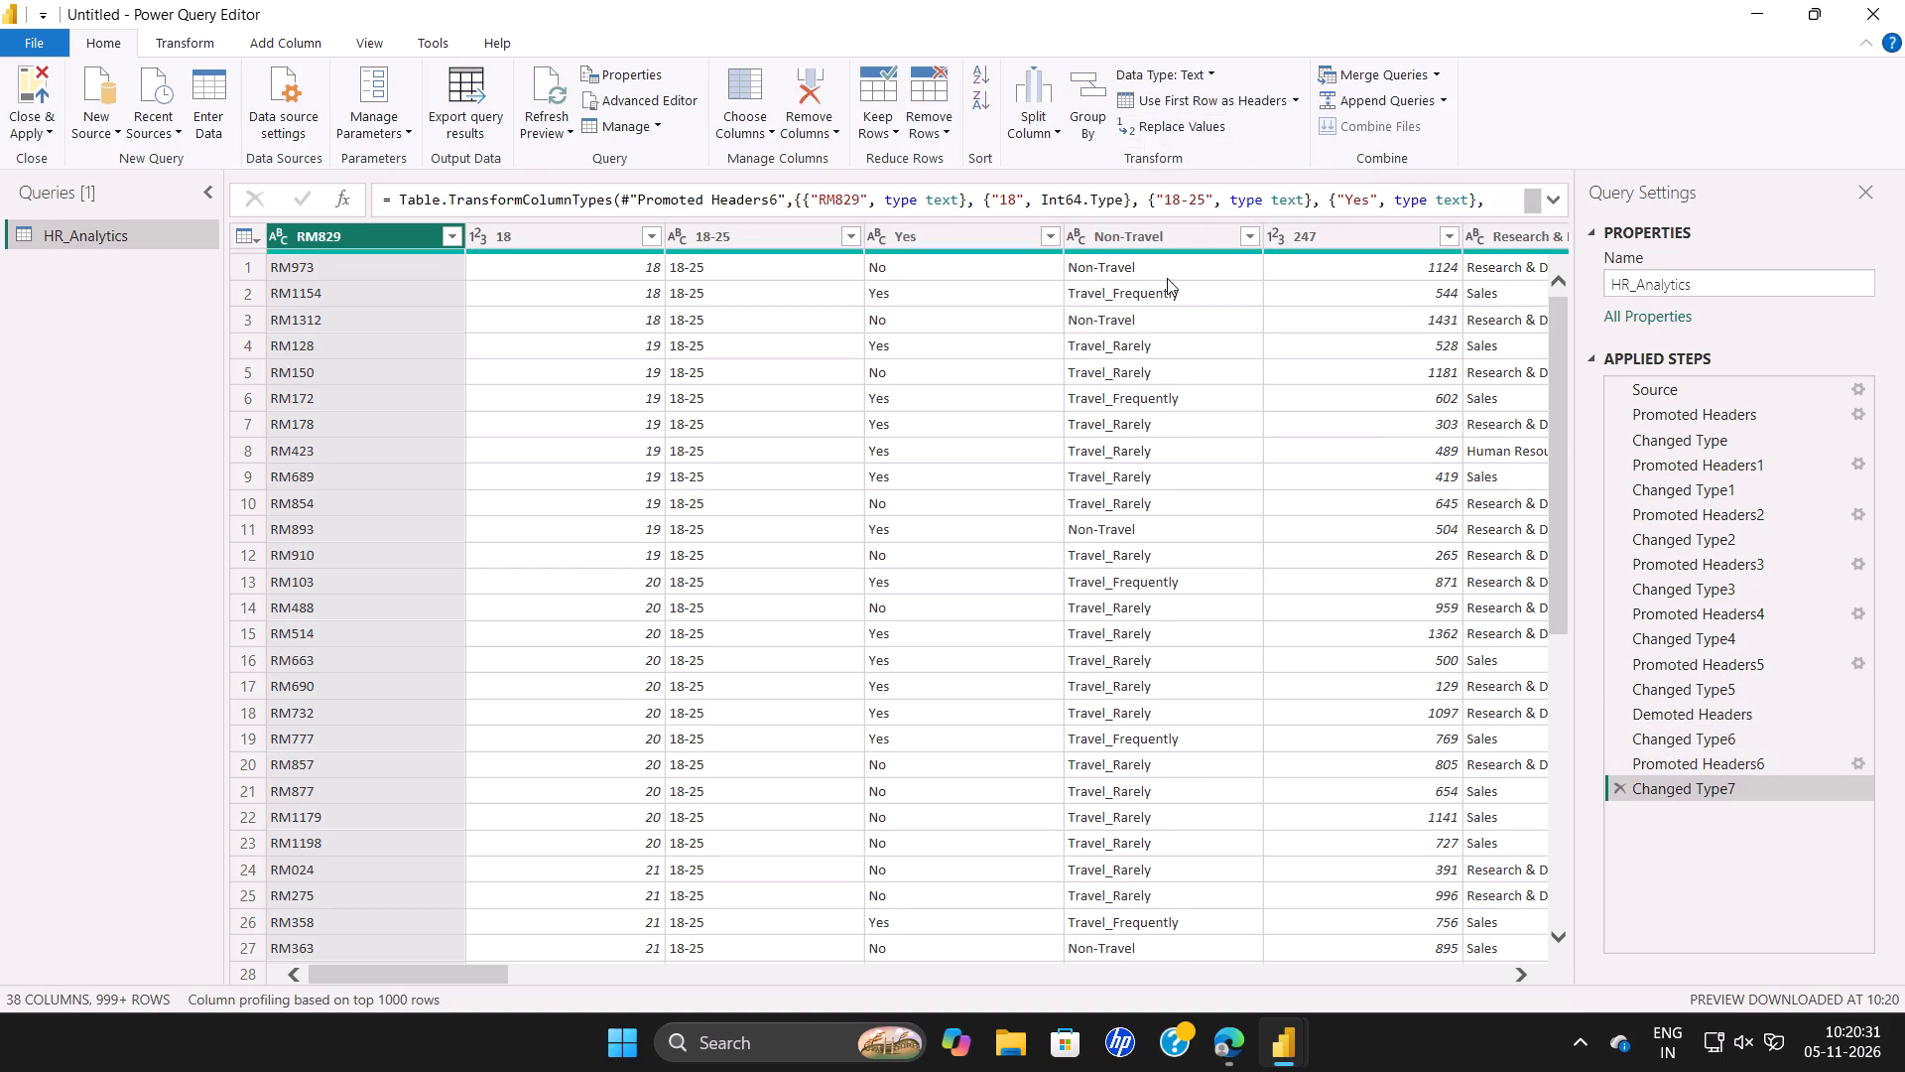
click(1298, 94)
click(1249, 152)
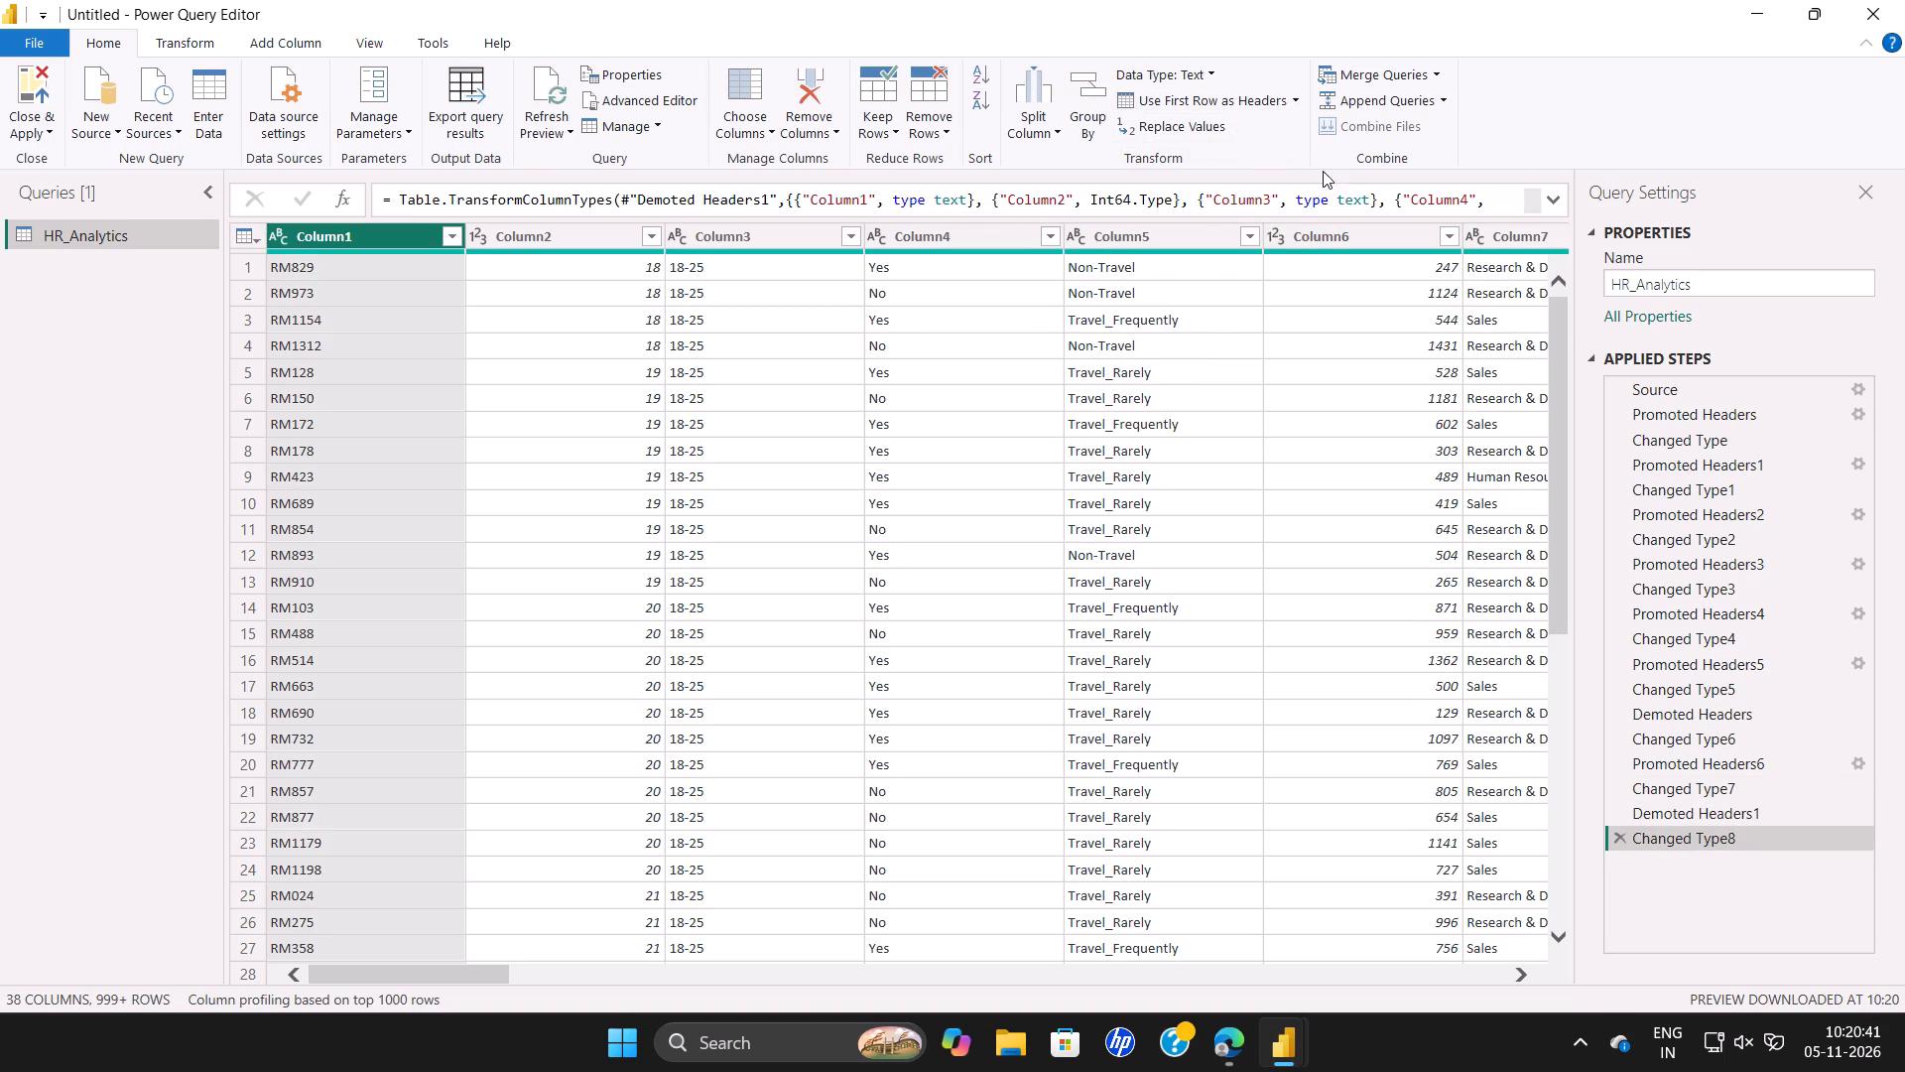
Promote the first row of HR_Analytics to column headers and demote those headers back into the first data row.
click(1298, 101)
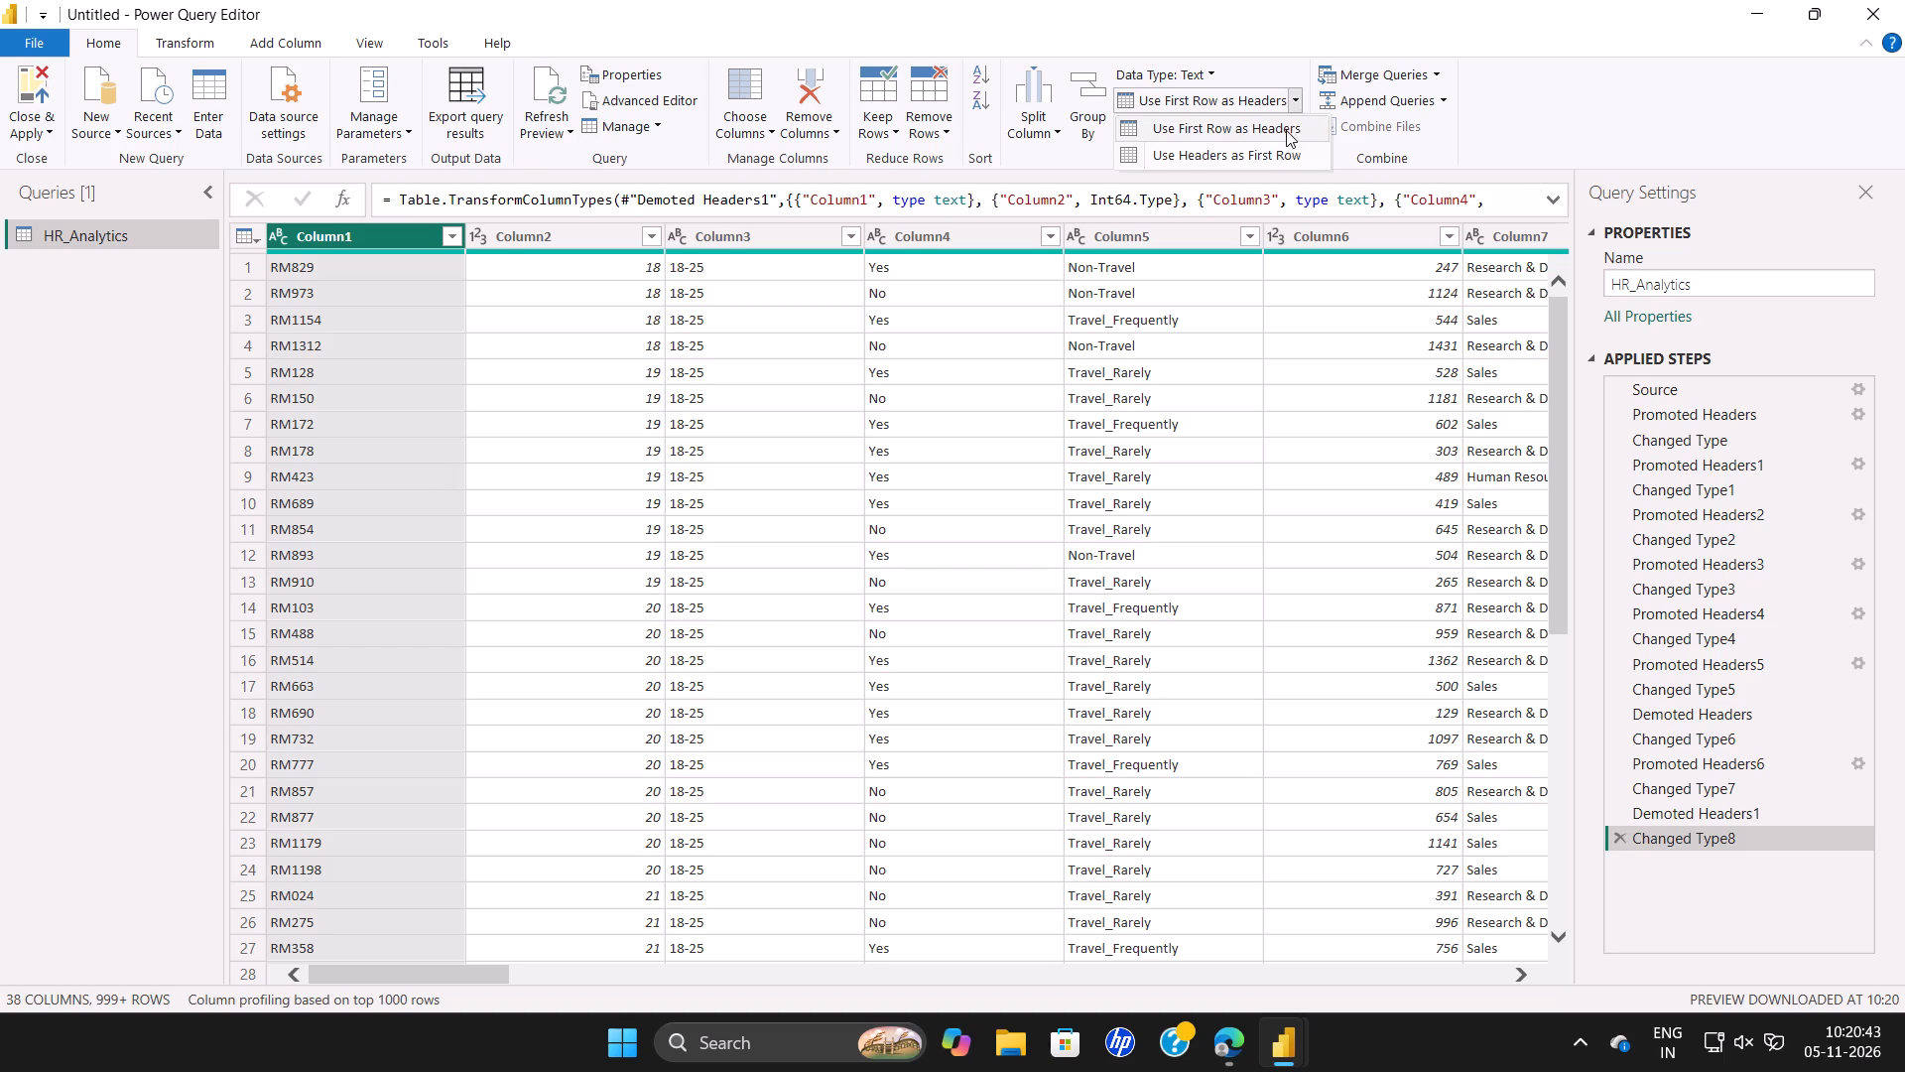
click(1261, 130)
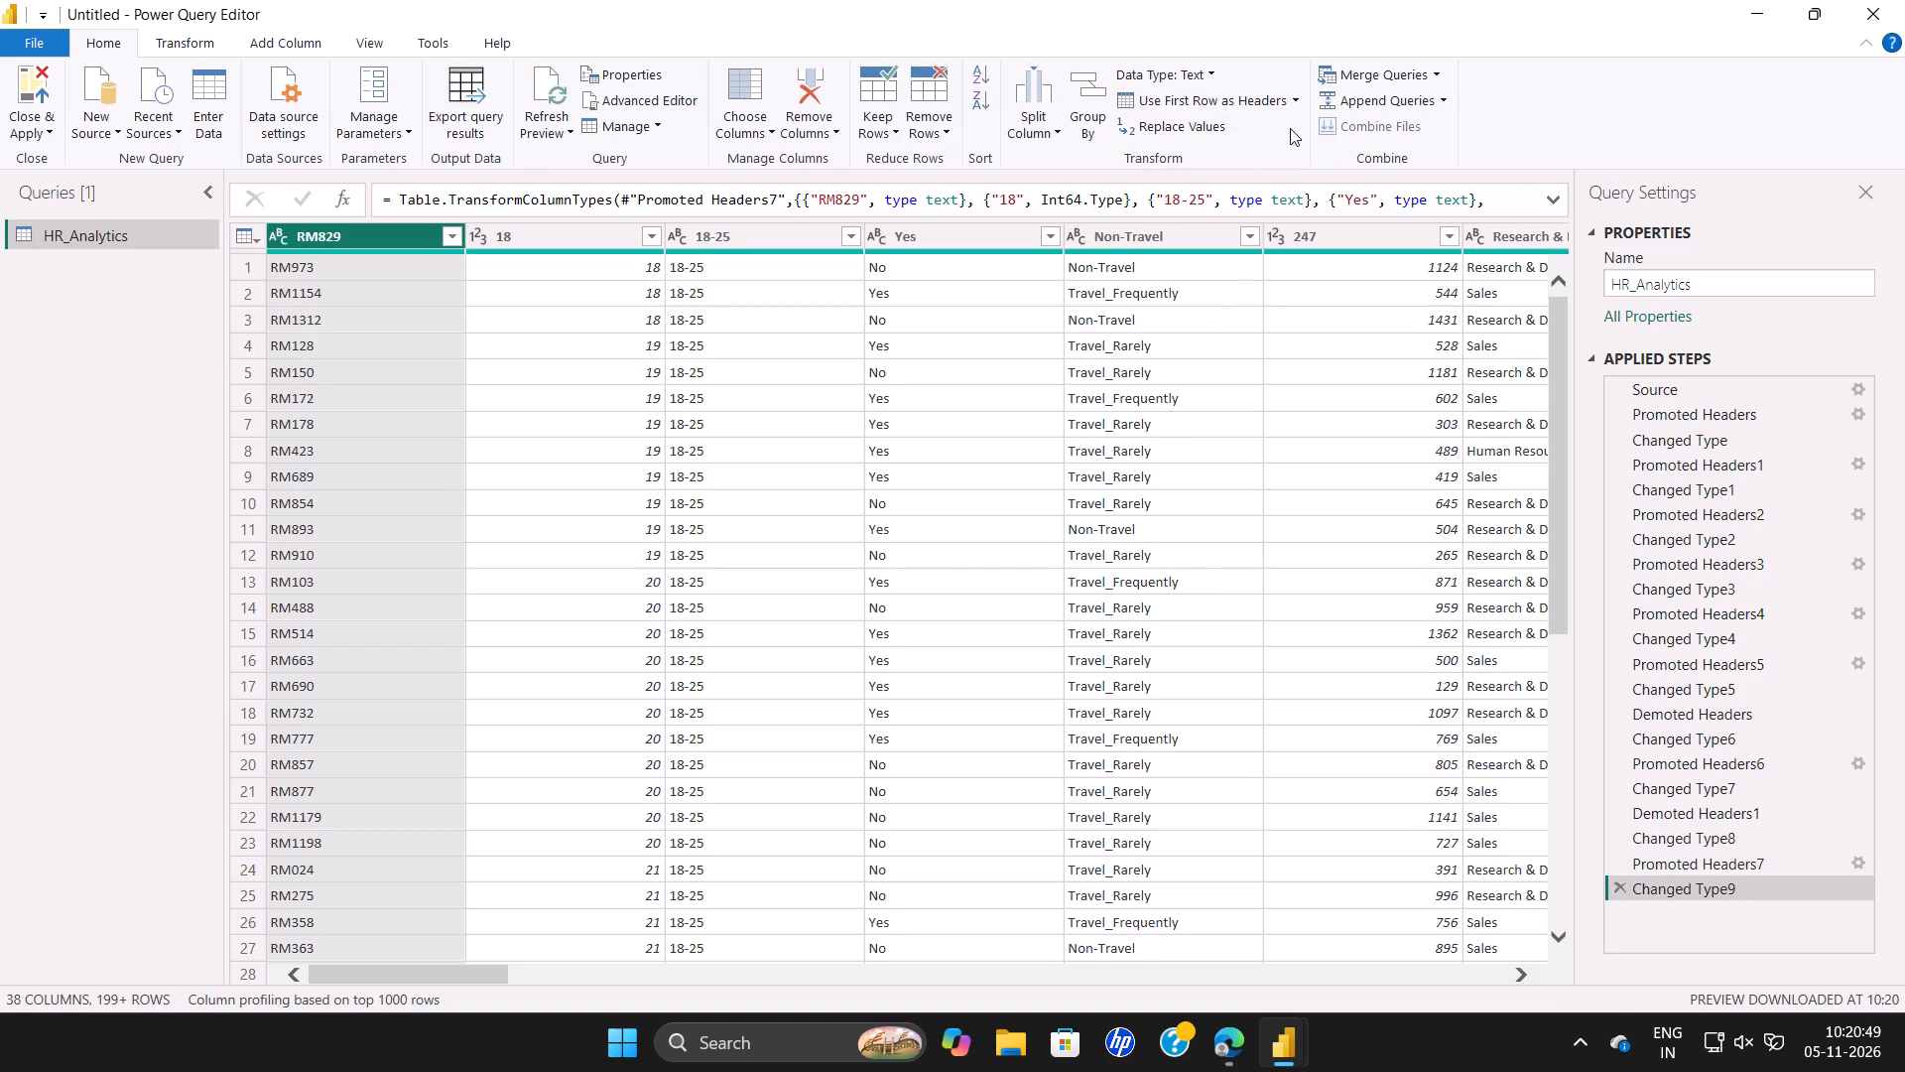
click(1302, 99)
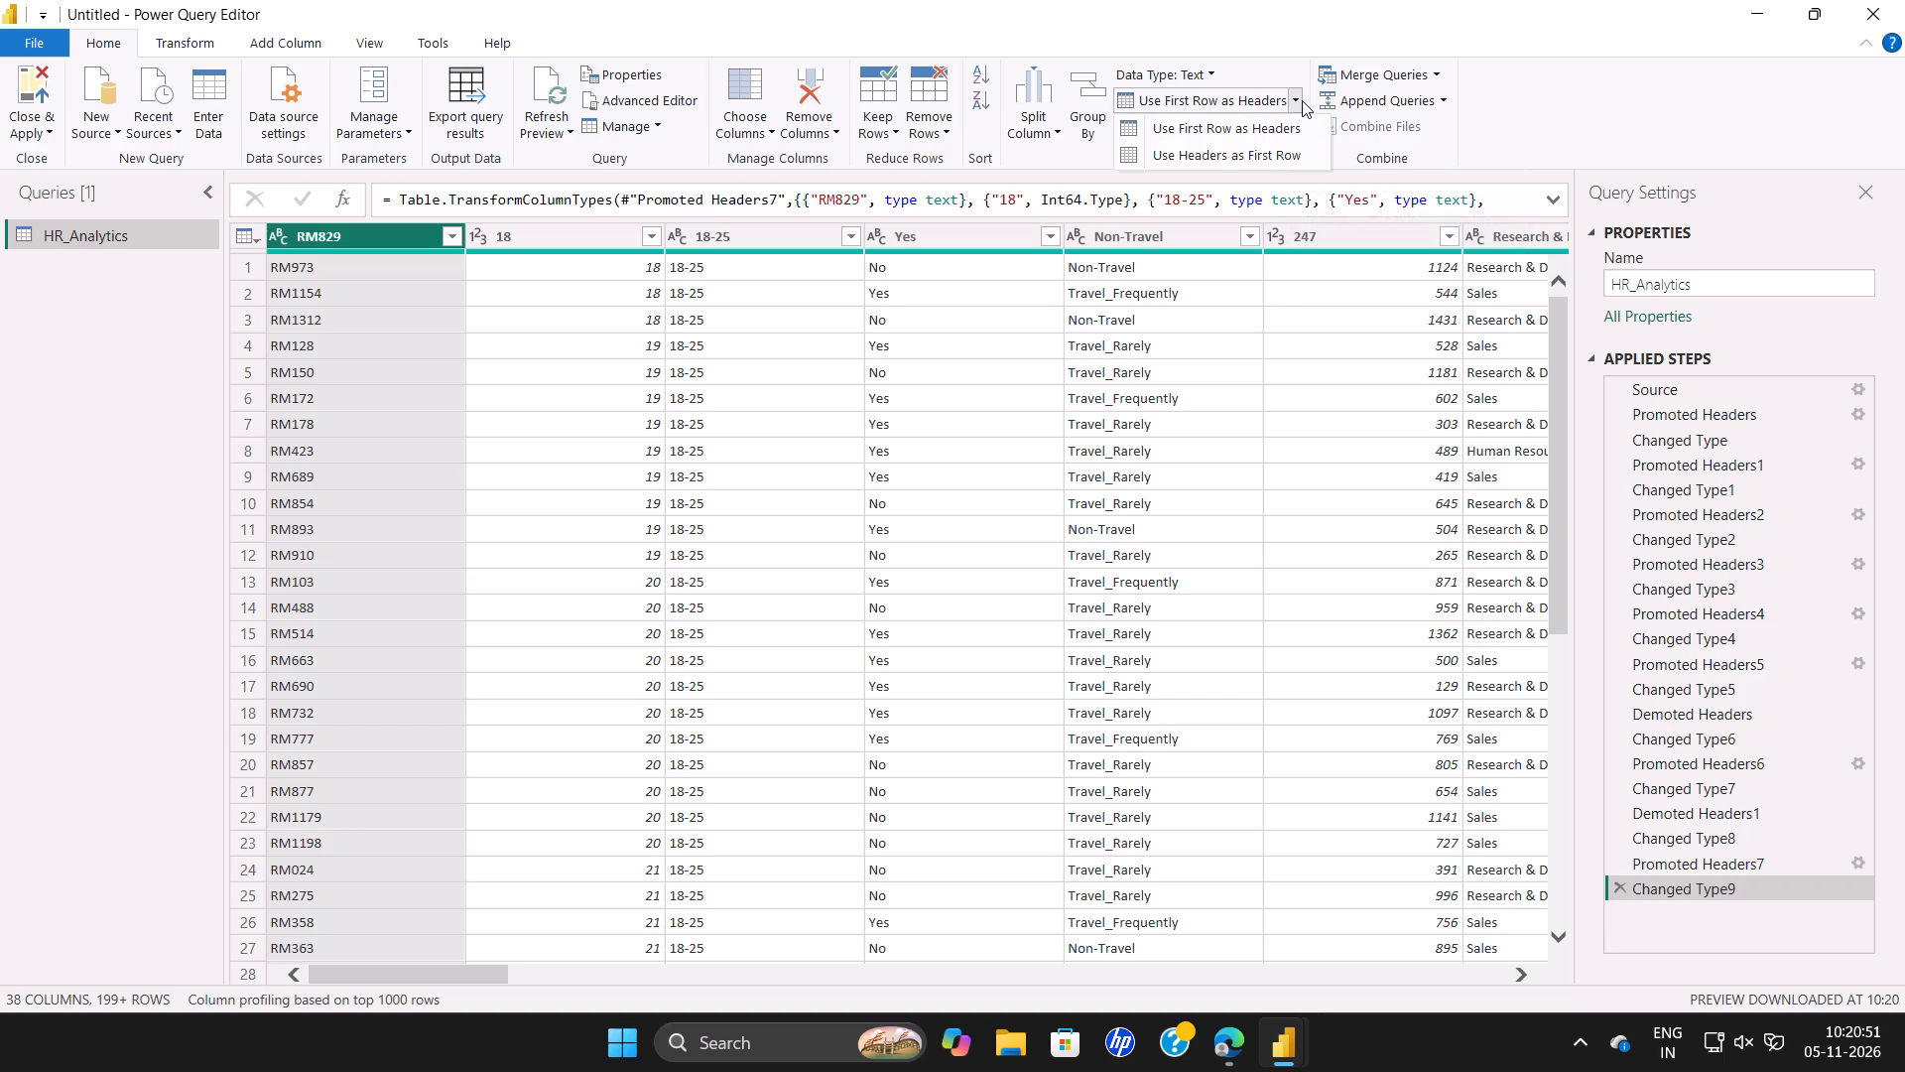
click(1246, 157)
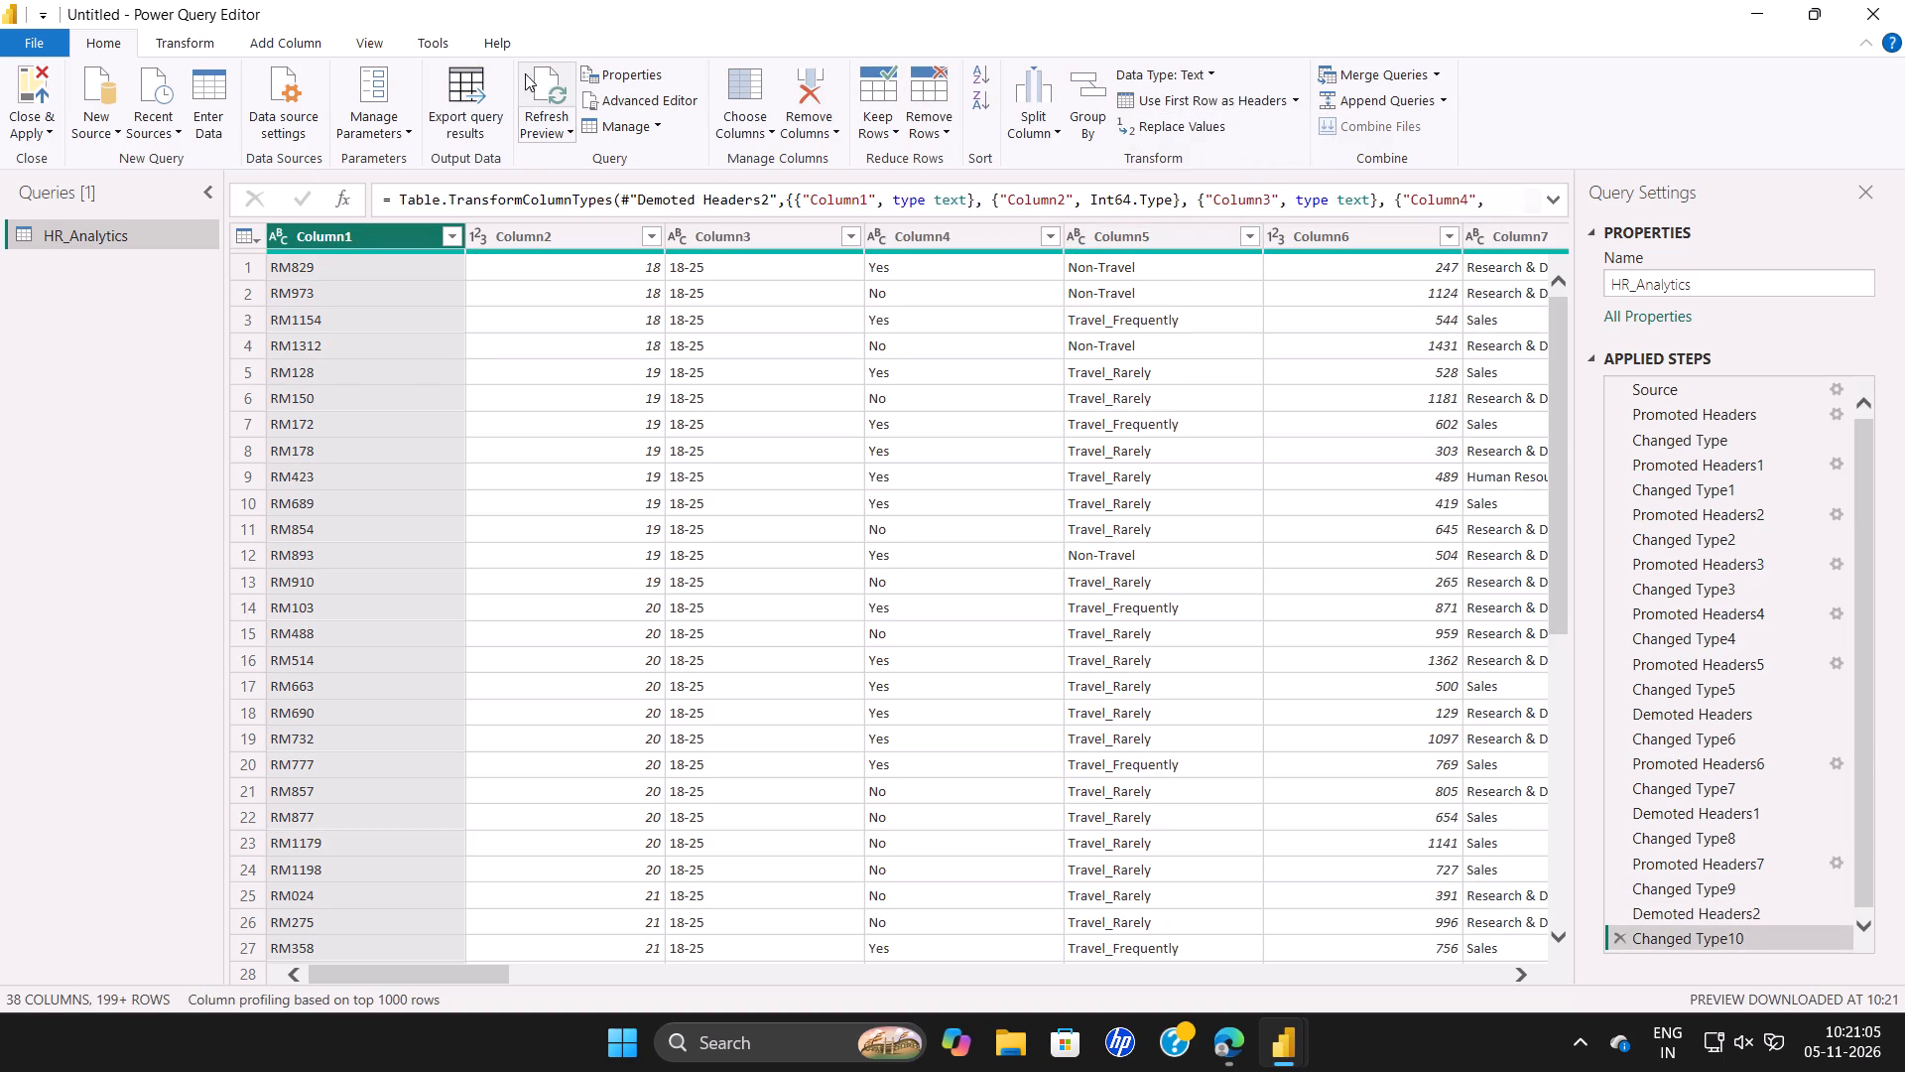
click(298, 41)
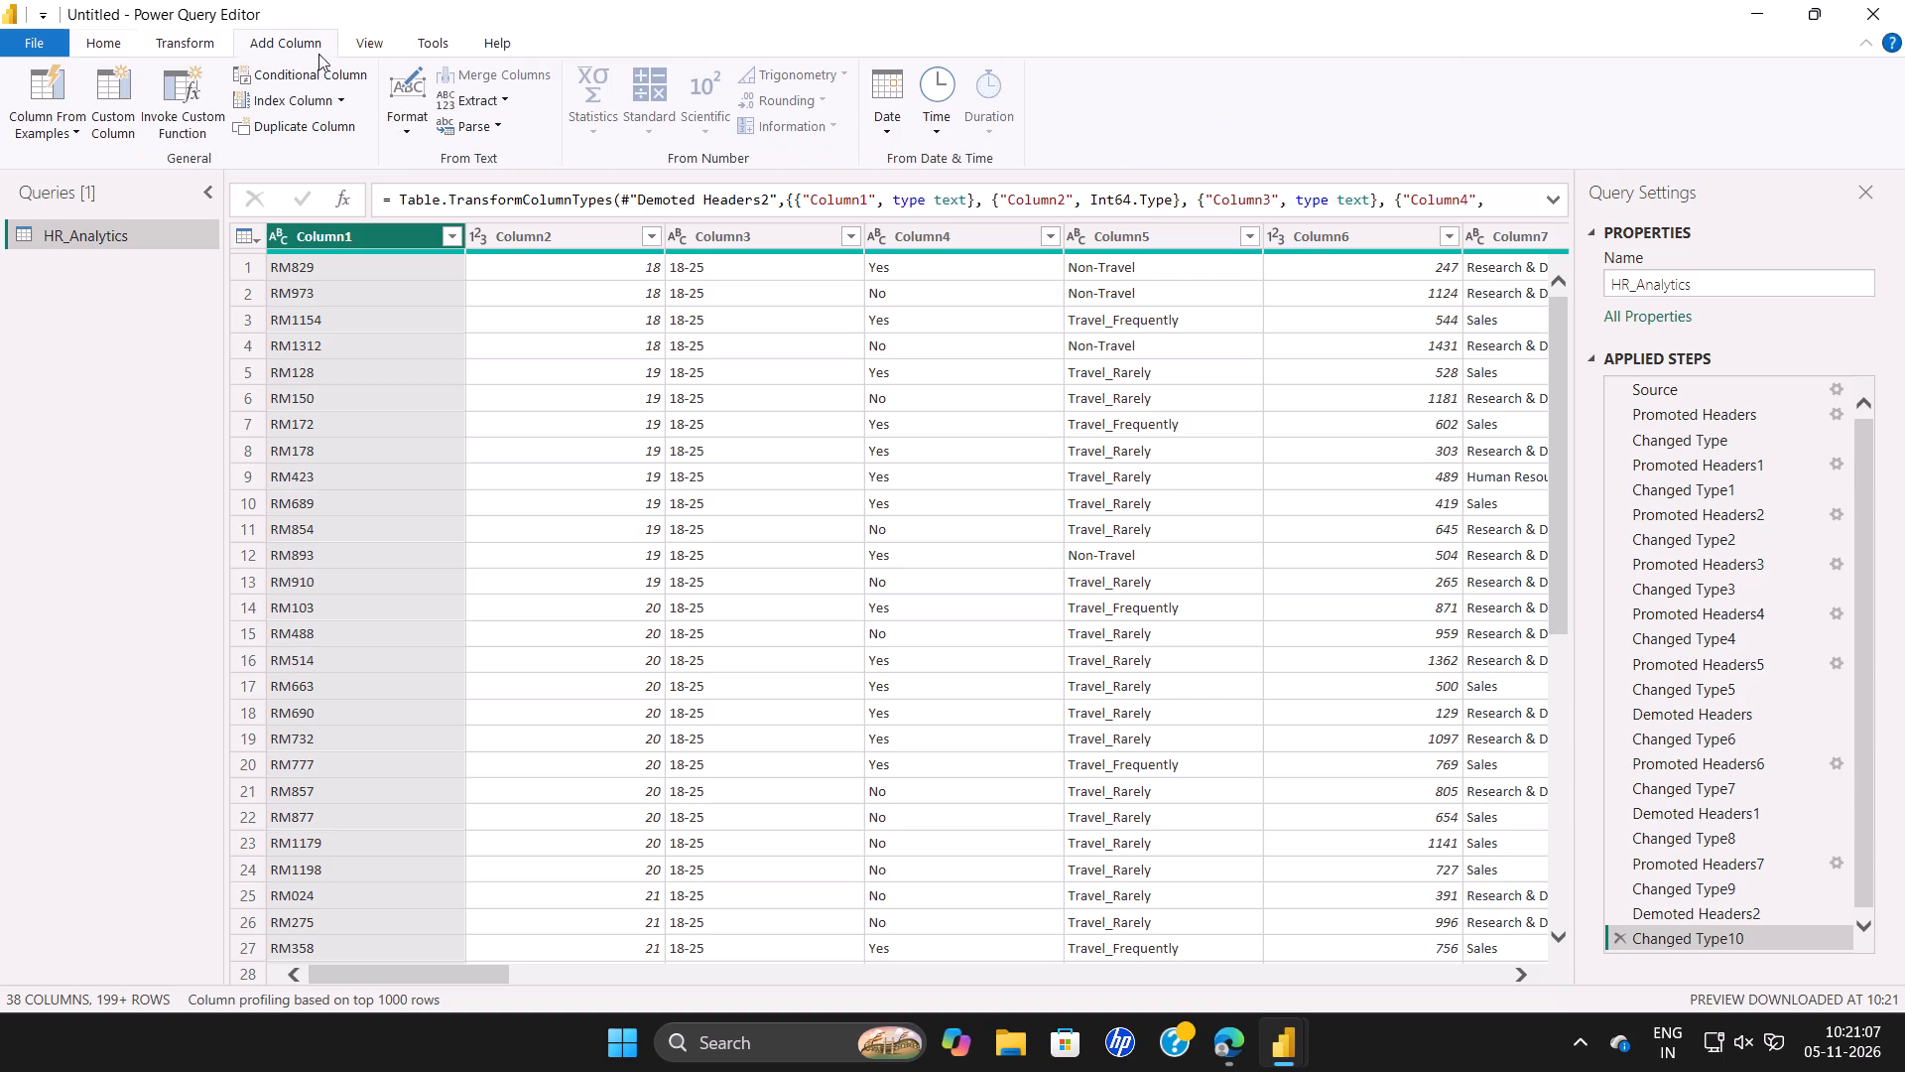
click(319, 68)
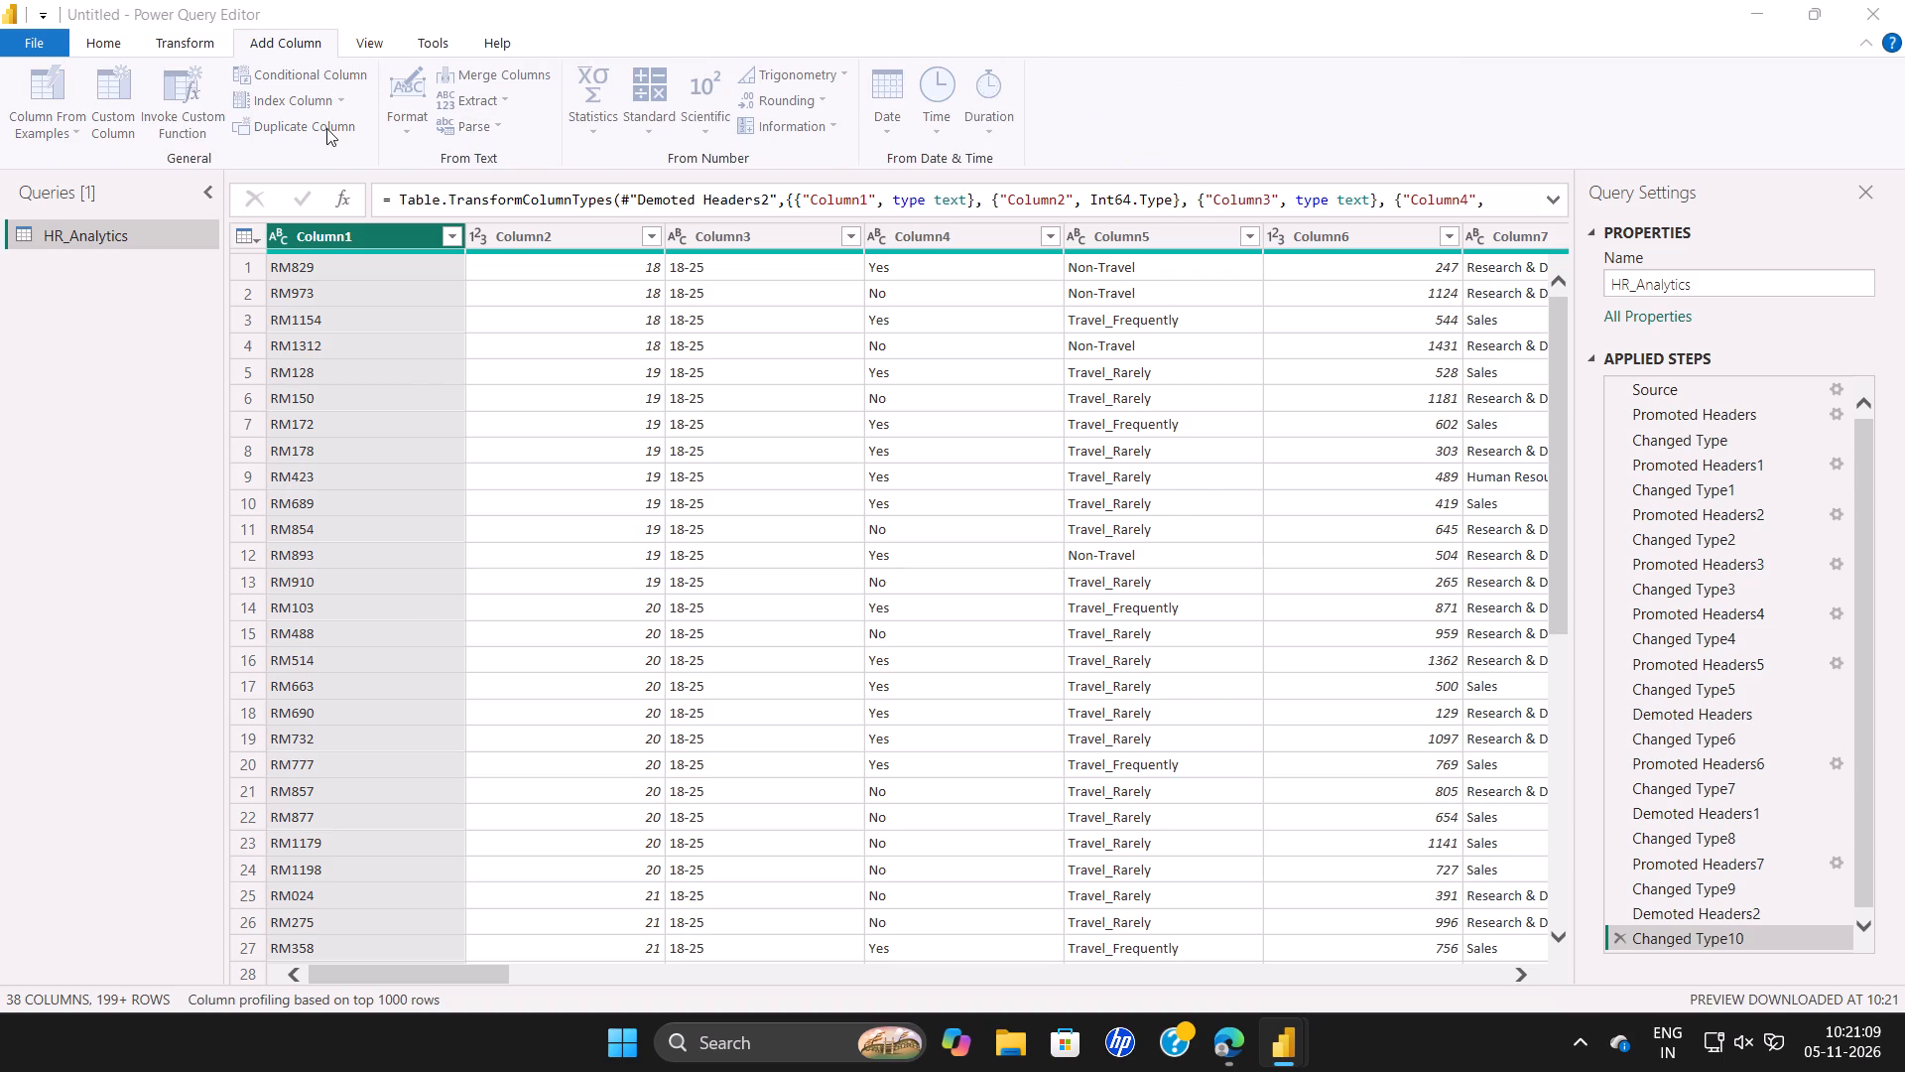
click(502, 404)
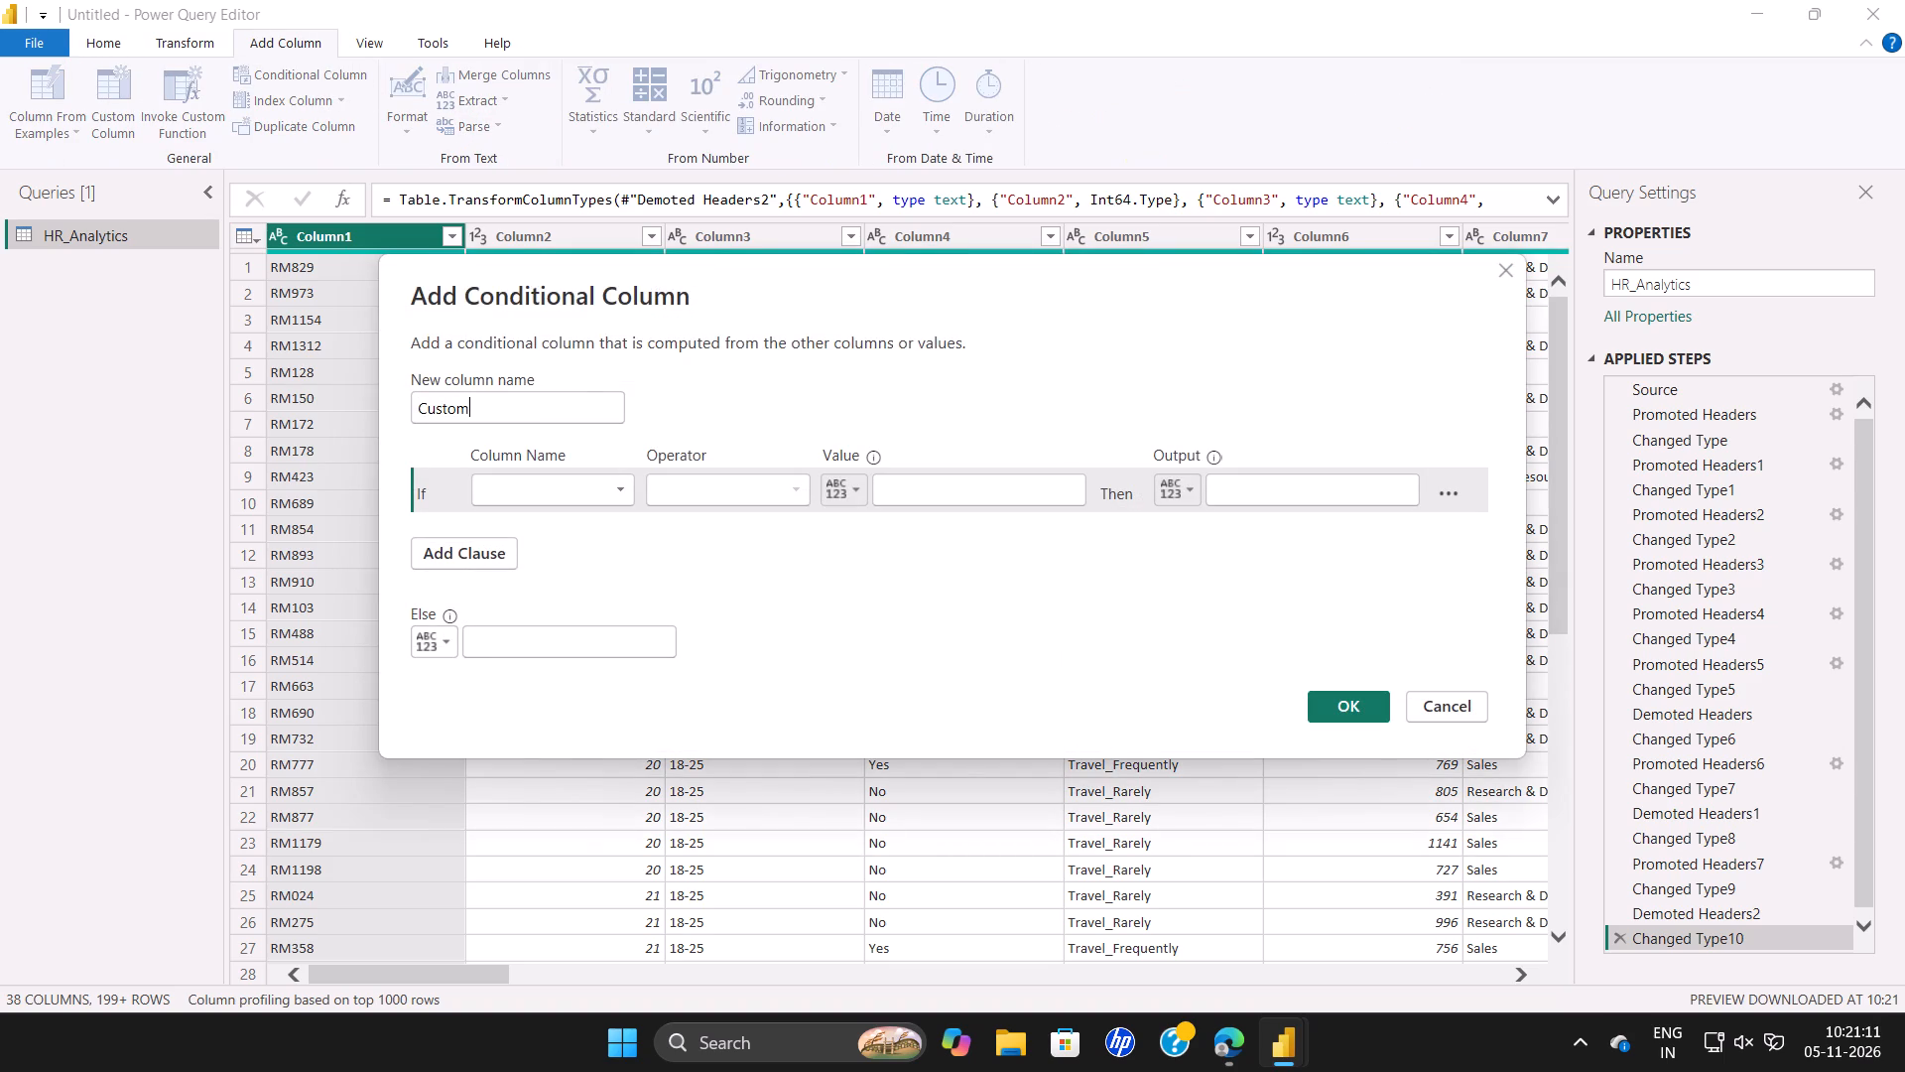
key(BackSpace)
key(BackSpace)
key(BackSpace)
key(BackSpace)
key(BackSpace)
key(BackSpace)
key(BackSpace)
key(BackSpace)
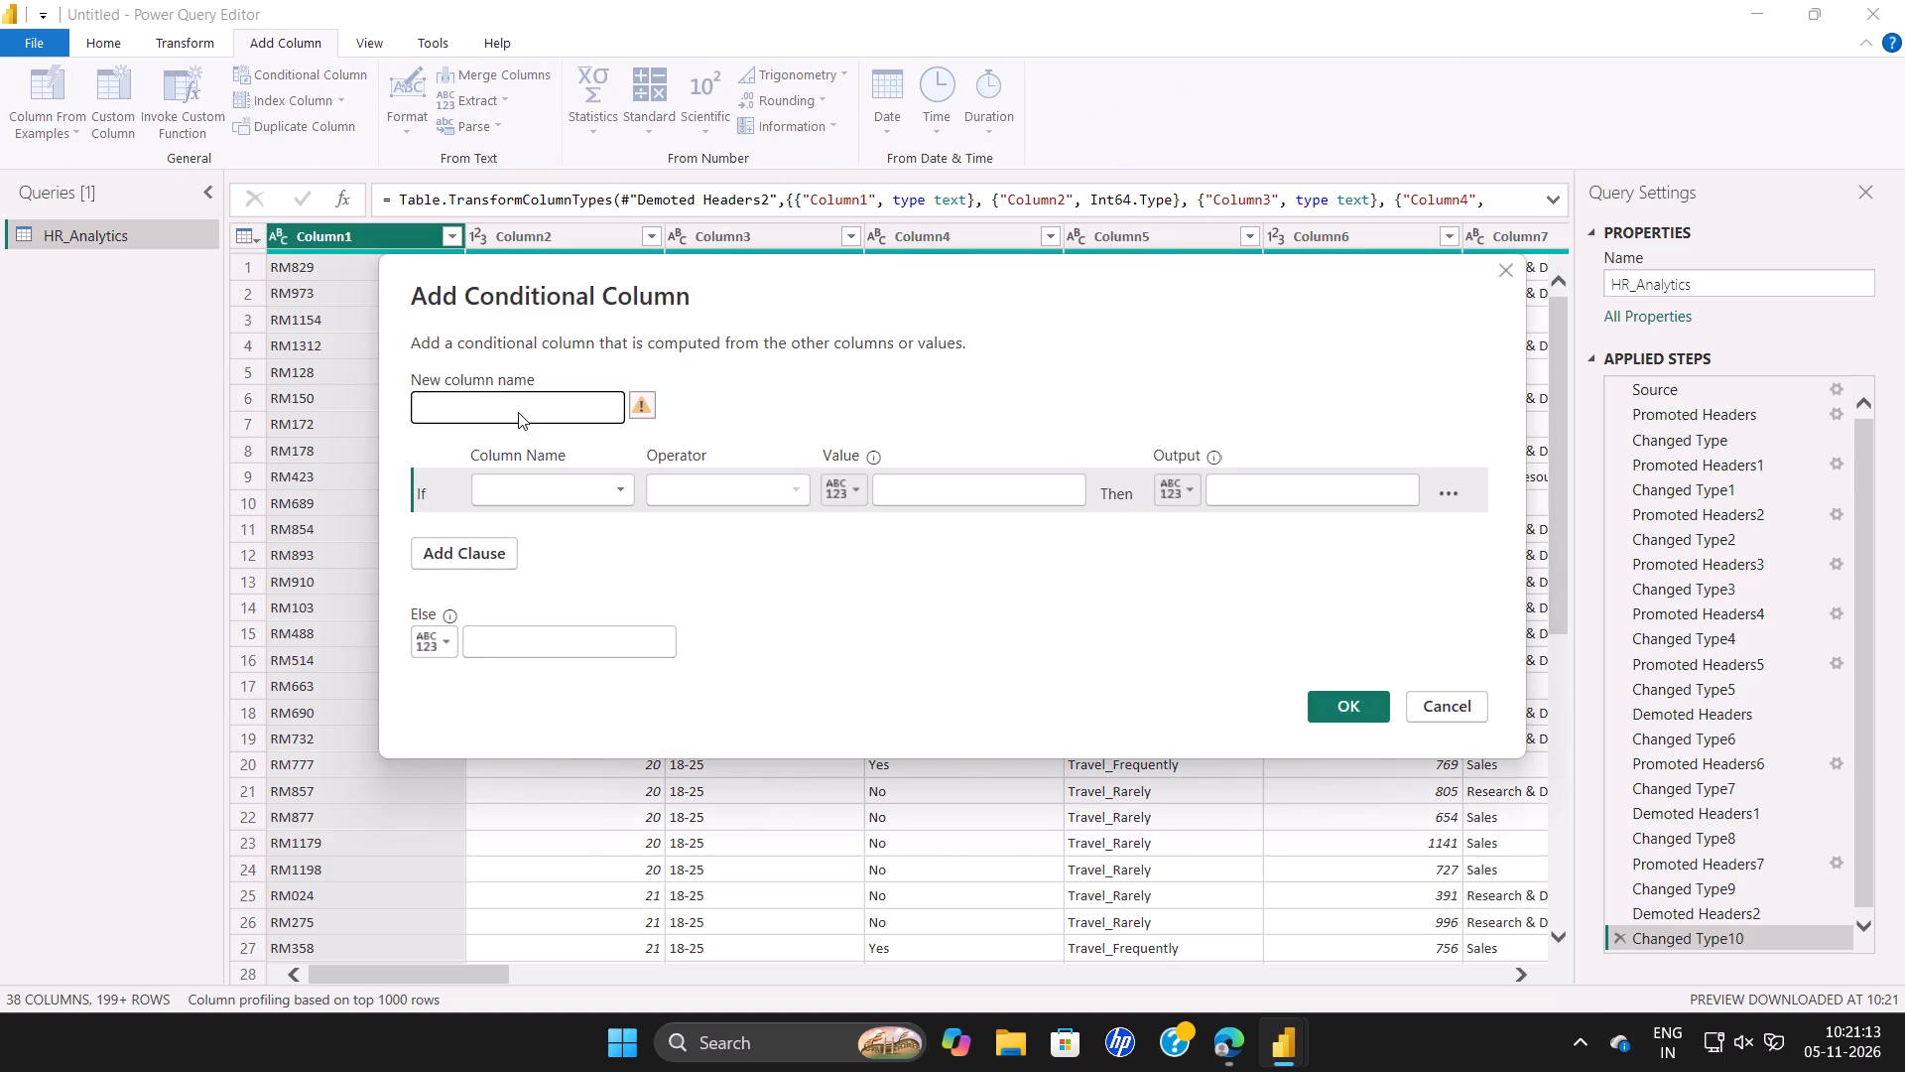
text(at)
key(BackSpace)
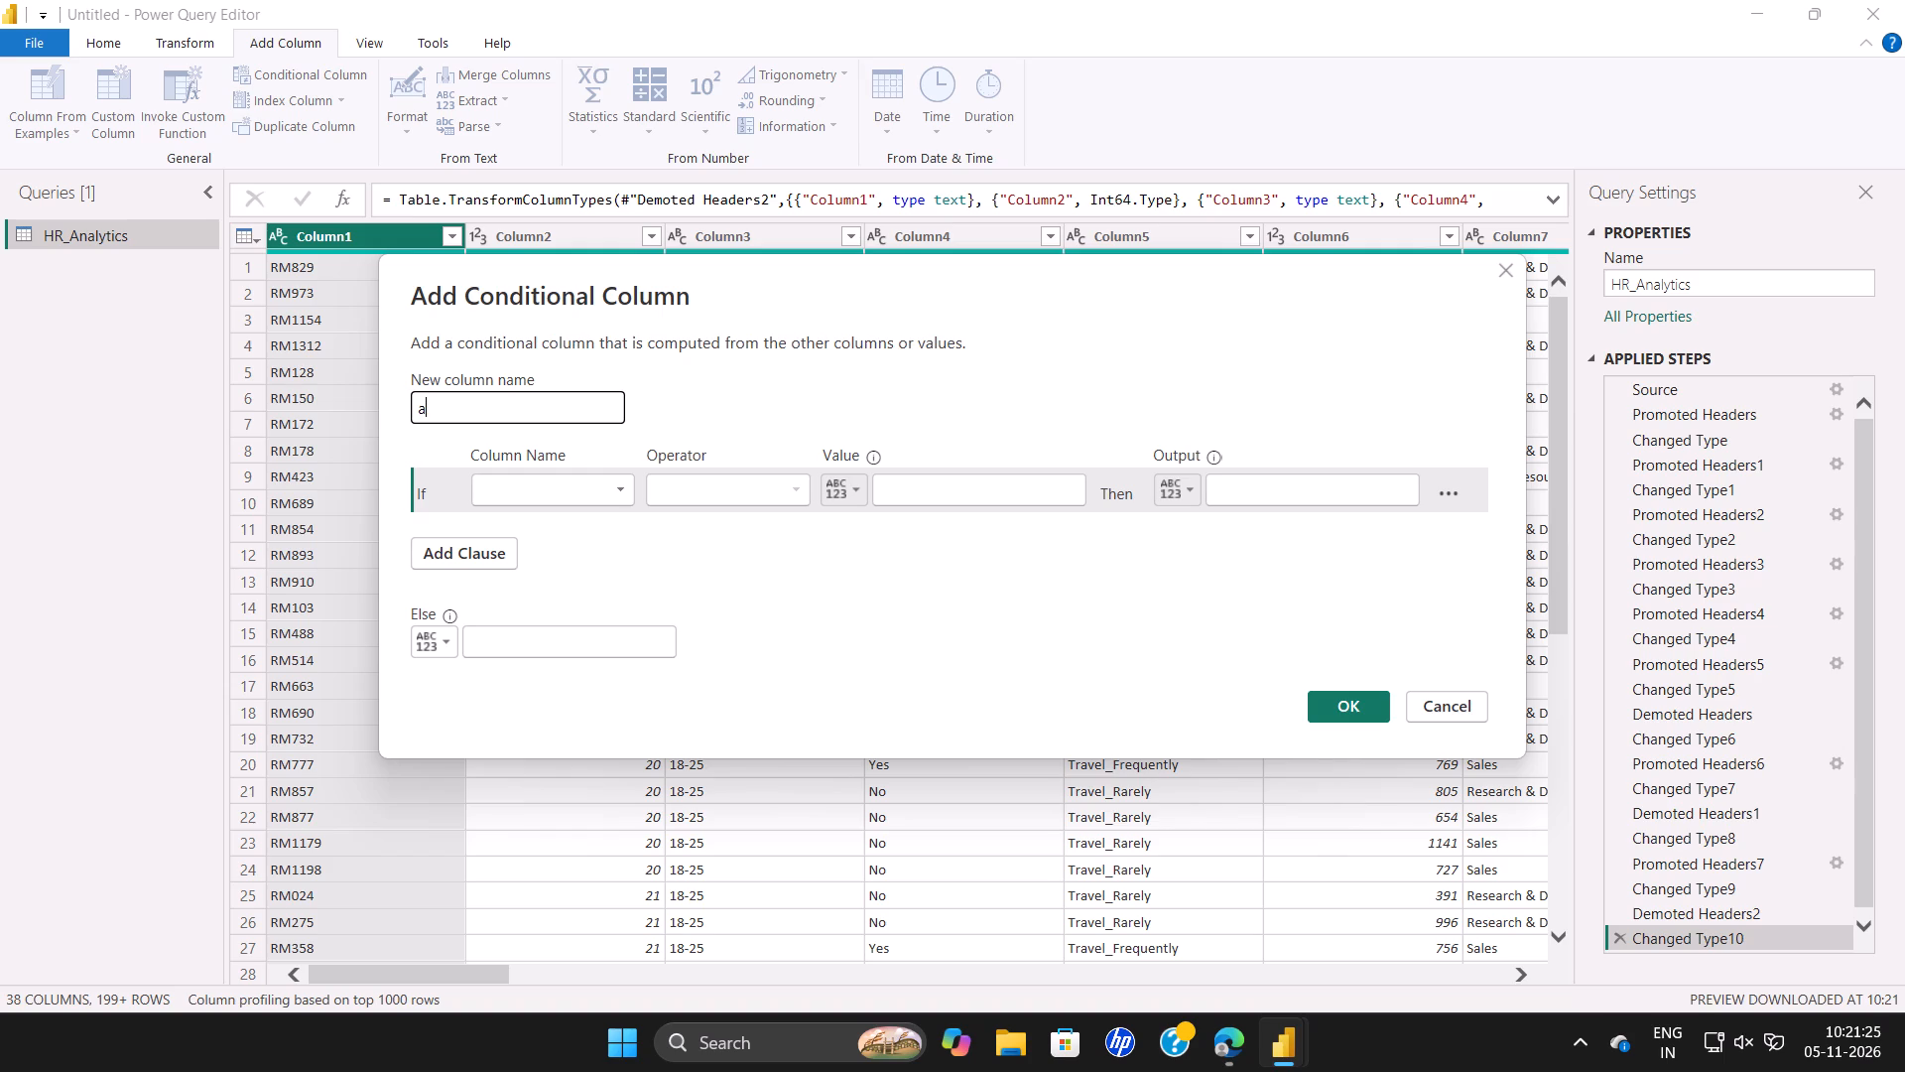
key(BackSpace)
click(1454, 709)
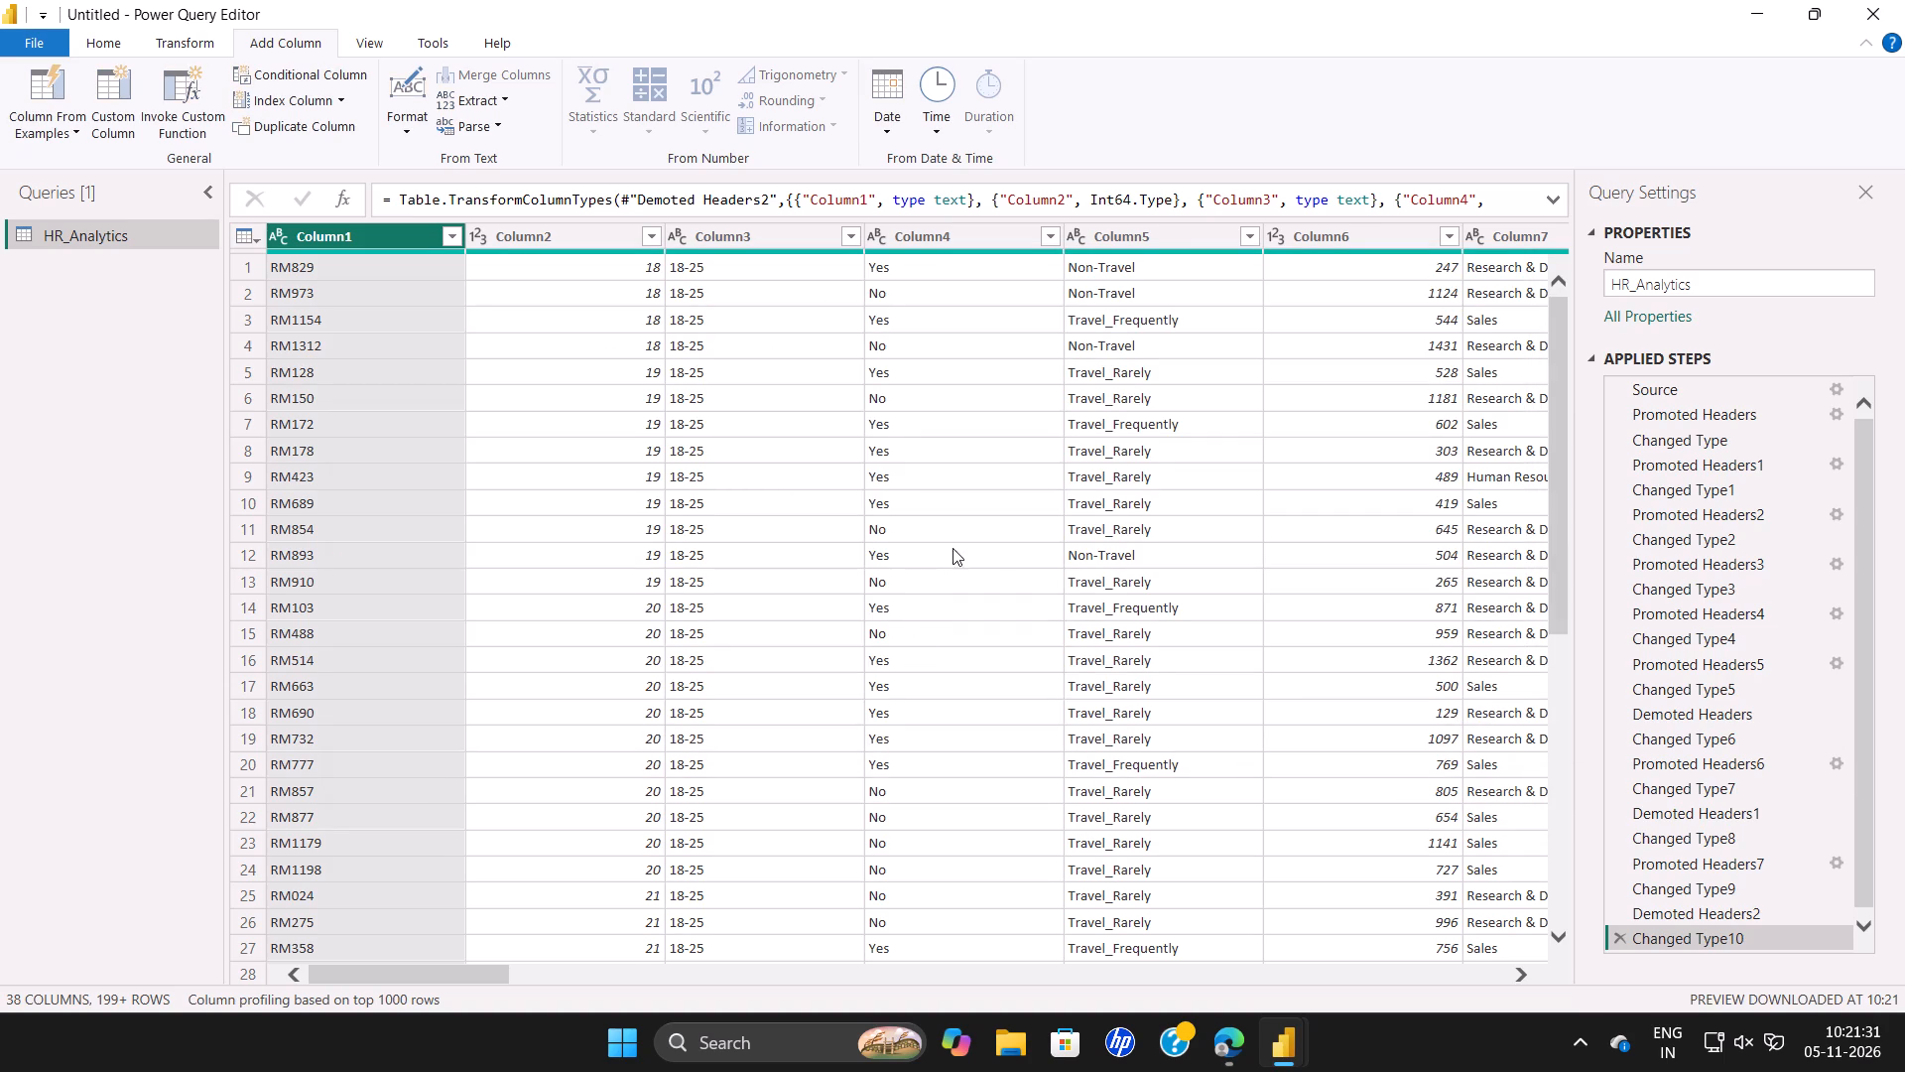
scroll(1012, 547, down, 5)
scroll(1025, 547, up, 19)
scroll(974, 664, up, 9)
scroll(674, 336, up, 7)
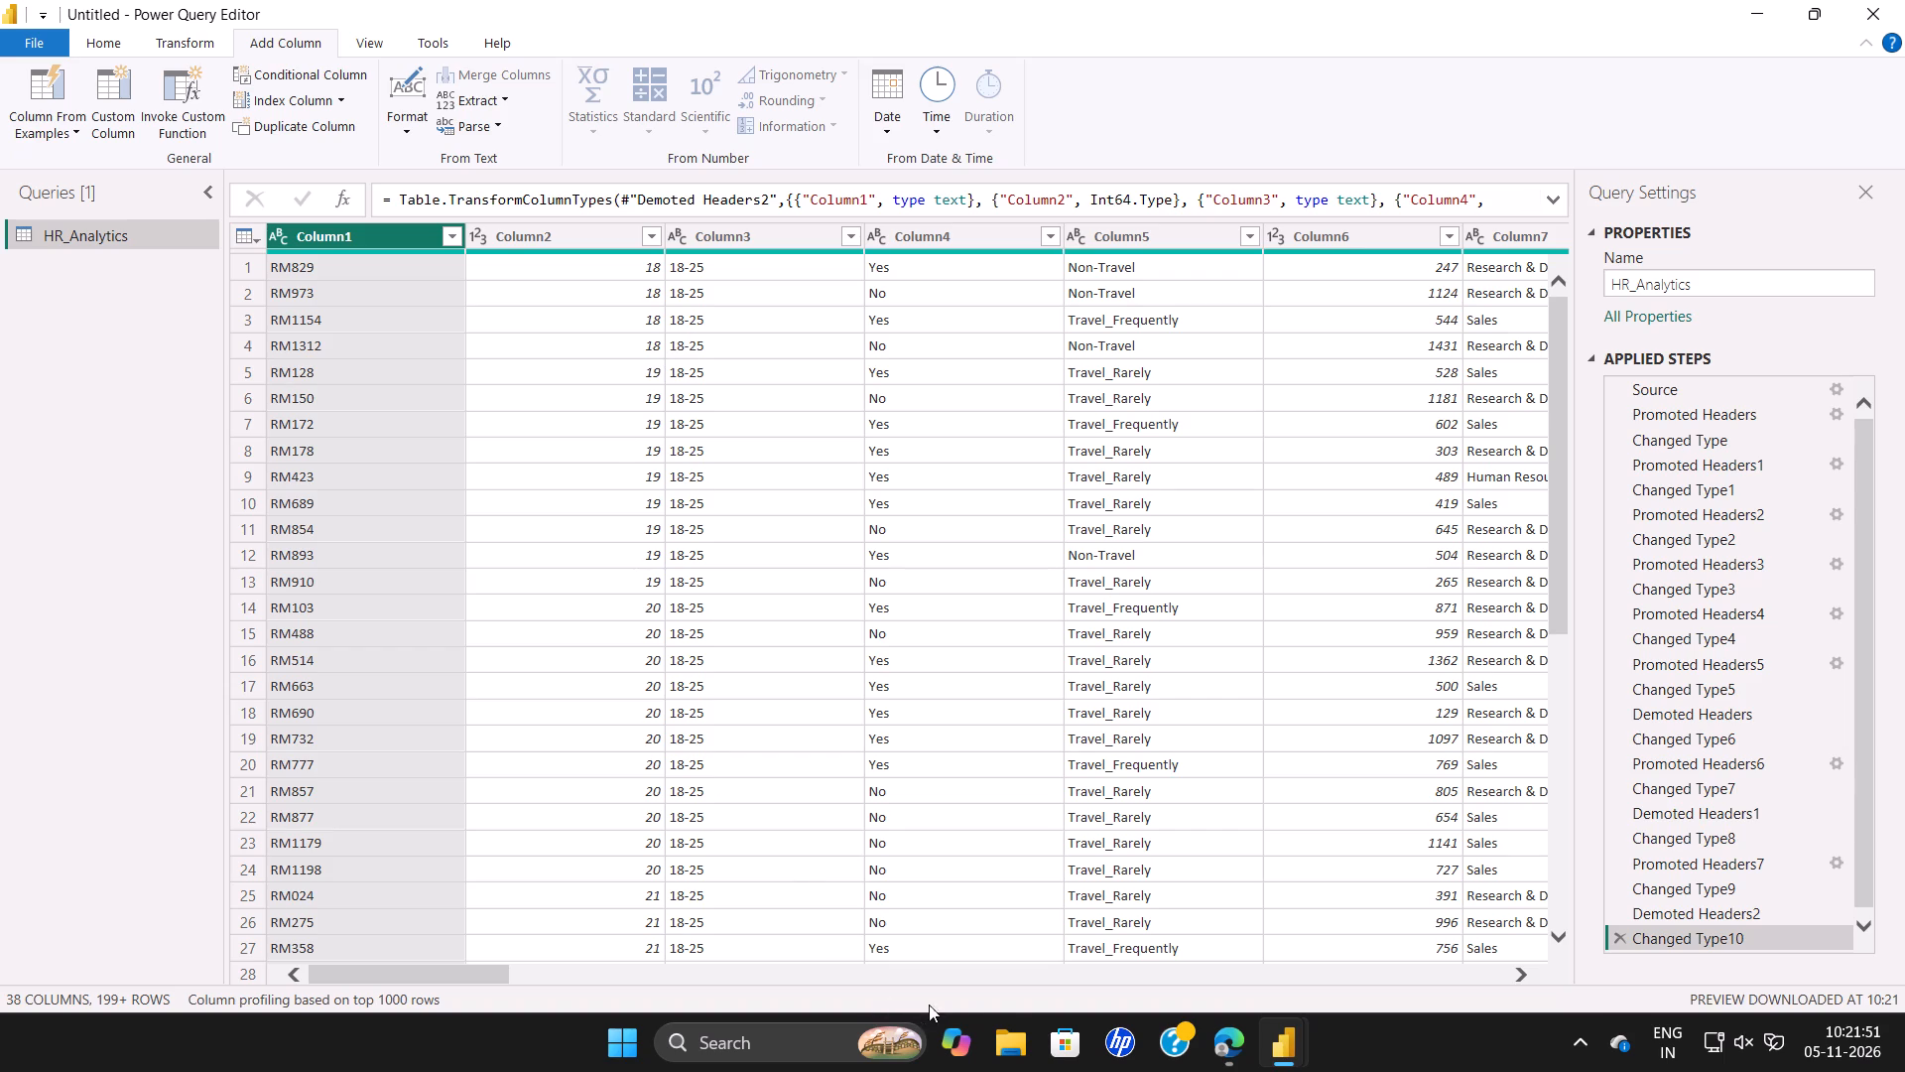
Open the HR_Analytics CSV from the archive (1) folder in Downloads in Excel to check its column headers, closing it without keeping the recovered files.
click(1018, 1035)
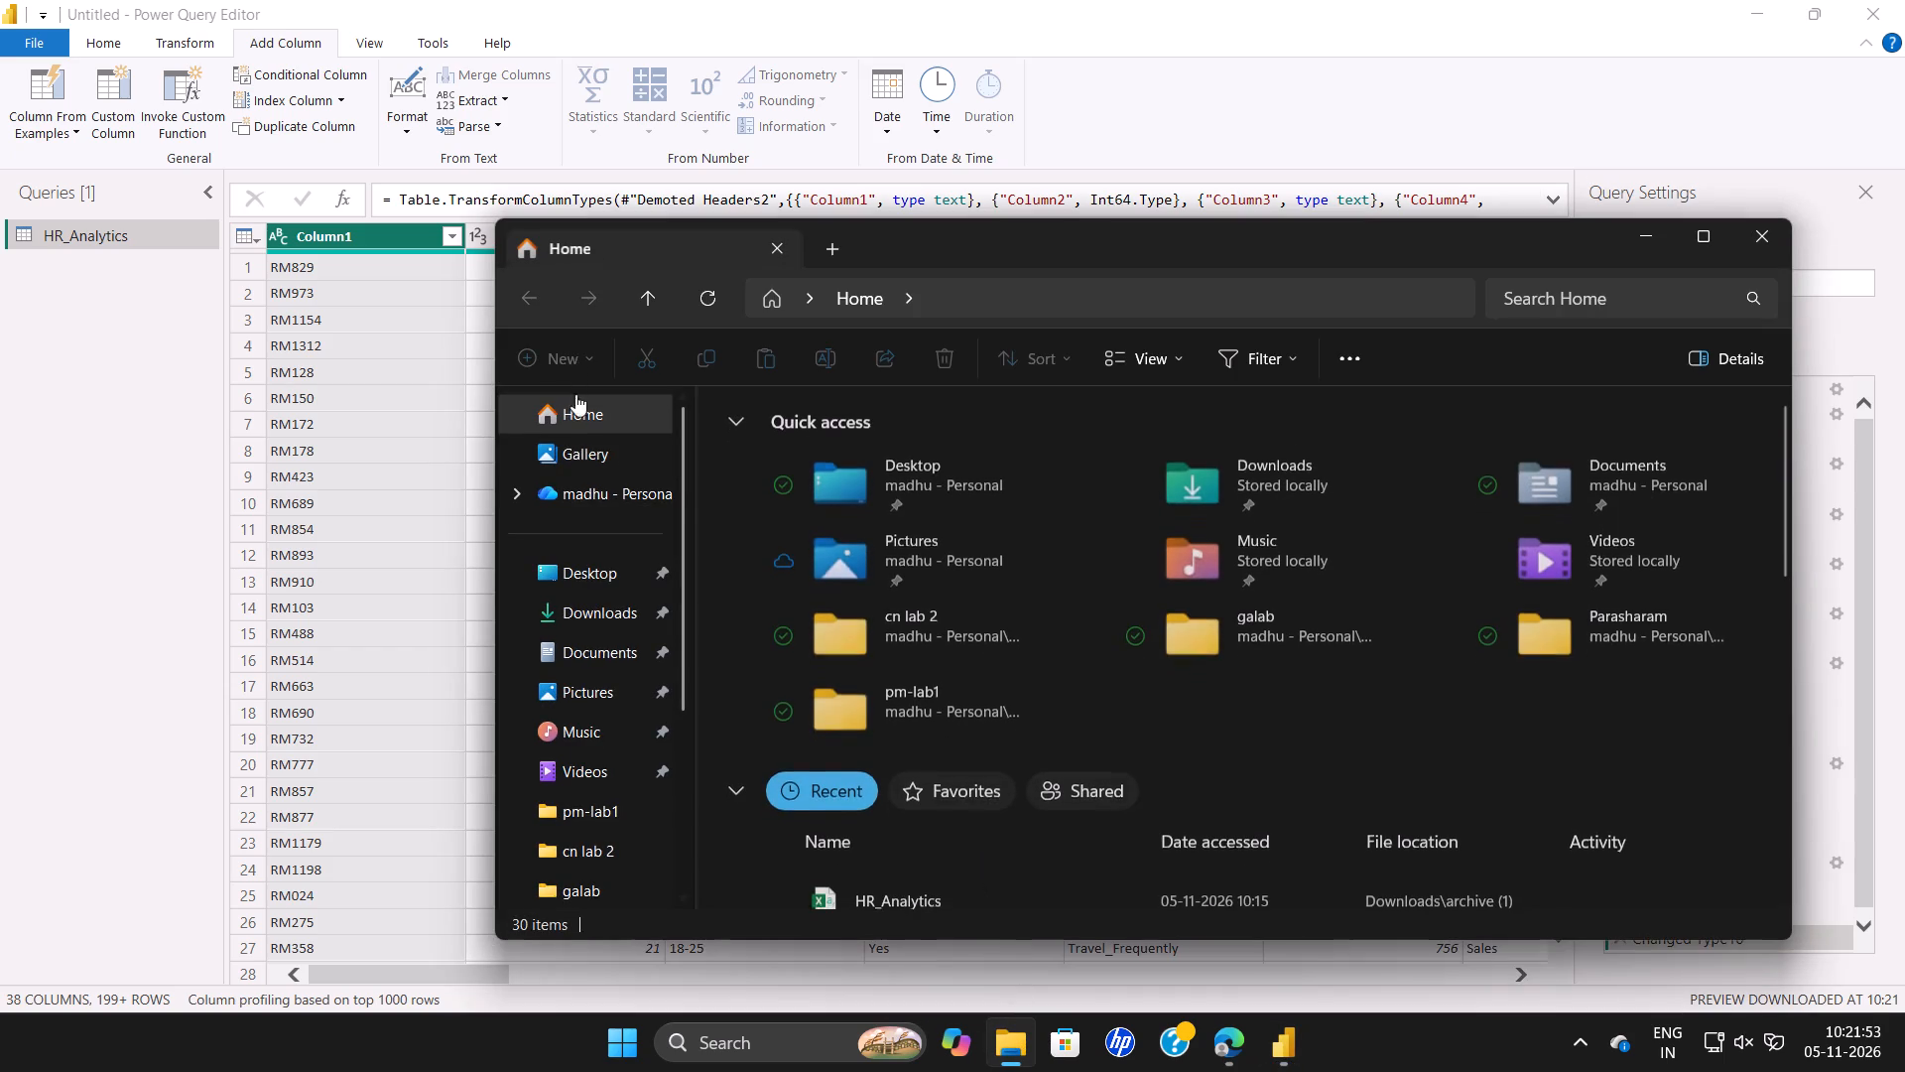
click(595, 571)
click(630, 596)
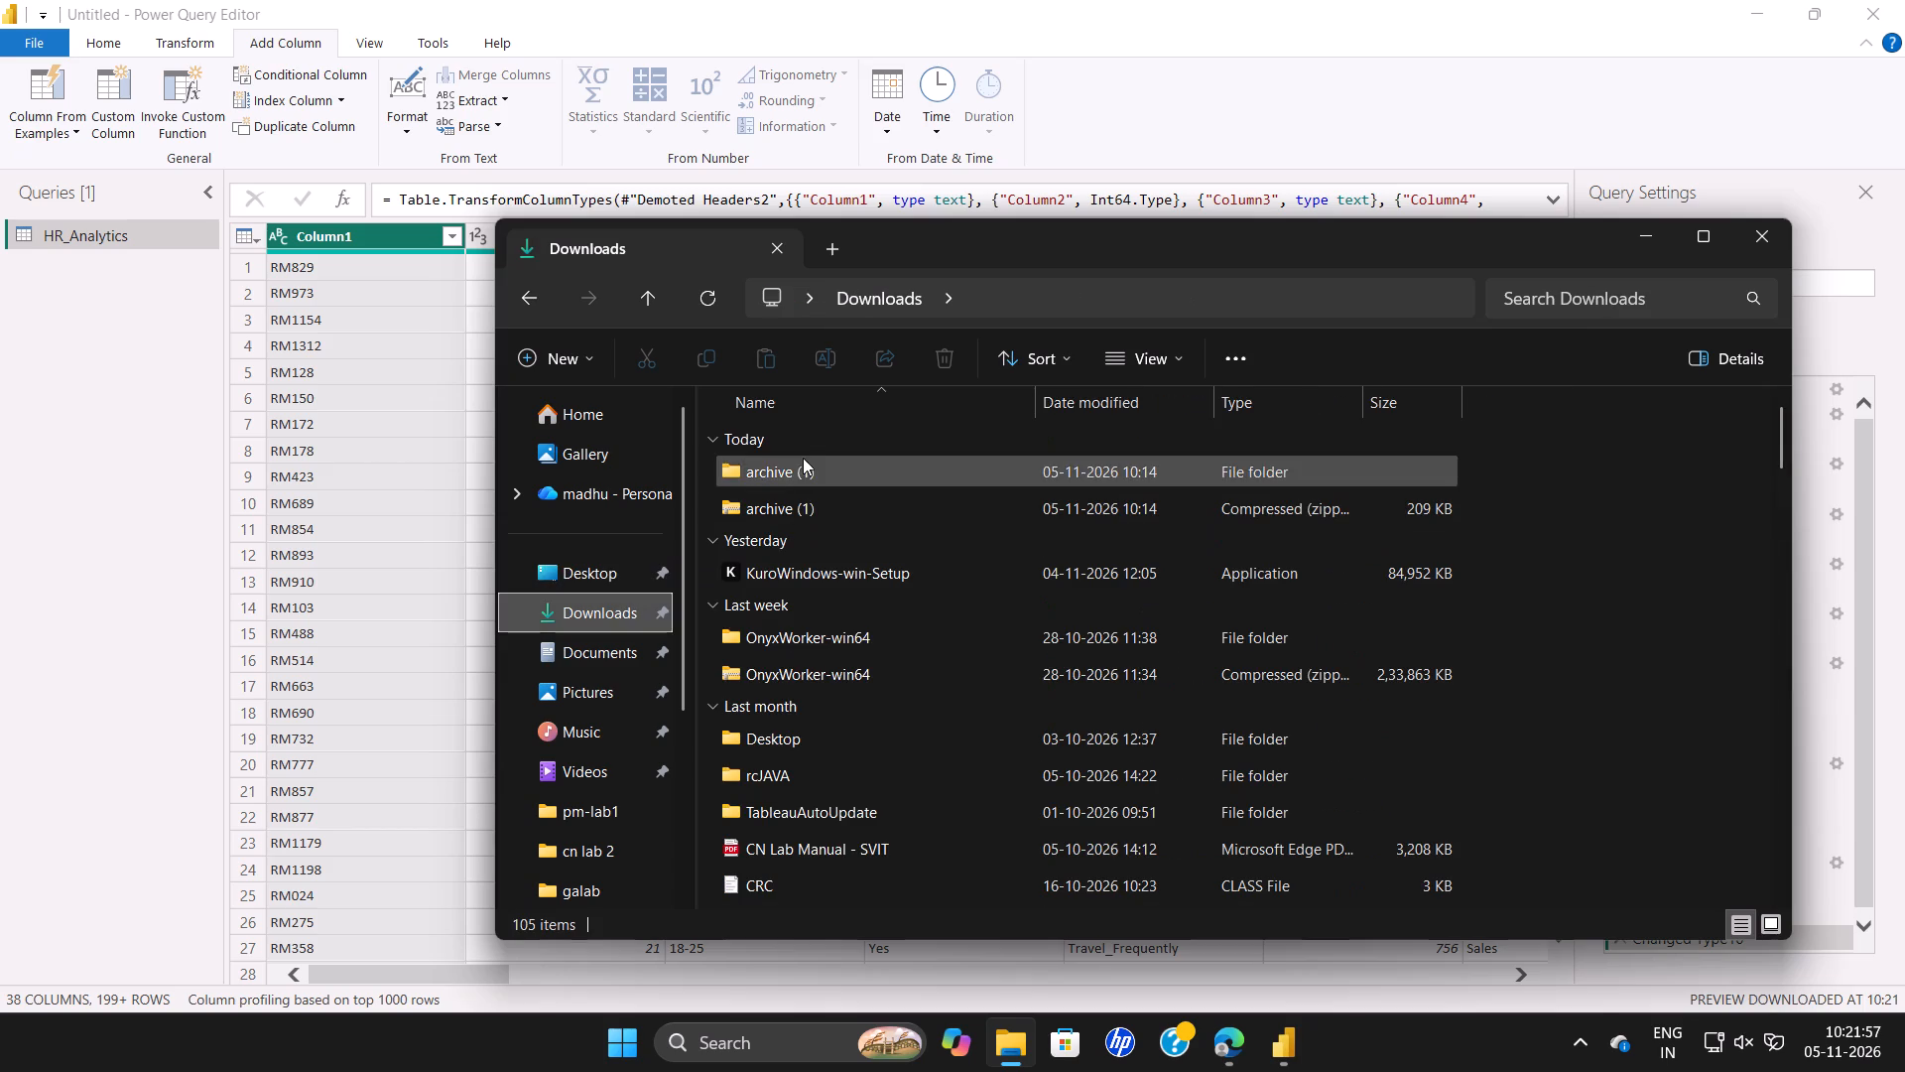
click(877, 476)
right_click(877, 476)
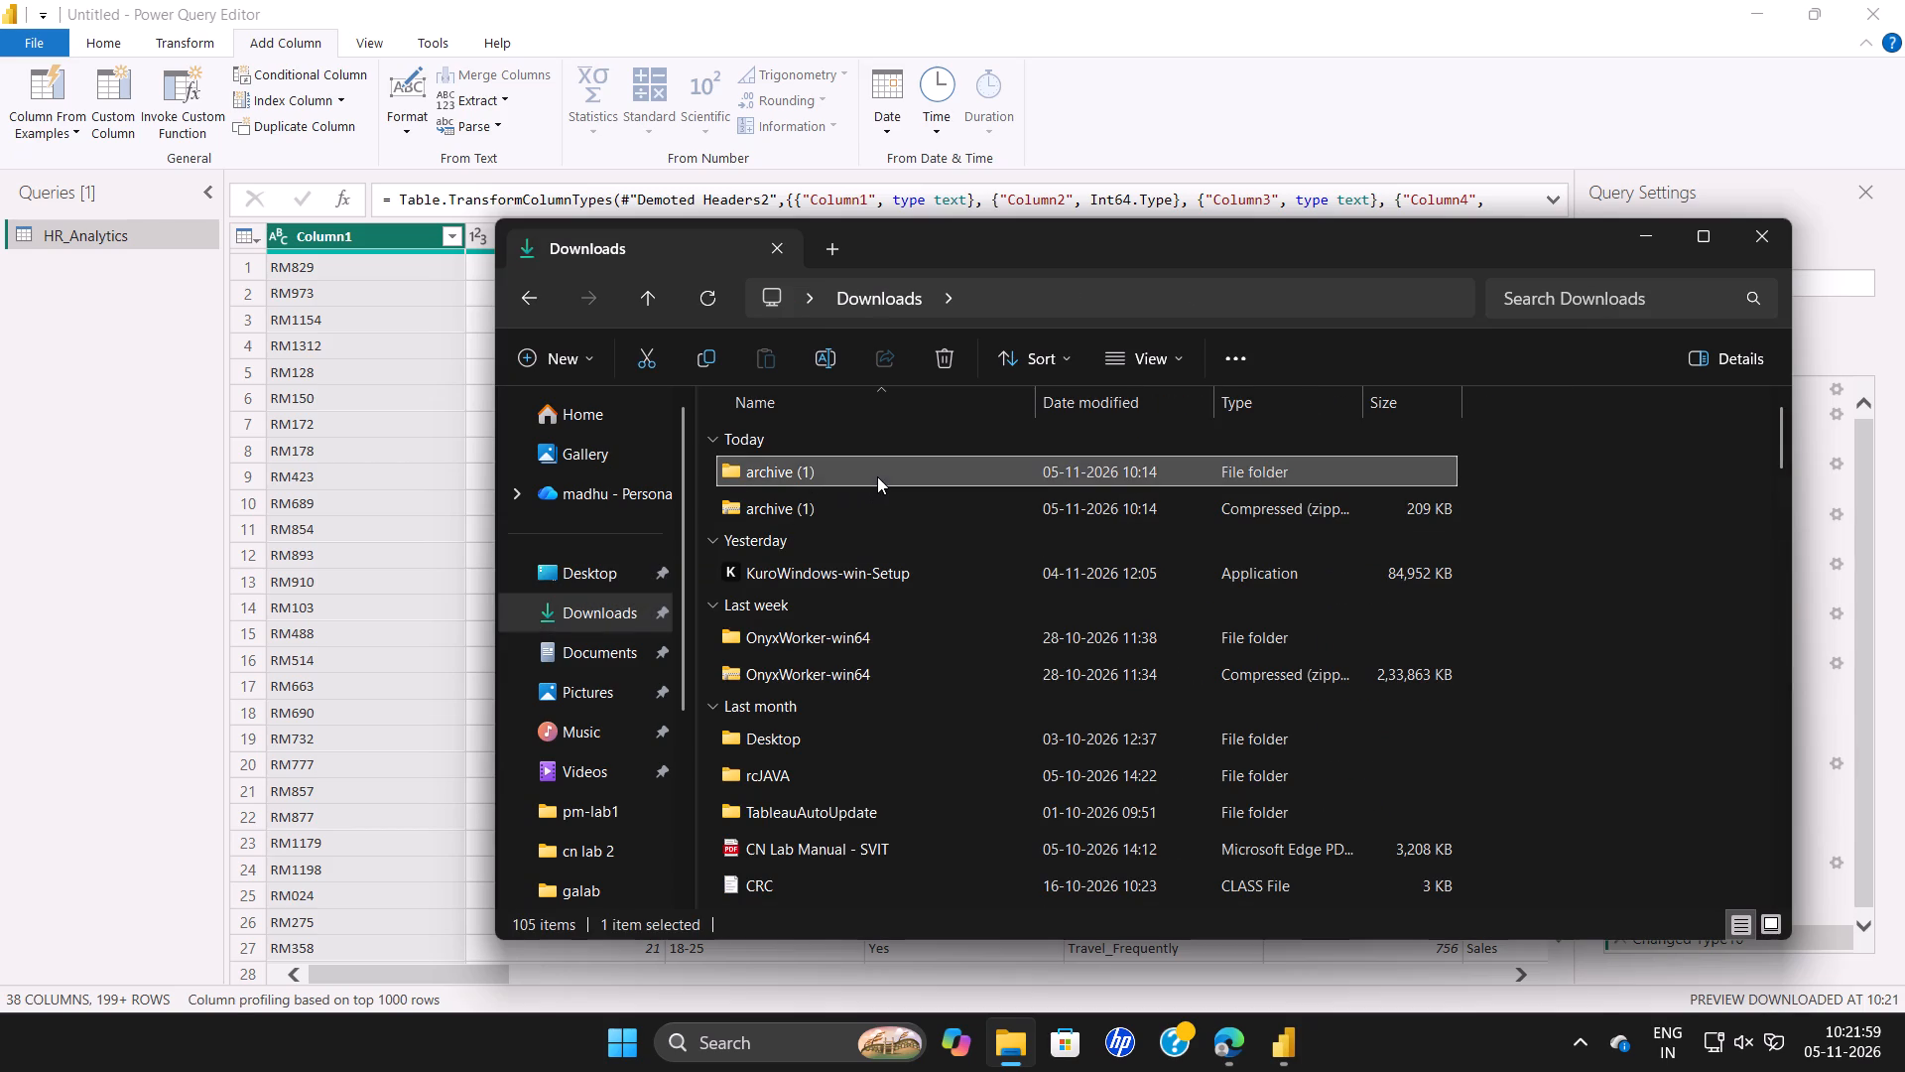
click(941, 464)
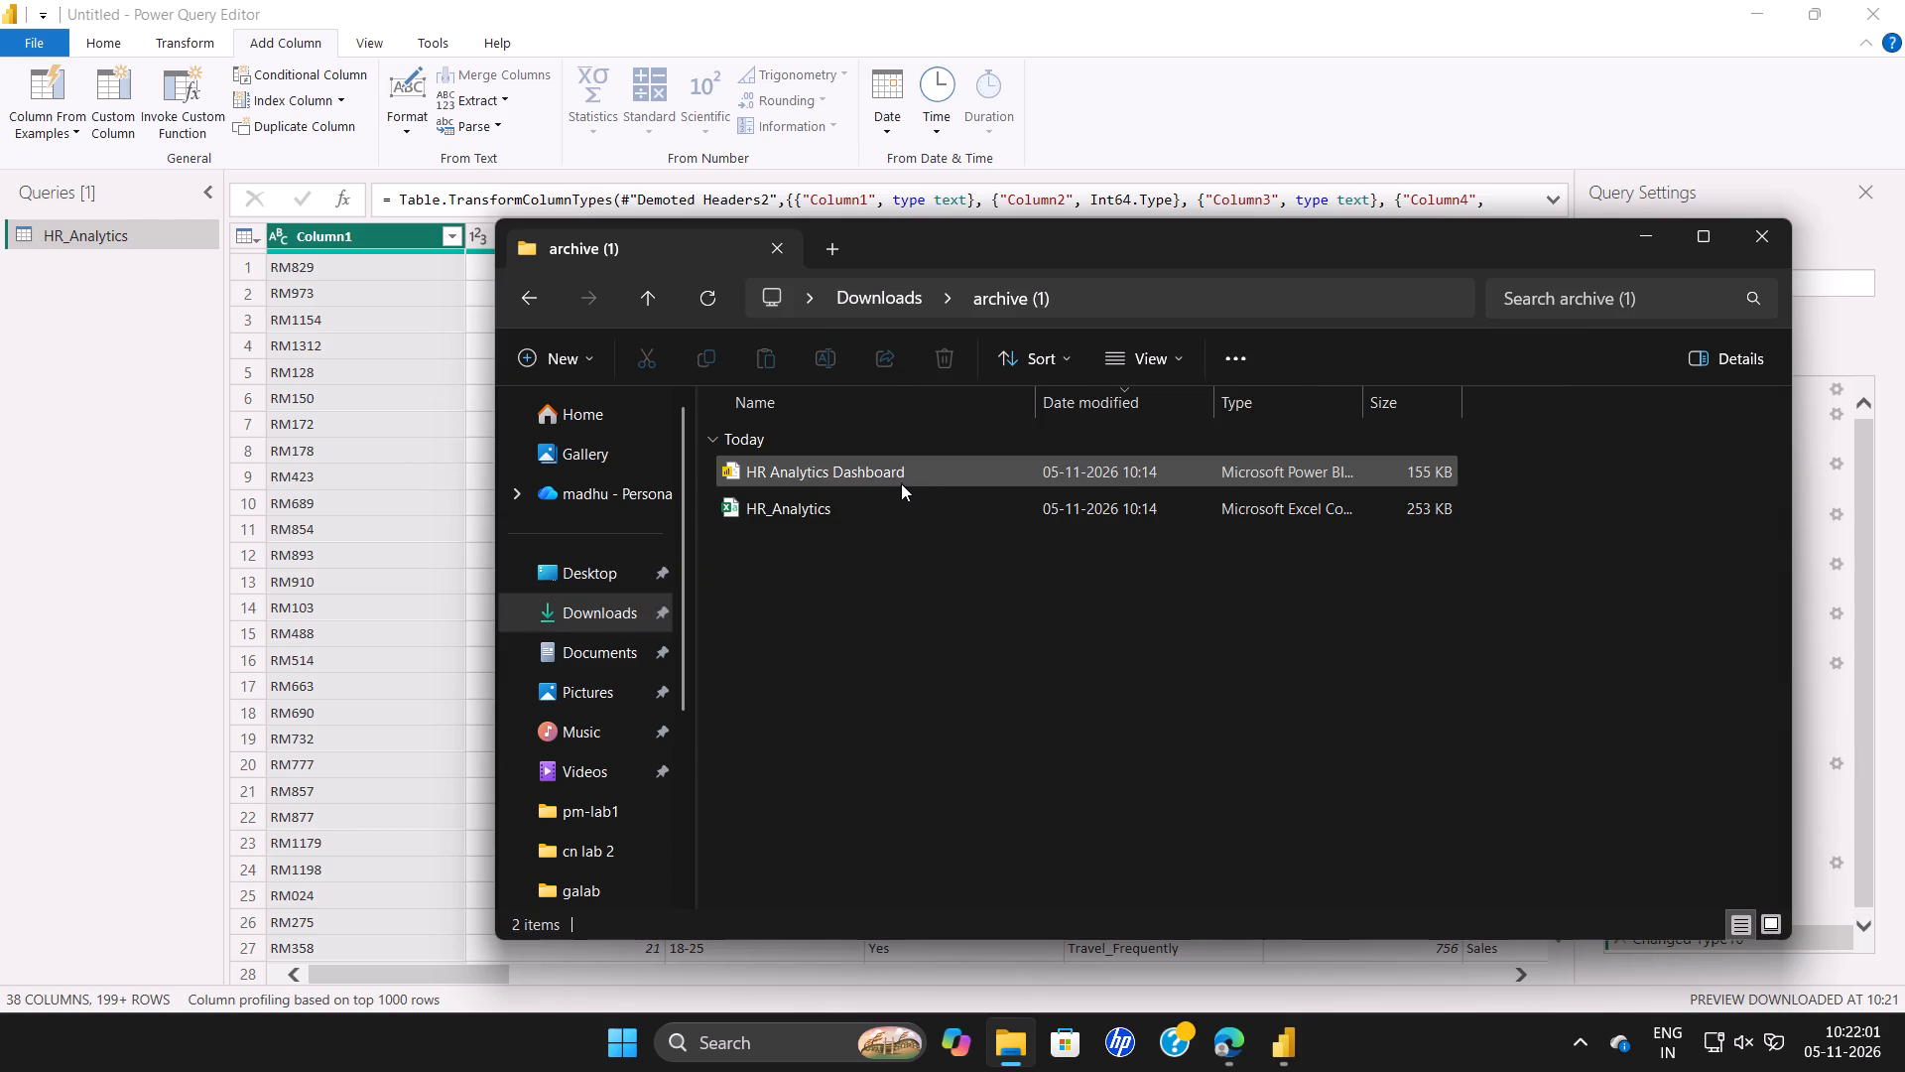
click(848, 504)
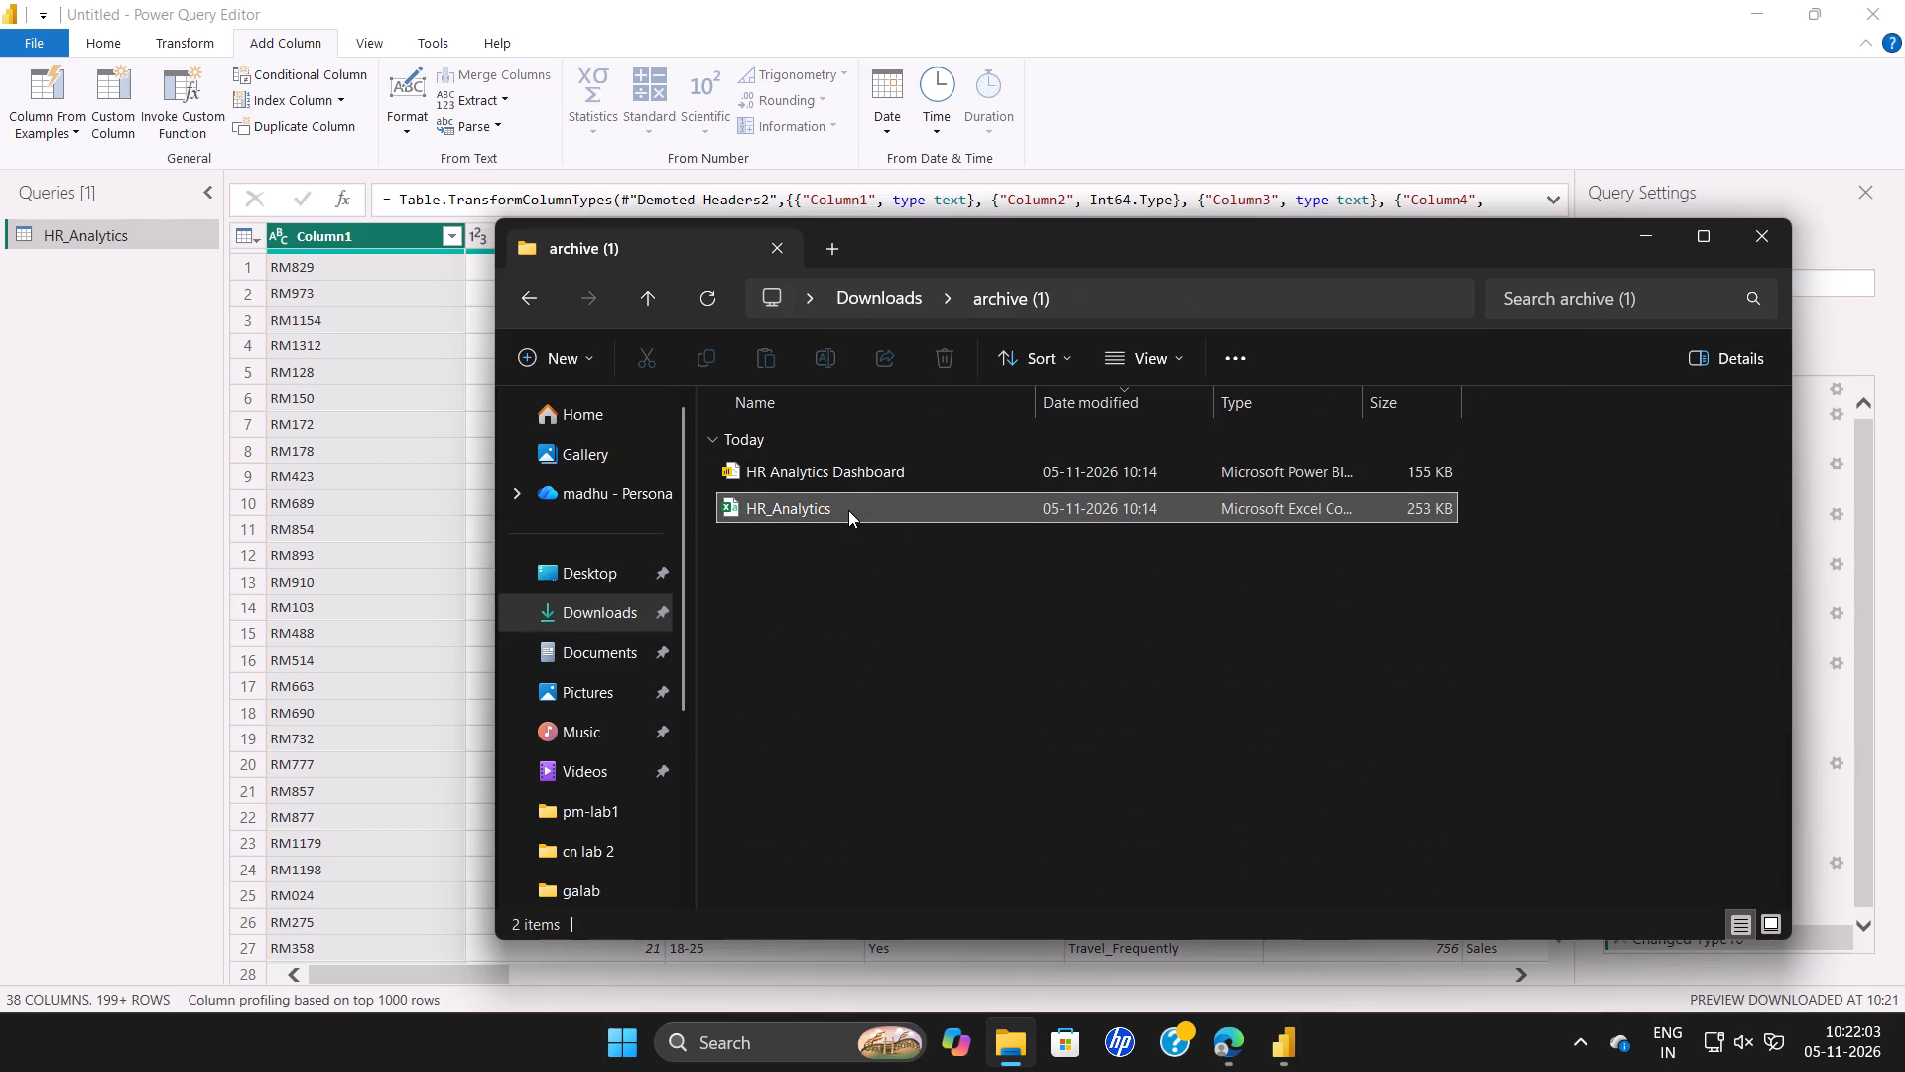
right_click(862, 509)
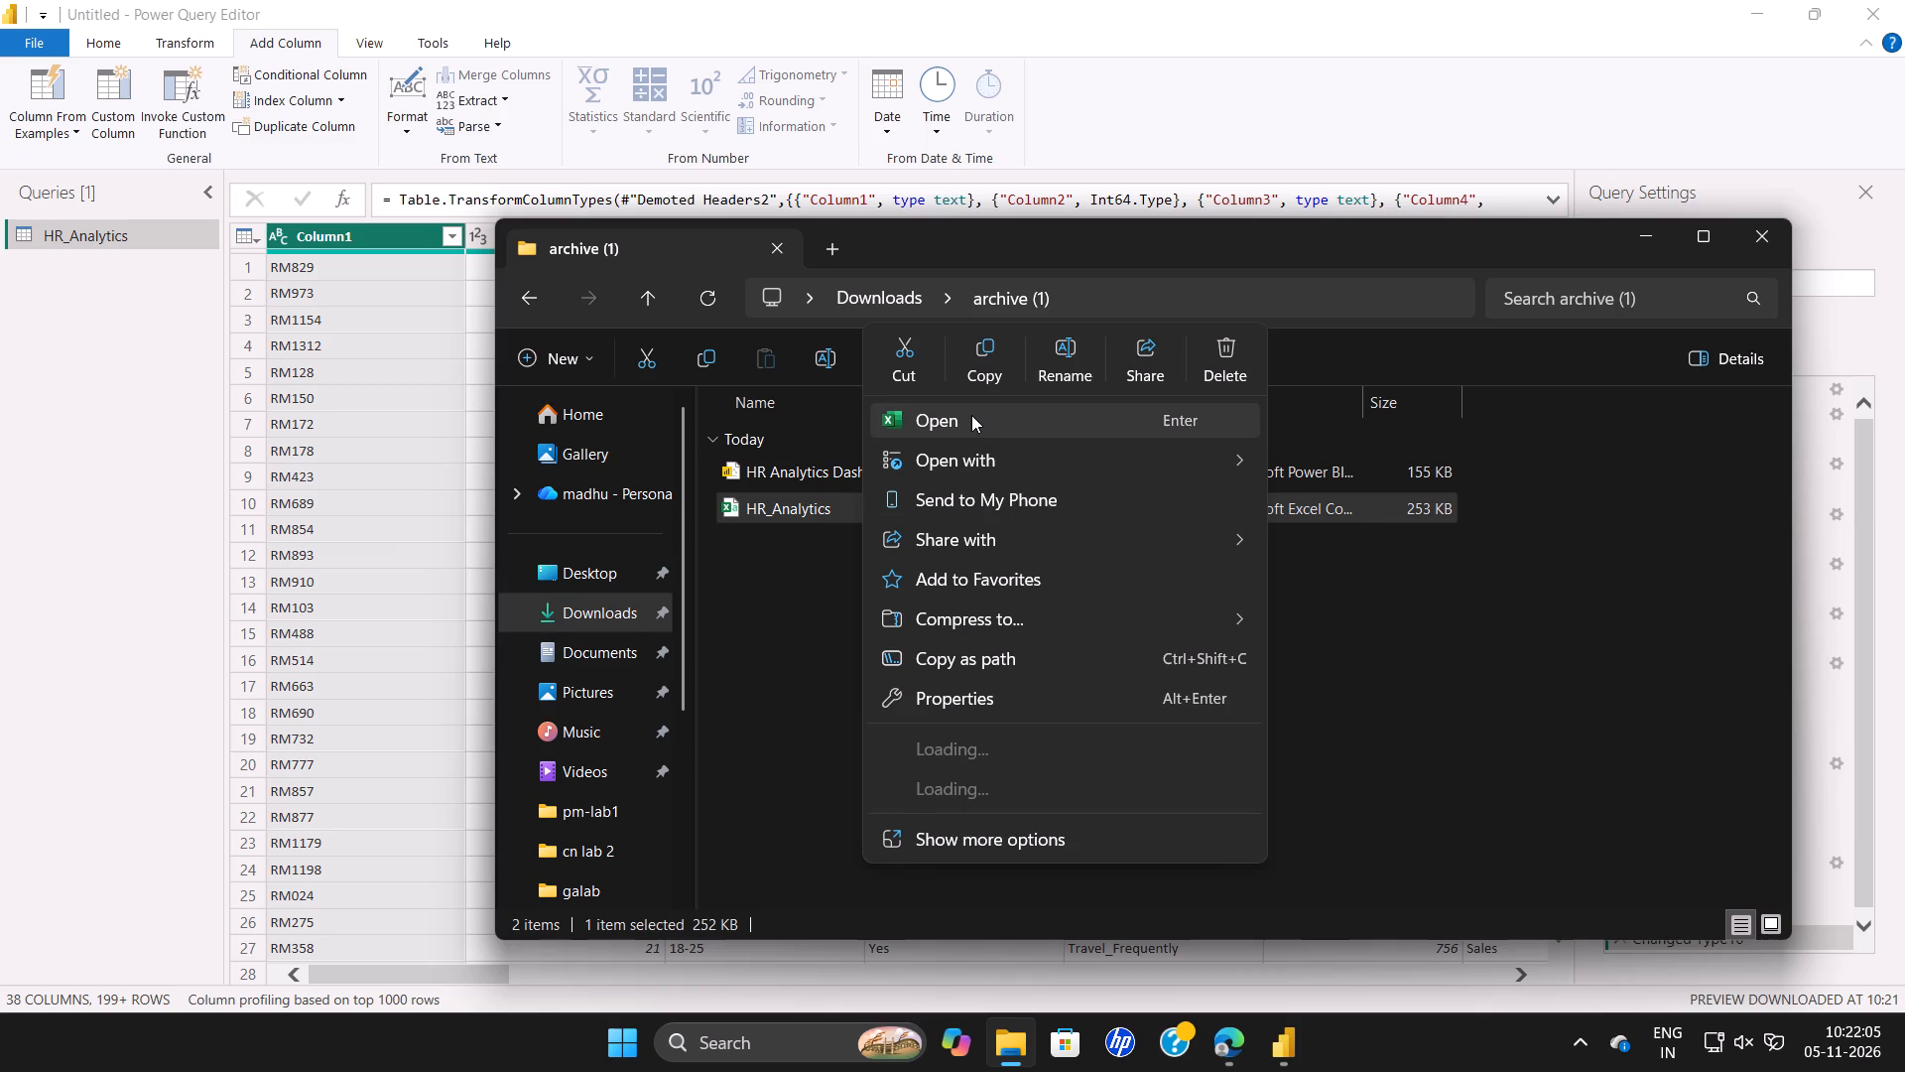
click(971, 415)
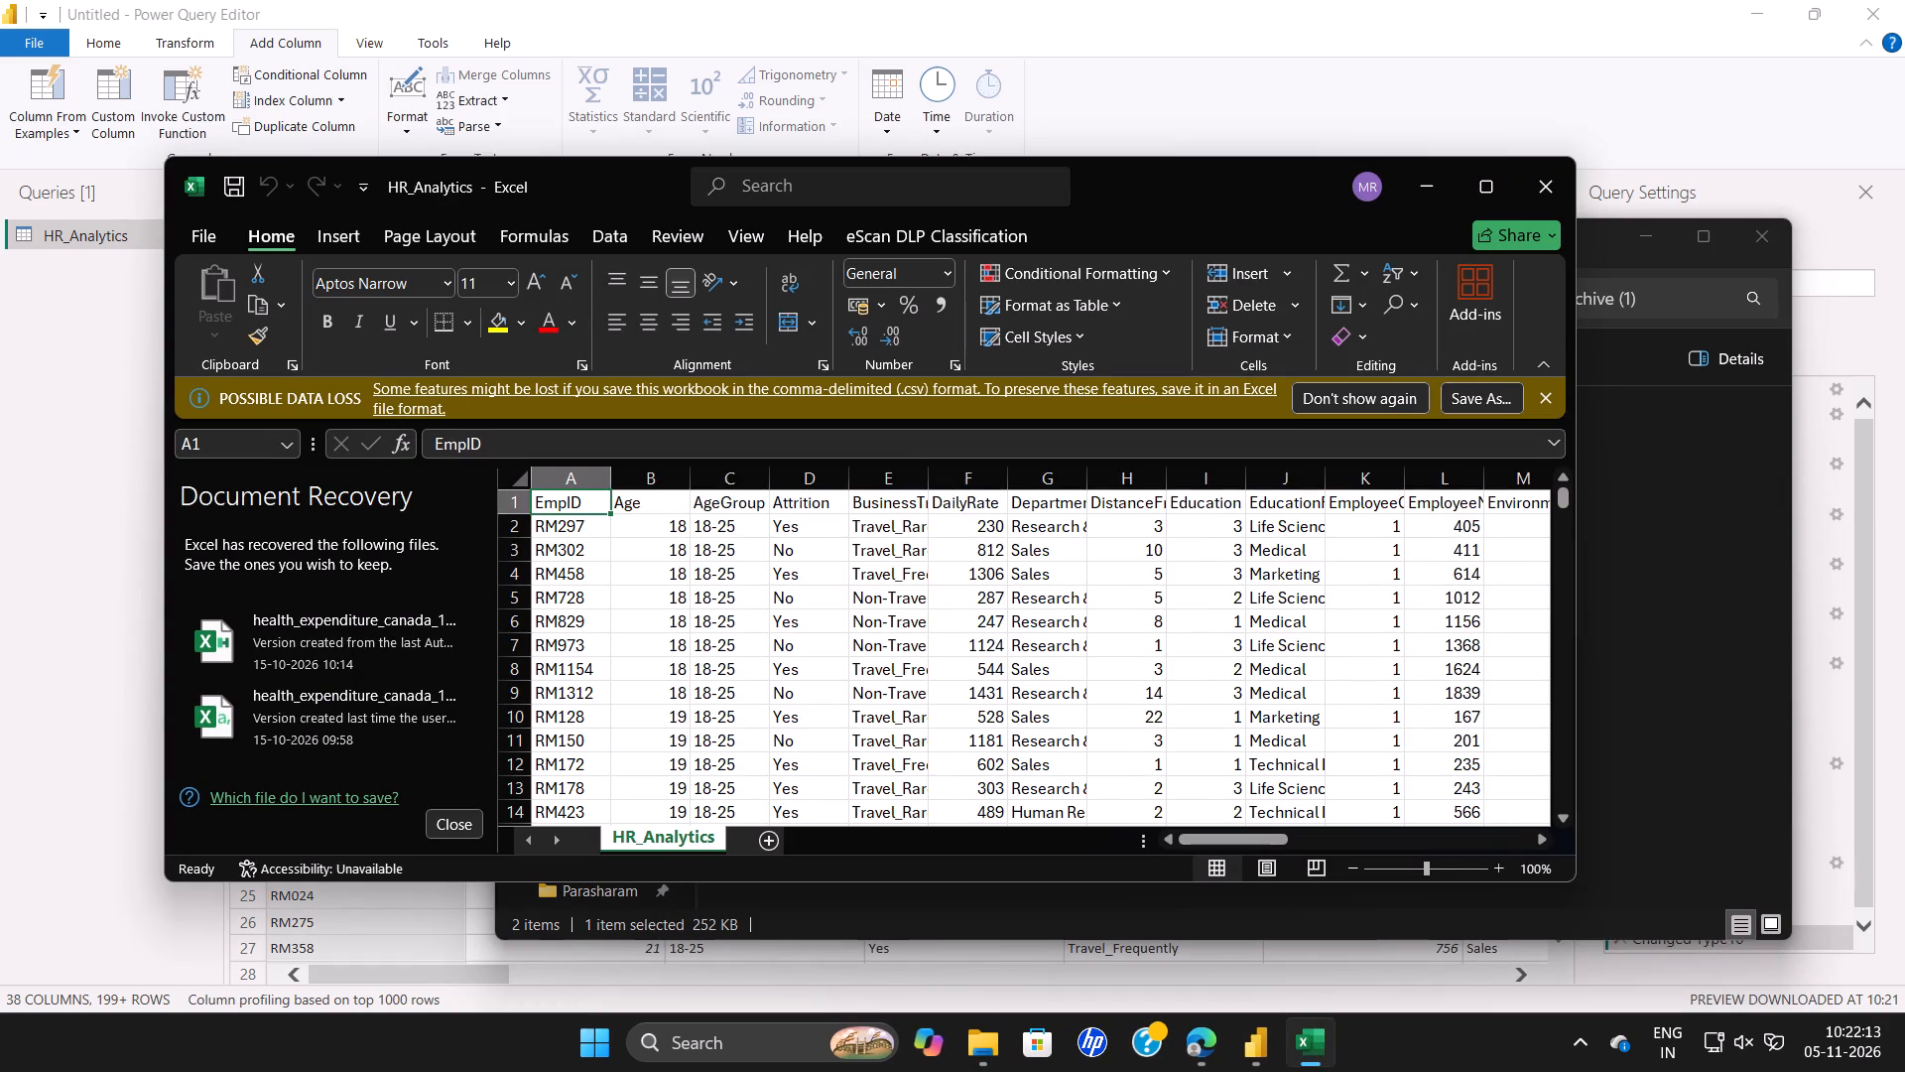
click(1547, 186)
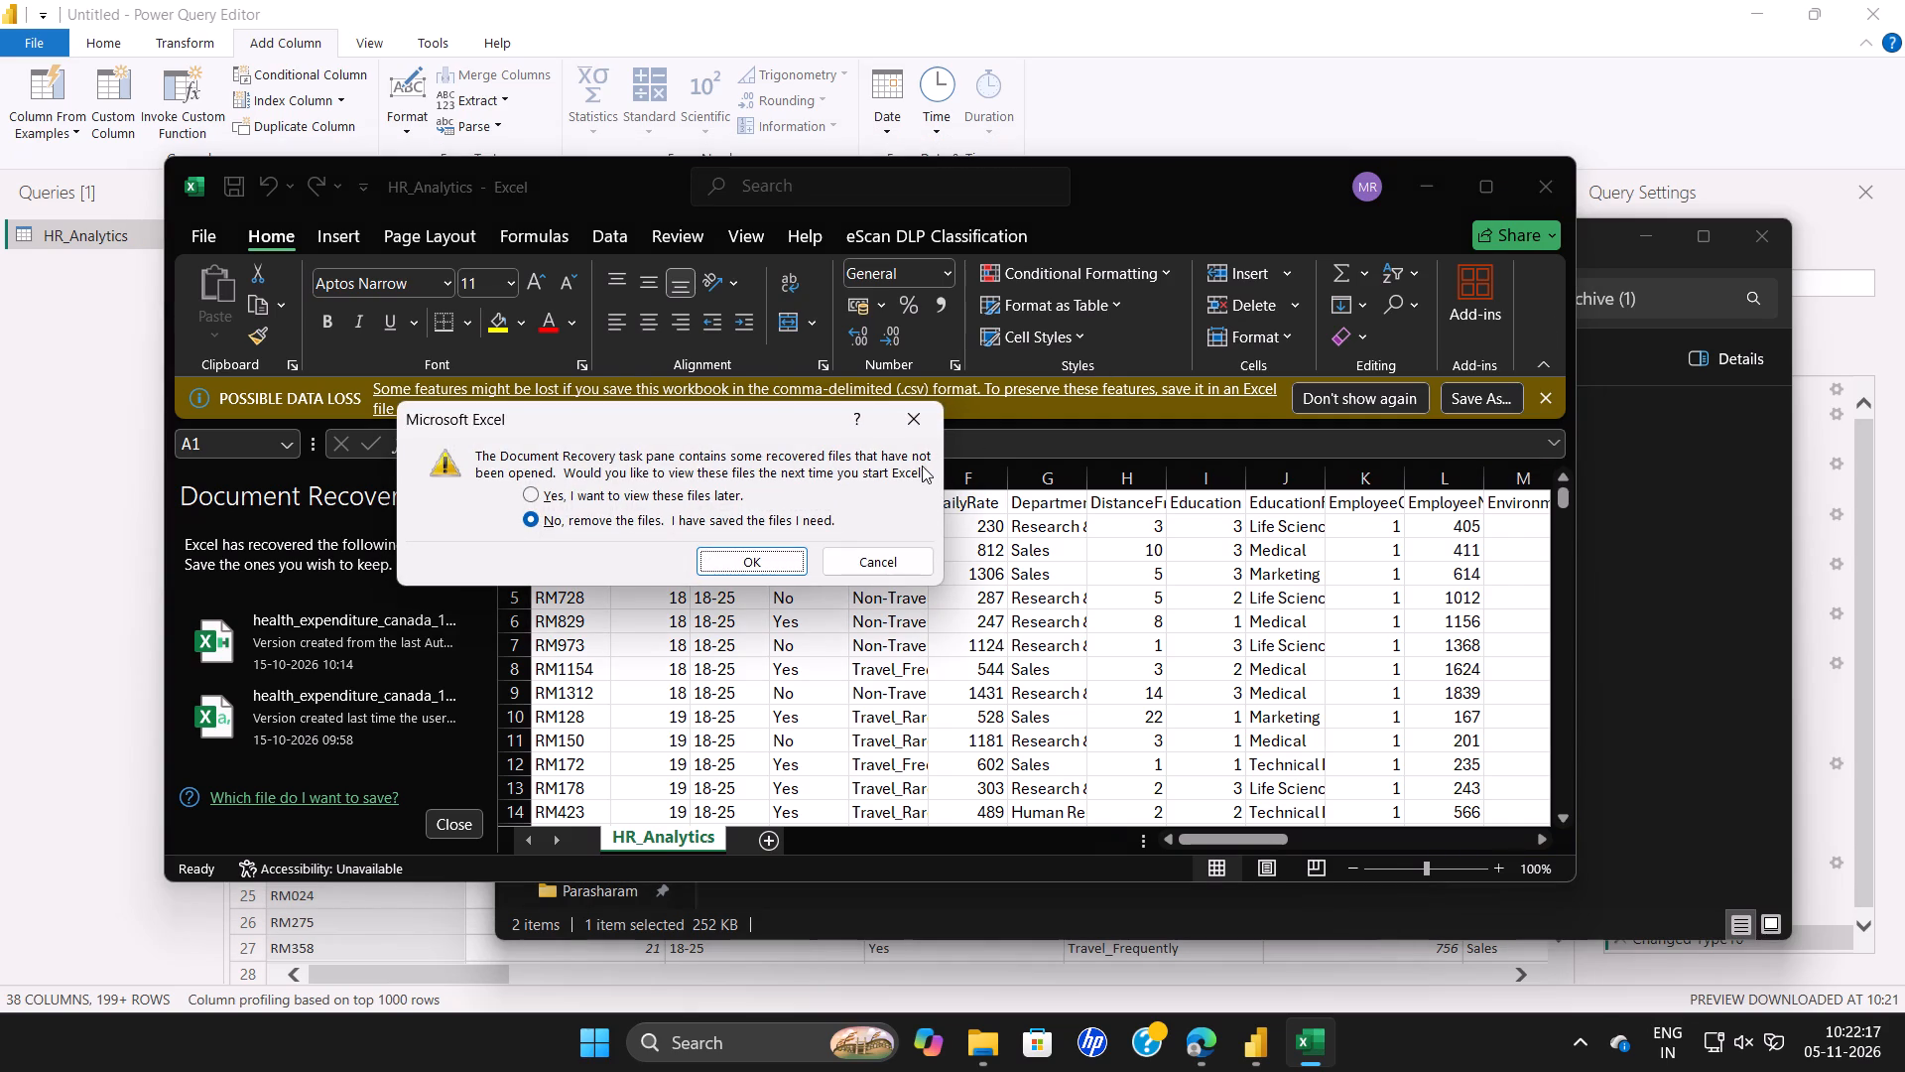
click(758, 559)
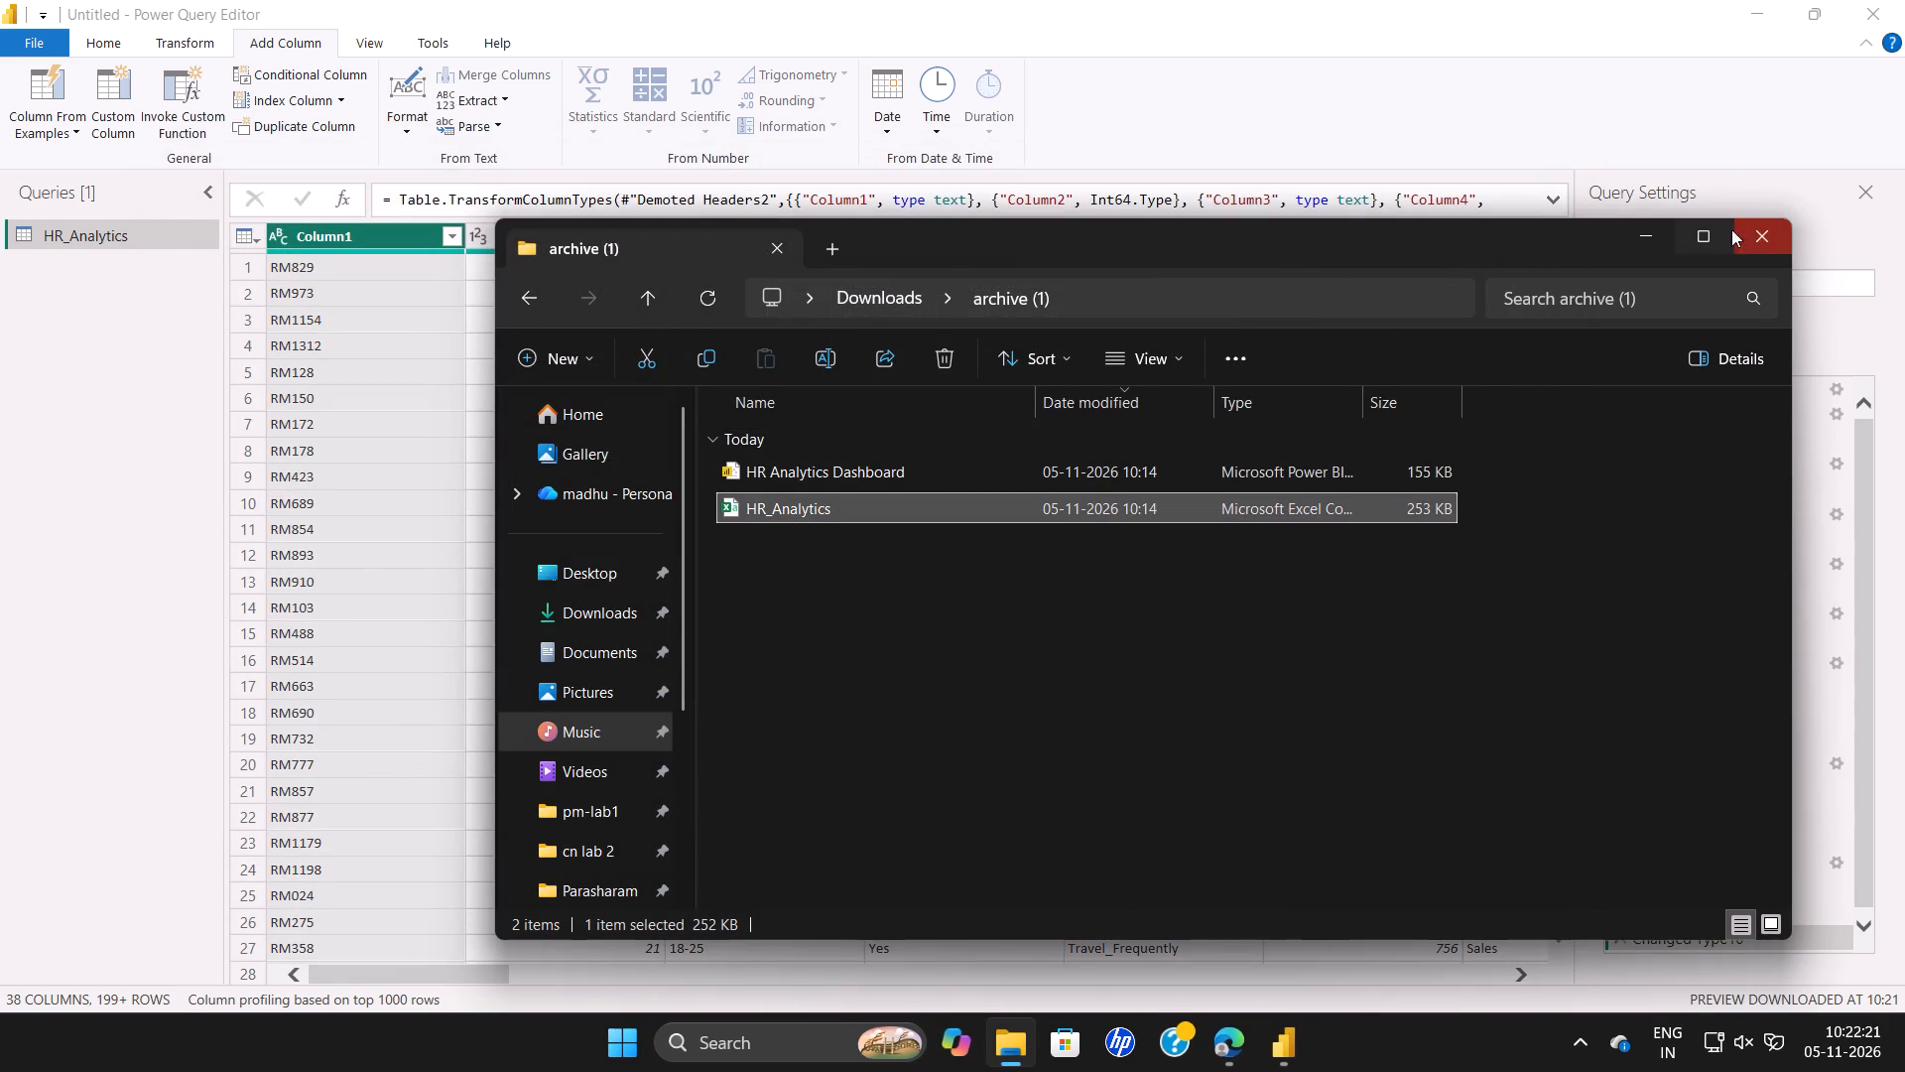
click(1768, 225)
Start a new conditional column in HR_Analytics and name it column4.
scroll(1006, 441, up, 1)
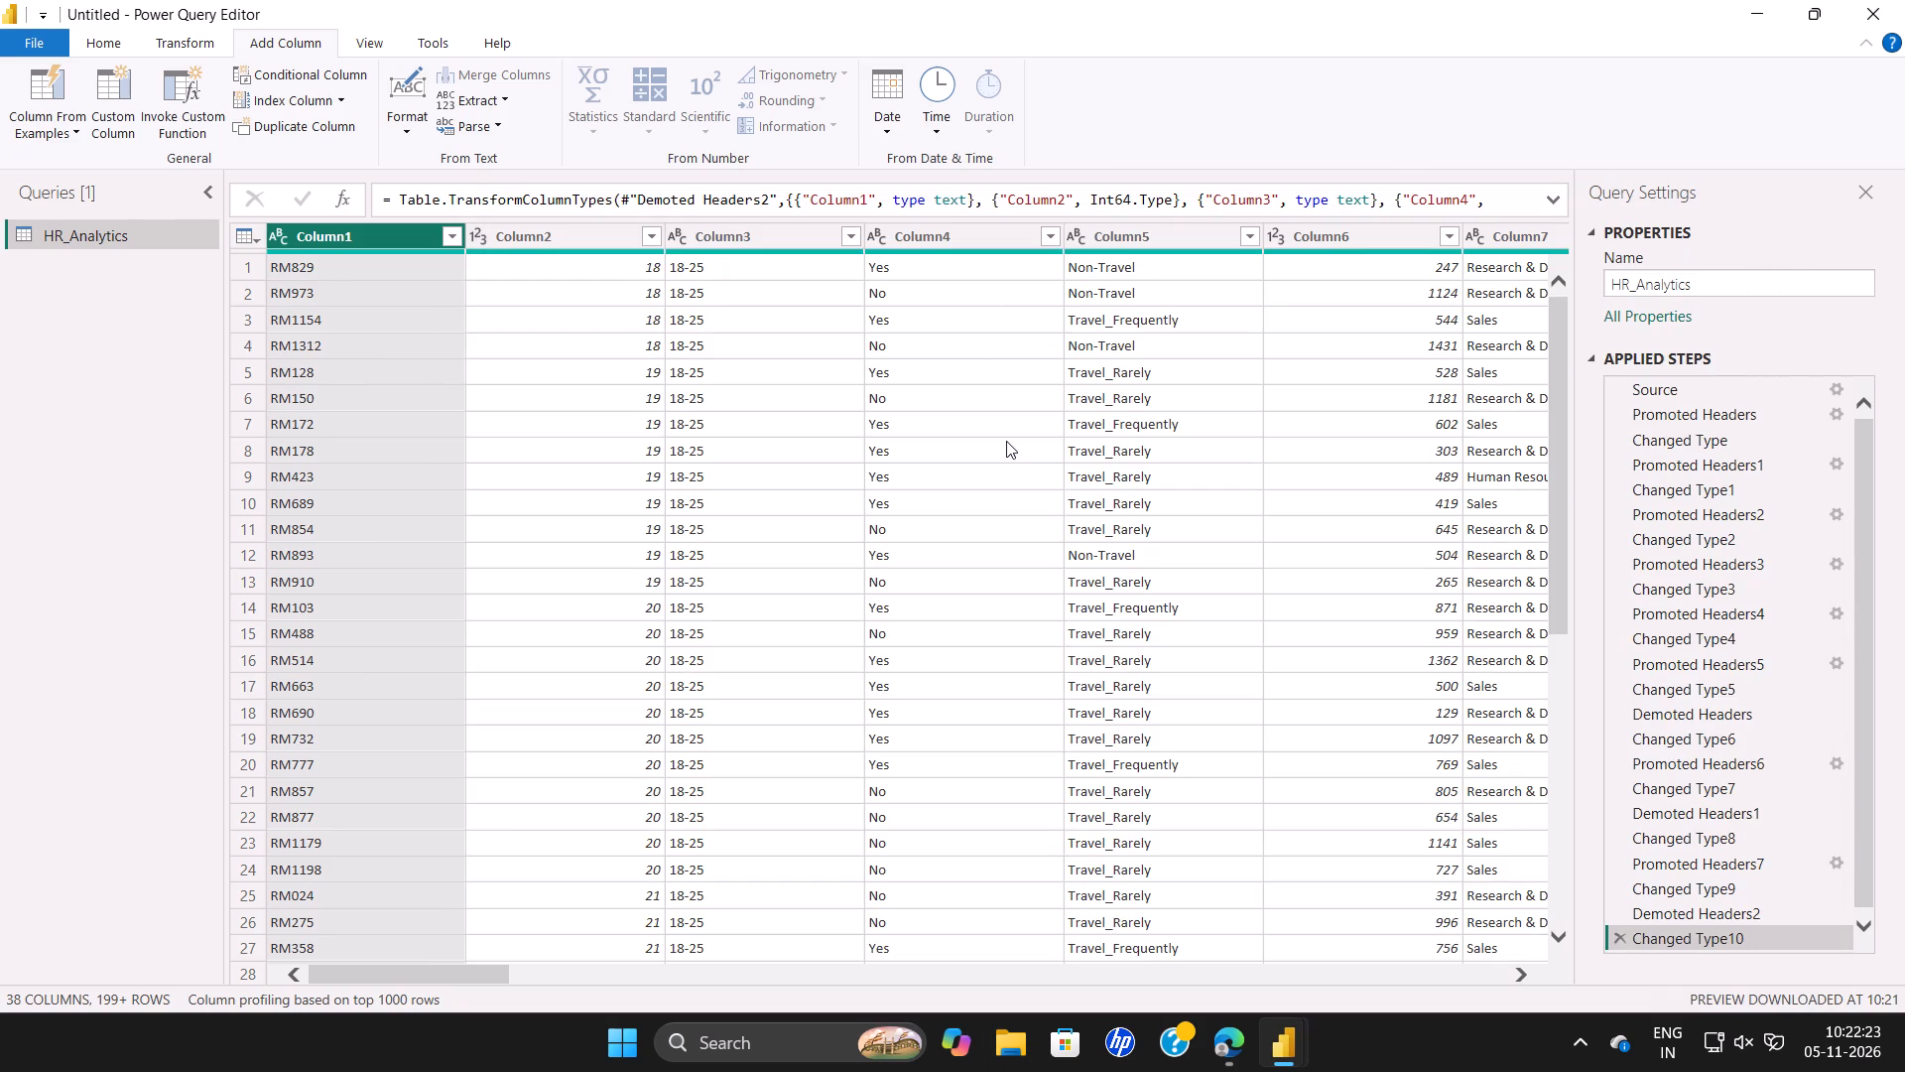
scroll(1006, 441, up, 6)
click(356, 74)
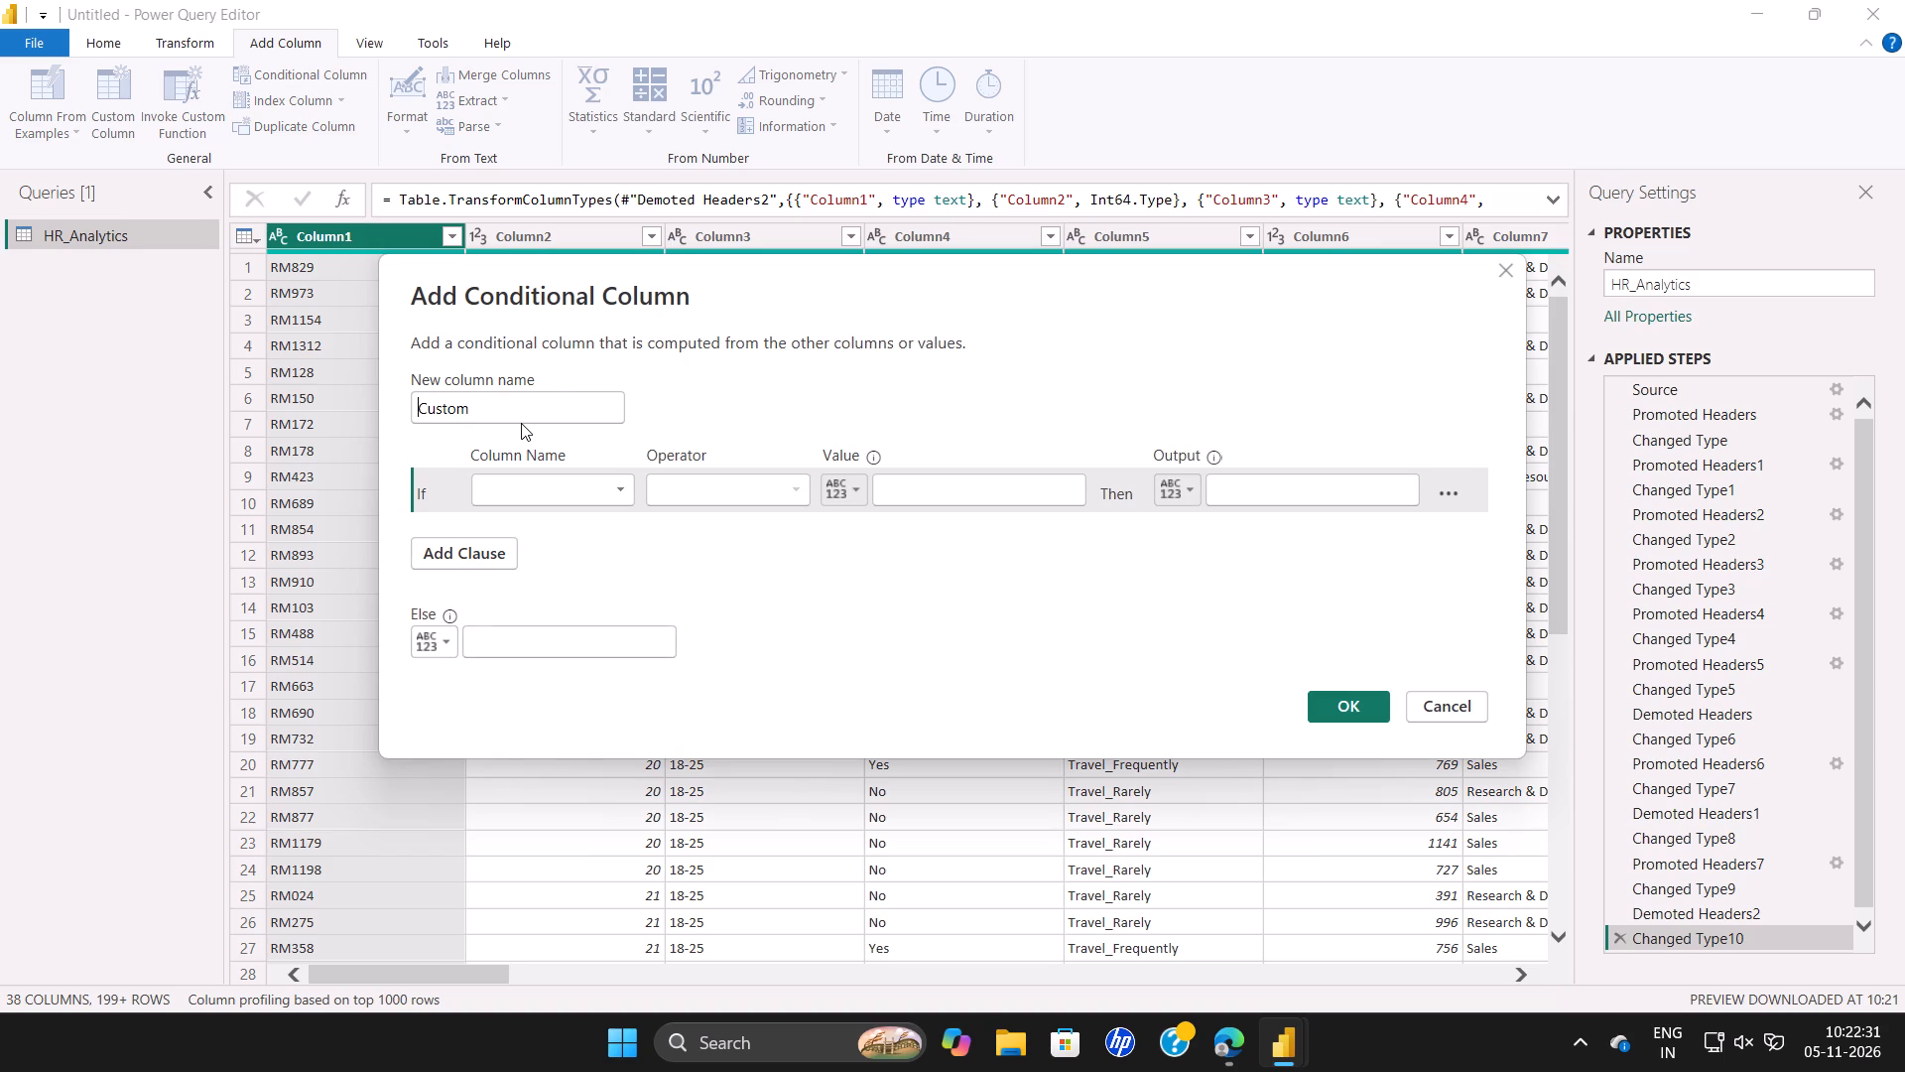
key(BackSpace)
key(BackSpace)
key(Right)
key(Right)
key(Right)
key(Right)
key(Right)
key(Right)
key(BackSpace)
key(BackSpace)
key(BackSpace)
key(BackSpace)
key(BackSpace)
key(BackSpace)
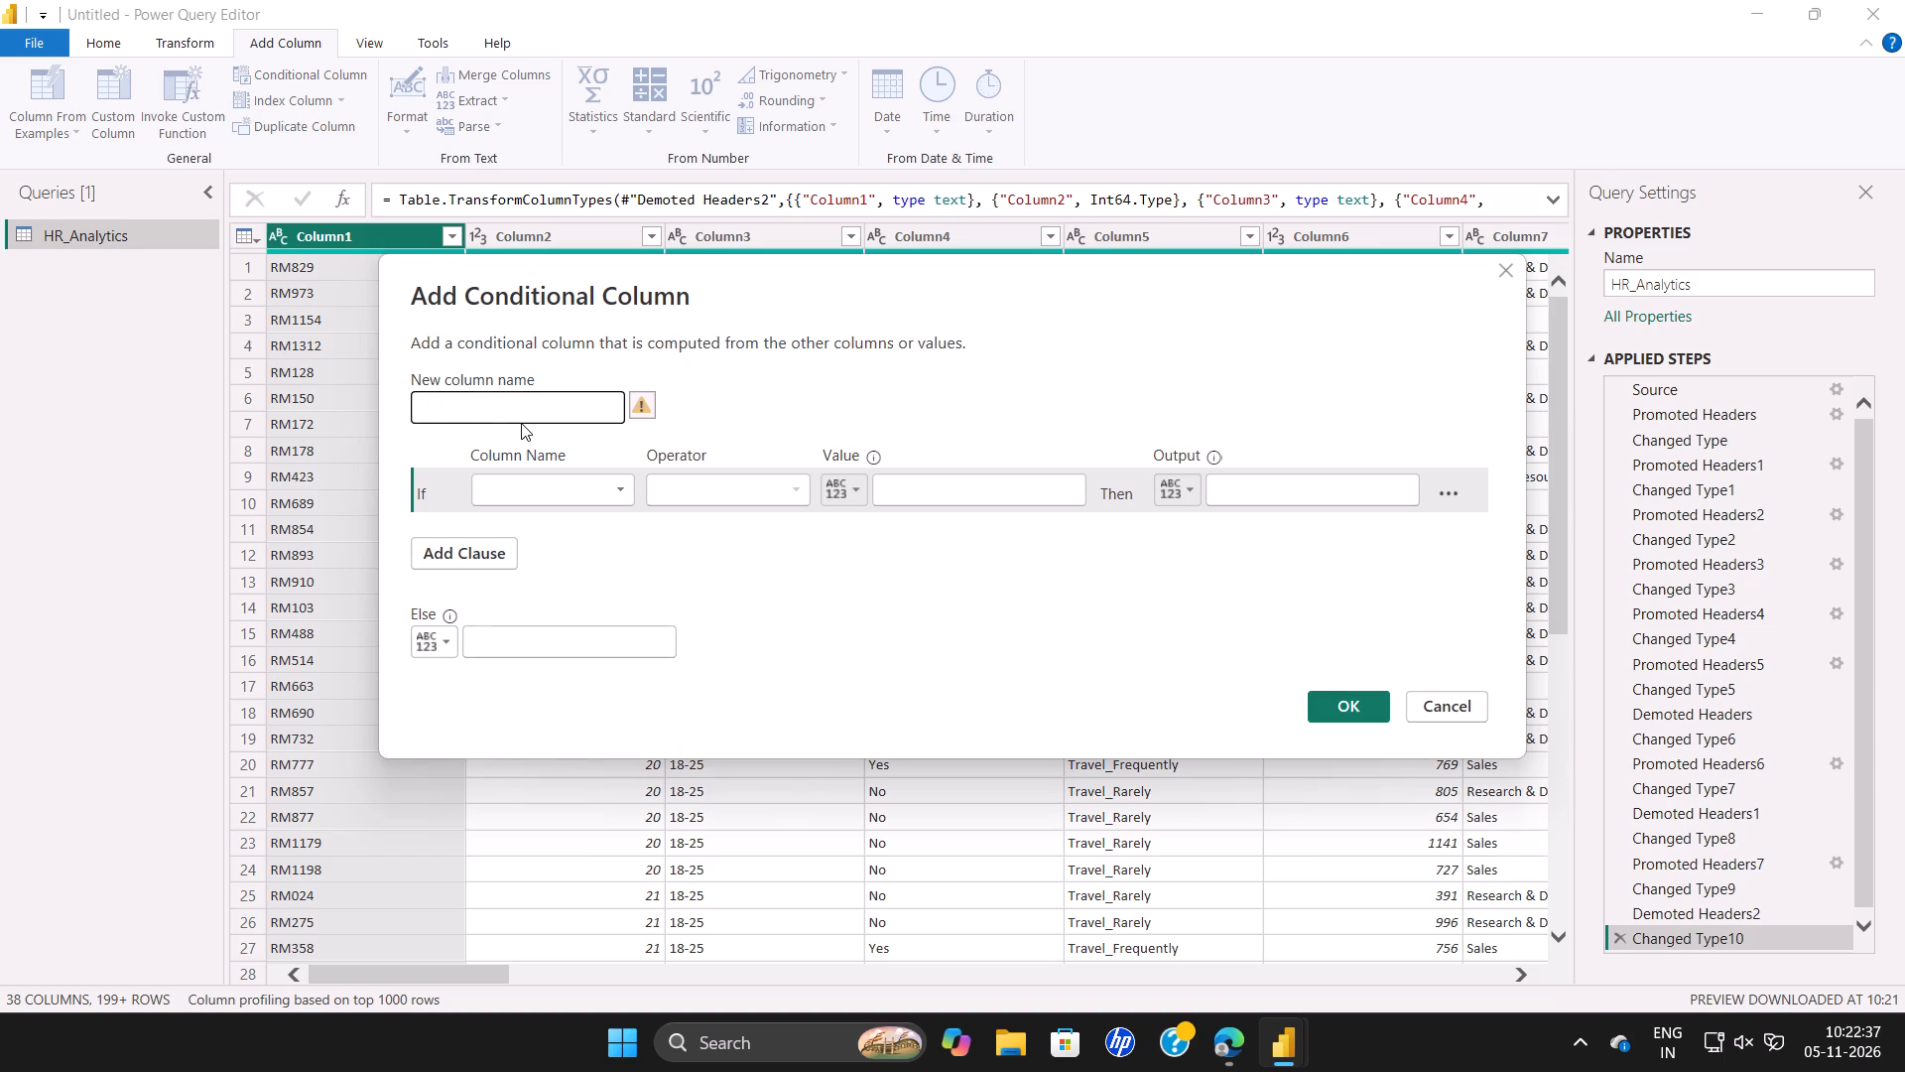
text(col)
text(umn)
key(space)
text(4)
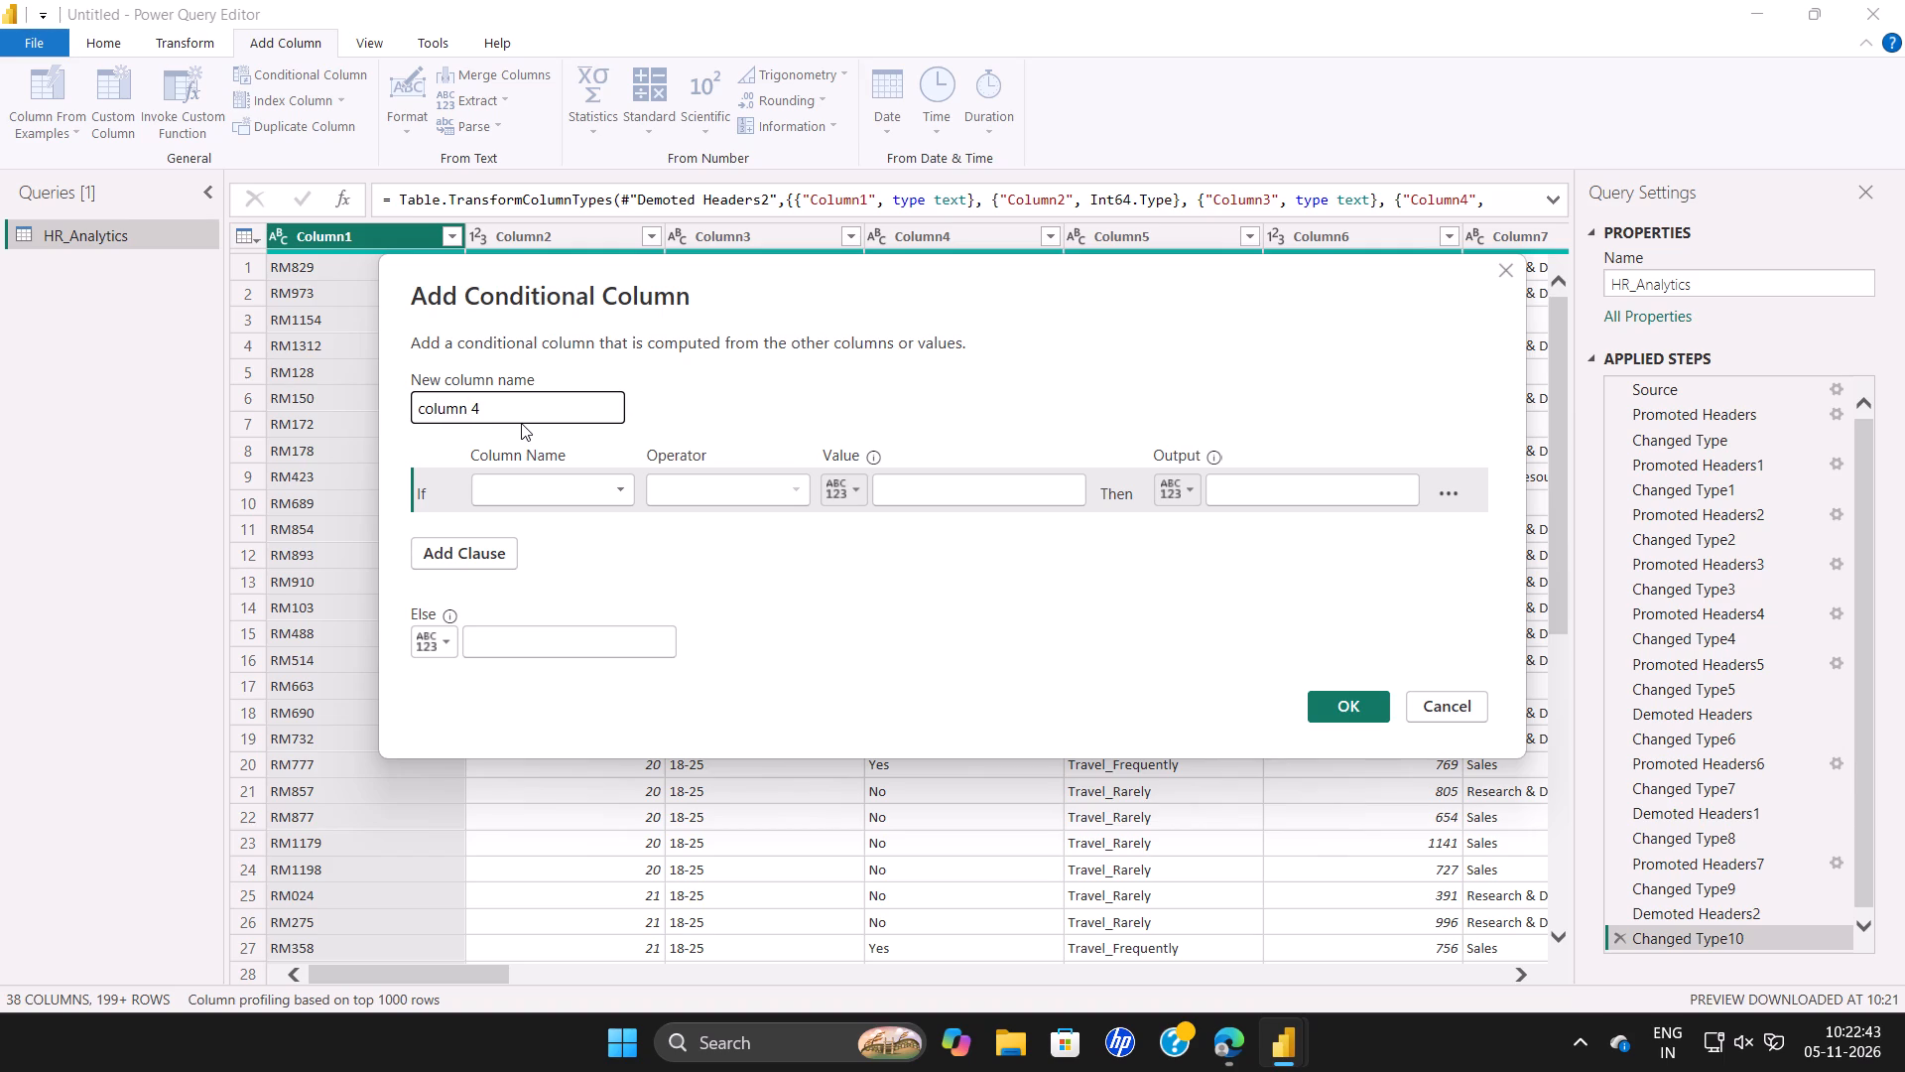
drag(1007, 401, 1081, 585)
click(1108, 349)
drag(1108, 349, 1140, 440)
drag(1140, 440, 1130, 384)
click(1103, 325)
drag(1103, 325, 1114, 503)
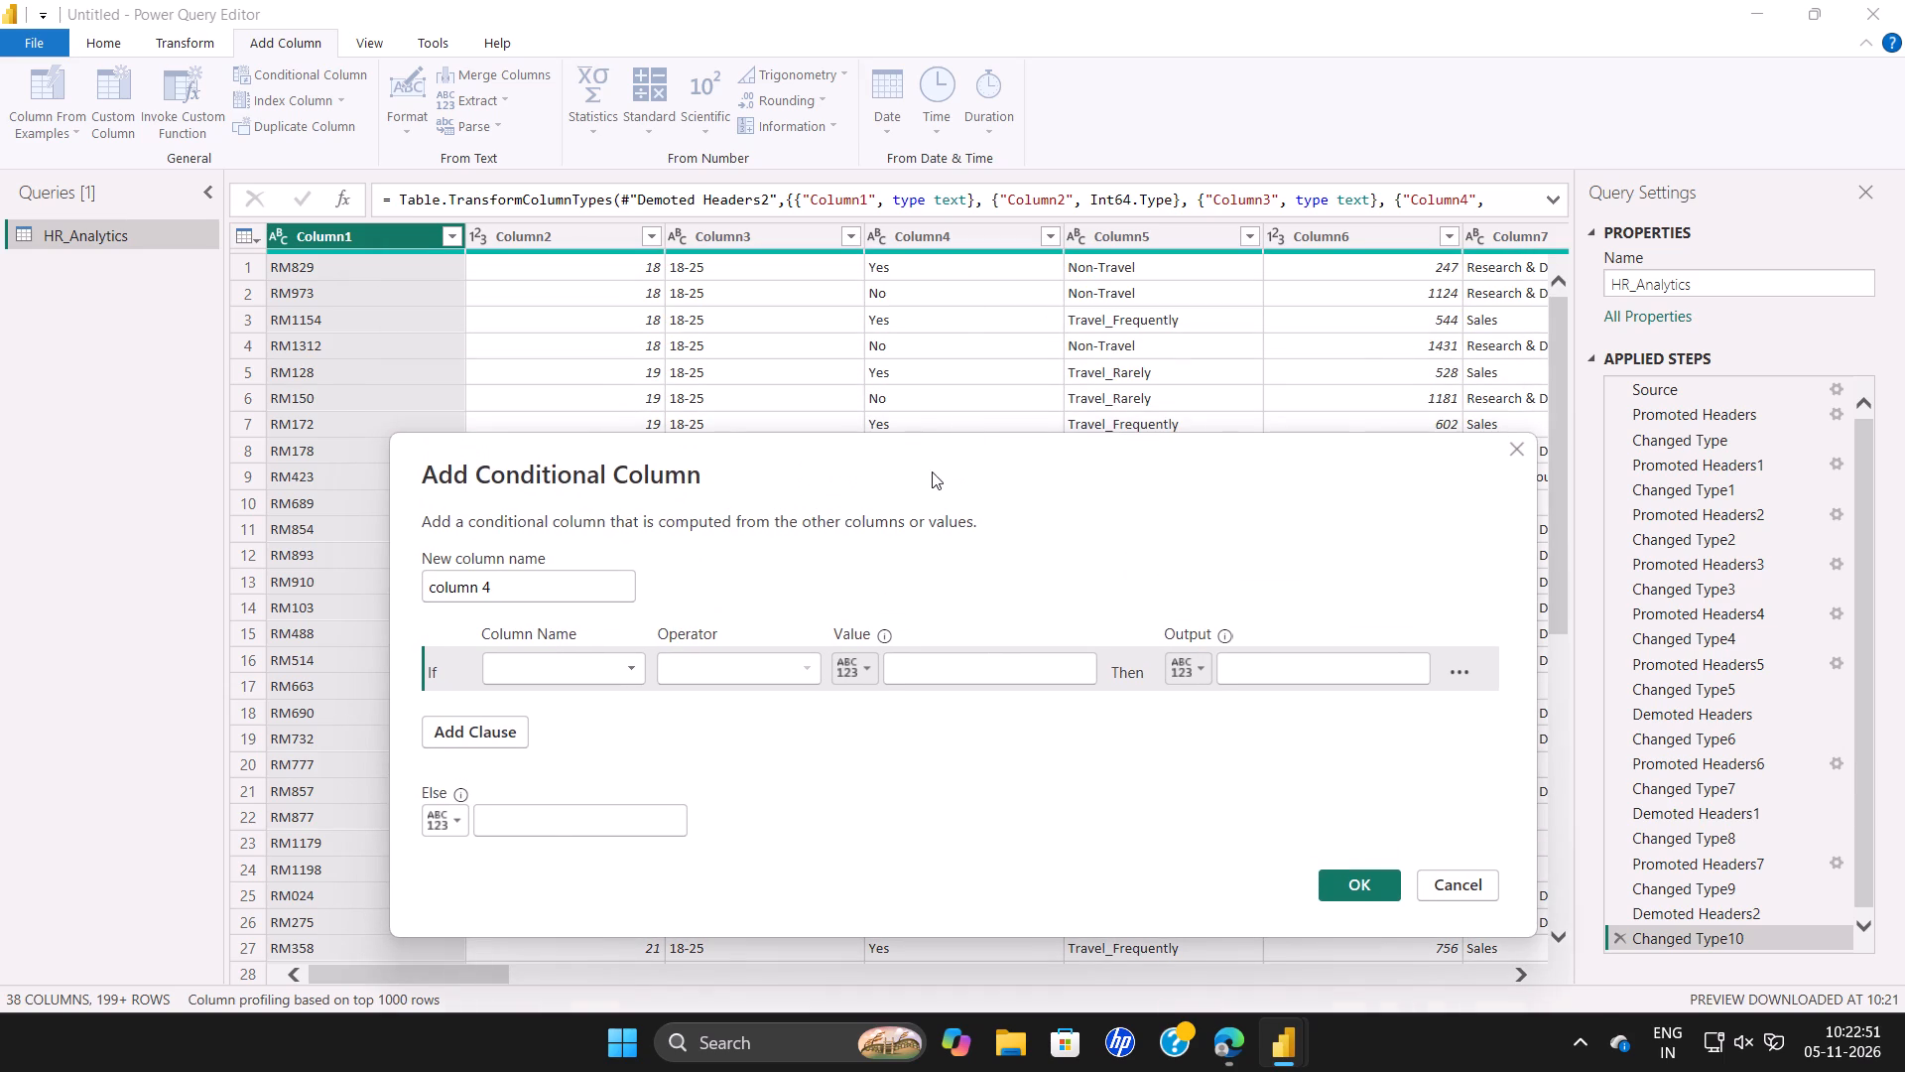
click(499, 585)
key(BackSpace)
key(BackSpace)
key(4)
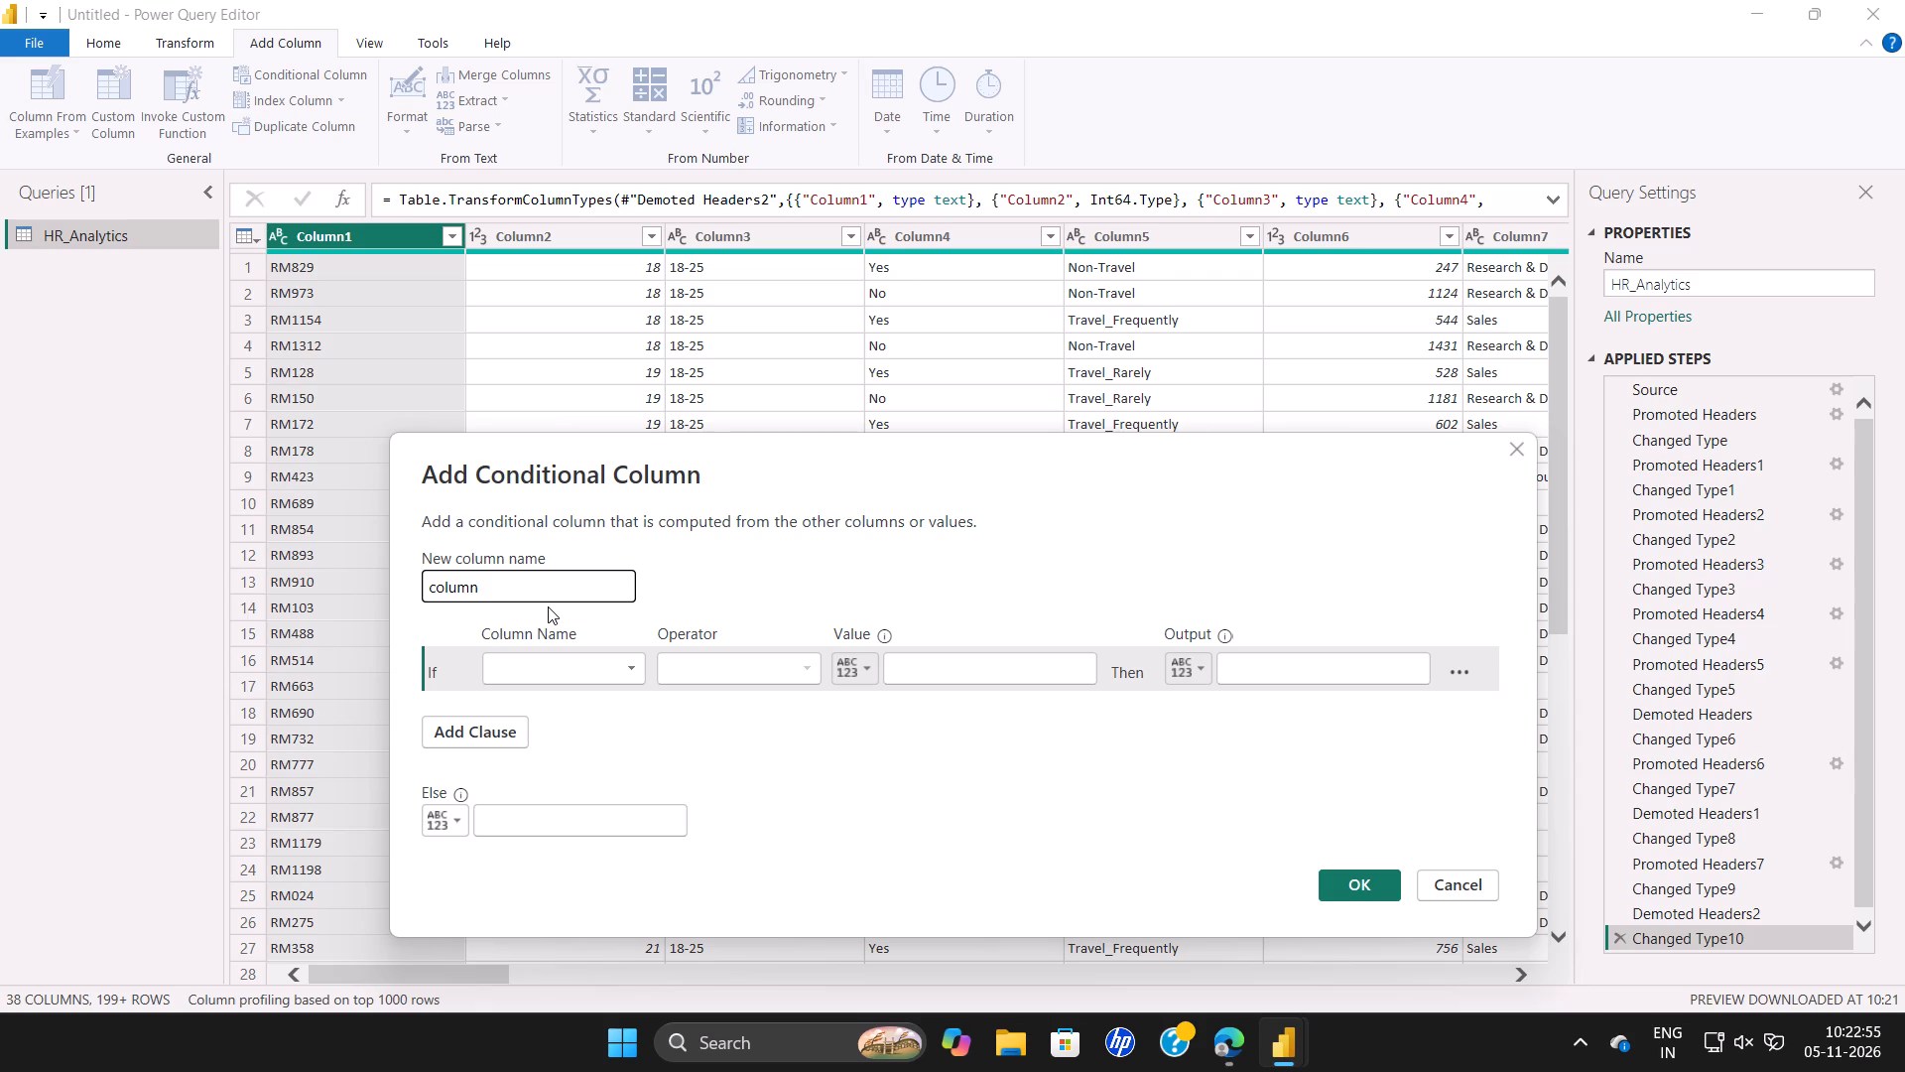
Add the conditional column with the rule: if Column4 equals yes, output 1, else 0.
click(630, 660)
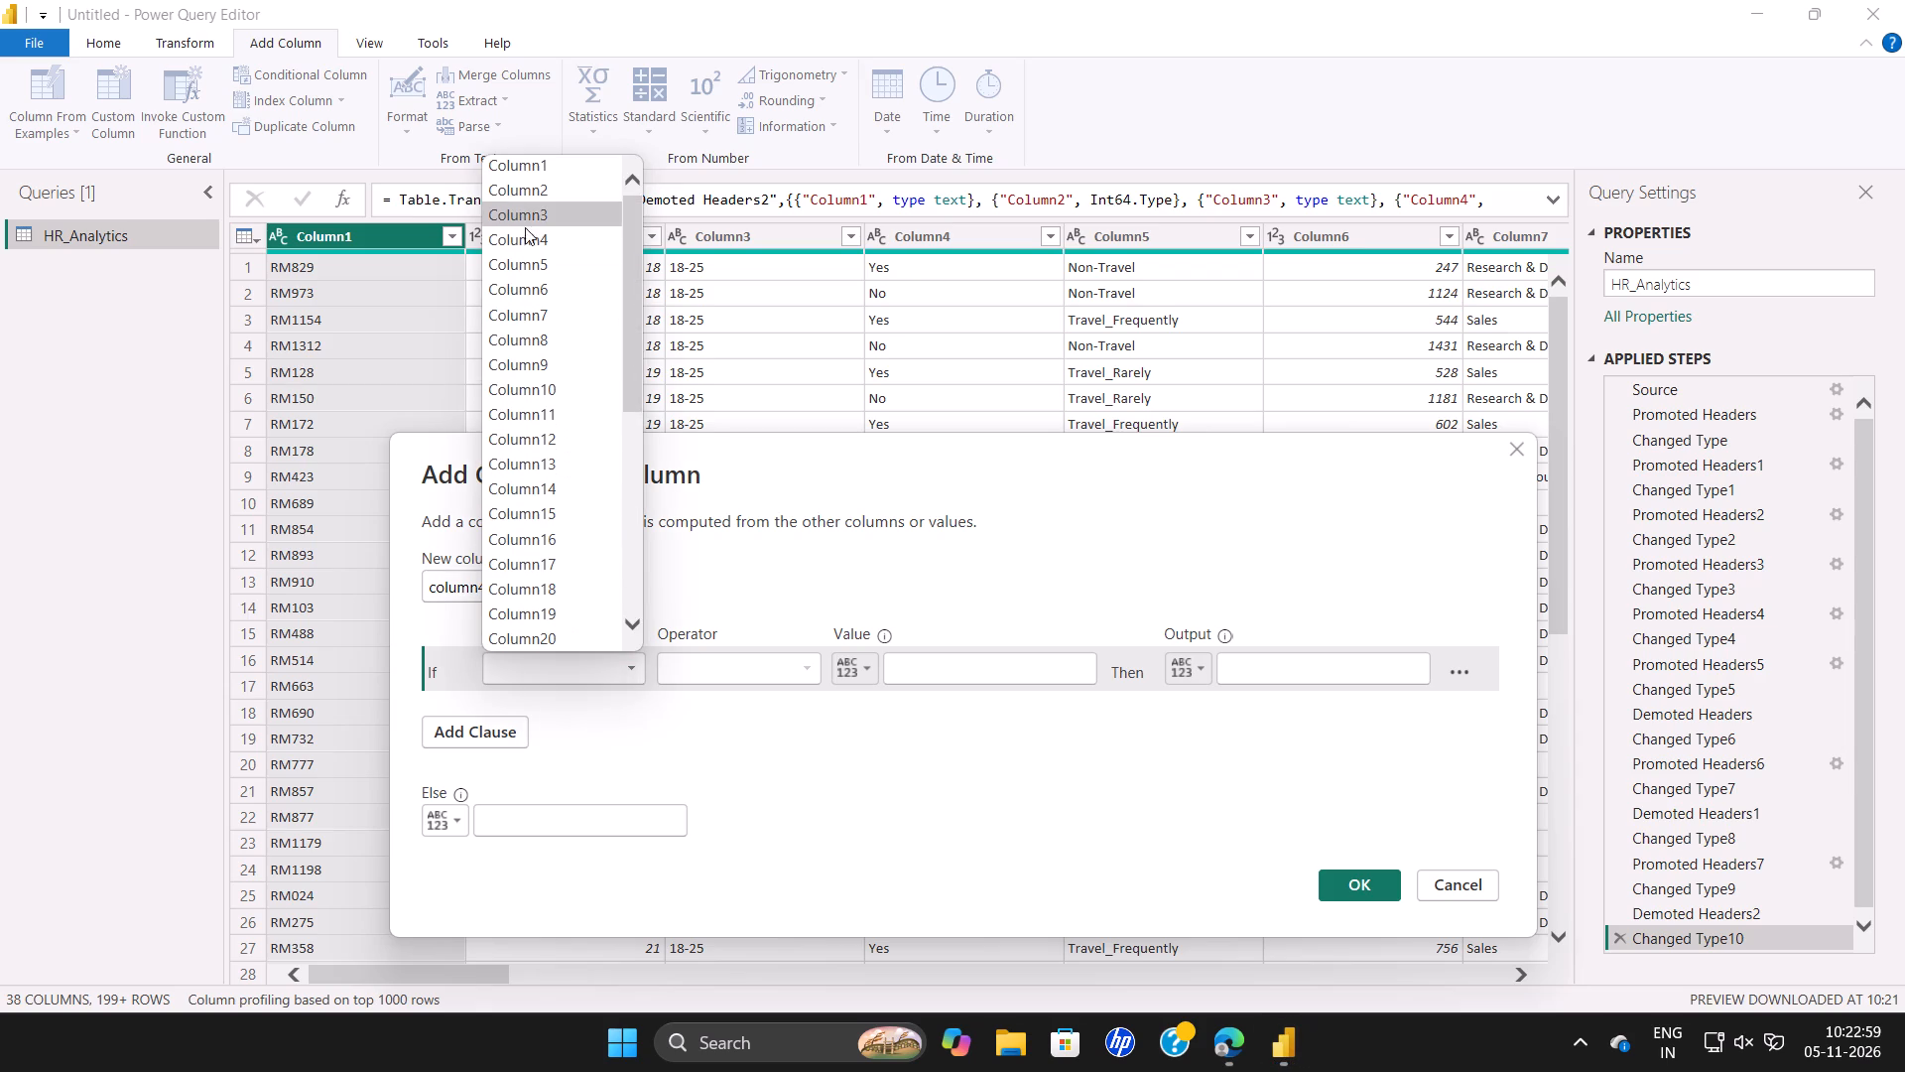
click(534, 234)
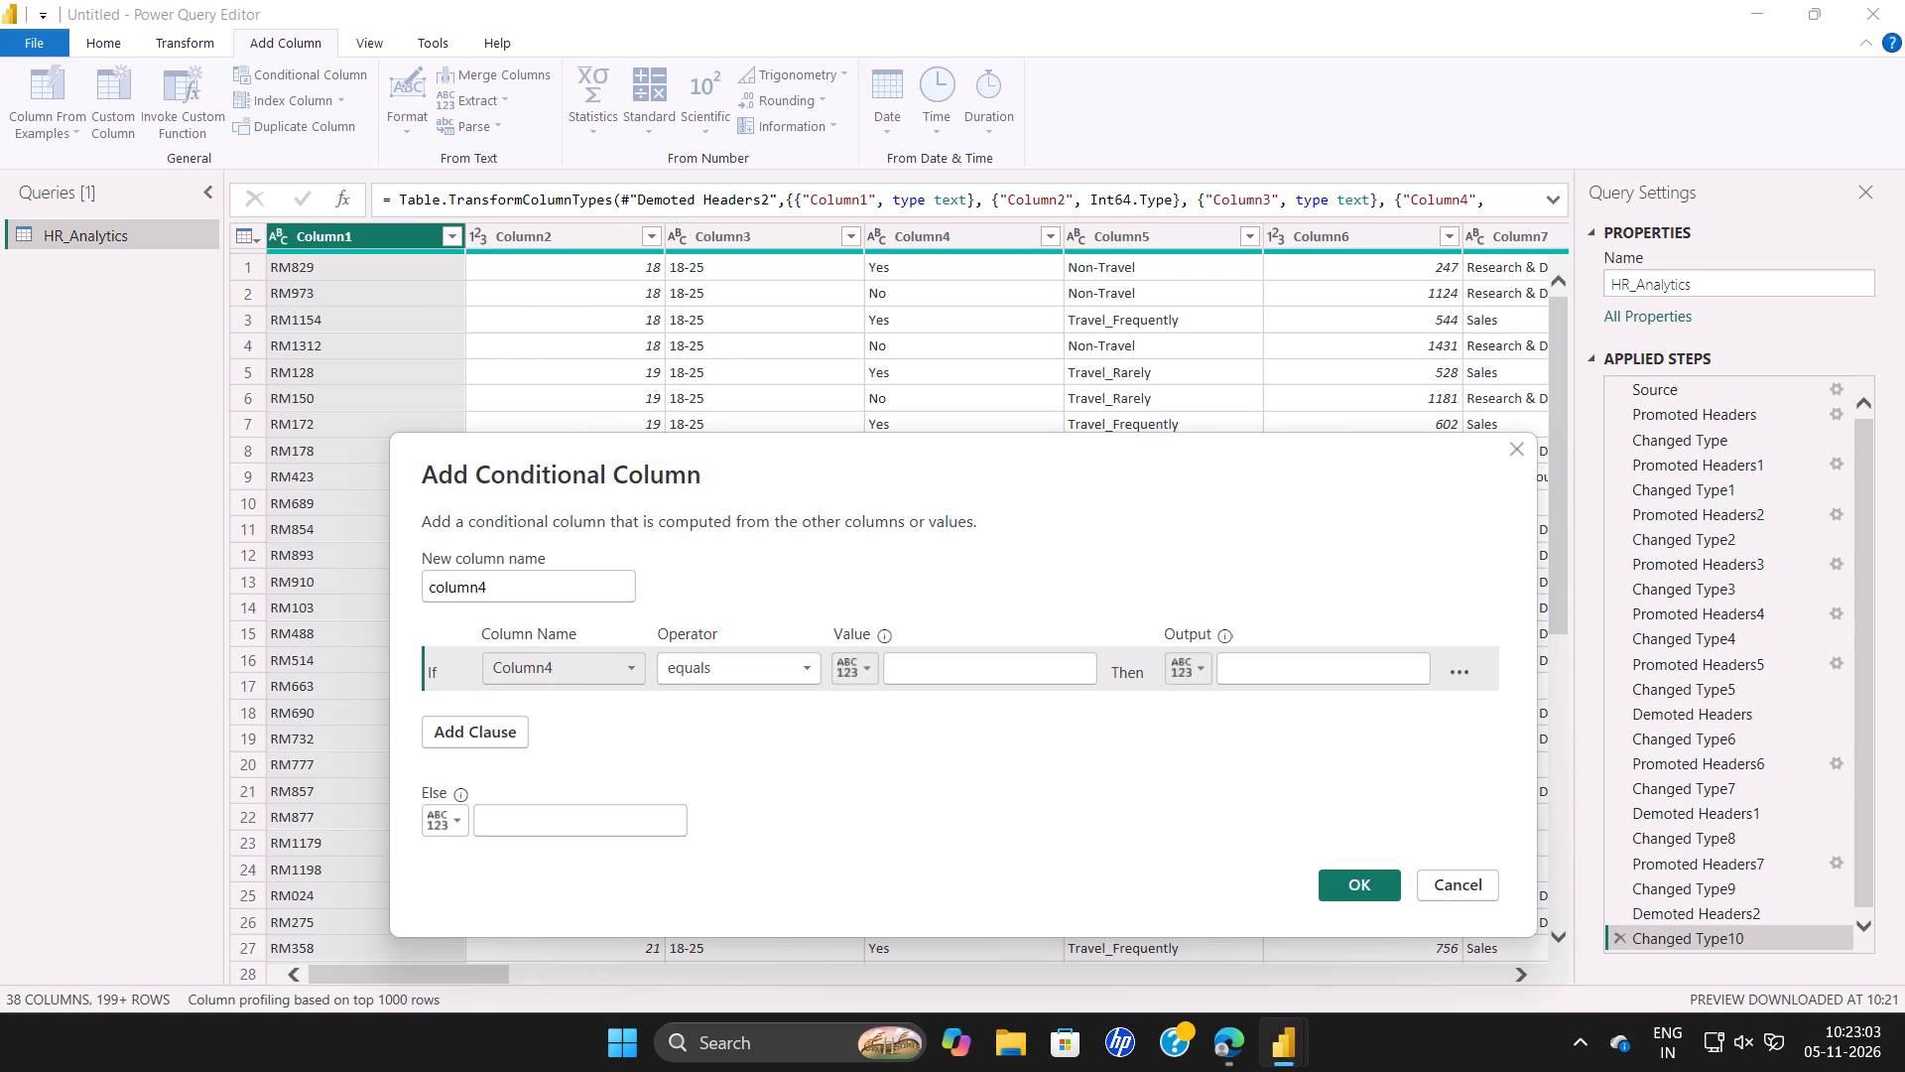
click(906, 666)
text(yes)
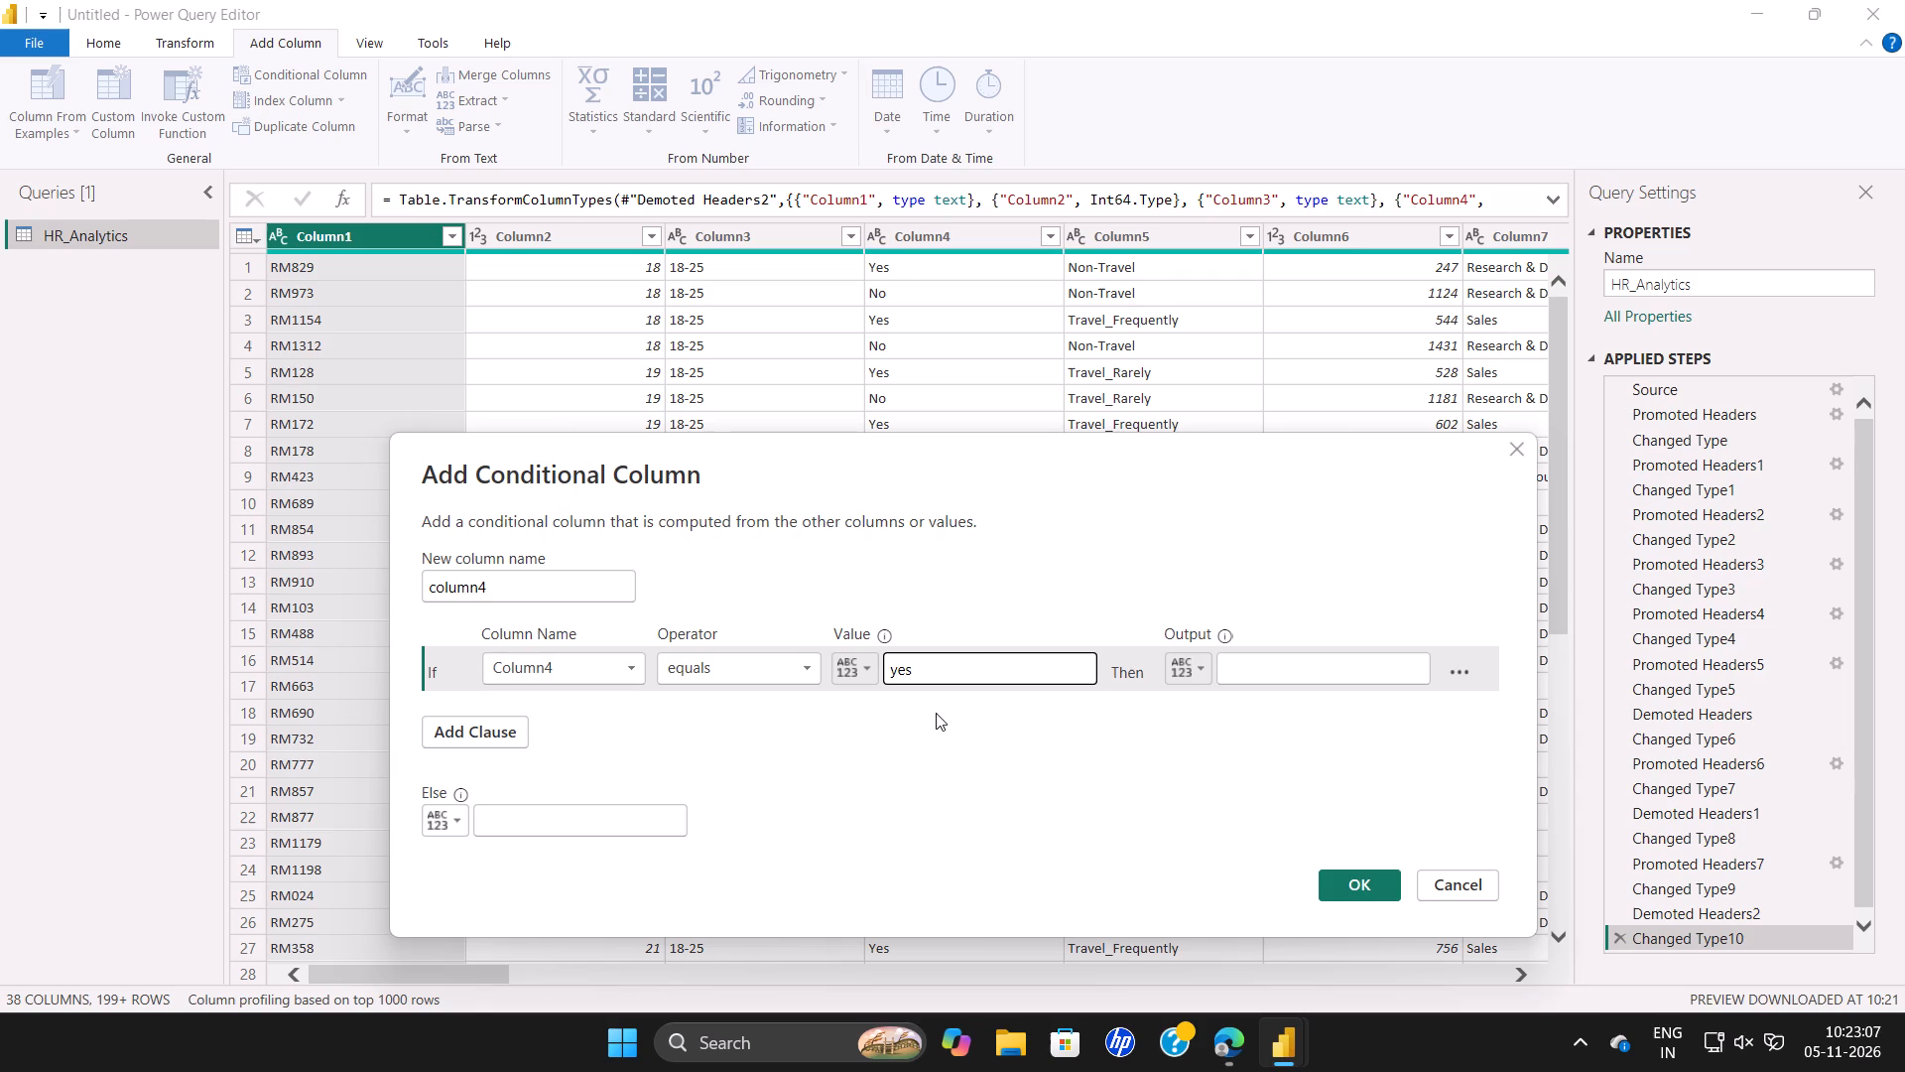
click(1268, 666)
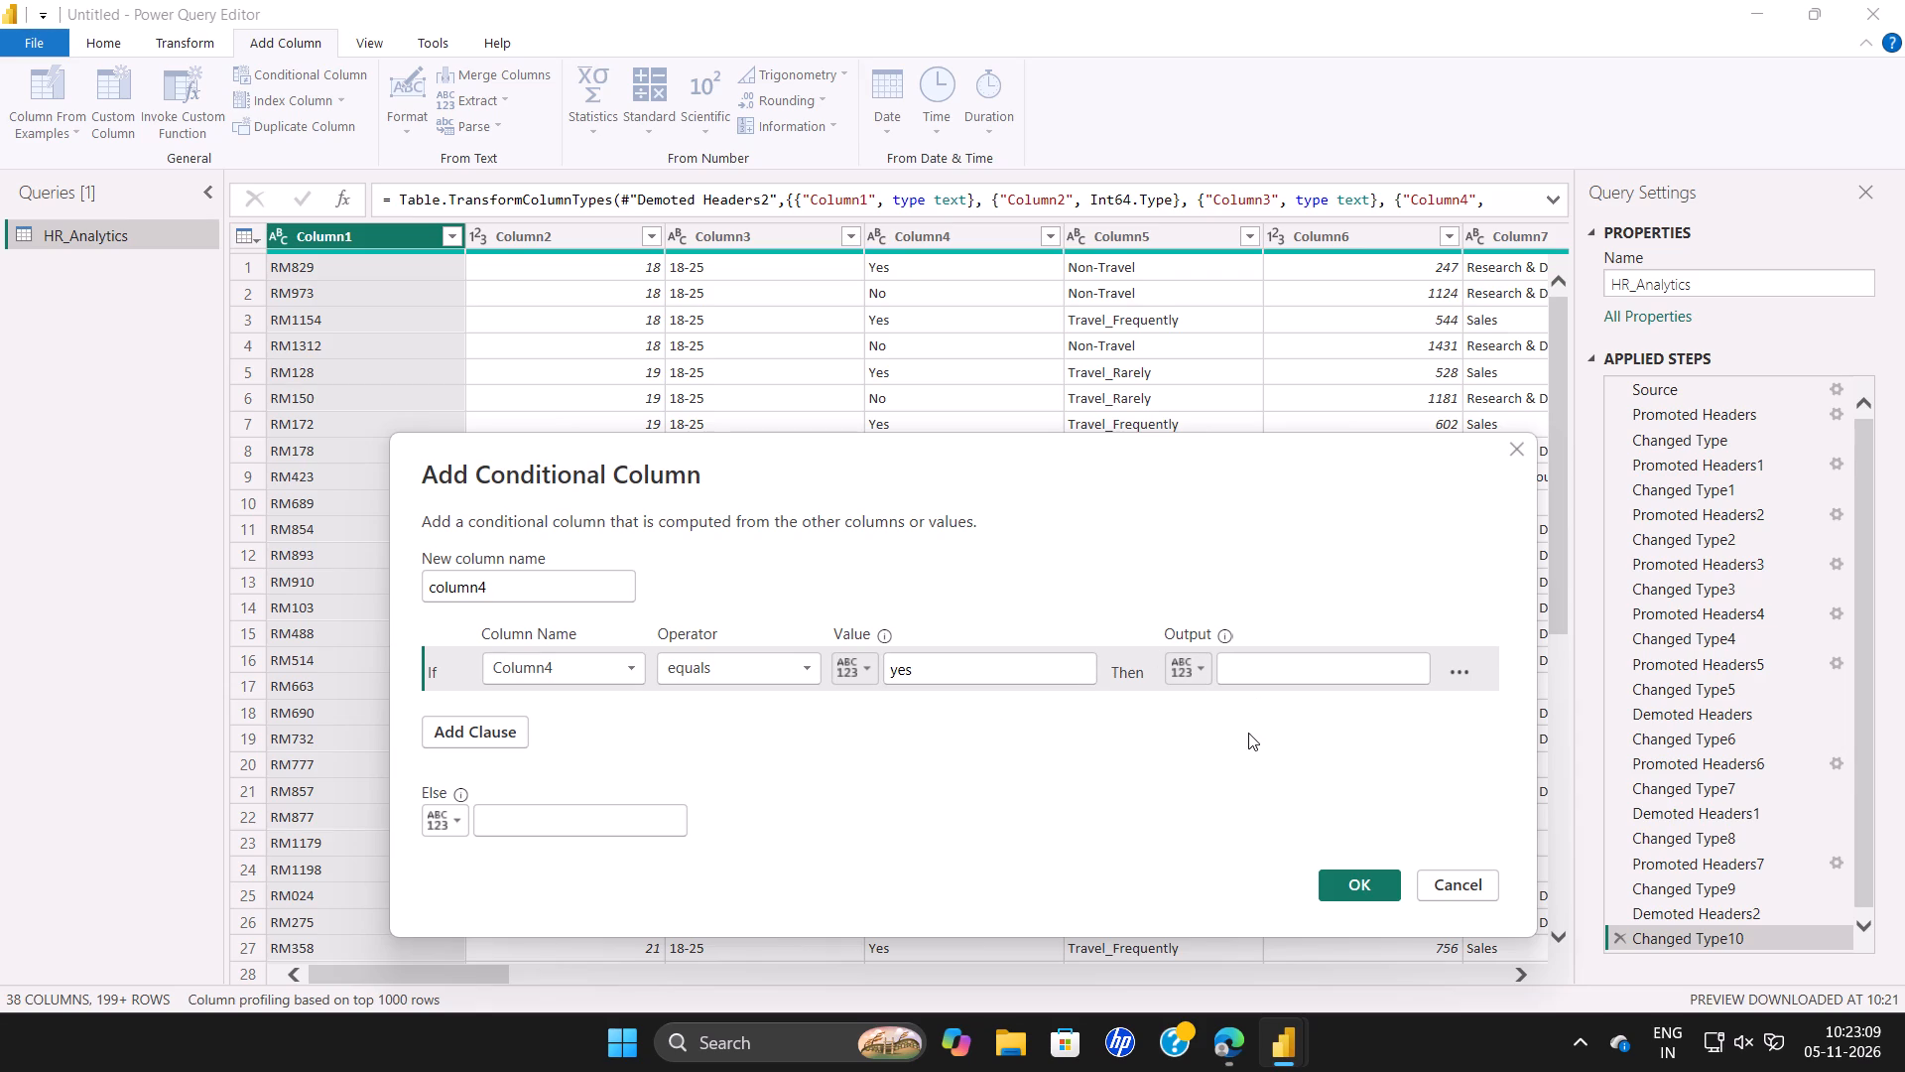
key(1)
click(523, 824)
key(0)
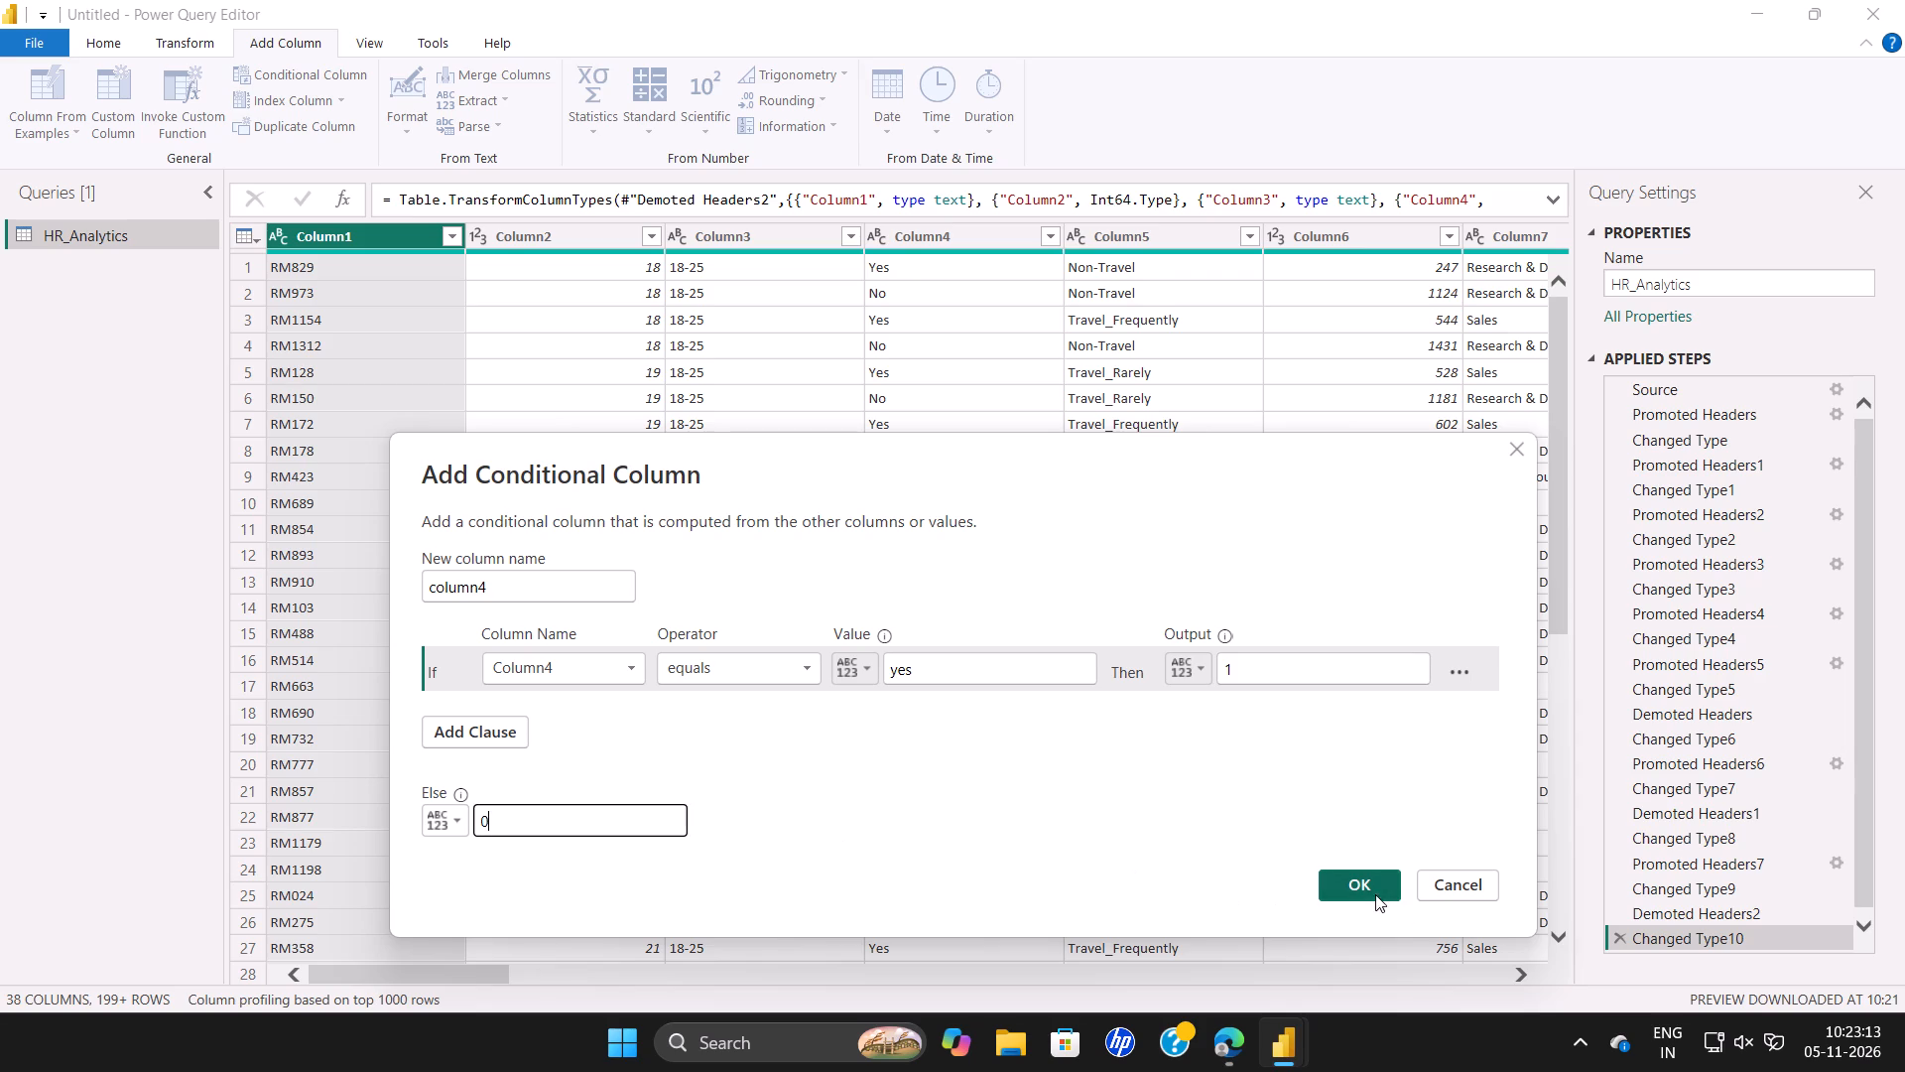
click(1364, 888)
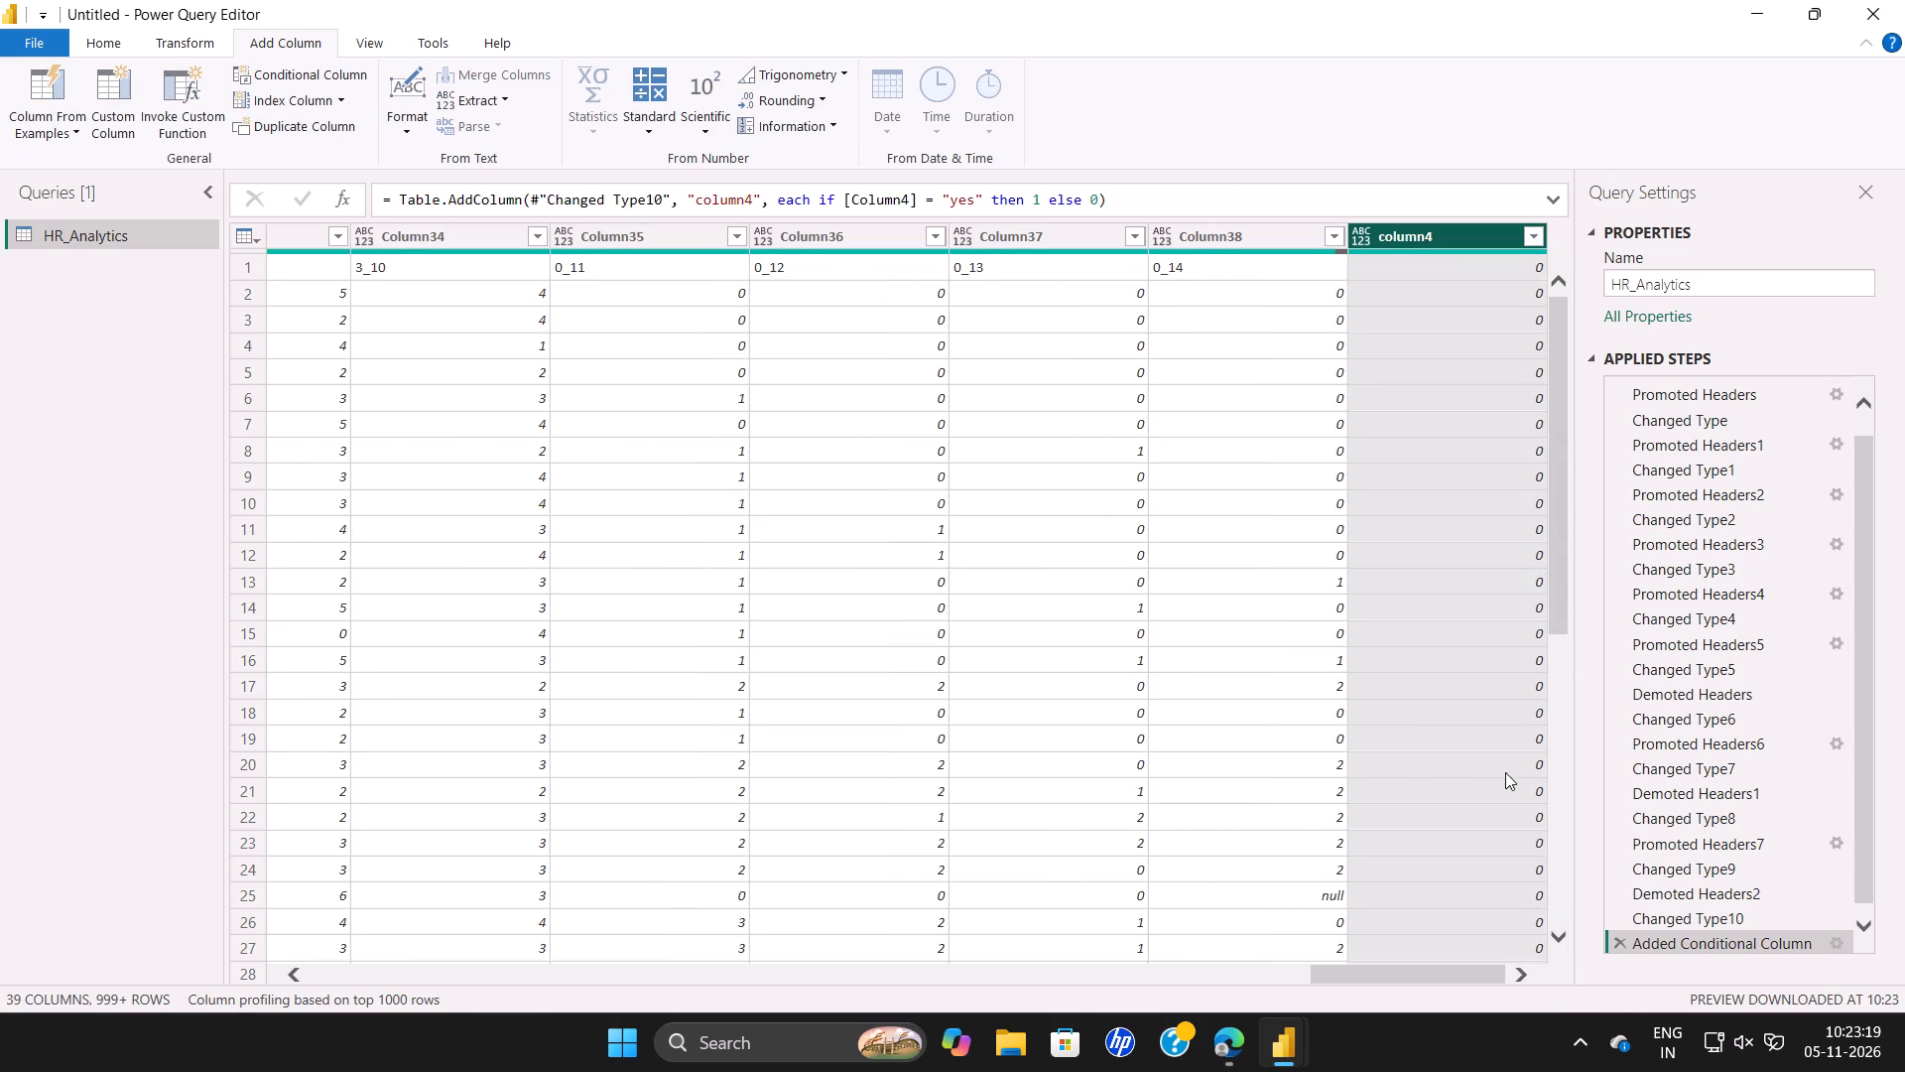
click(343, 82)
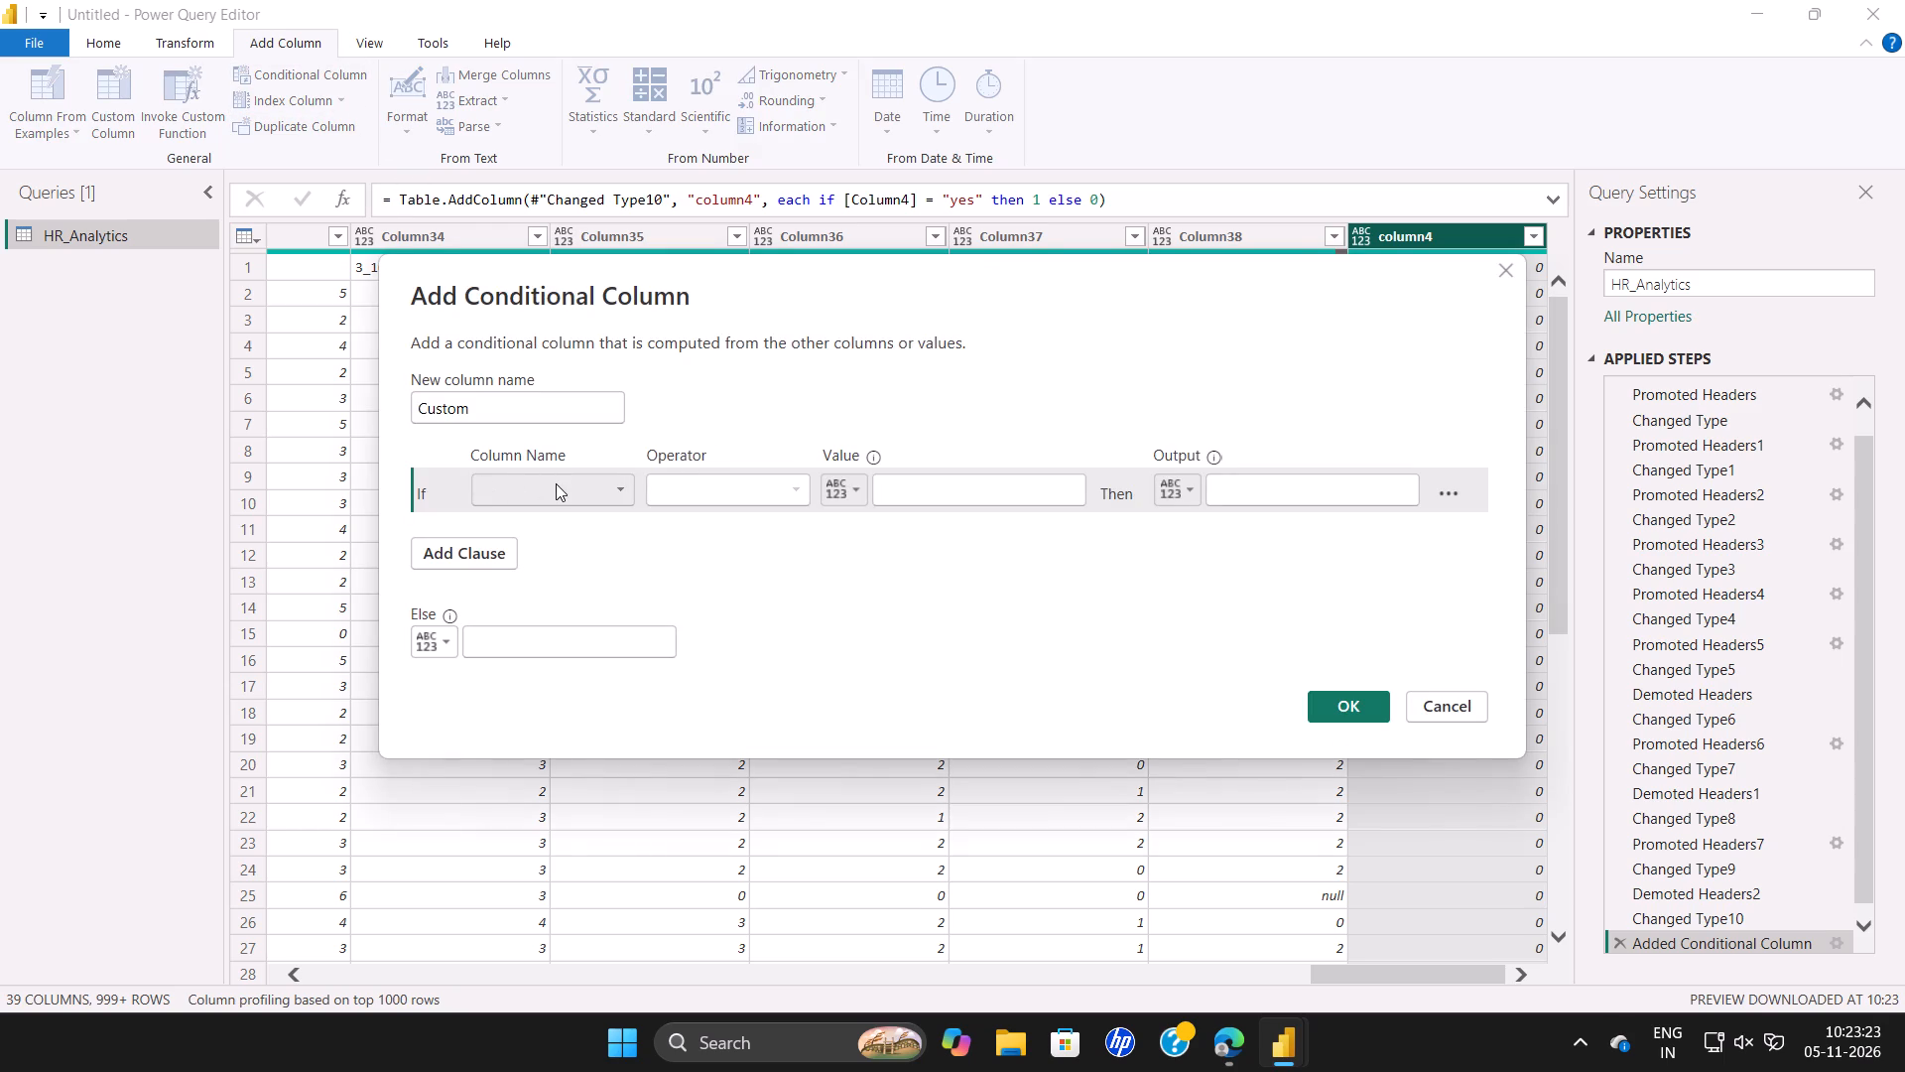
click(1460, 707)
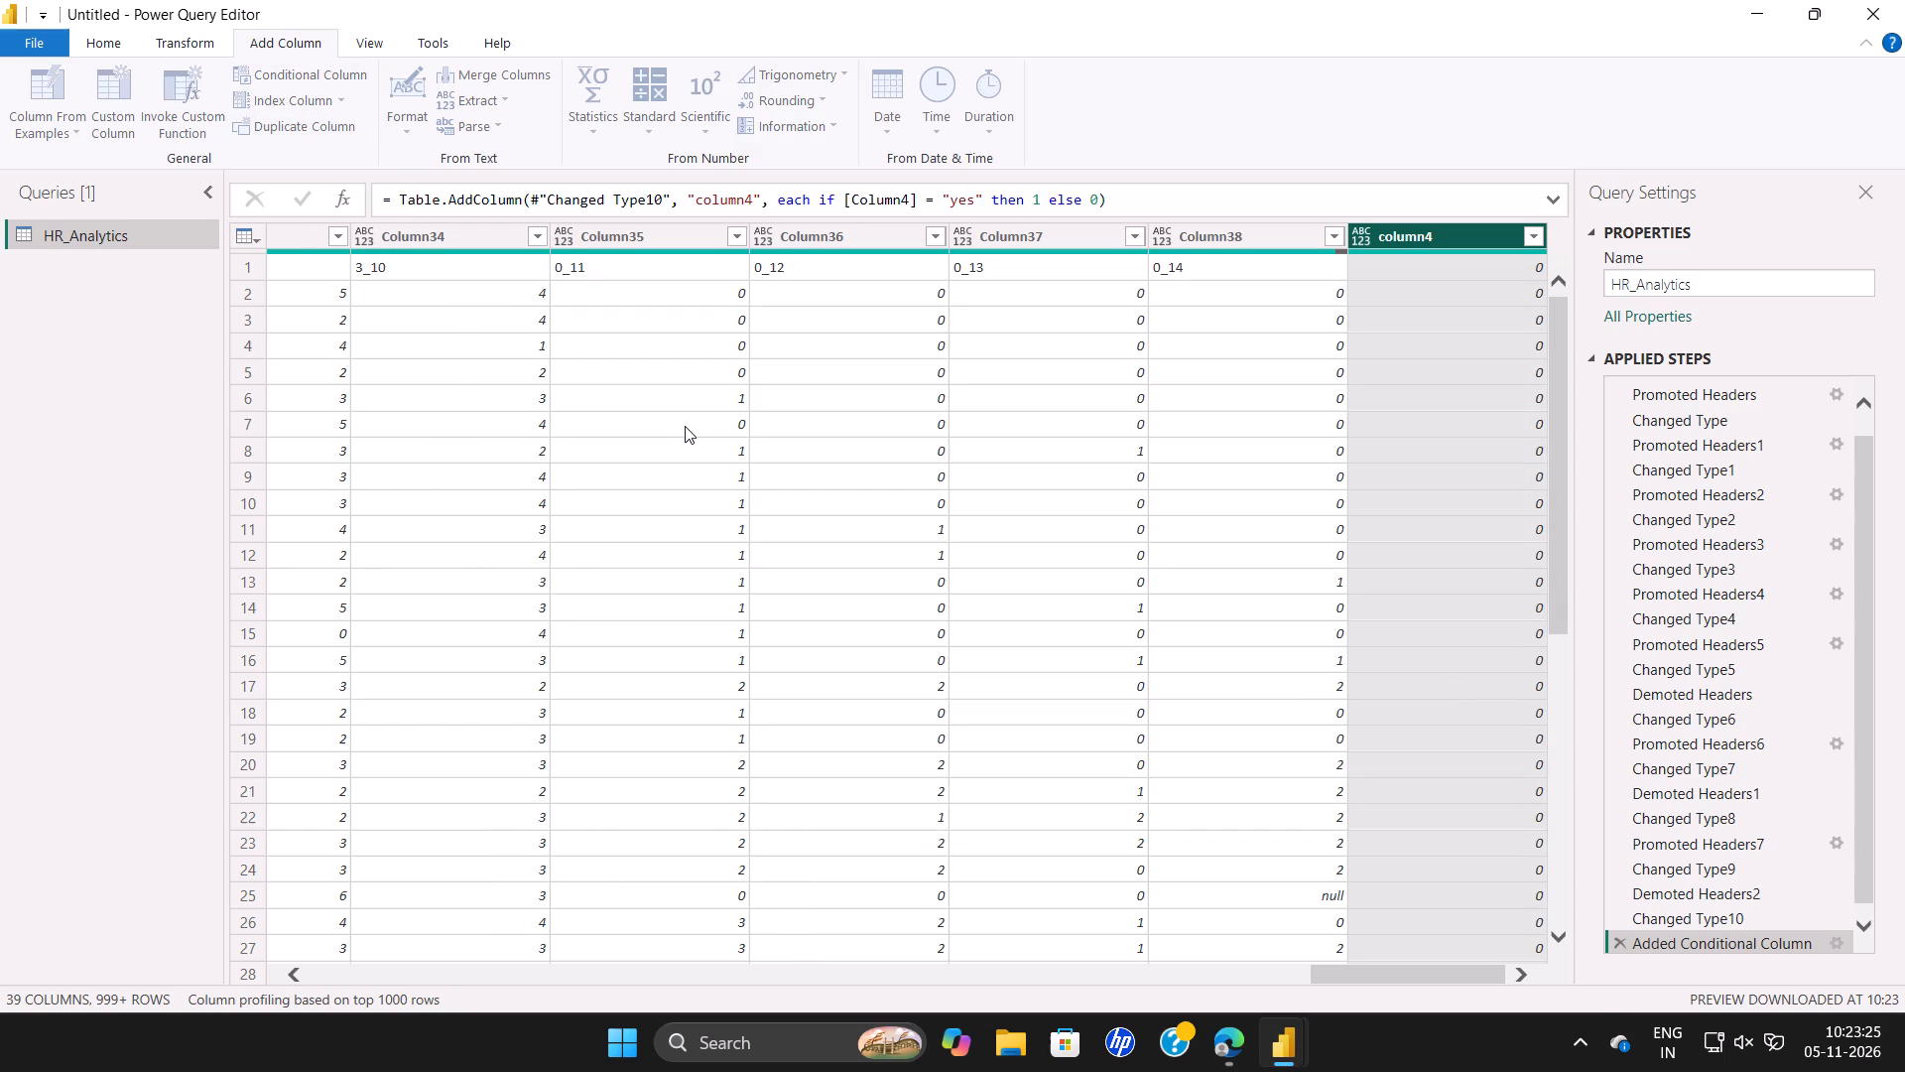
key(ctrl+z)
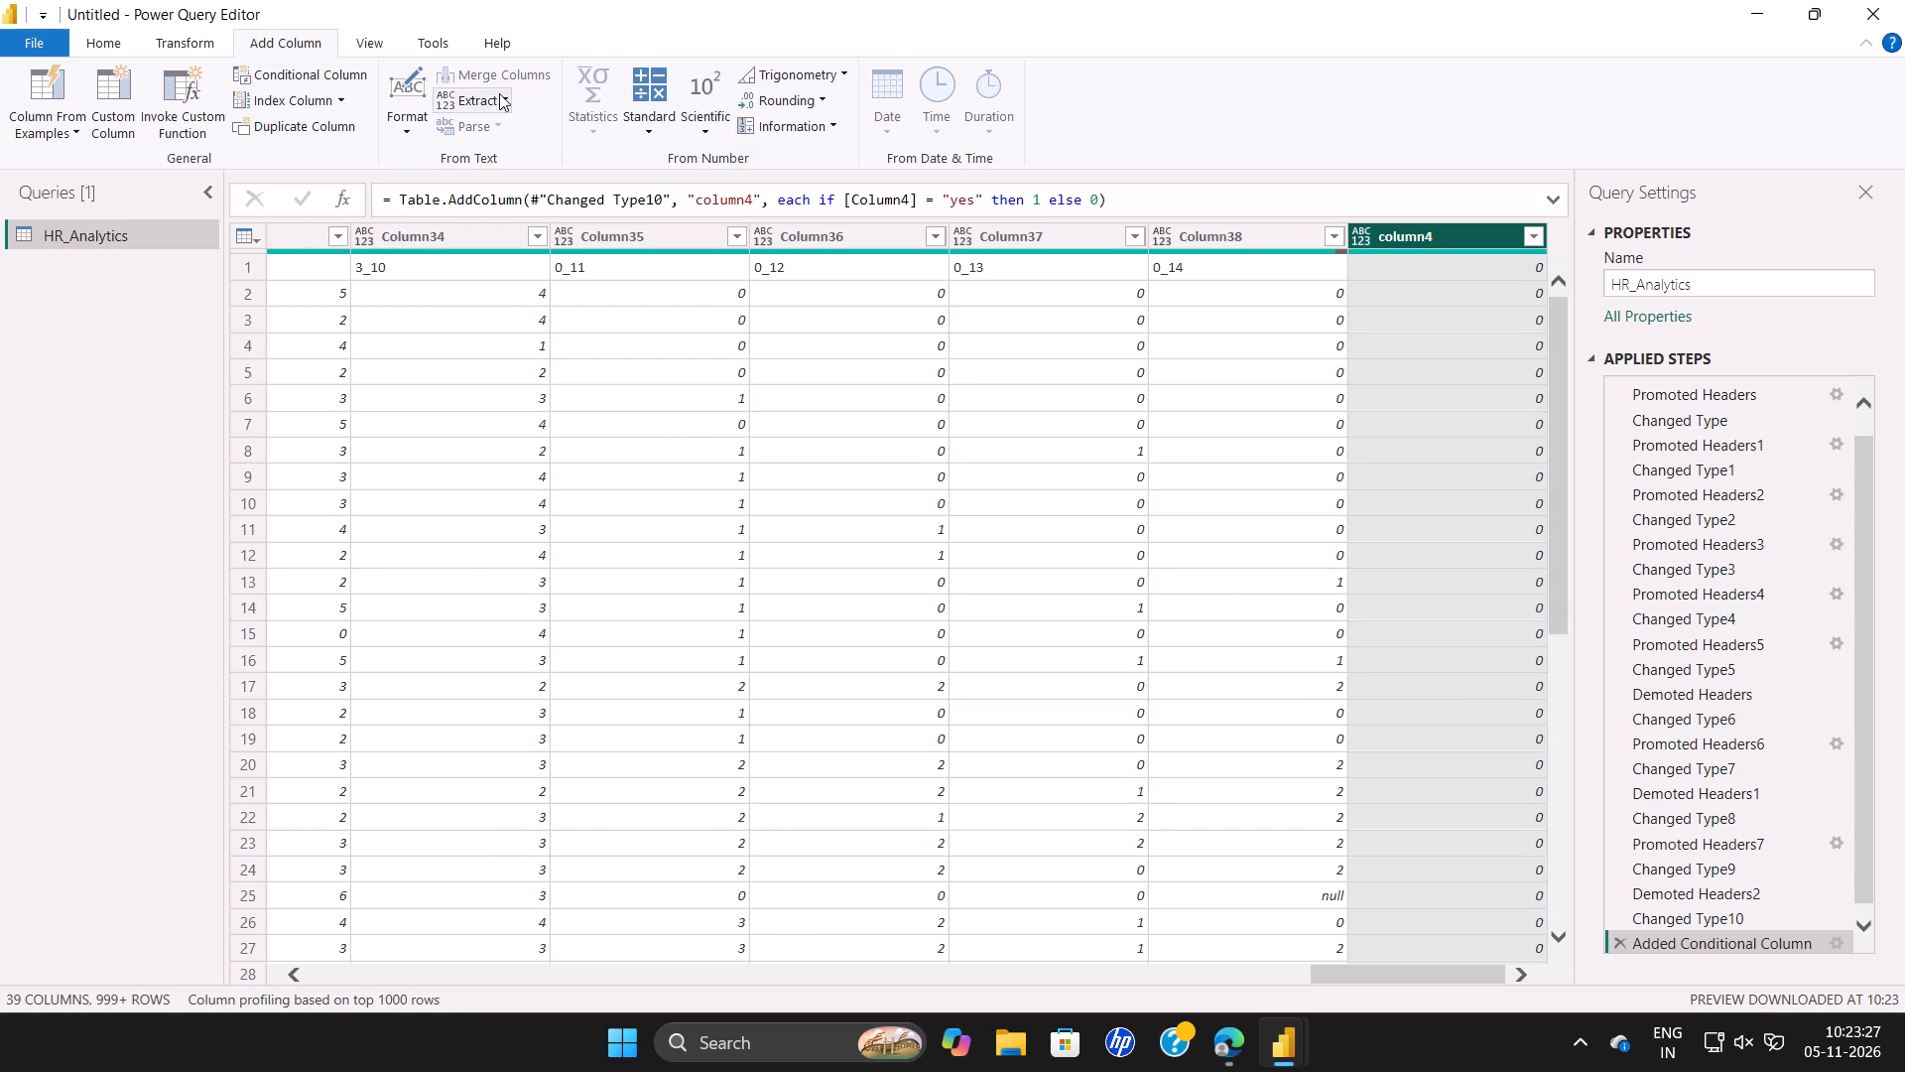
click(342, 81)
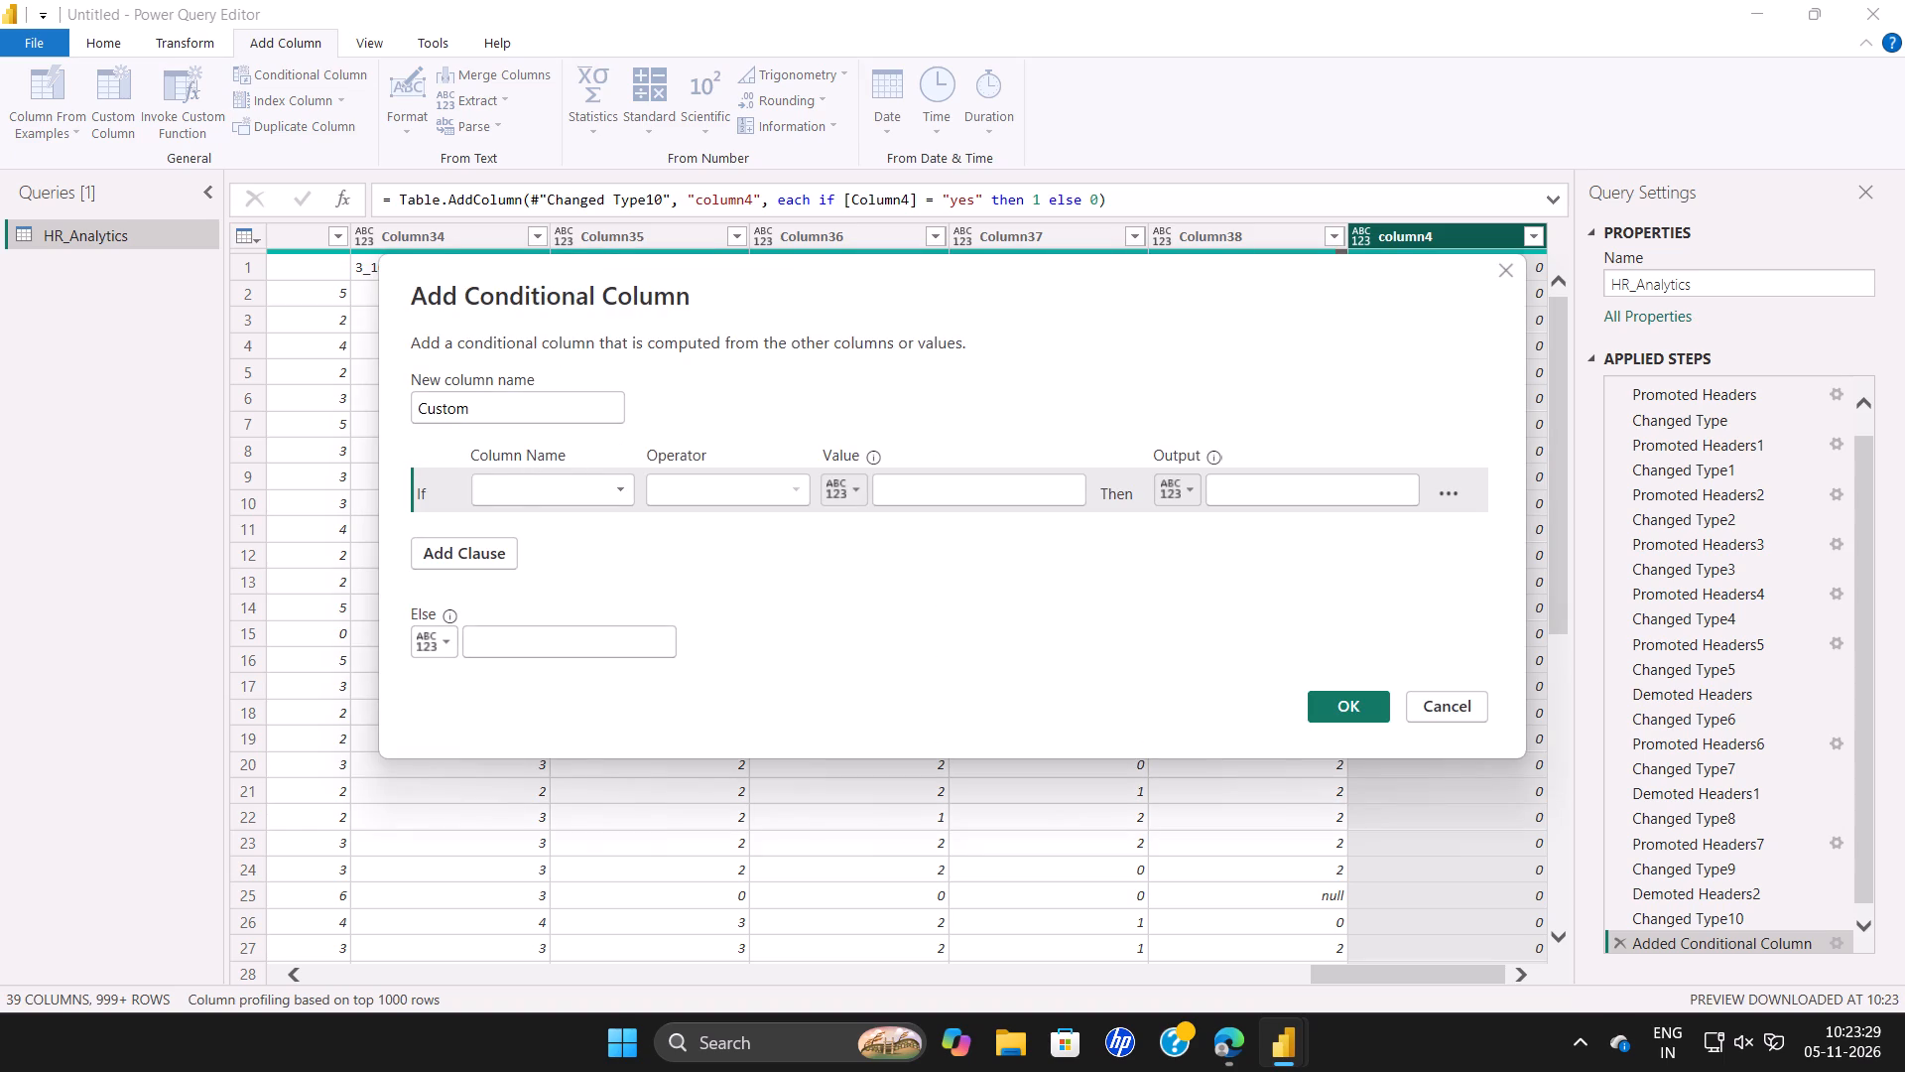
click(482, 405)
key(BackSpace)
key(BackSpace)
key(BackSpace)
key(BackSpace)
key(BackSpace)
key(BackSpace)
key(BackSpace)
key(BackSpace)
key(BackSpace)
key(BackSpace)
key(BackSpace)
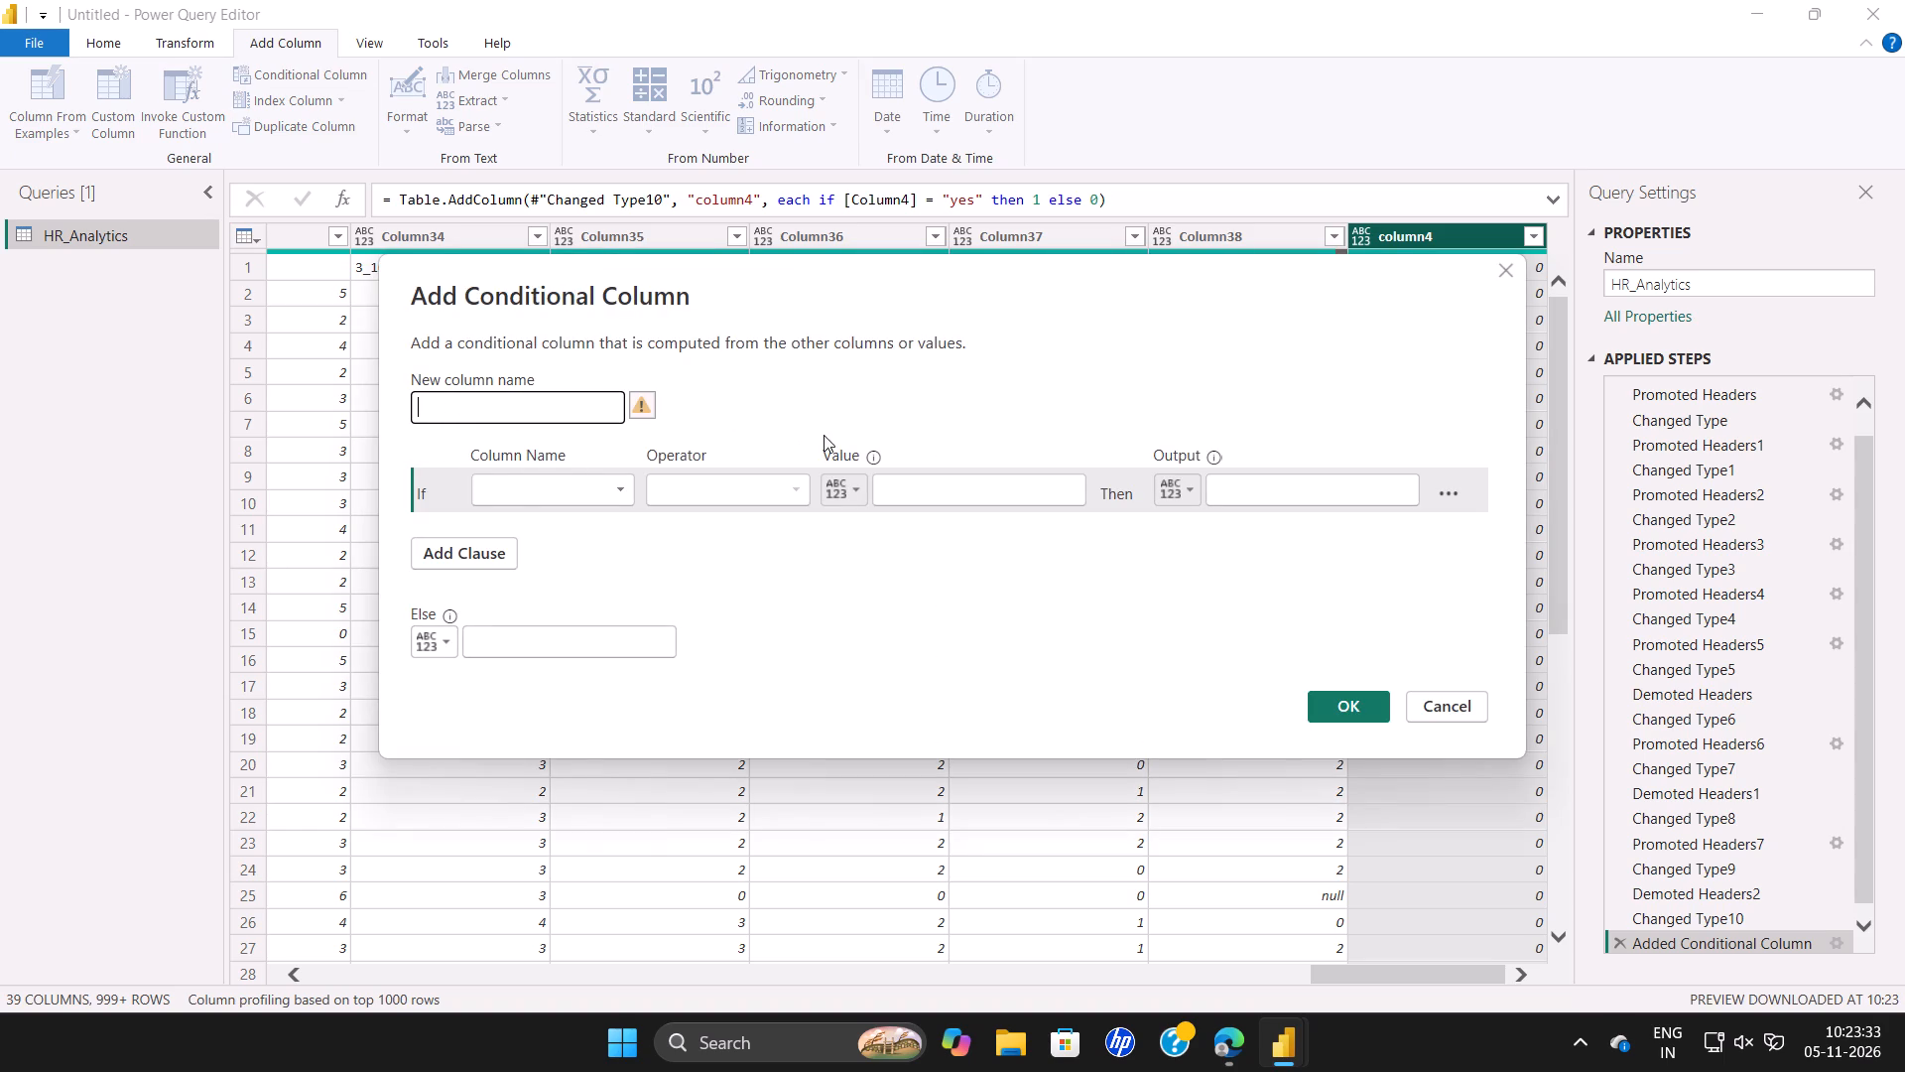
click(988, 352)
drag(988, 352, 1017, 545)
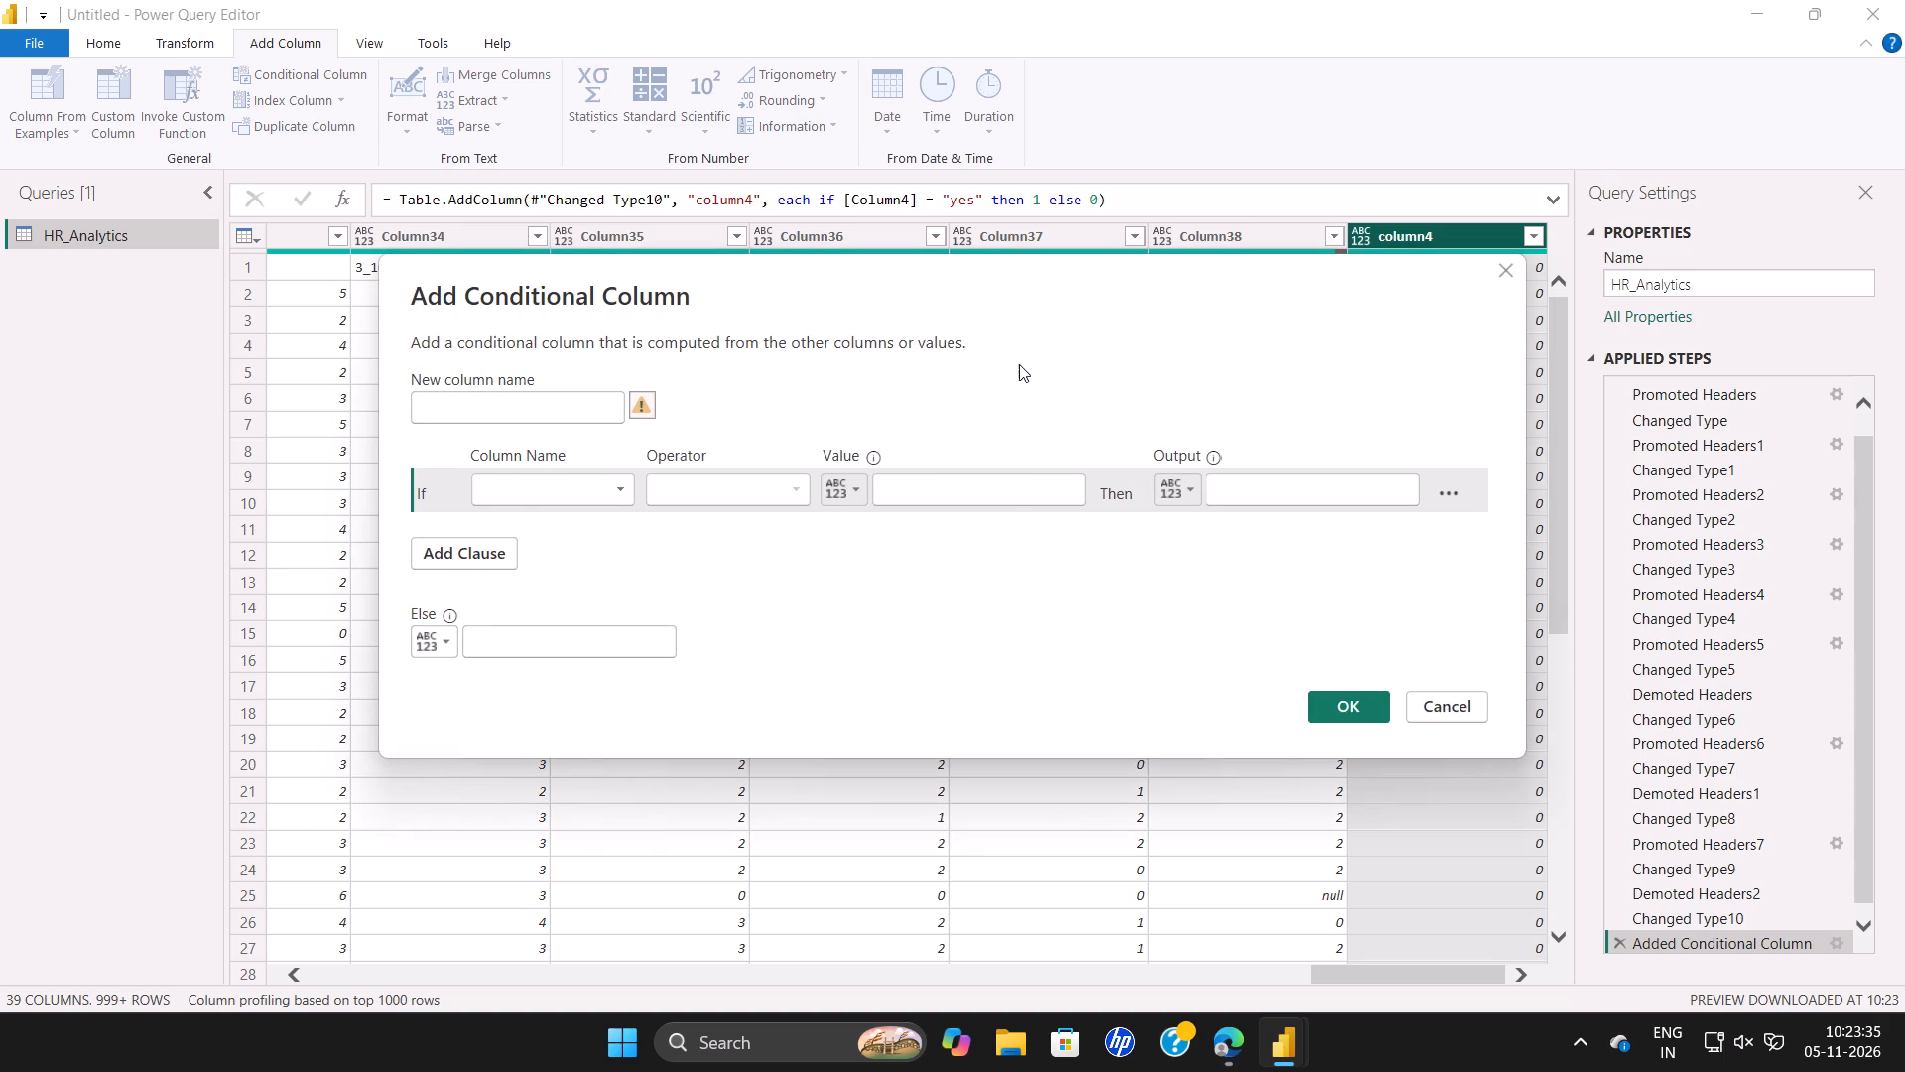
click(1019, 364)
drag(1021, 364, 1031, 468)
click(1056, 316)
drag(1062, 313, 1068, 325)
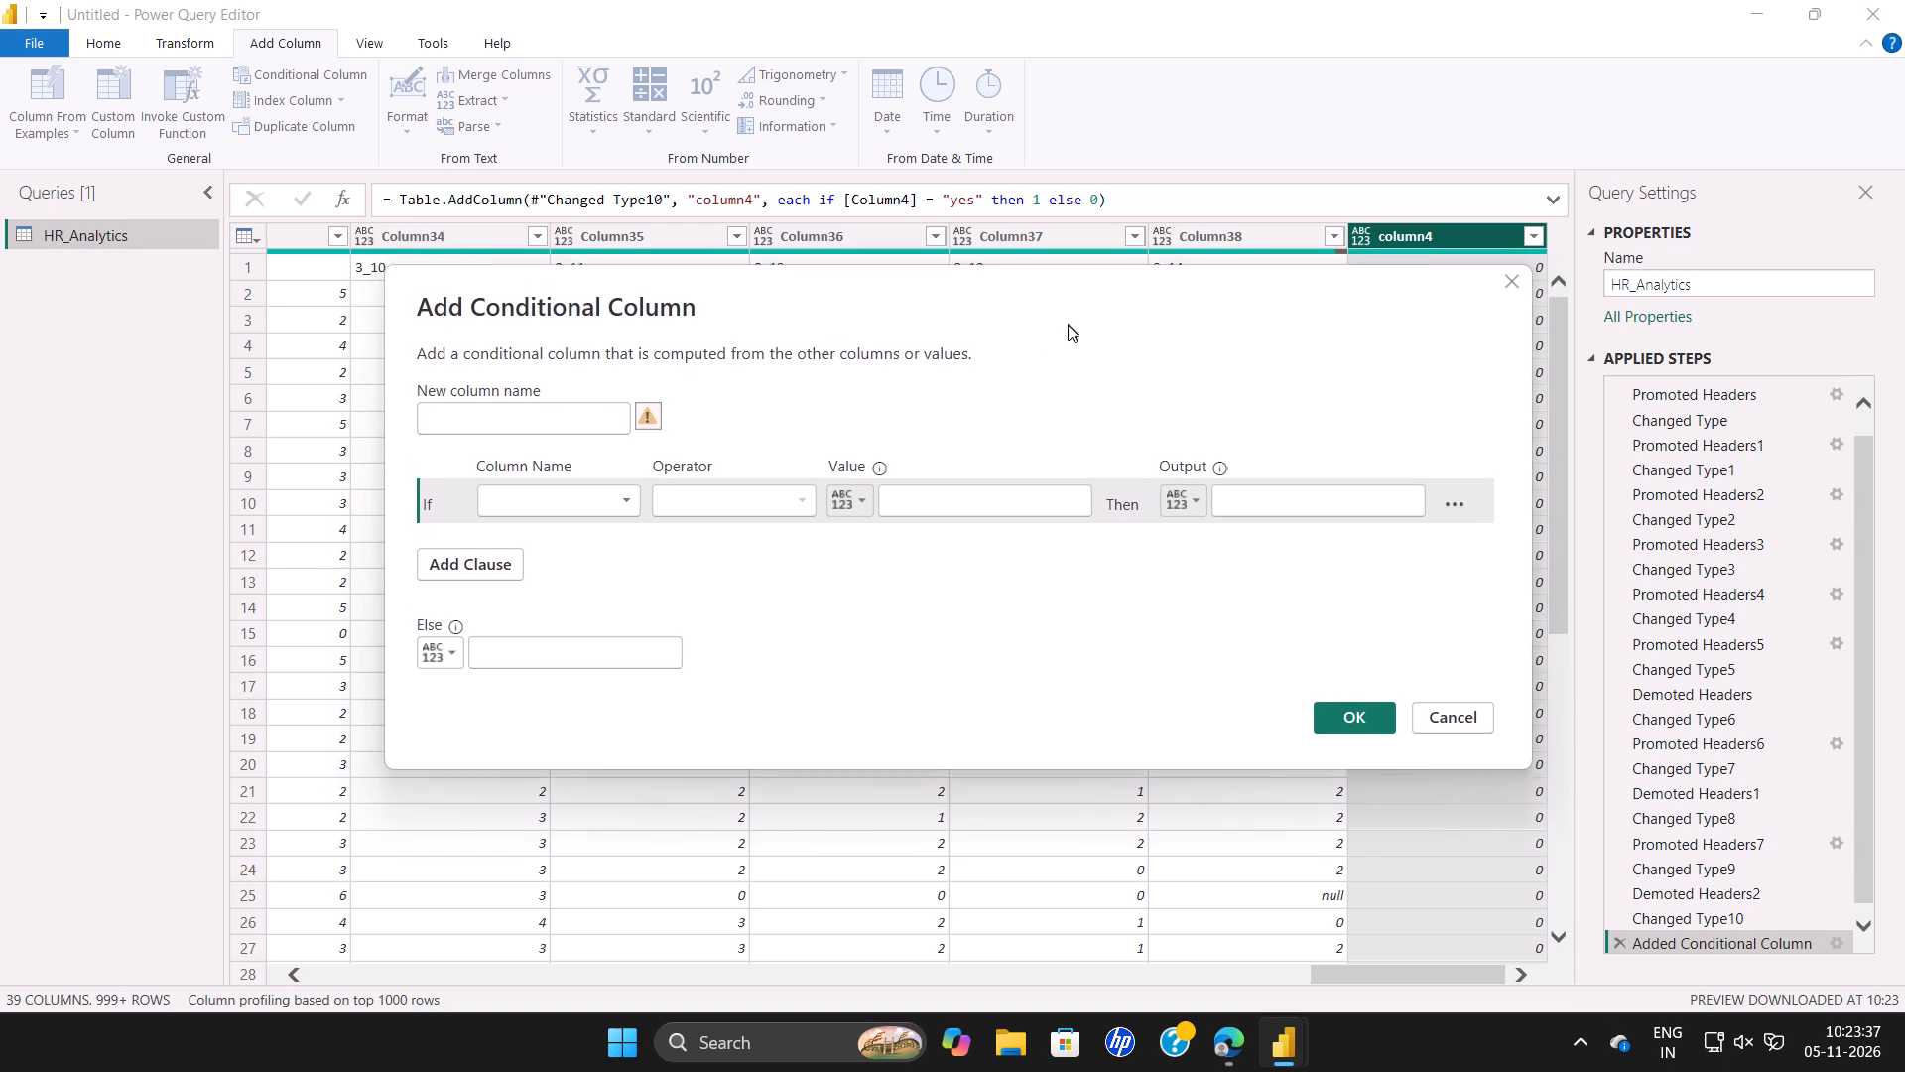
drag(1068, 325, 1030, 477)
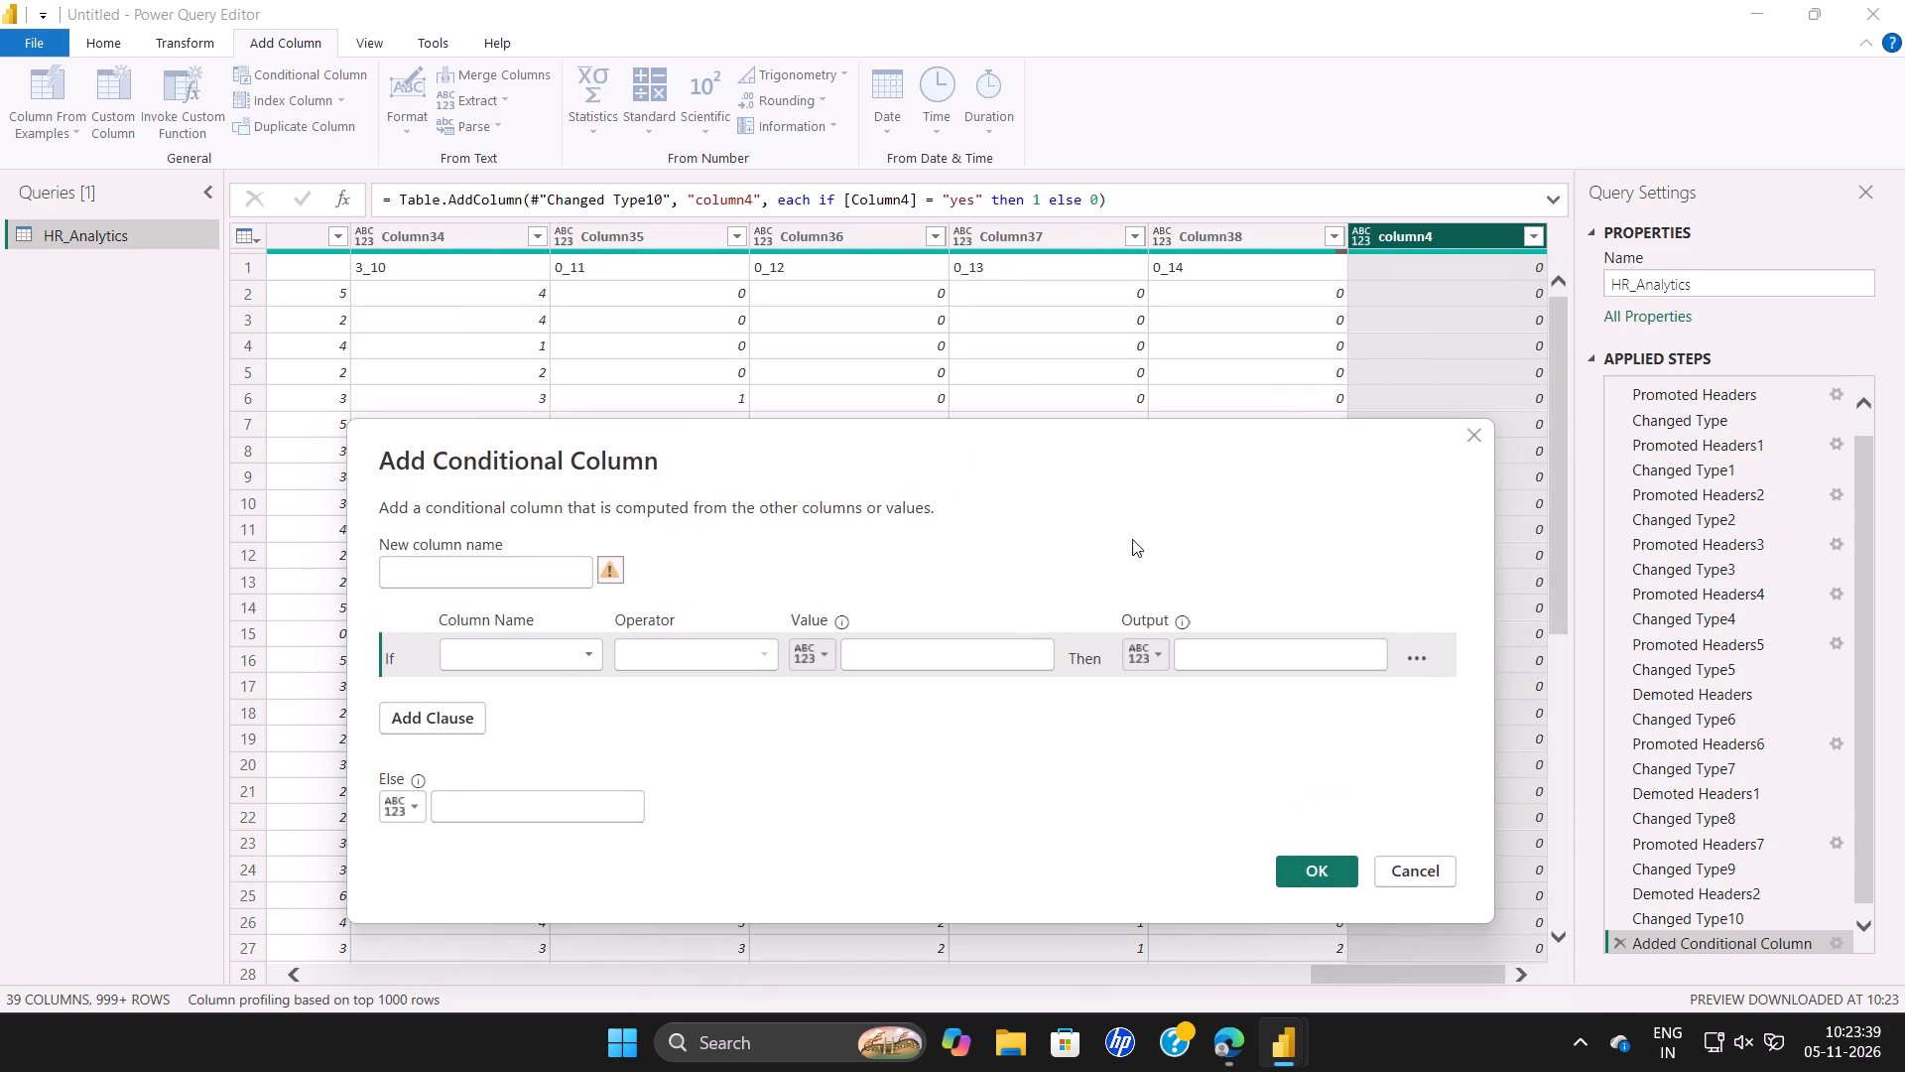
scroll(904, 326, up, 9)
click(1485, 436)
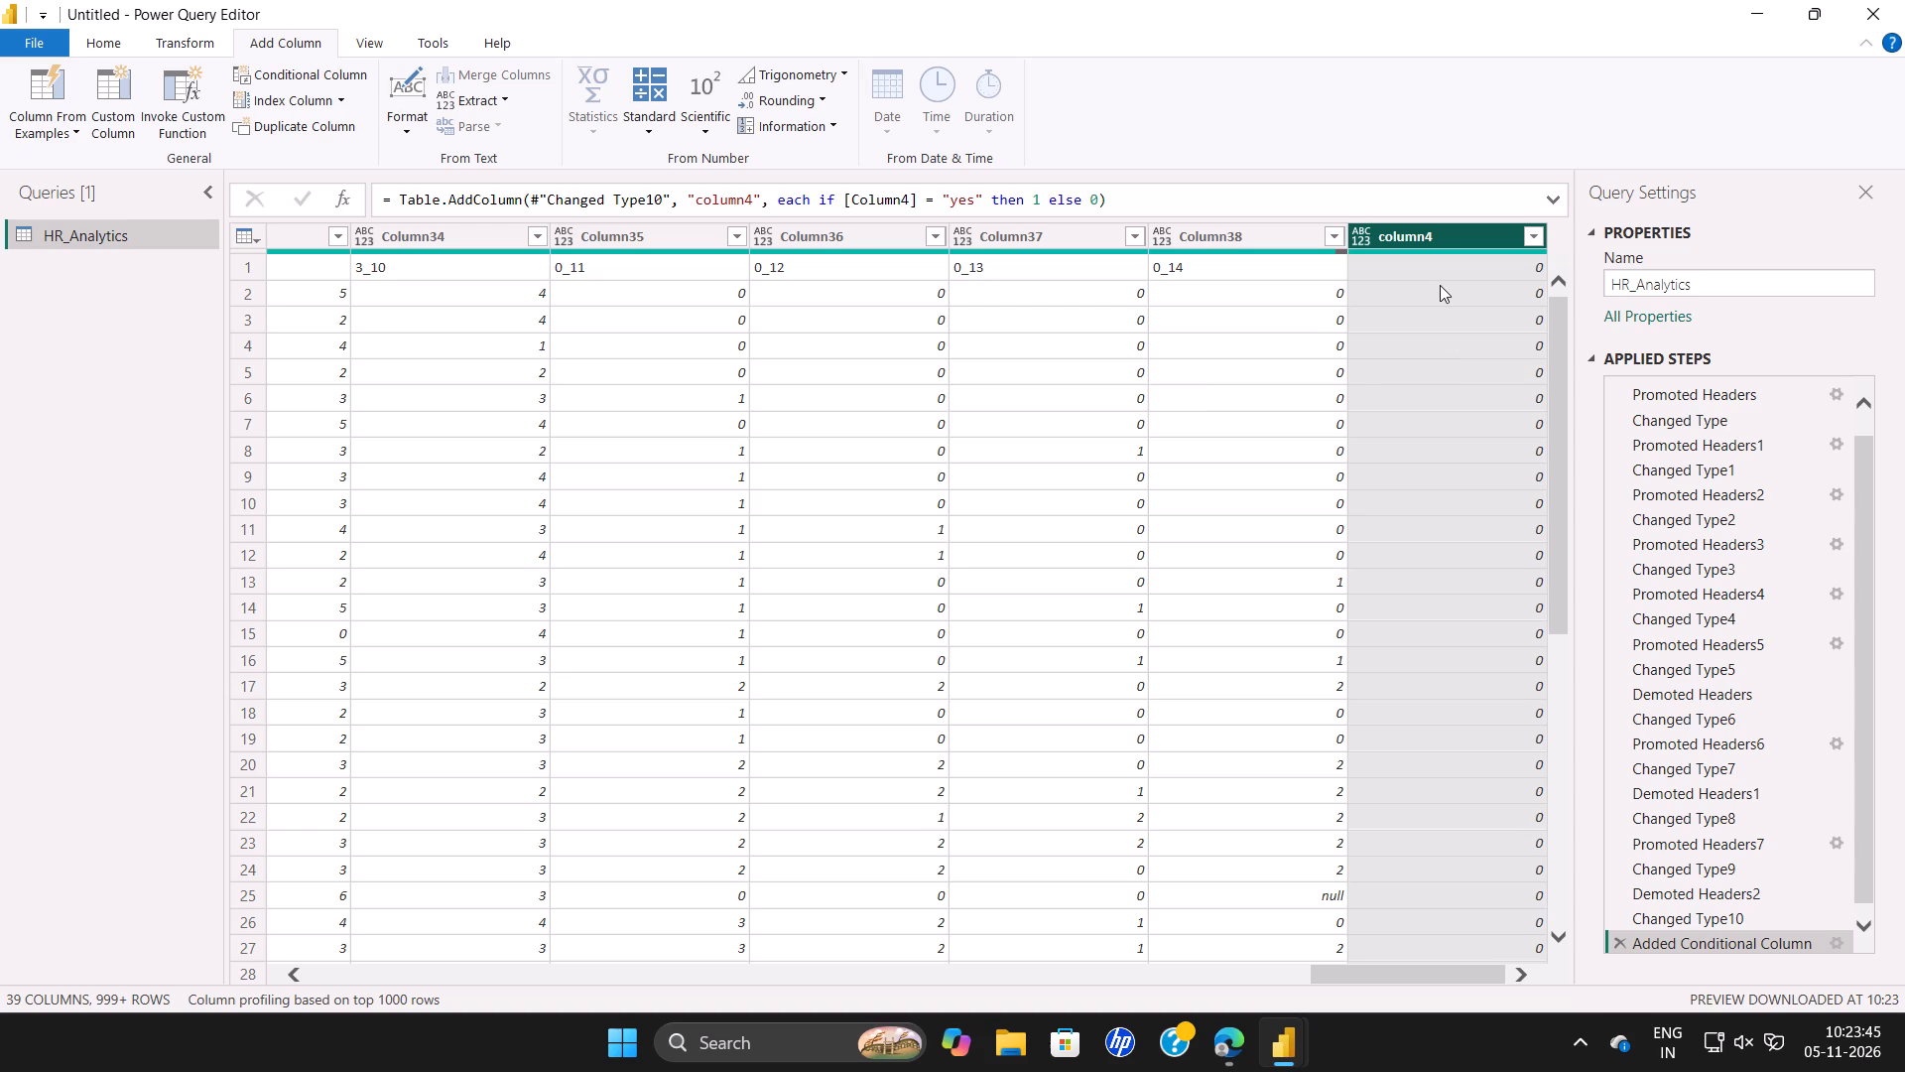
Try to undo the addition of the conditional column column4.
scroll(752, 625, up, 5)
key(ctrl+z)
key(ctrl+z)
Close Power Query Editor and apply the pending HR_Analytics changes to the report.
click(1876, 13)
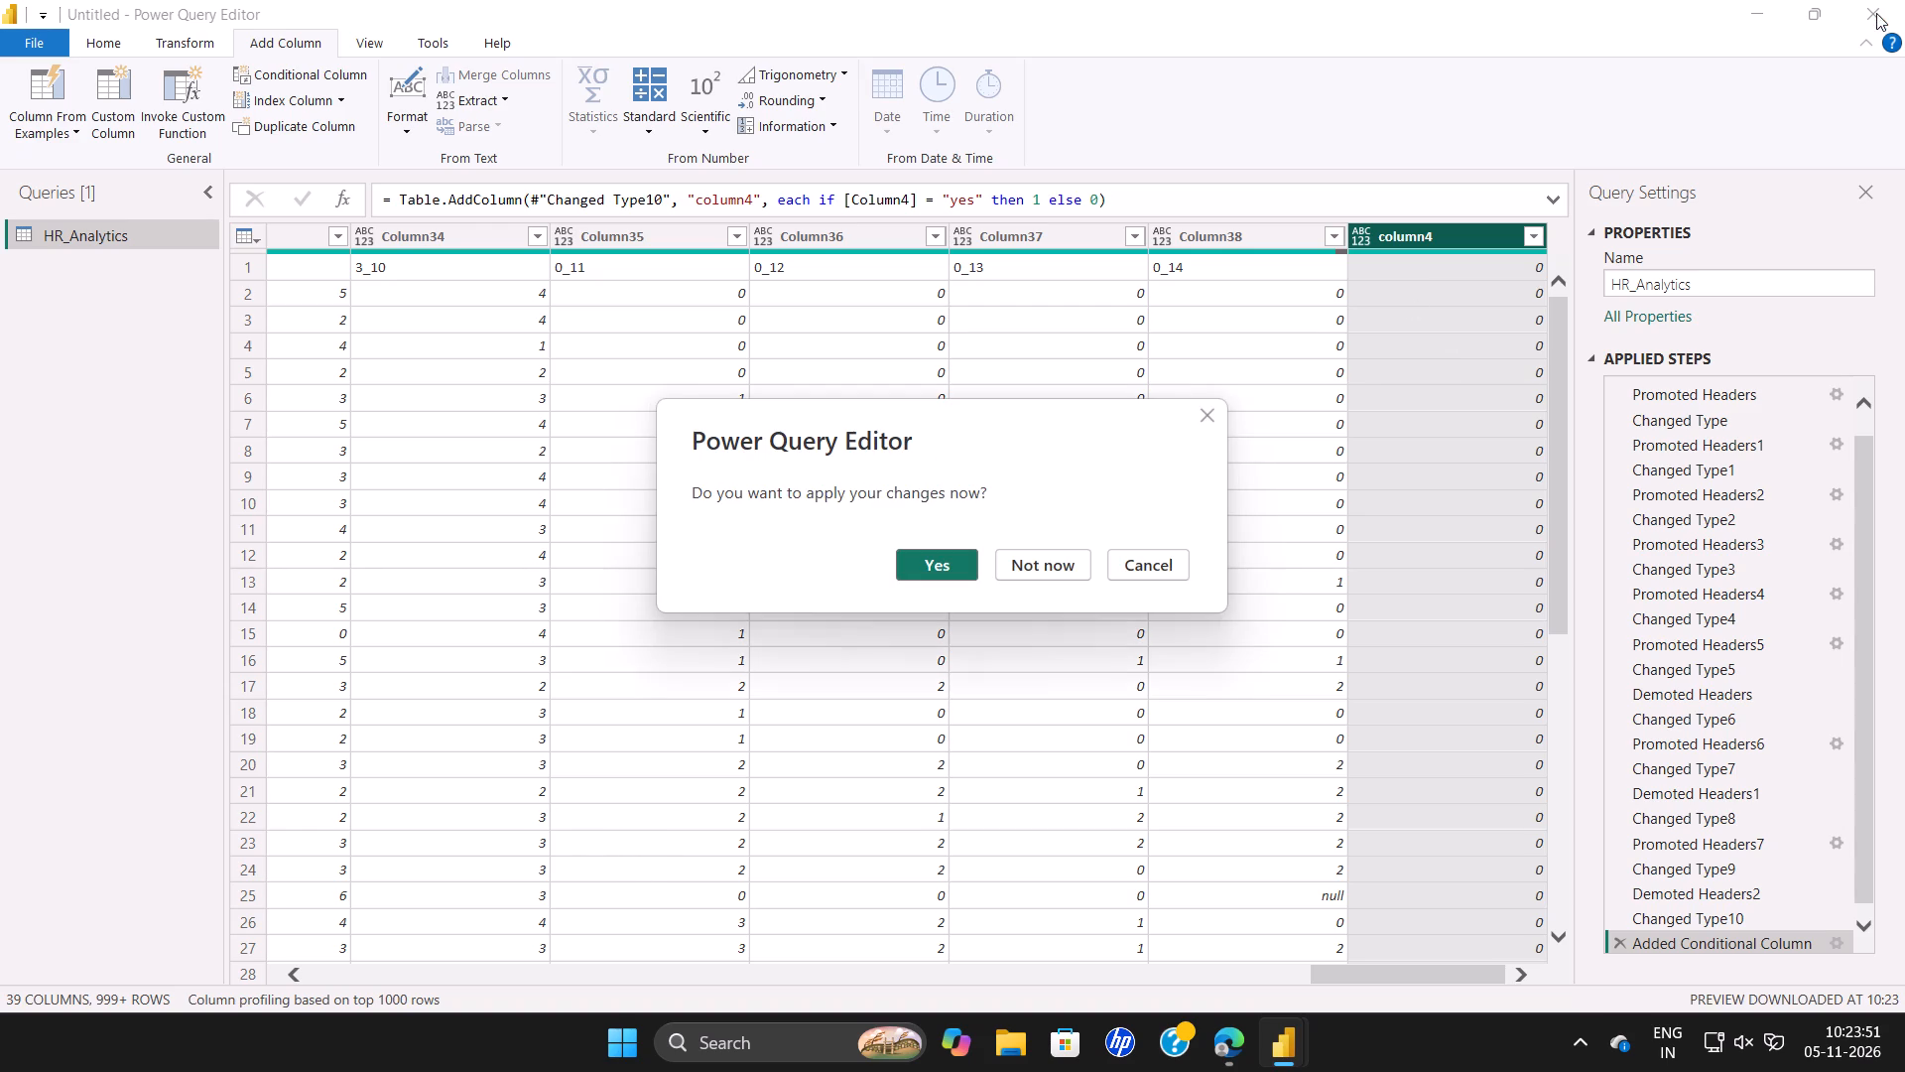
click(951, 561)
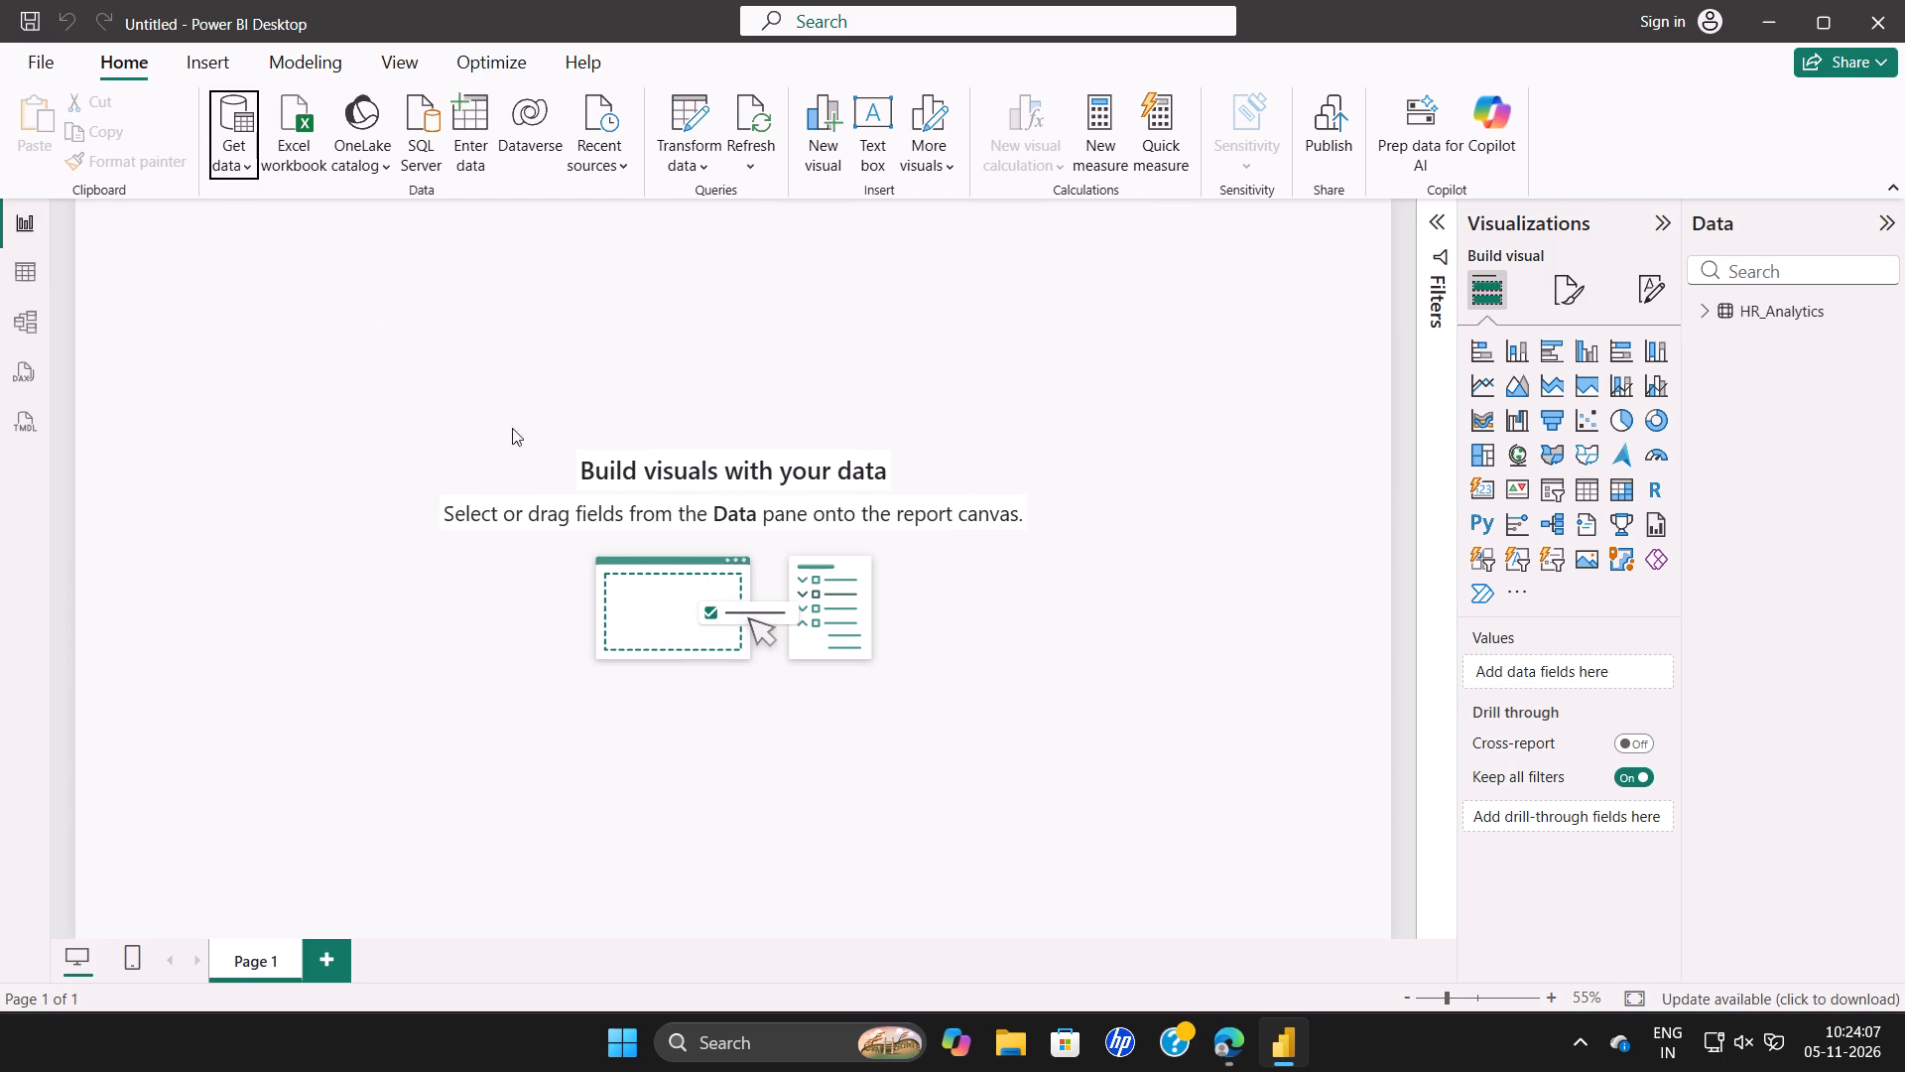
Import the HR_Analytics CSV file from the archive (1) folder again and open it for transformation in Power Query Editor.
click(241, 159)
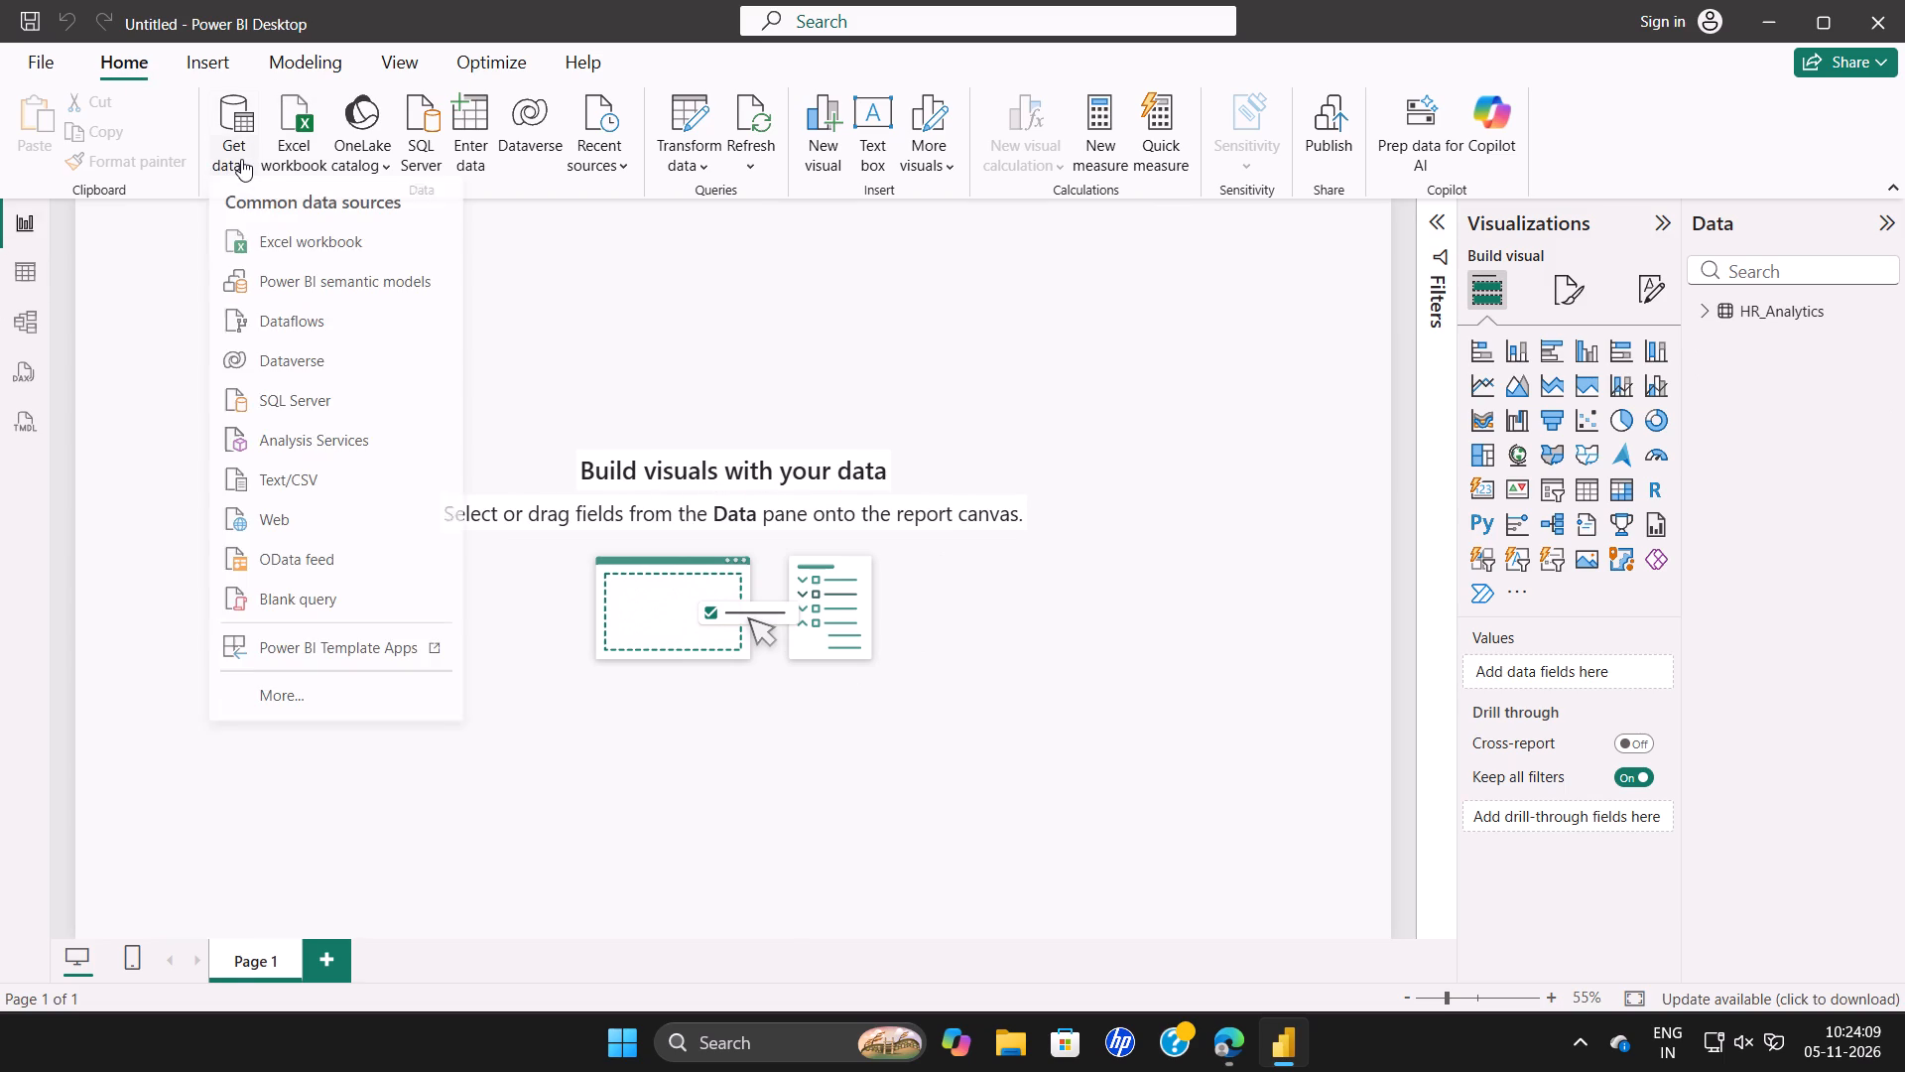
click(326, 478)
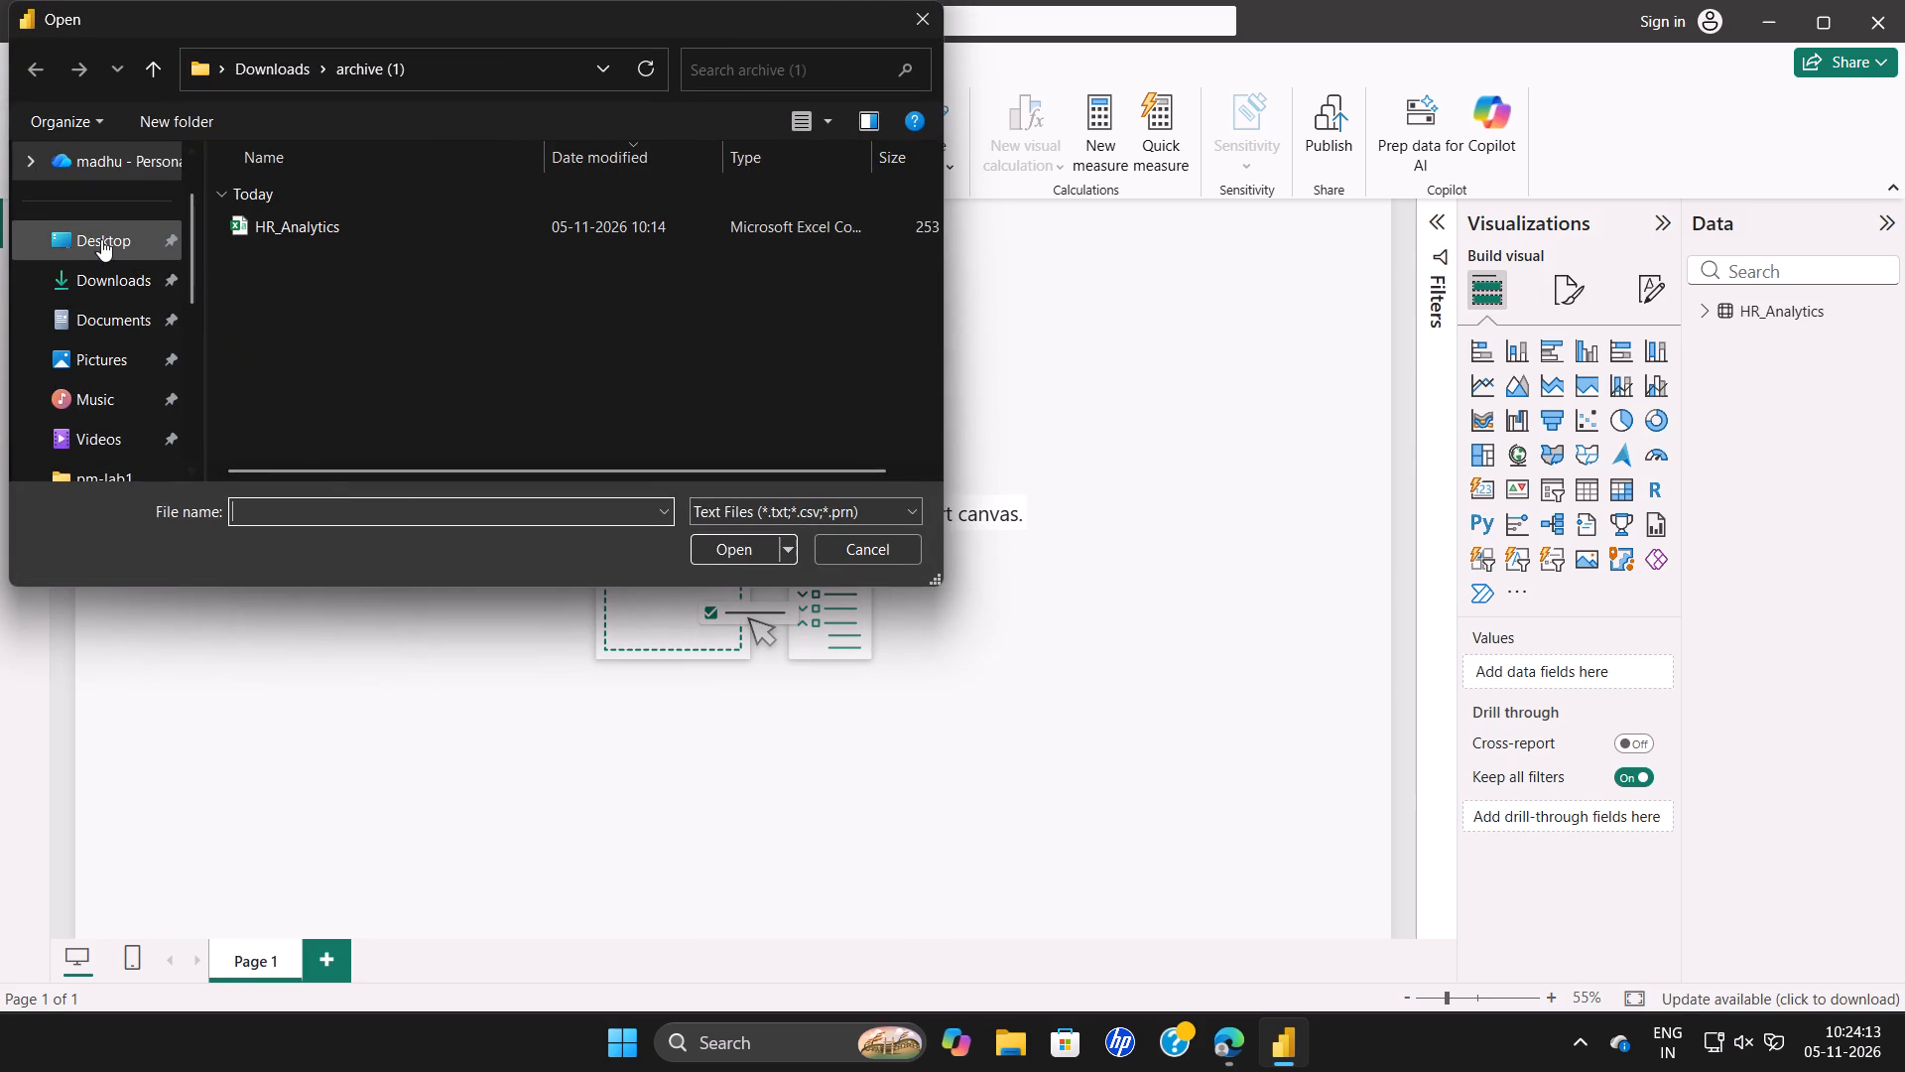
click(347, 223)
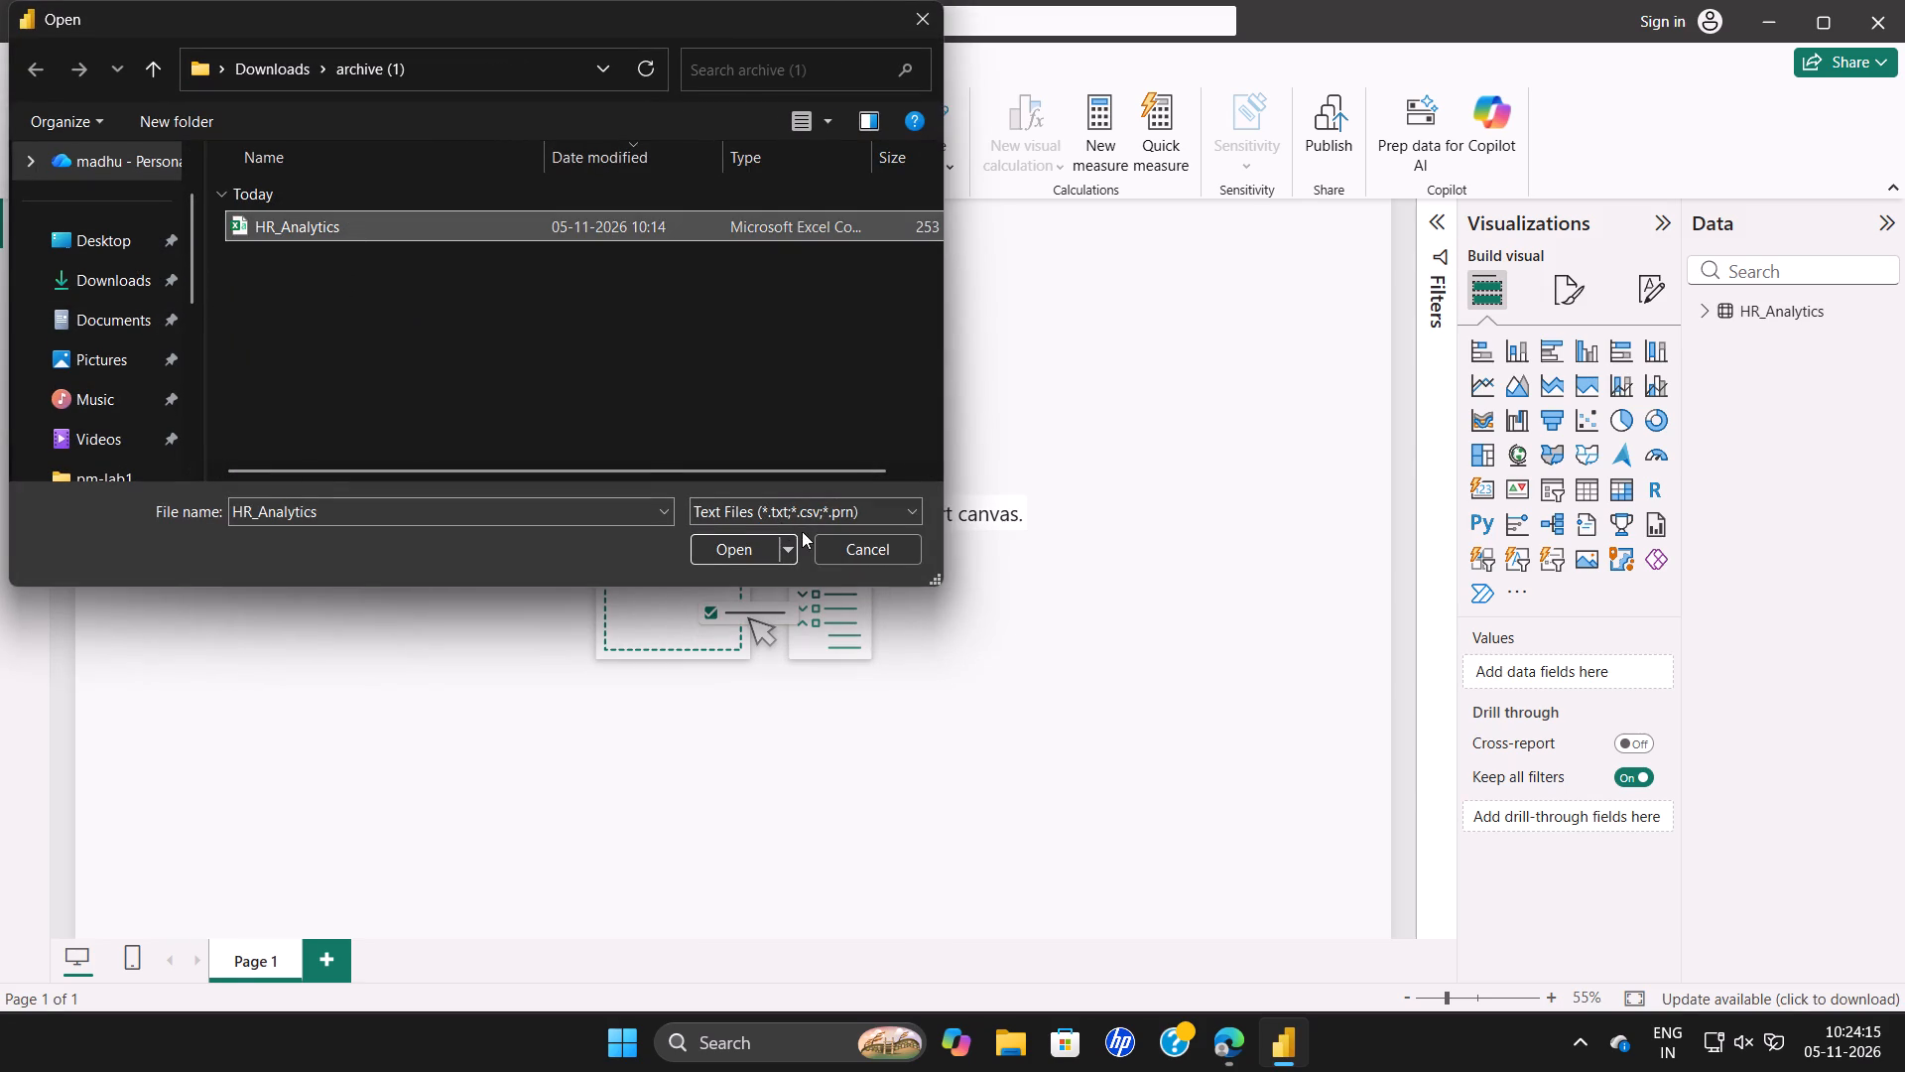
click(736, 541)
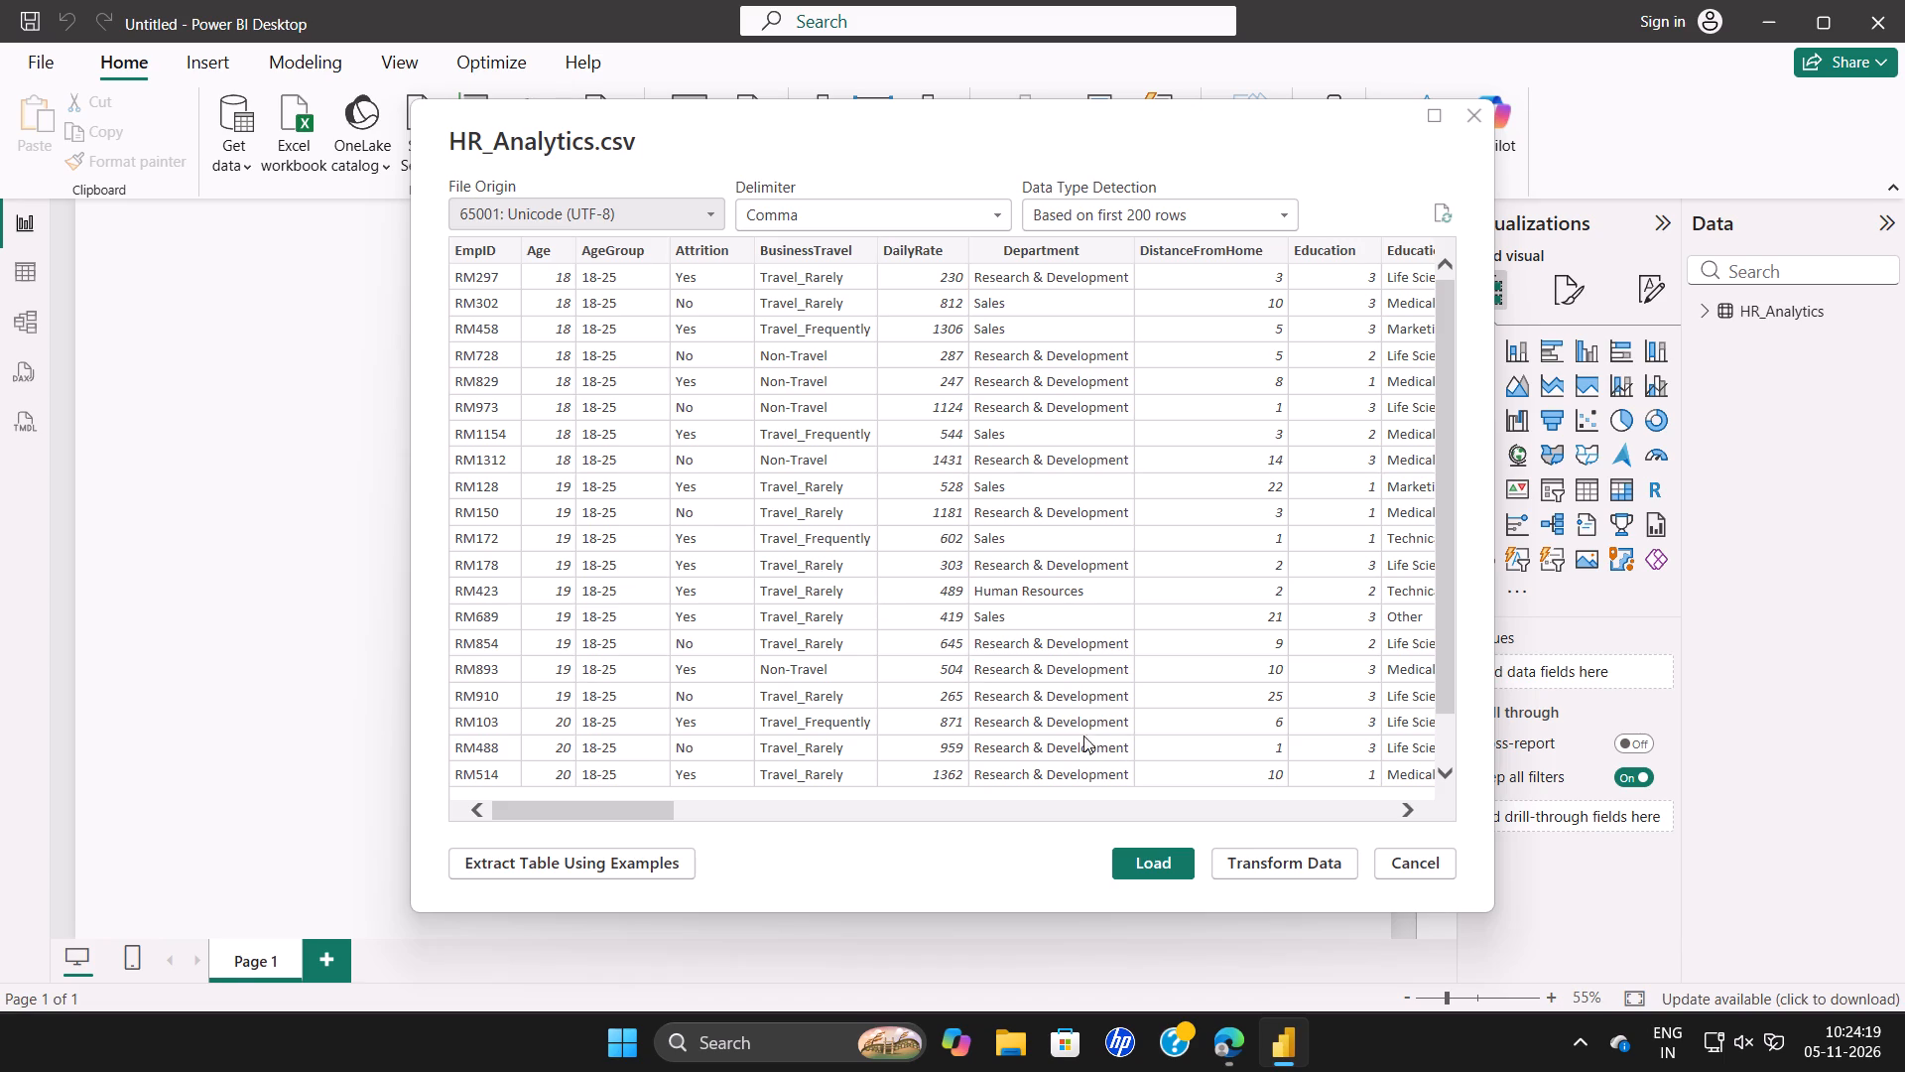
scroll(716, 490, up, 4)
click(1299, 863)
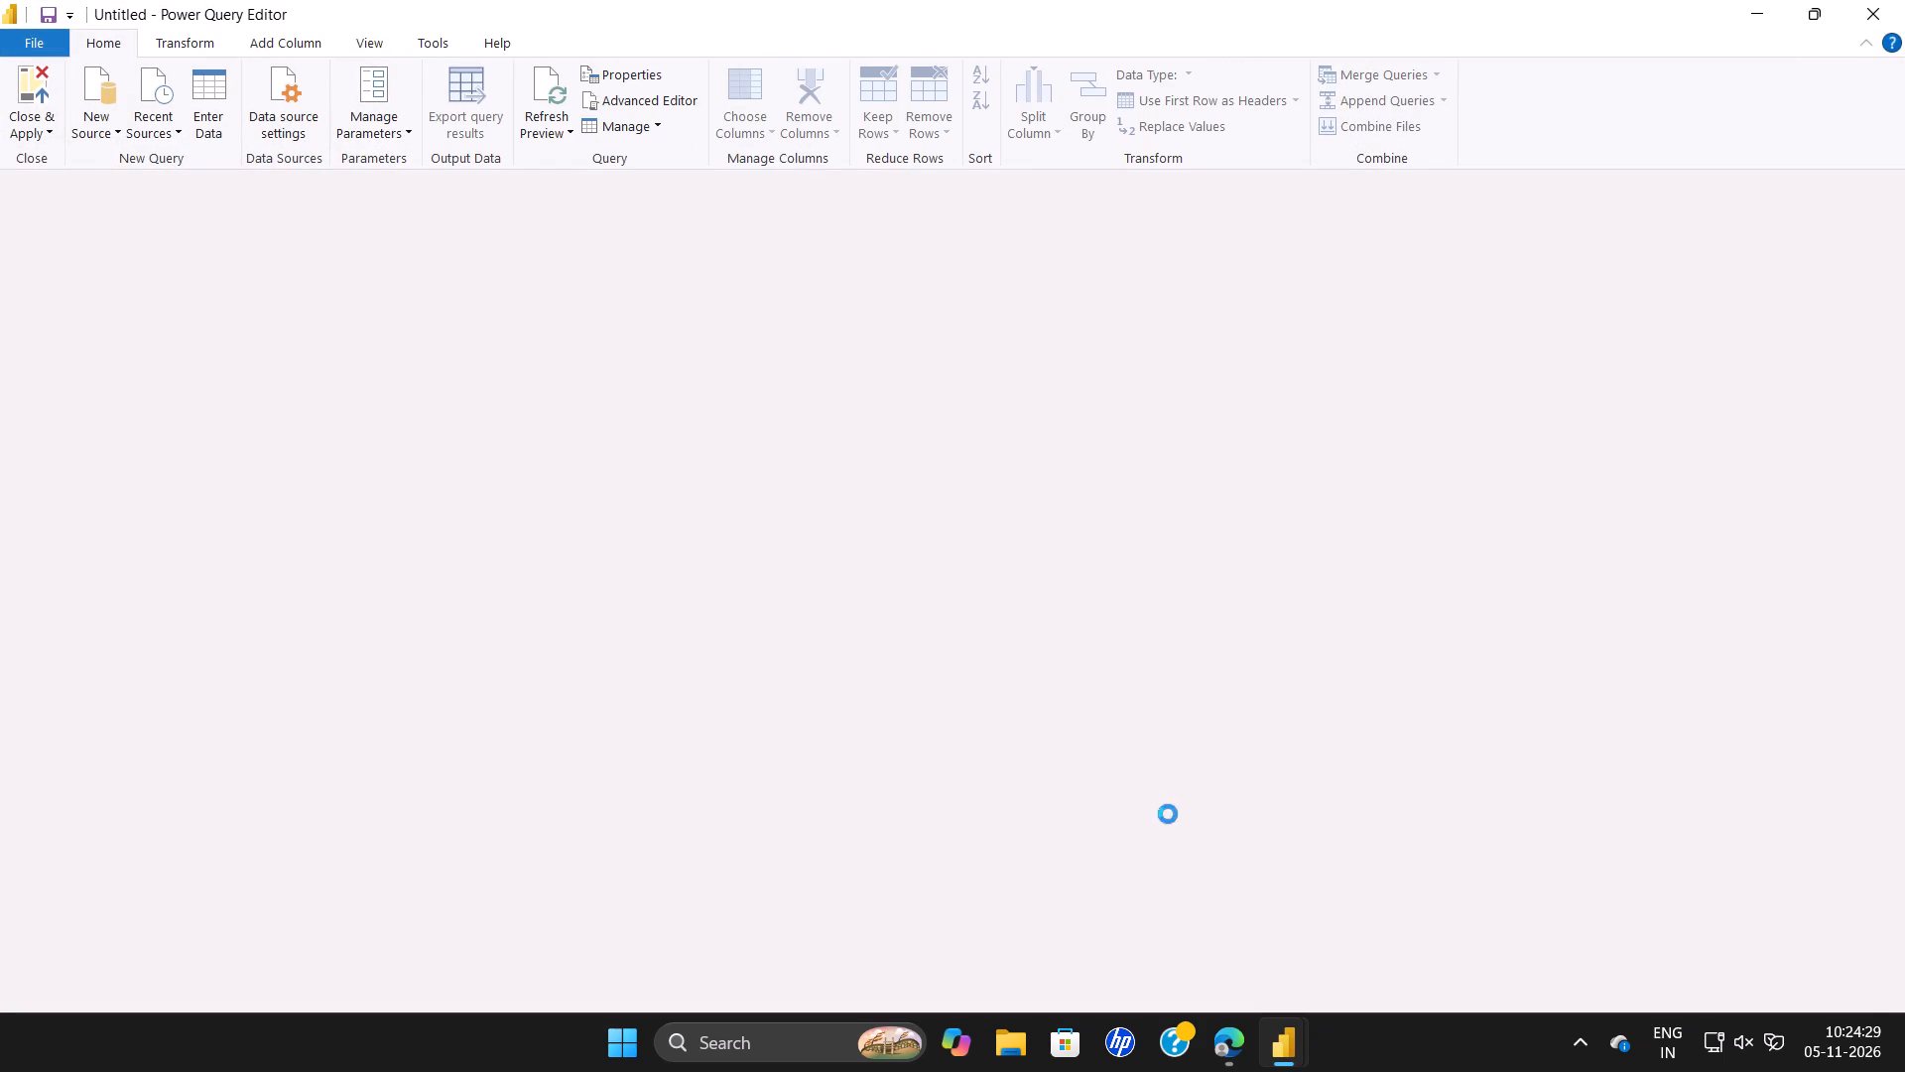
Start a new conditional column in the HR_Analytics (2) query and name it Attririon.
scroll(959, 671, up, 3)
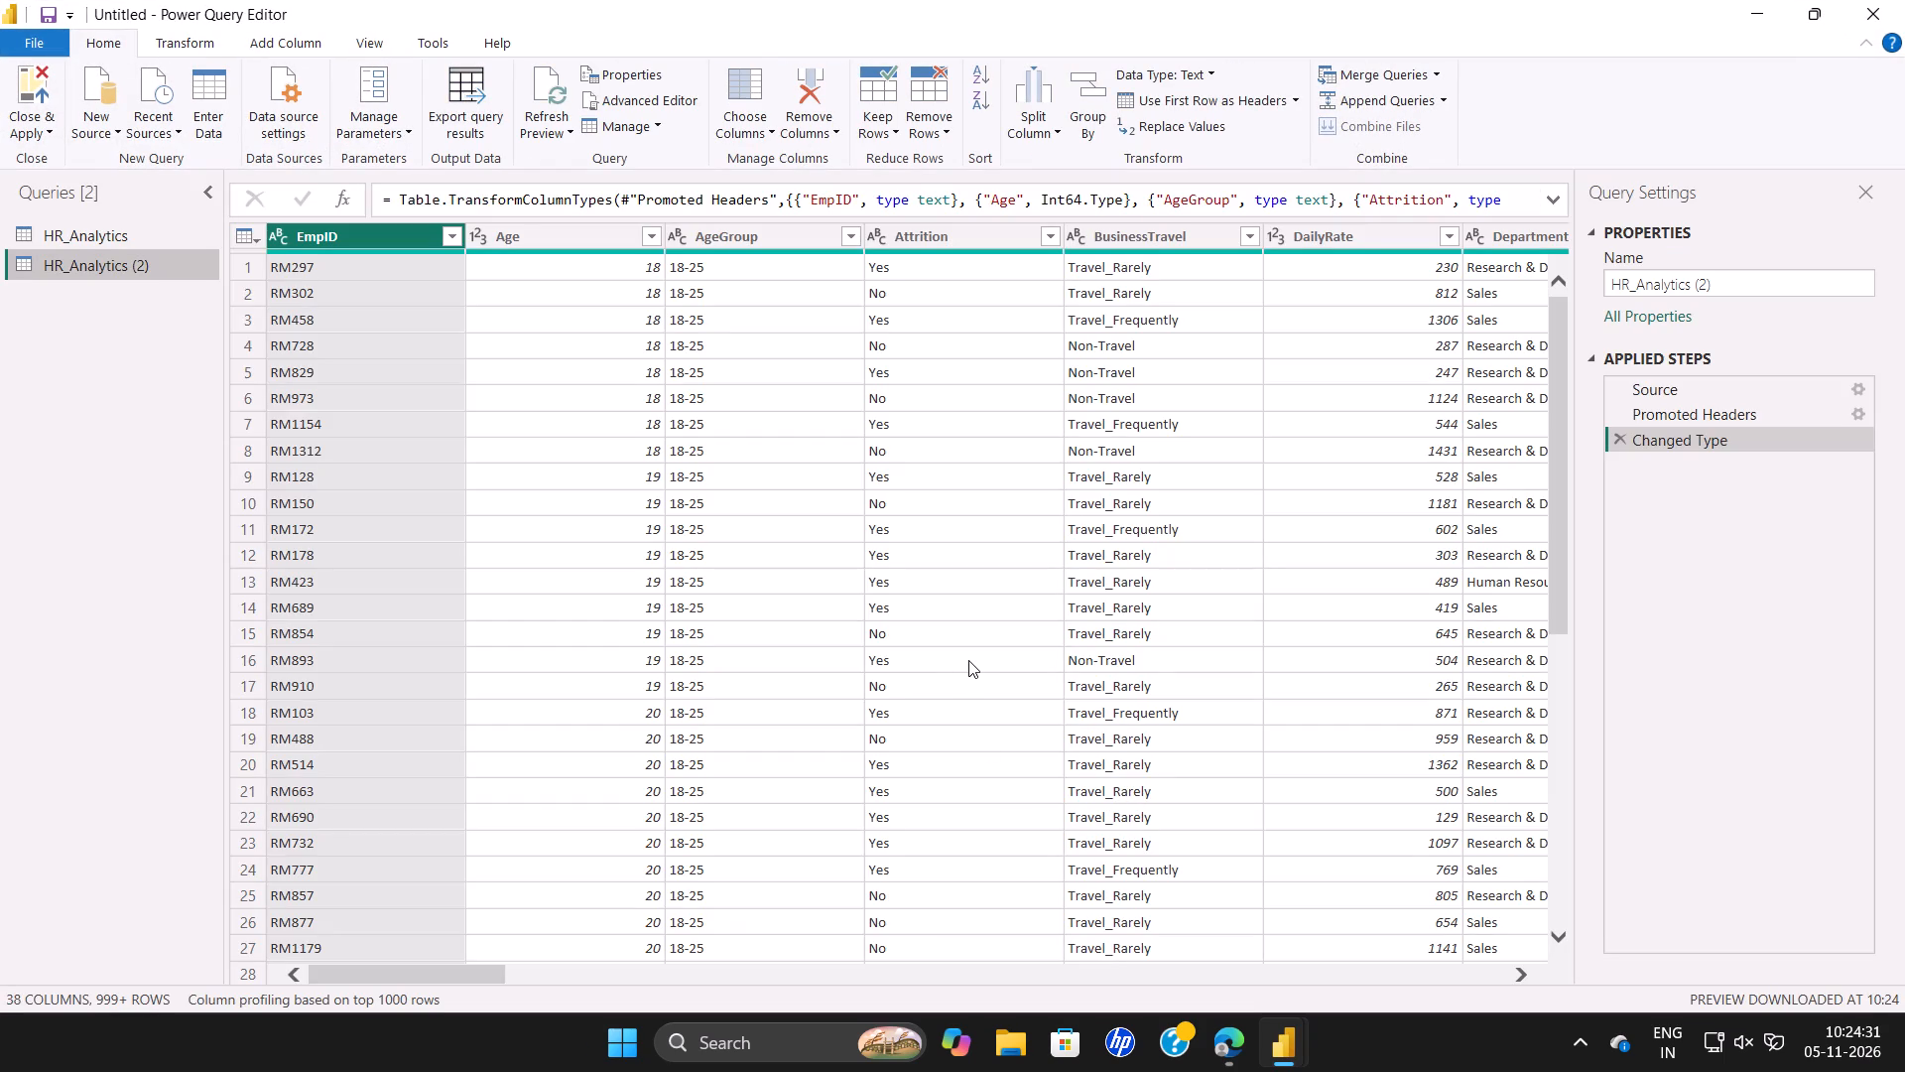
scroll(968, 660, up, 6)
click(300, 40)
click(332, 70)
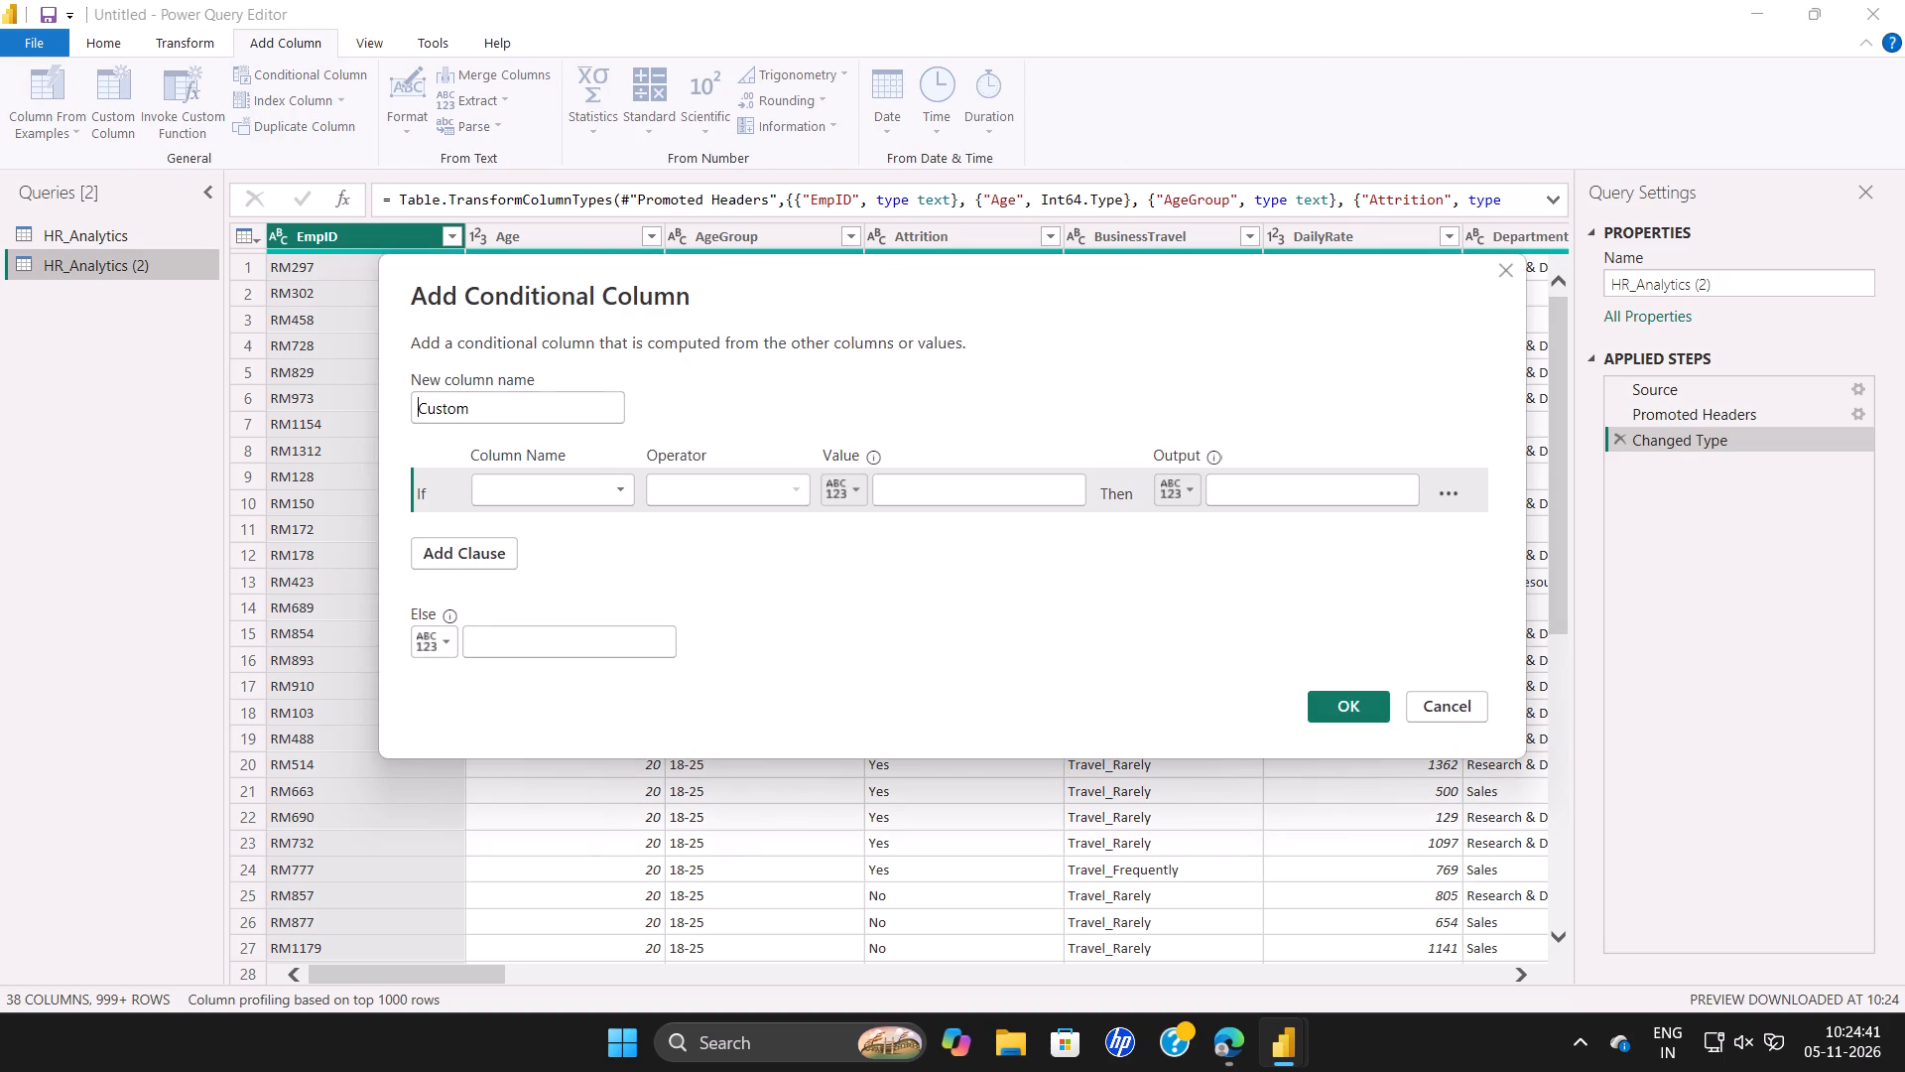
click(502, 401)
key(BackSpace)
key(BackSpace)
key(BackSpace)
key(BackSpace)
key(BackSpace)
key(BackSpace)
key(BackSpace)
key(BackSpace)
key(BackSpace)
key(BackSpace)
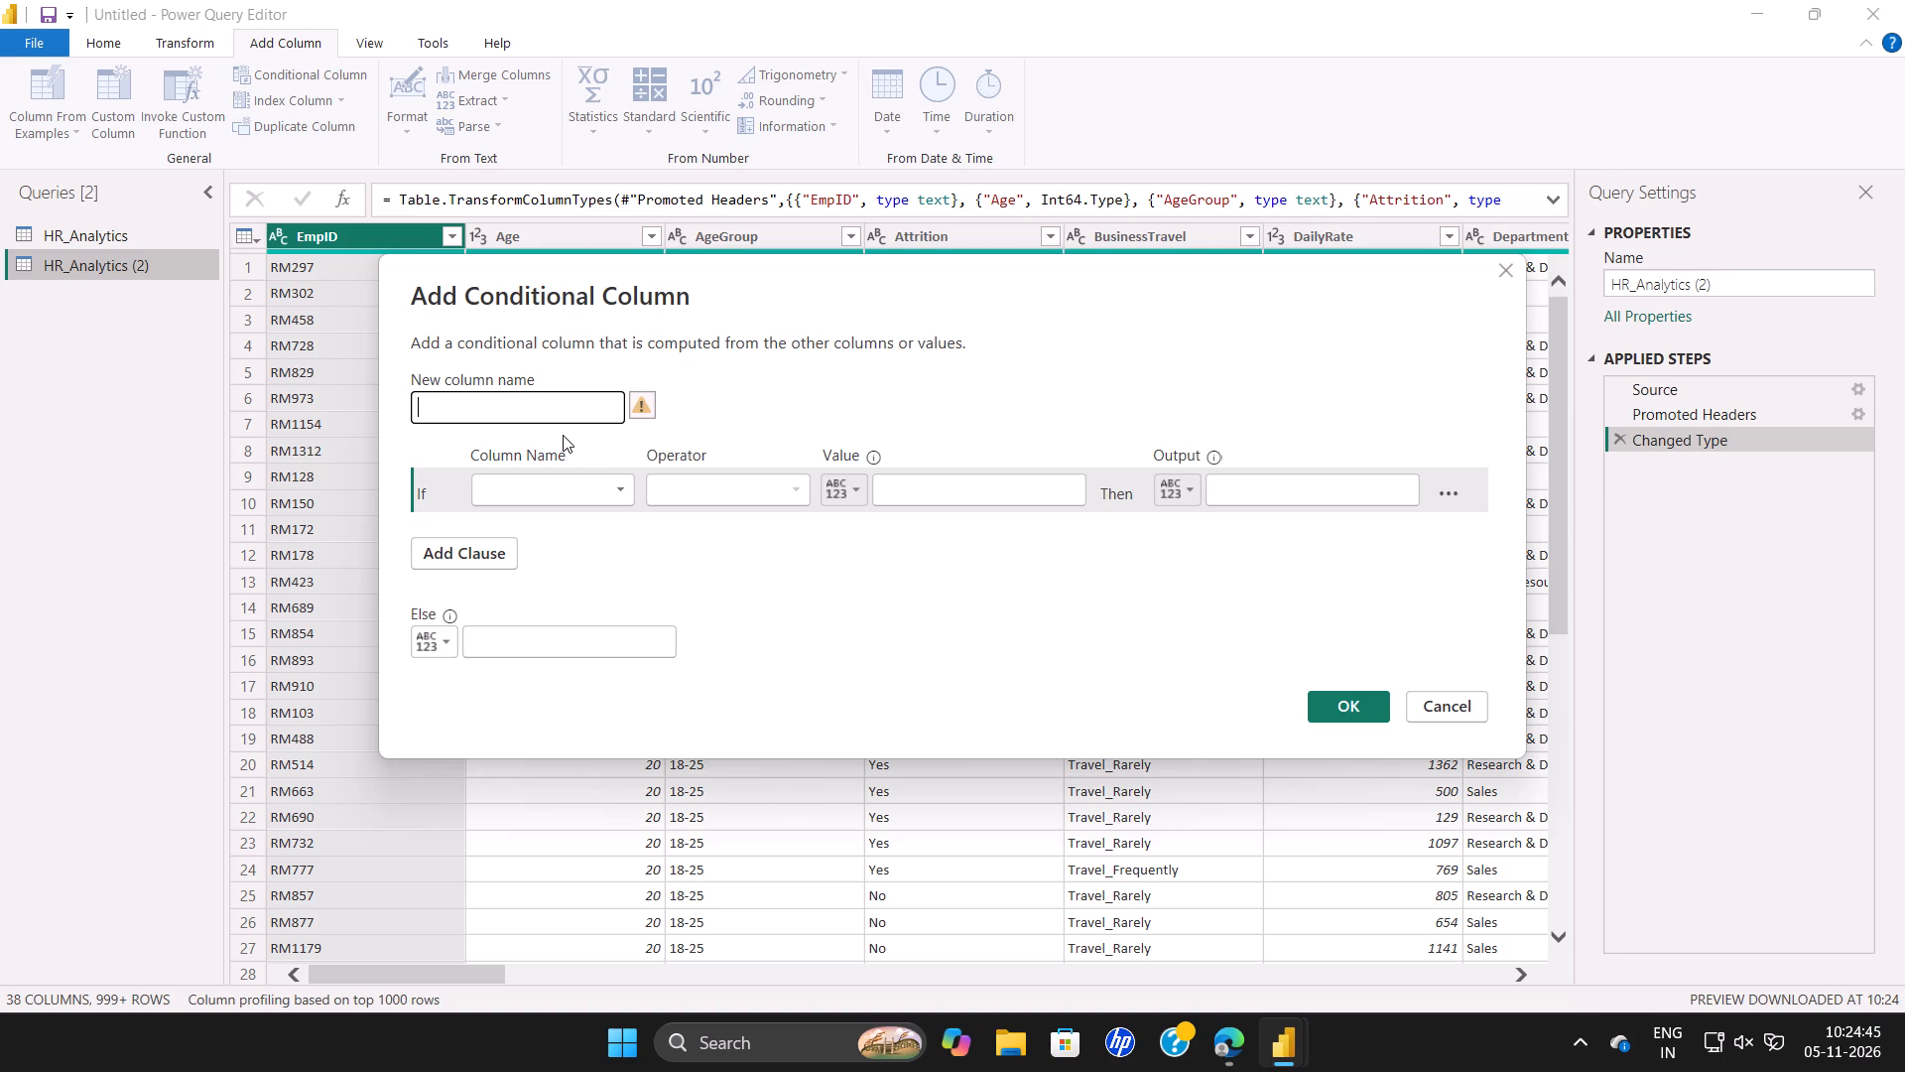
key(shift+a)
text(ttririon)
drag(1104, 317, 1157, 498)
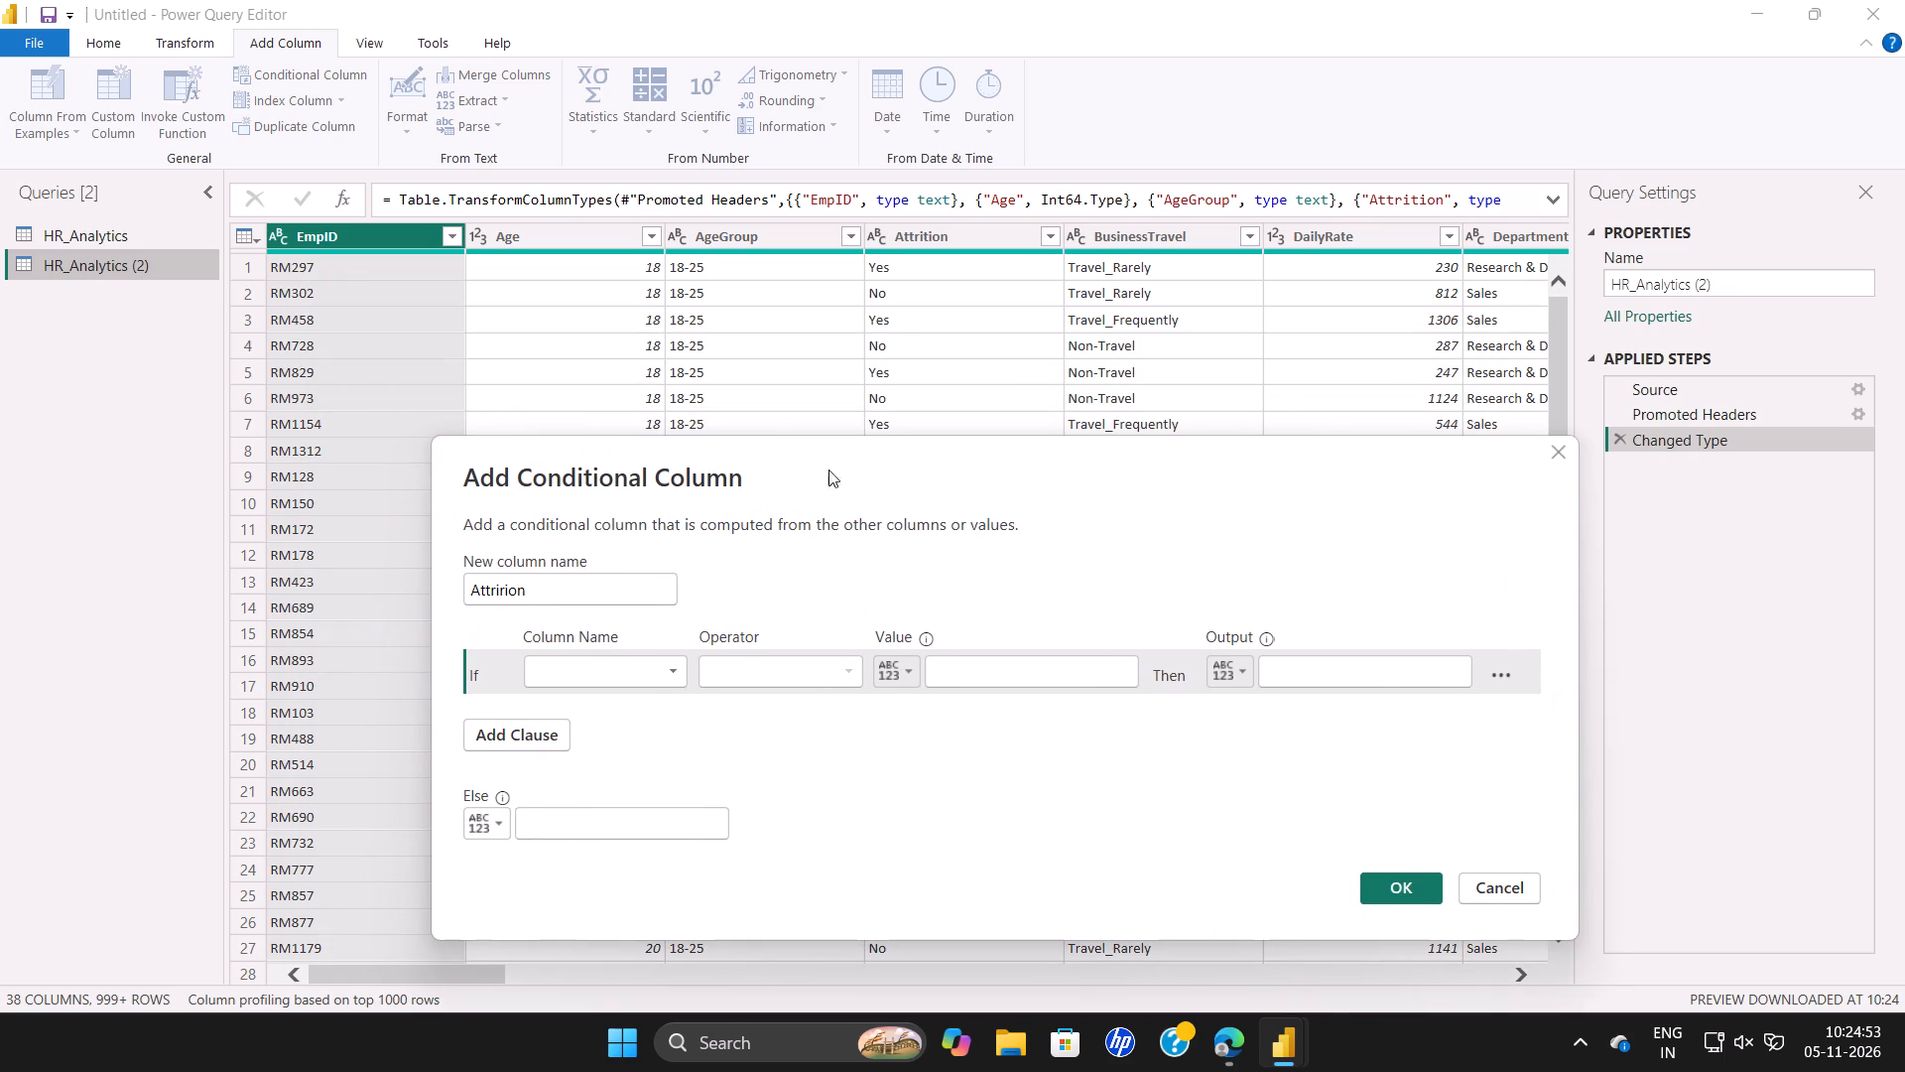
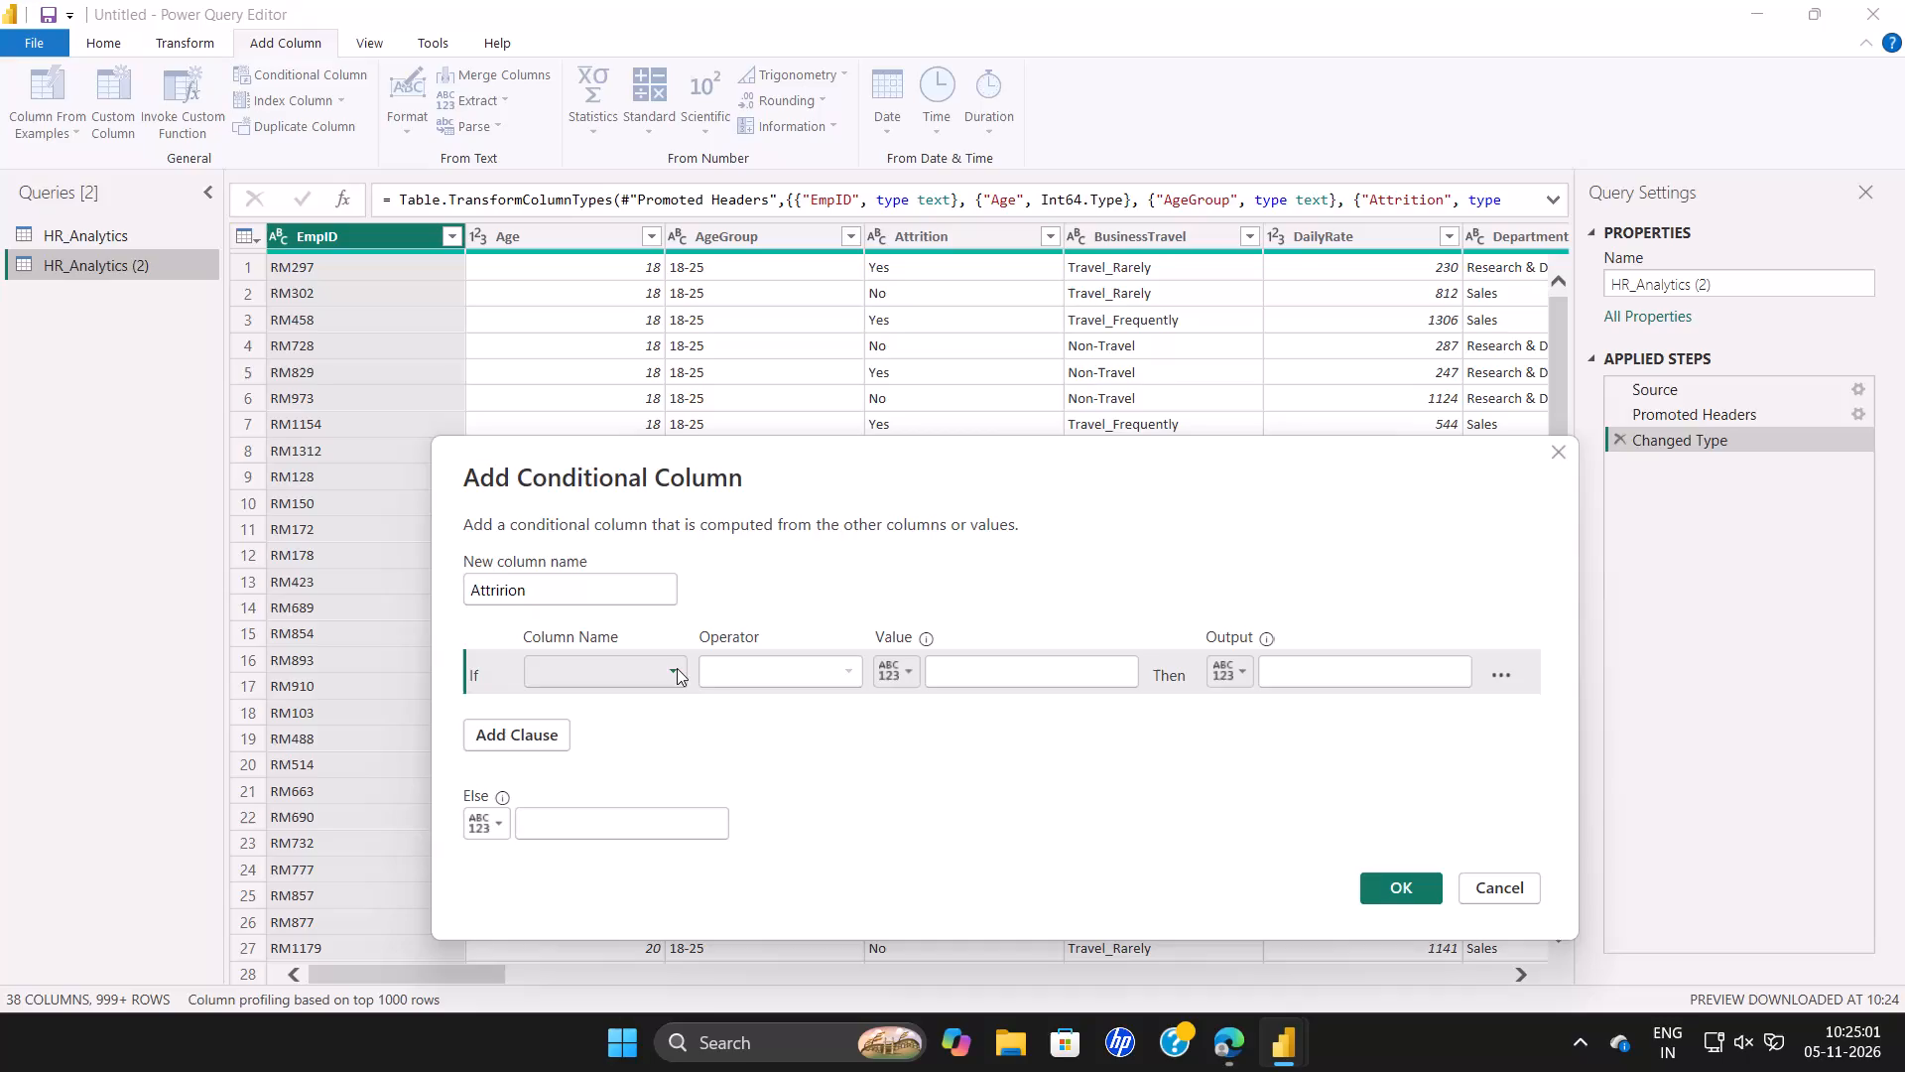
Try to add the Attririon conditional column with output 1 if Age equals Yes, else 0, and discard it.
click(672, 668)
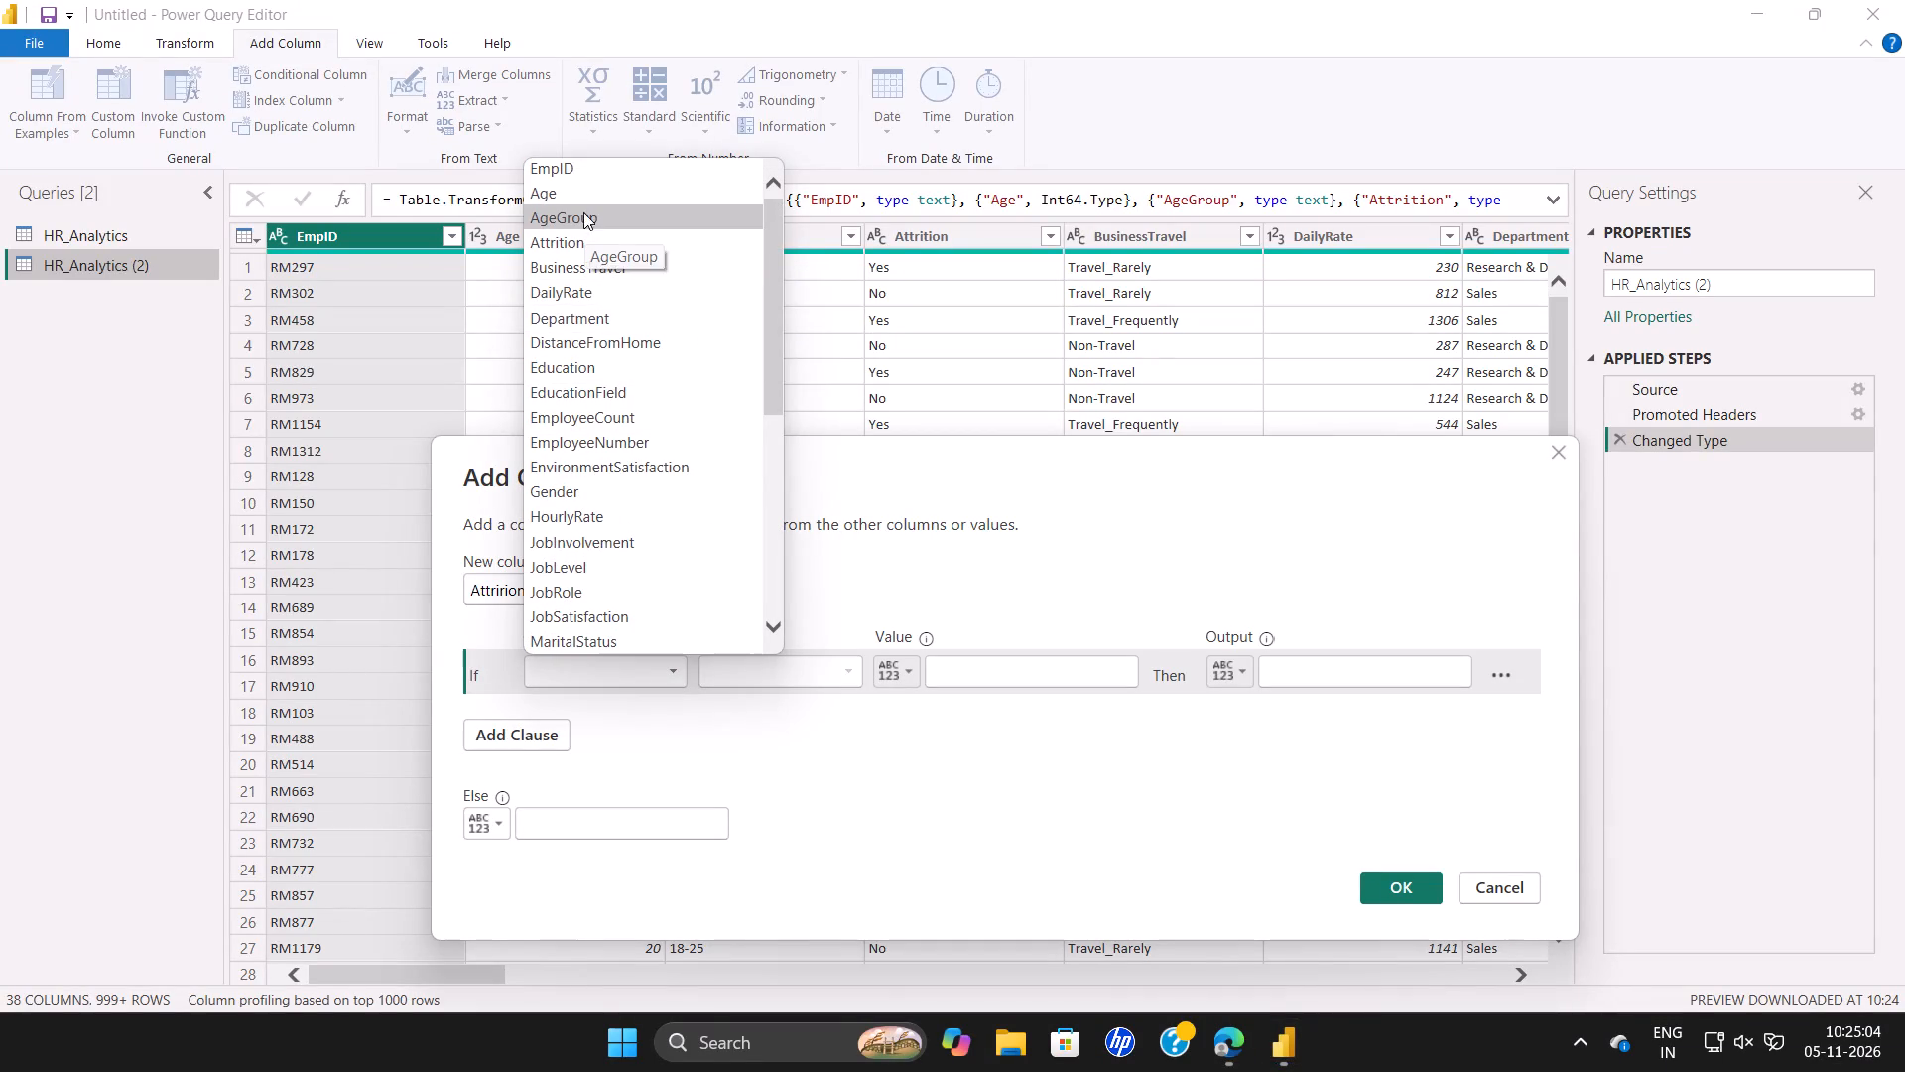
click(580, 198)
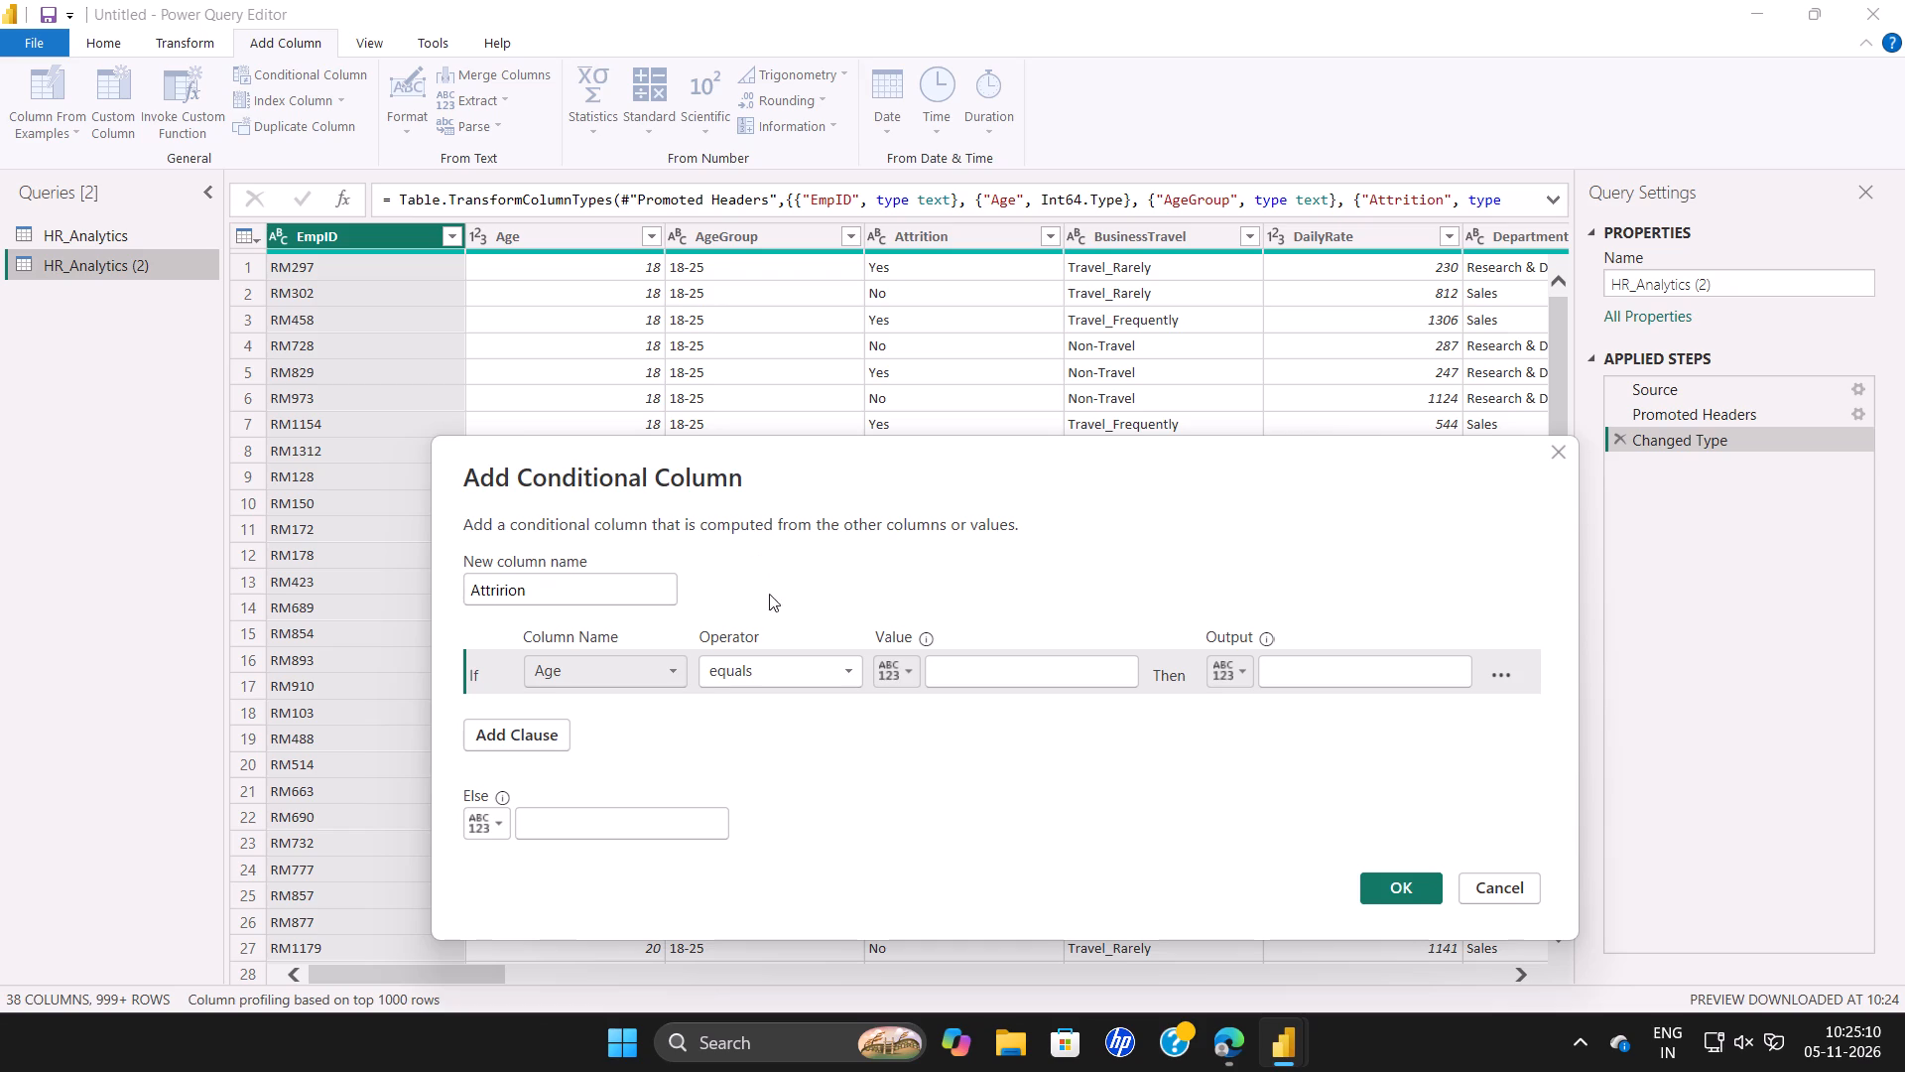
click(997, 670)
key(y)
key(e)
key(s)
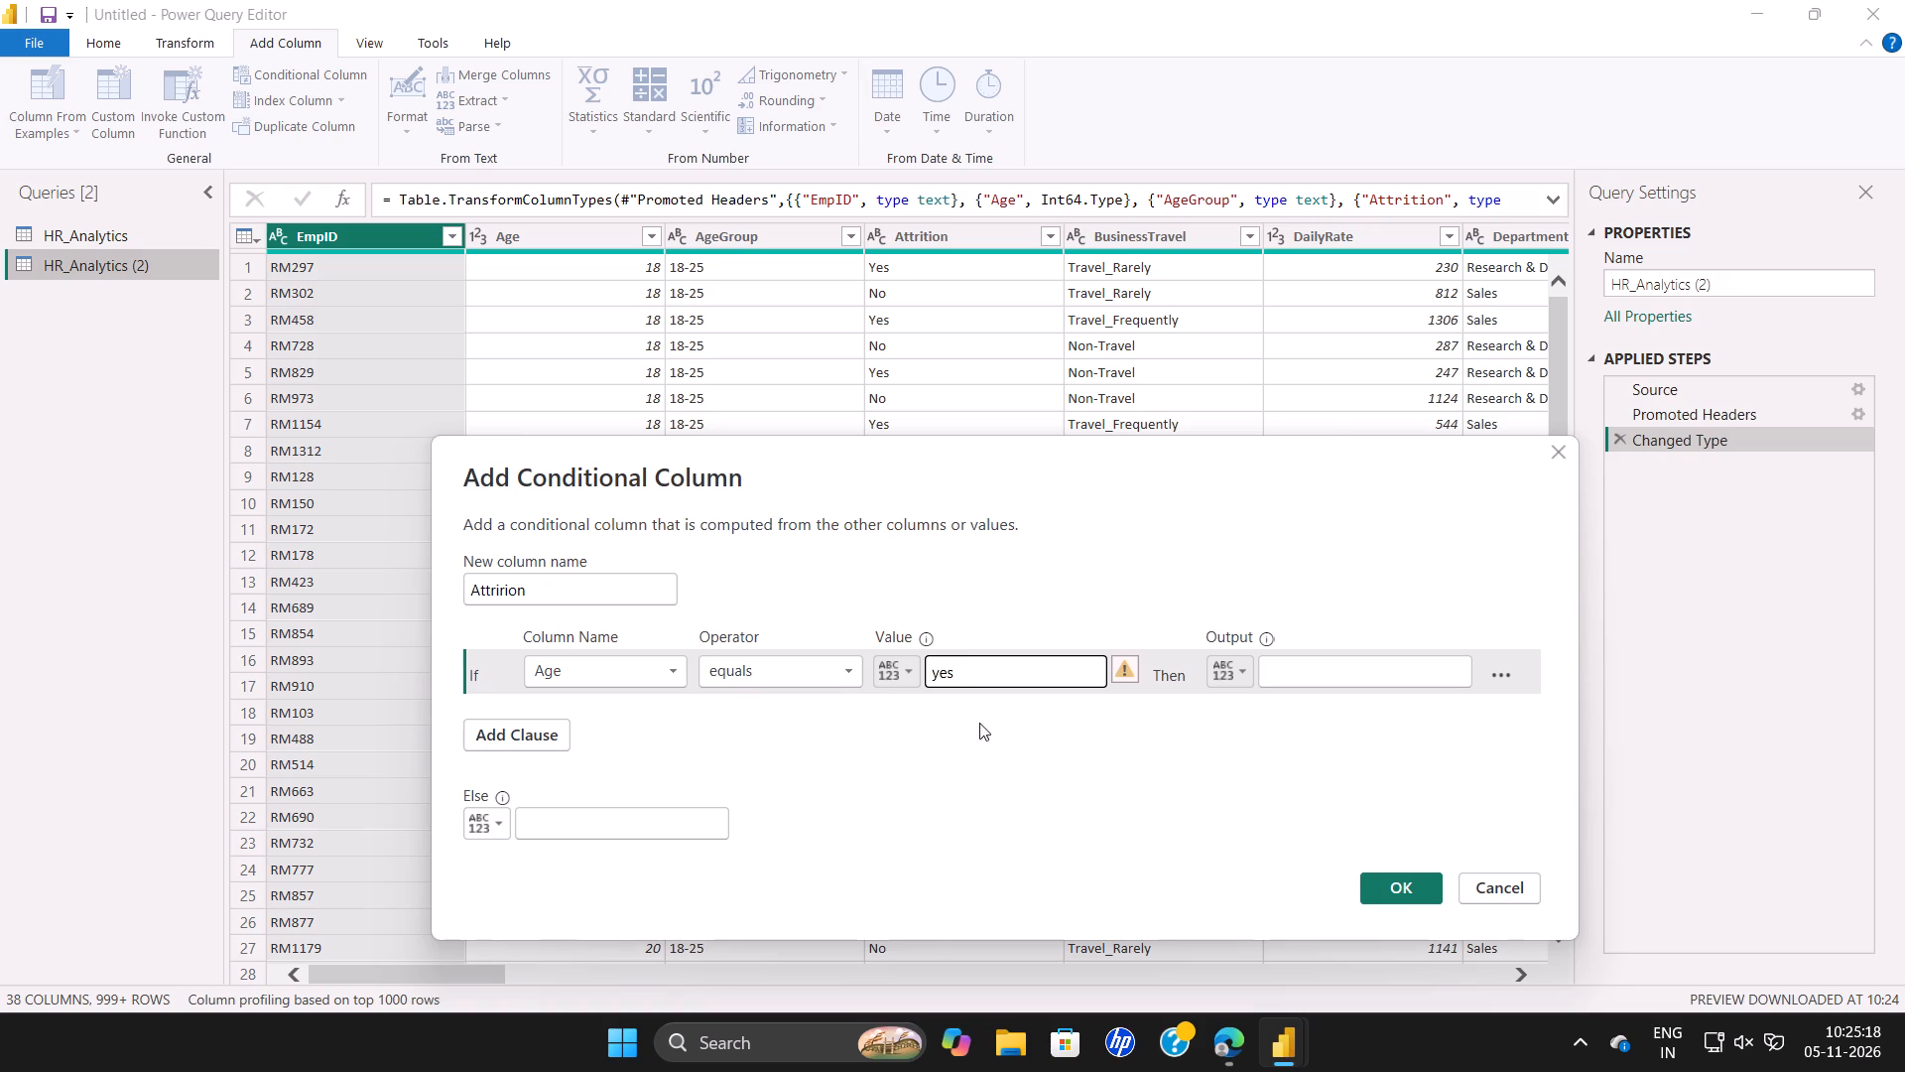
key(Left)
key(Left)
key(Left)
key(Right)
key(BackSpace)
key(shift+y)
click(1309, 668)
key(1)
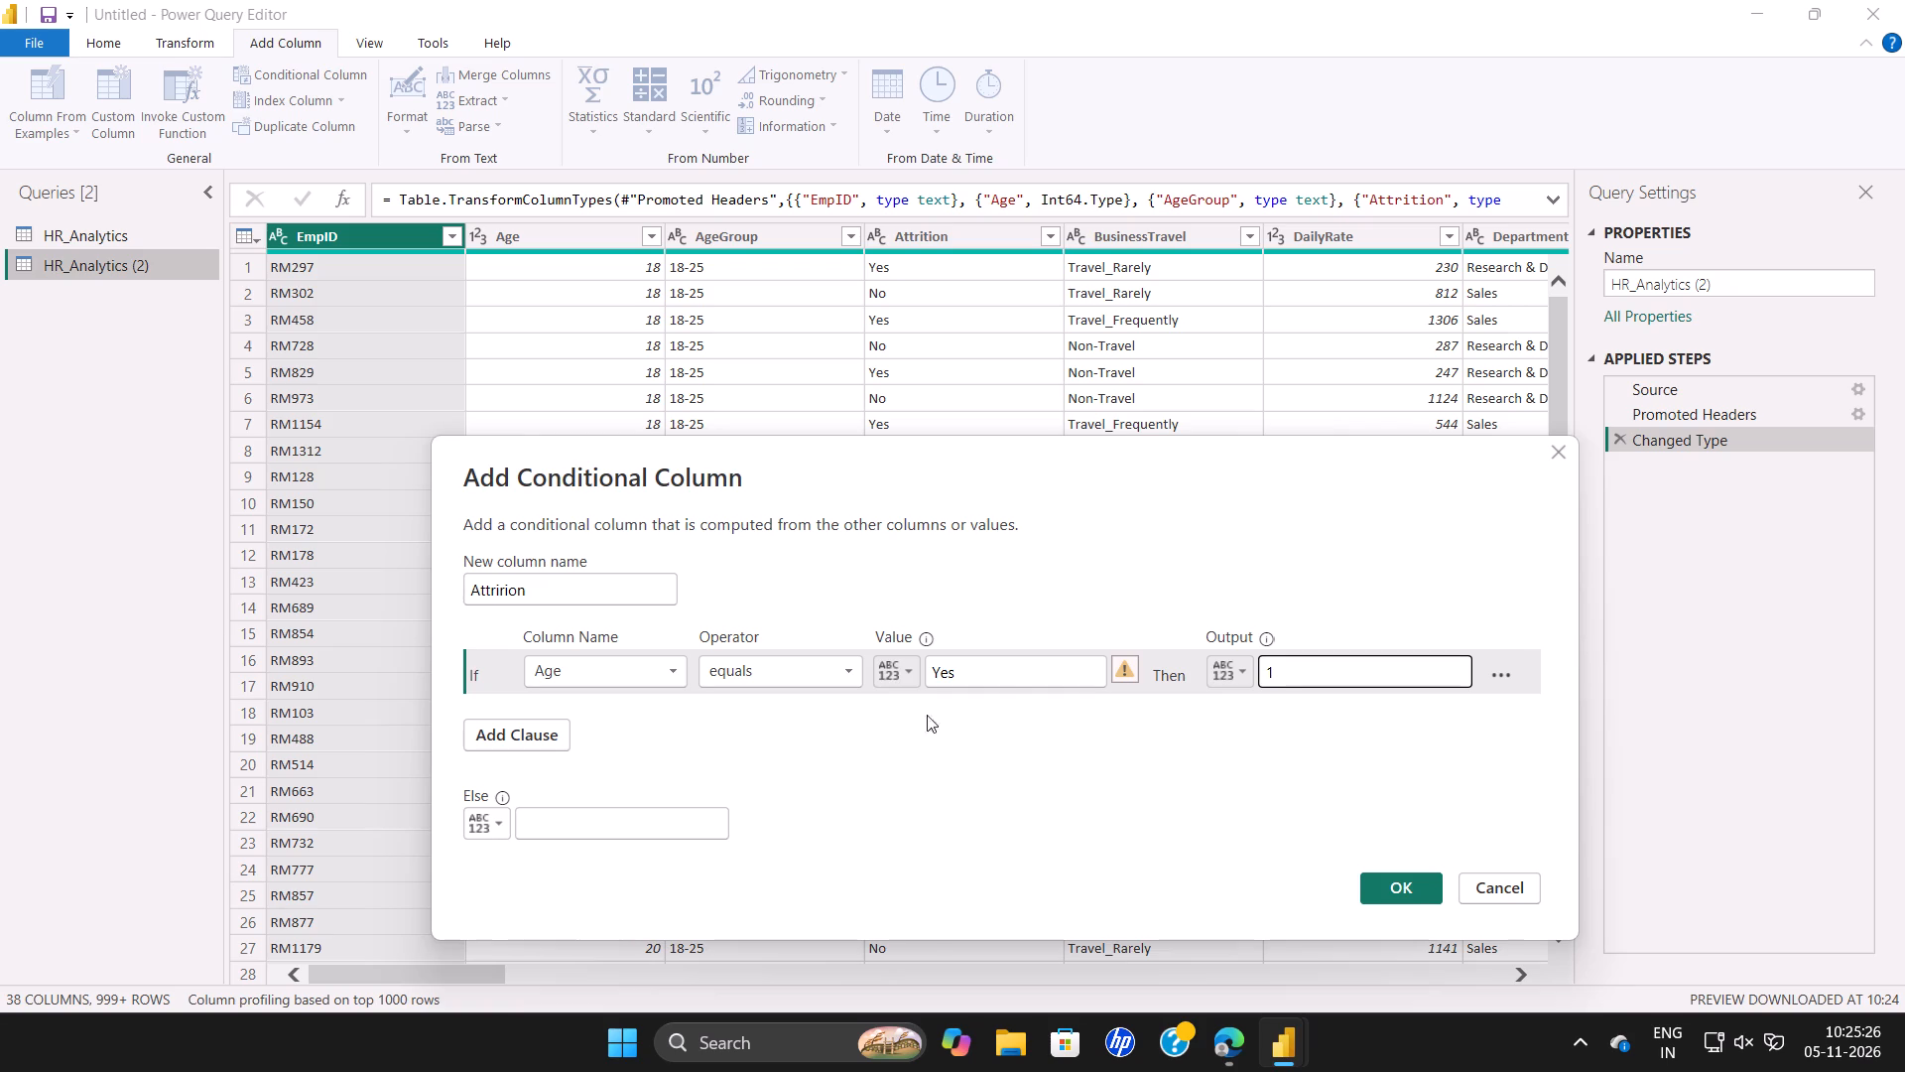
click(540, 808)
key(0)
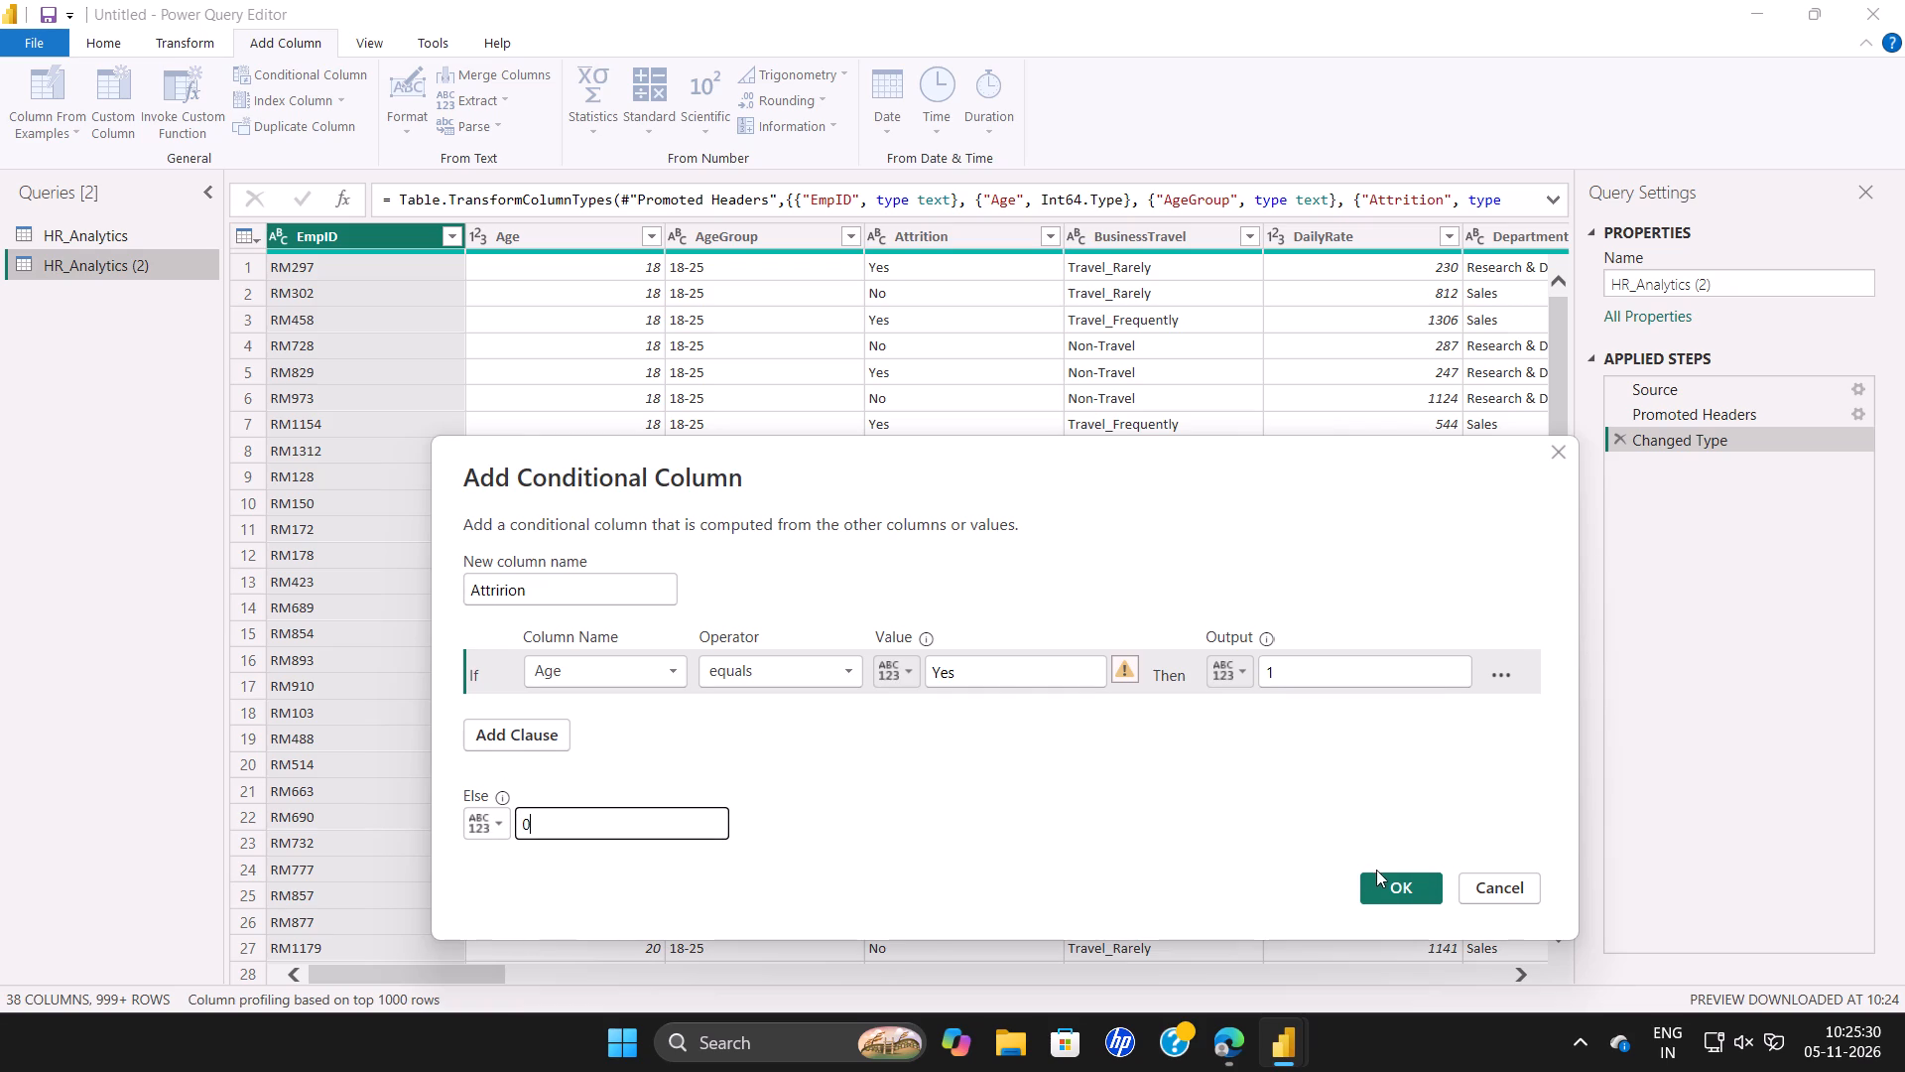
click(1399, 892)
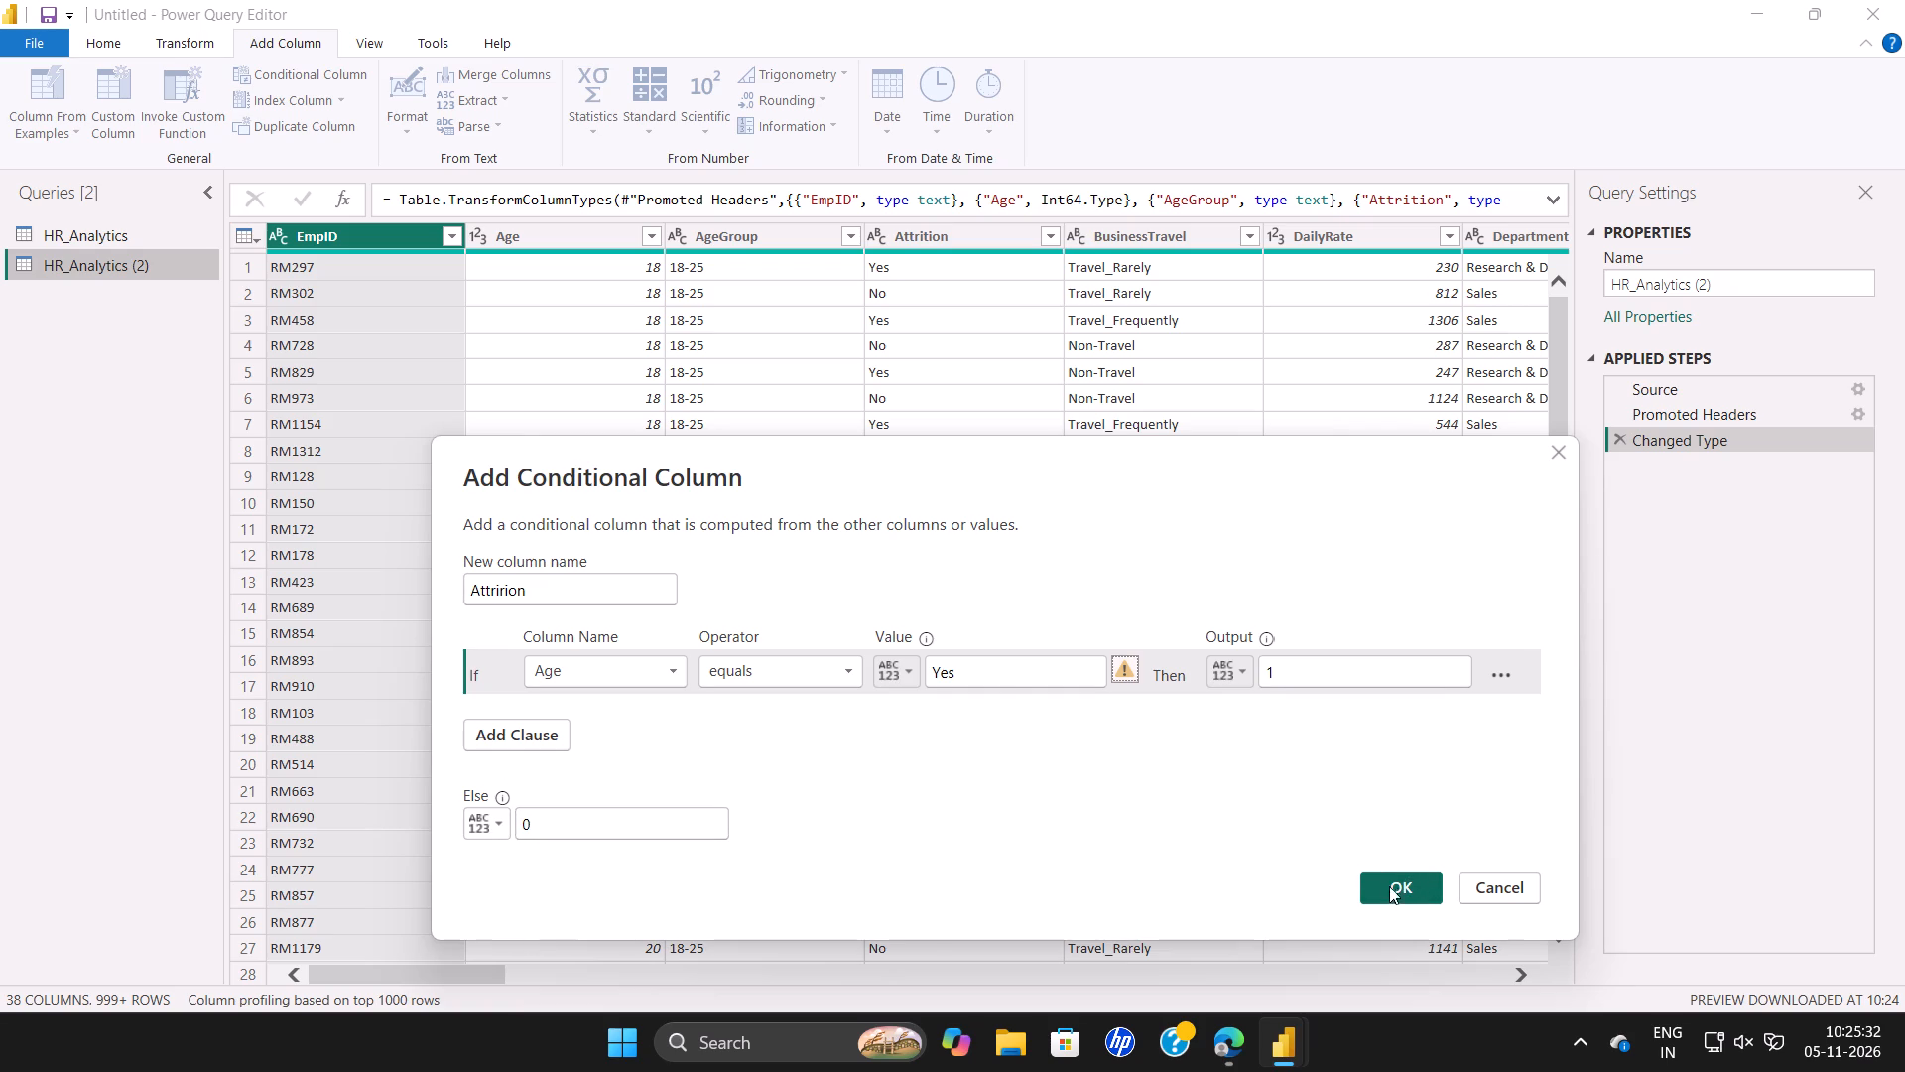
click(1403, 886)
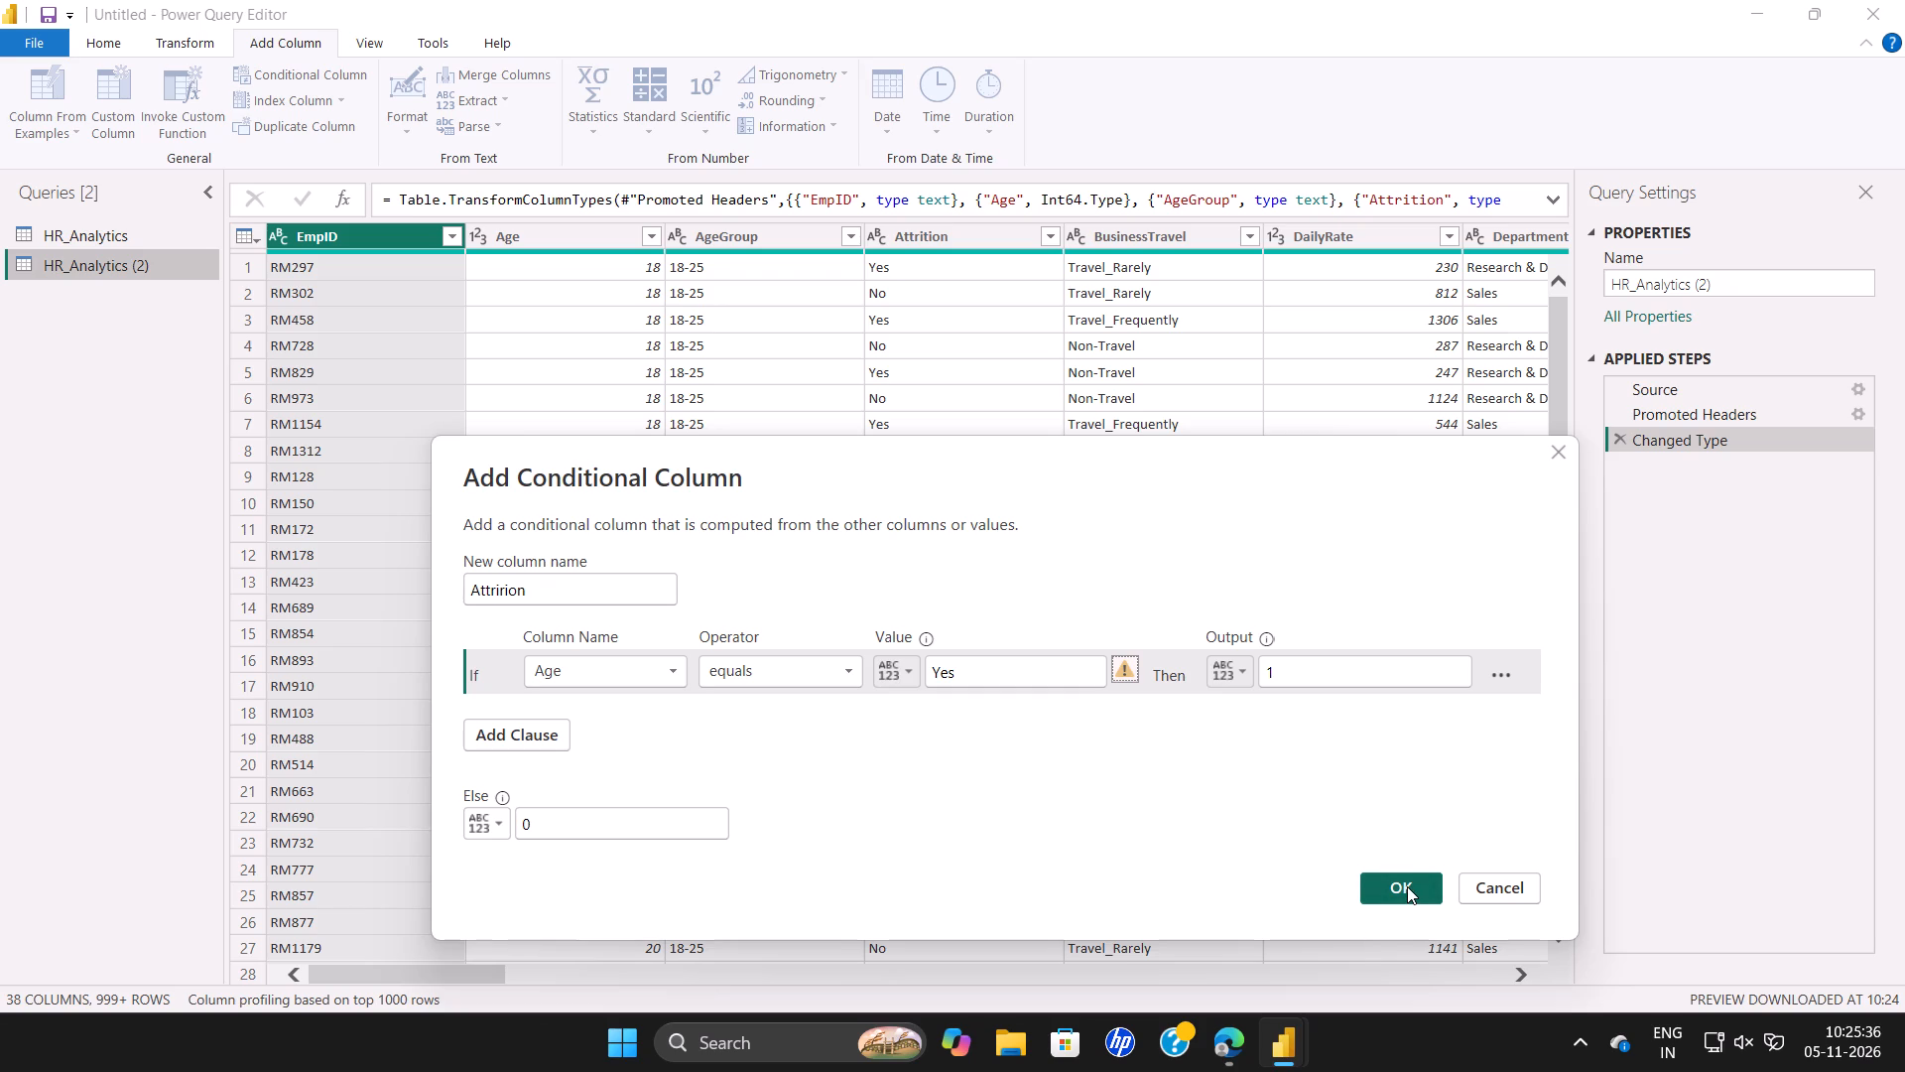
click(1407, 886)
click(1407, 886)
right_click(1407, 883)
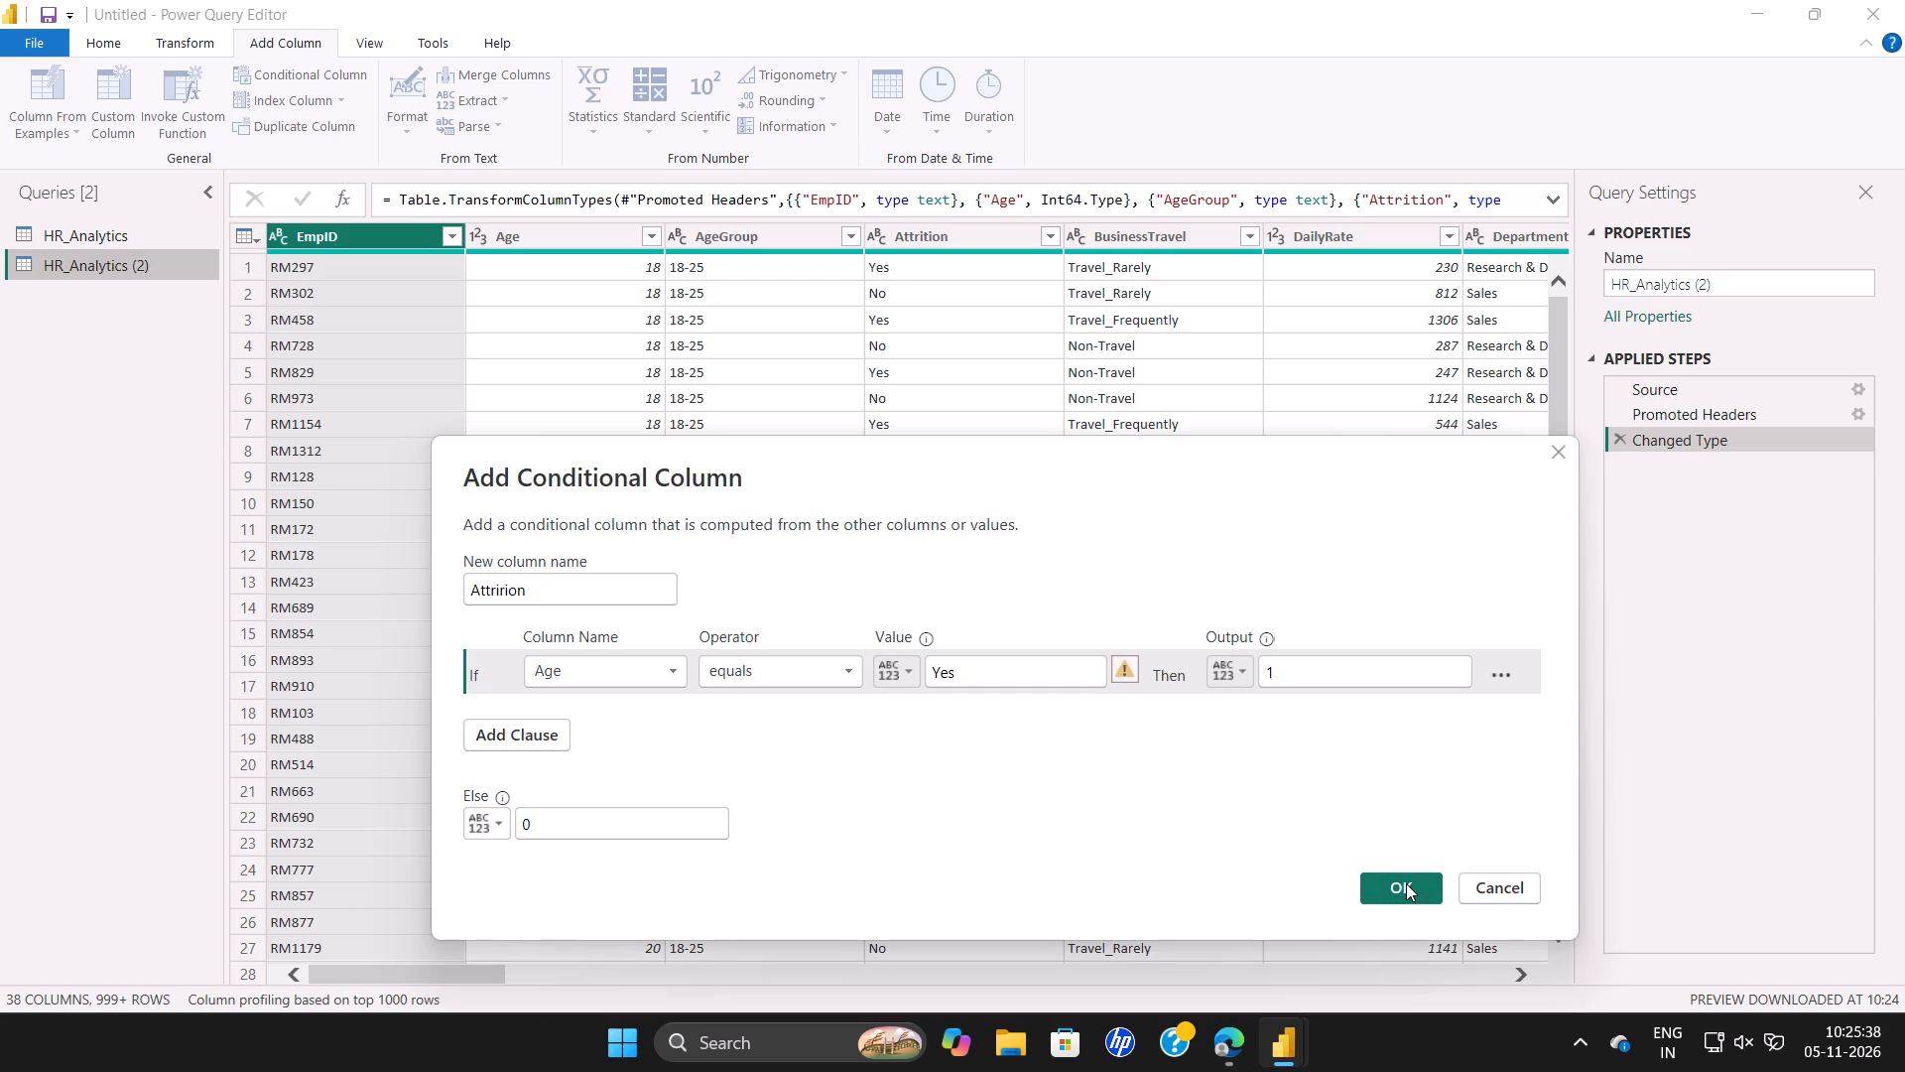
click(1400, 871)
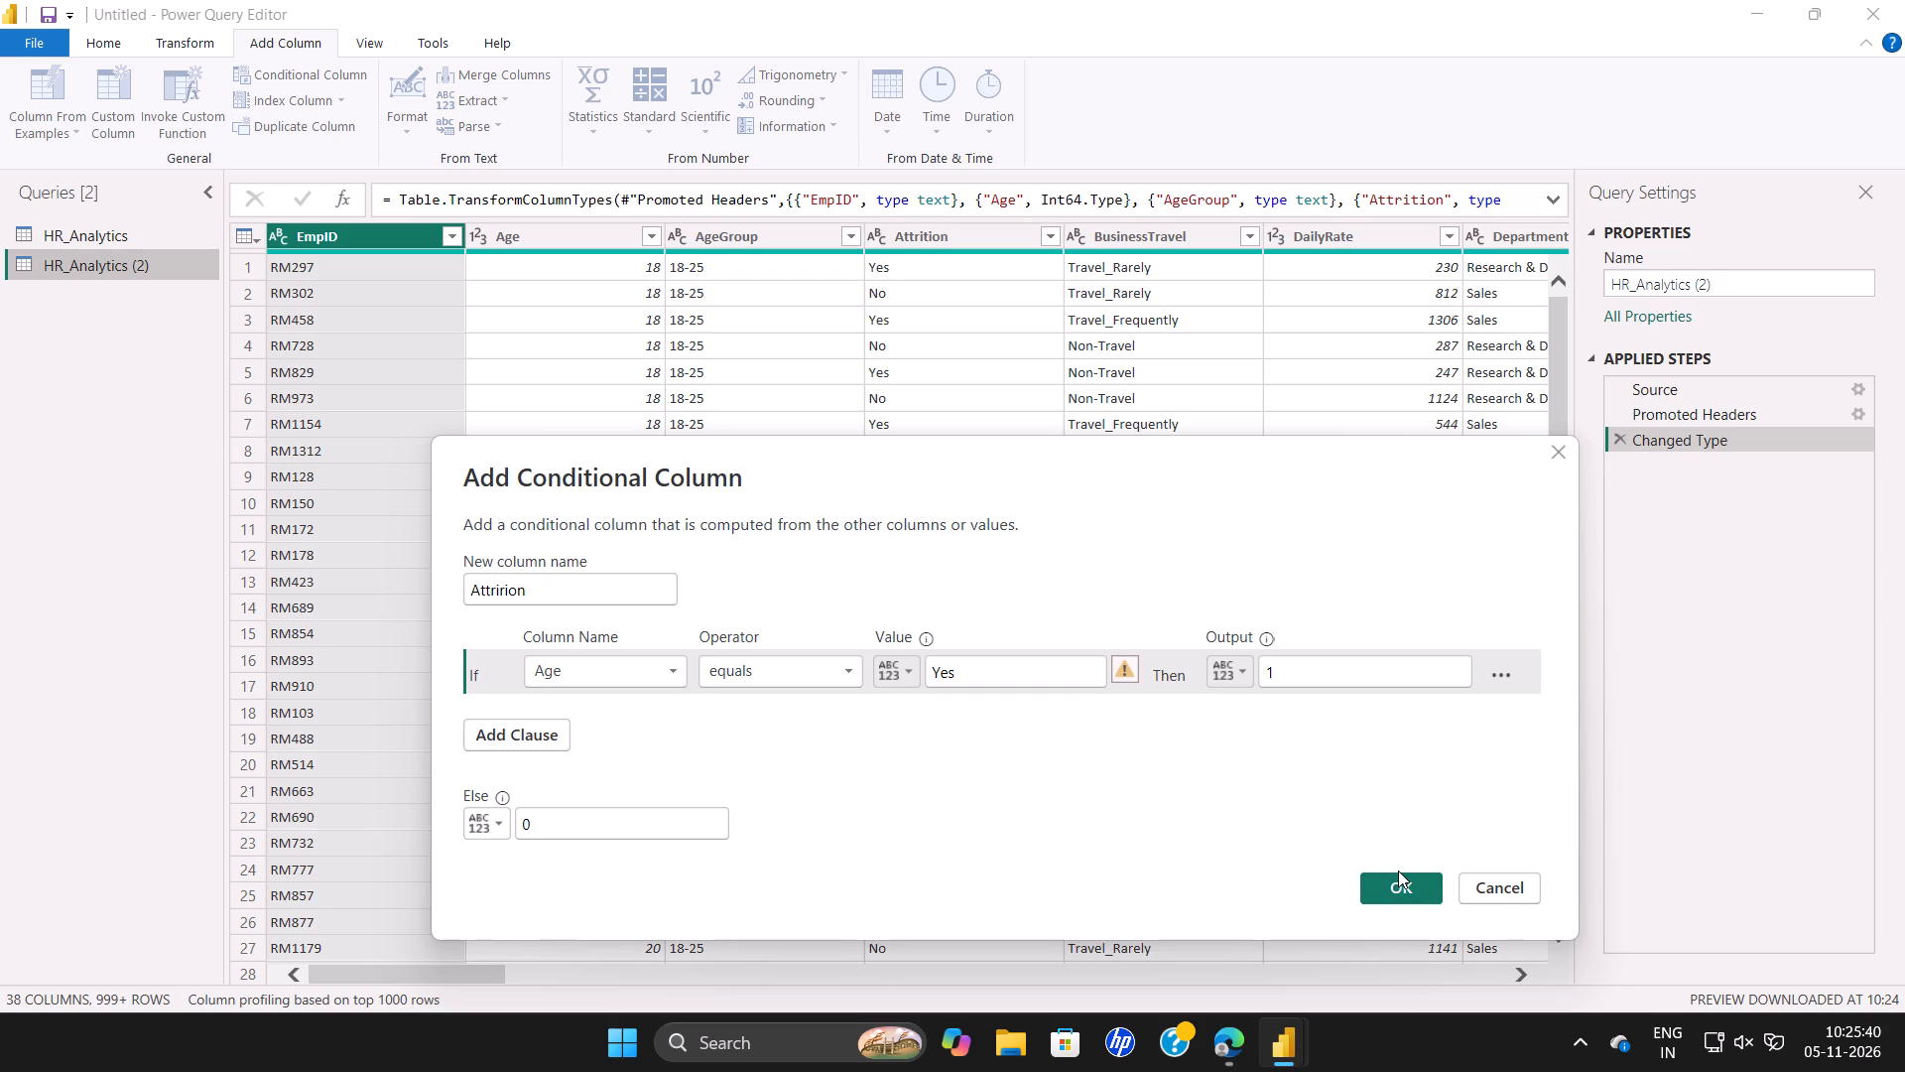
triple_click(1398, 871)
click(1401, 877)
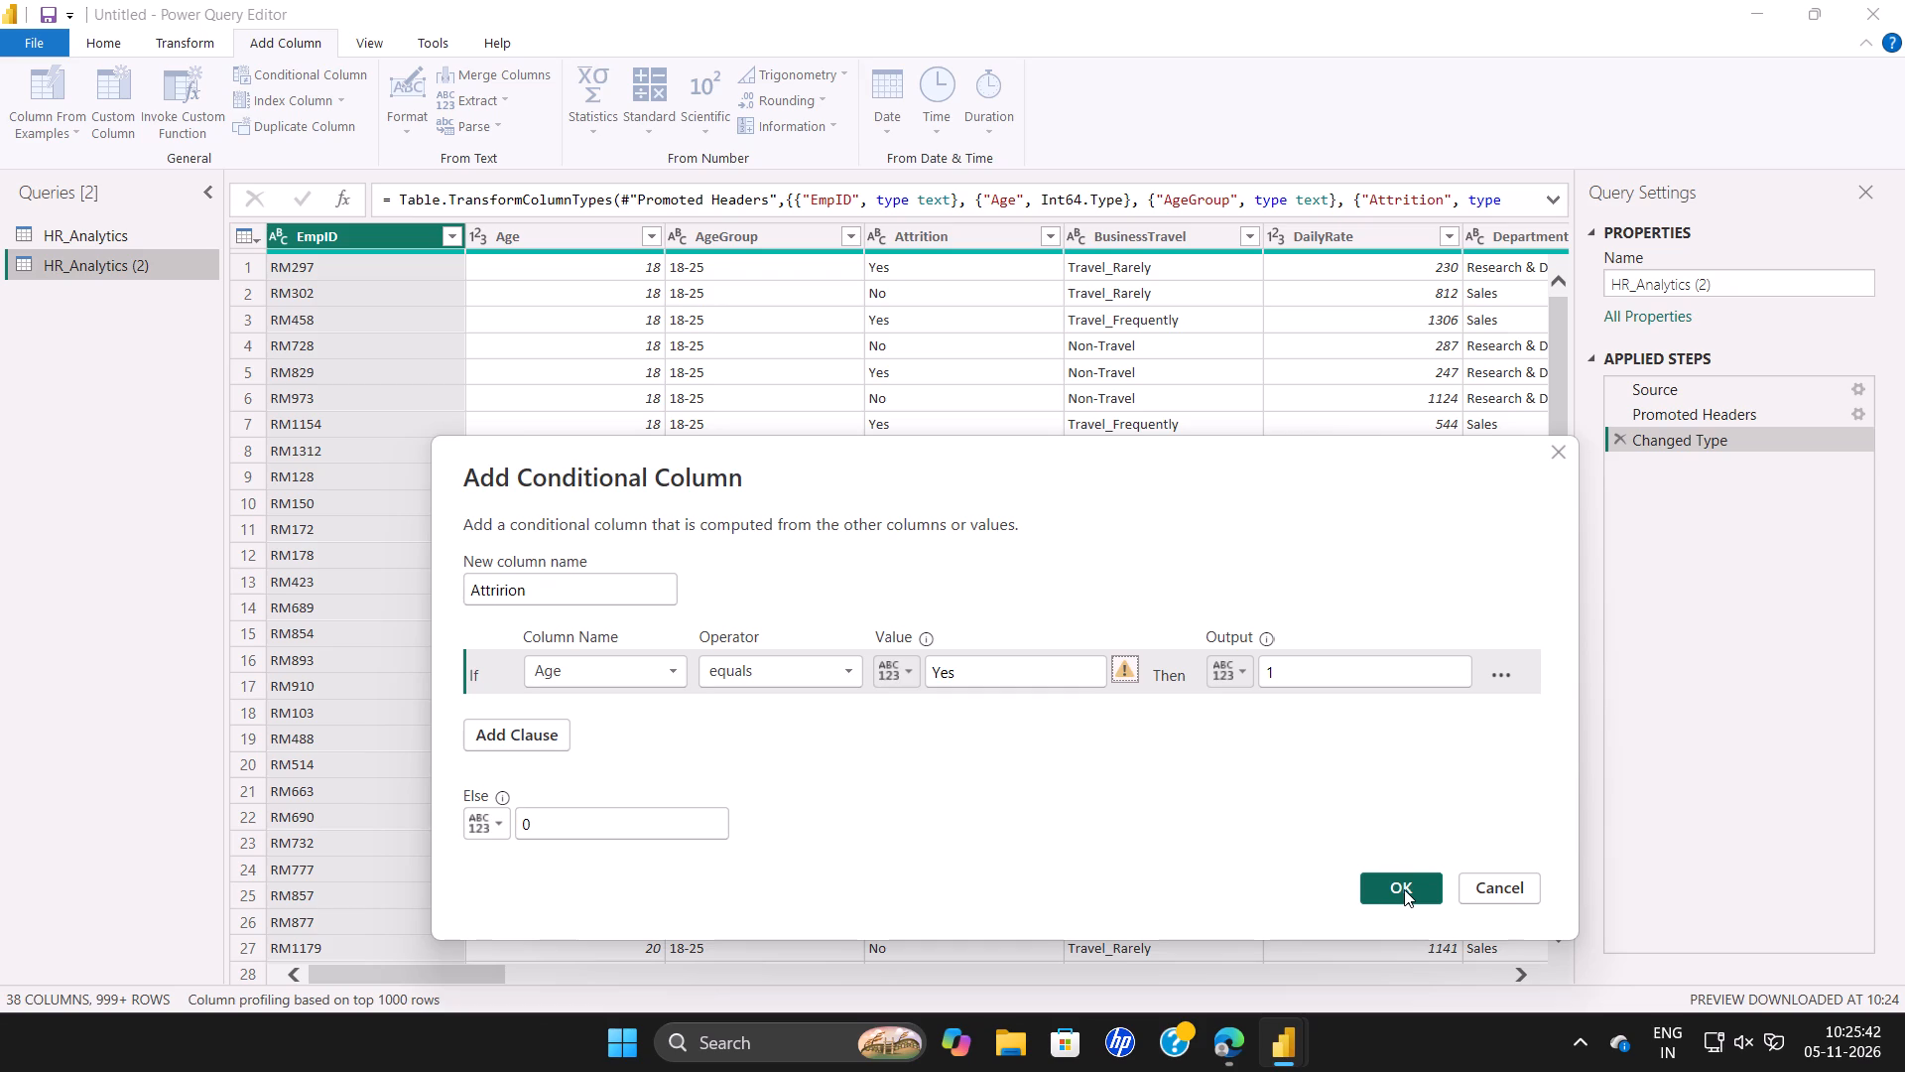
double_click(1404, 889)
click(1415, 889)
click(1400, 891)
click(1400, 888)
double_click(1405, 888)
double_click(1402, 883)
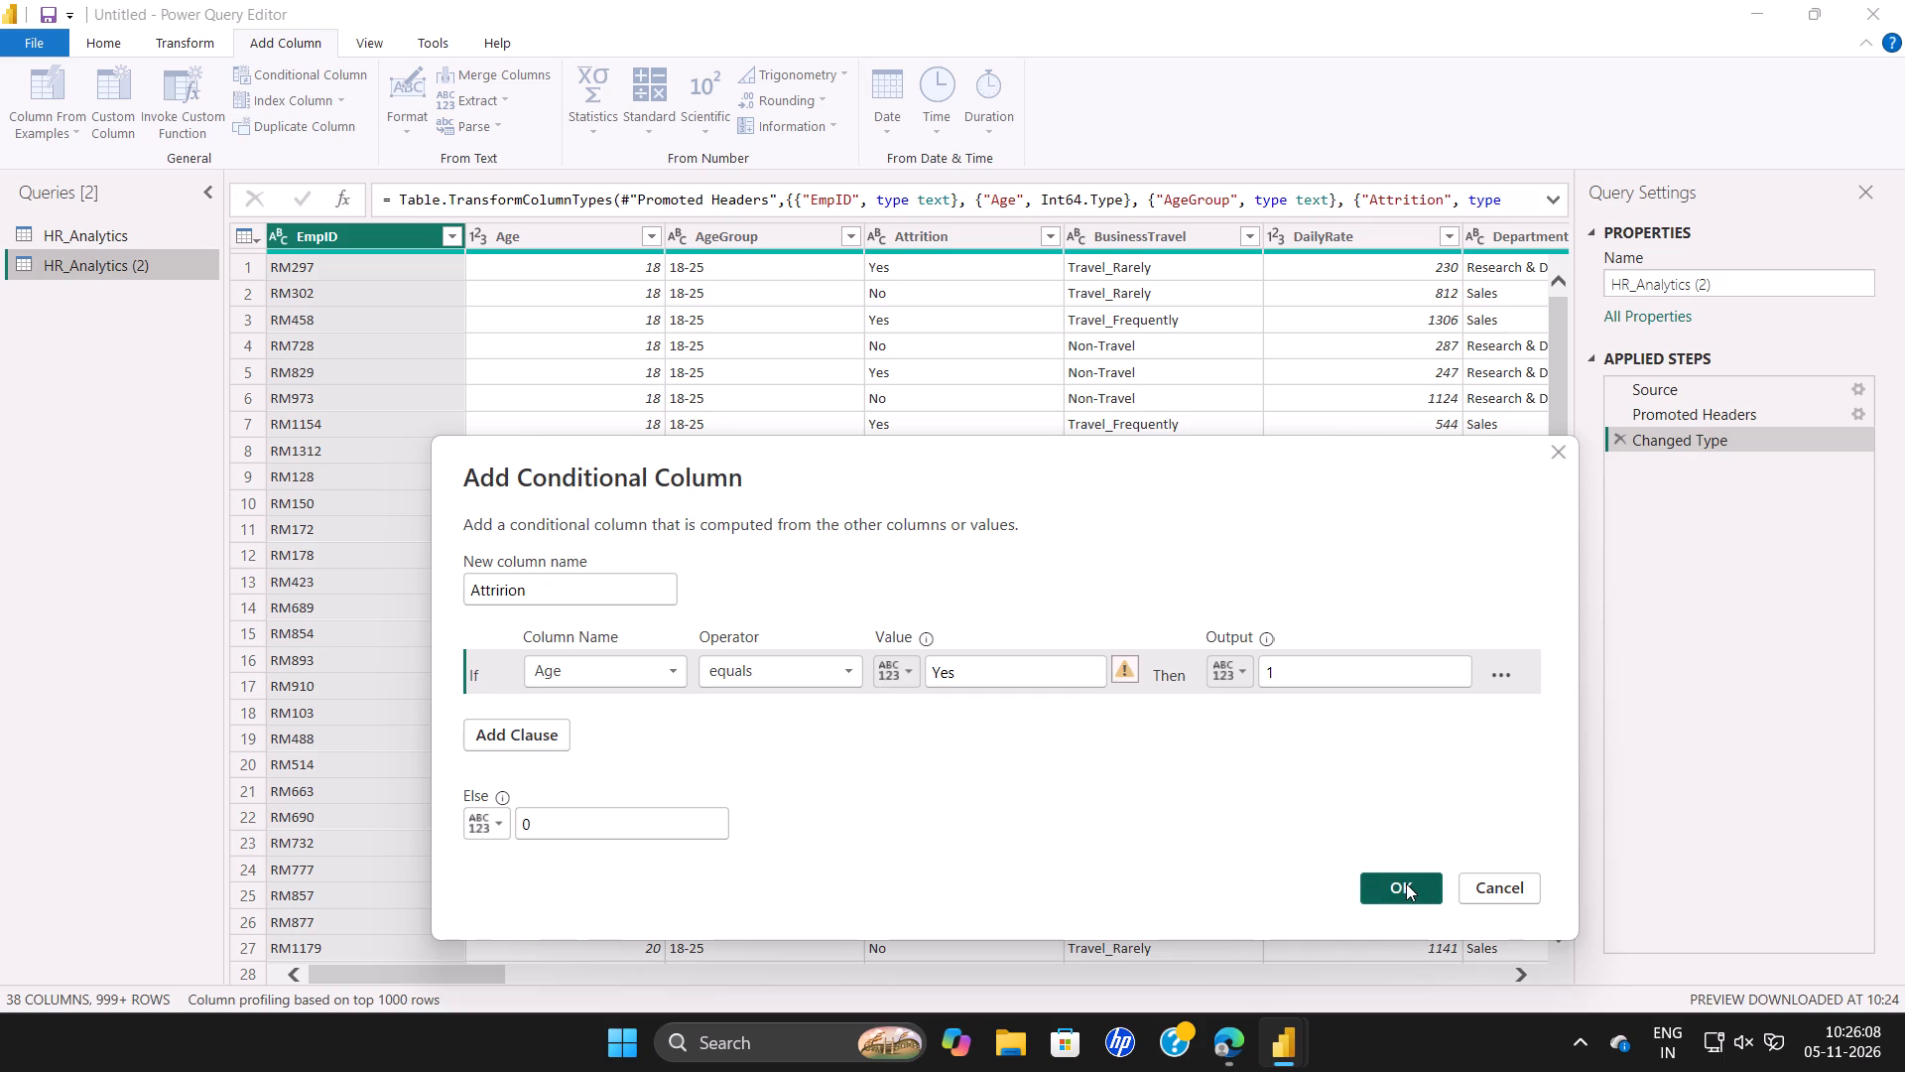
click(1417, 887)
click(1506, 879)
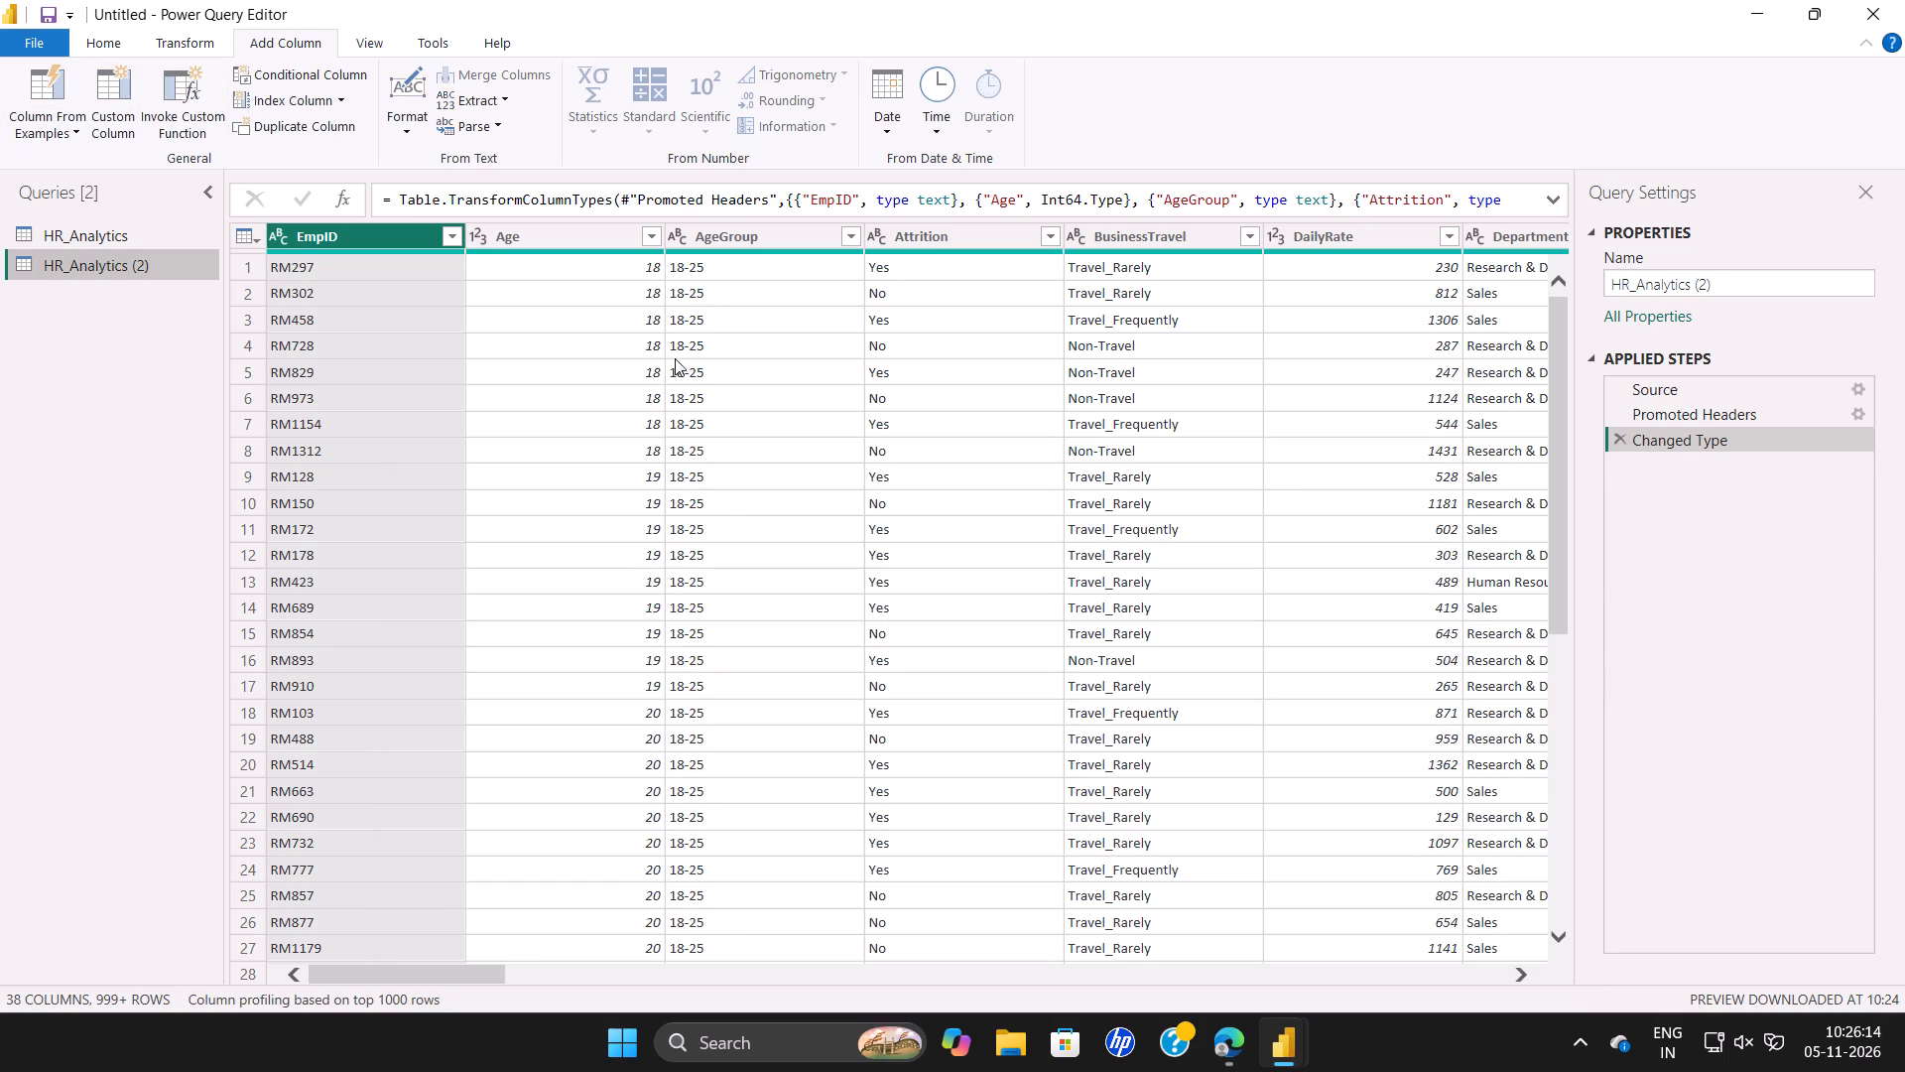
Start a new conditional column in the HR_Analytics (2) query and name it Attrition.
click(347, 78)
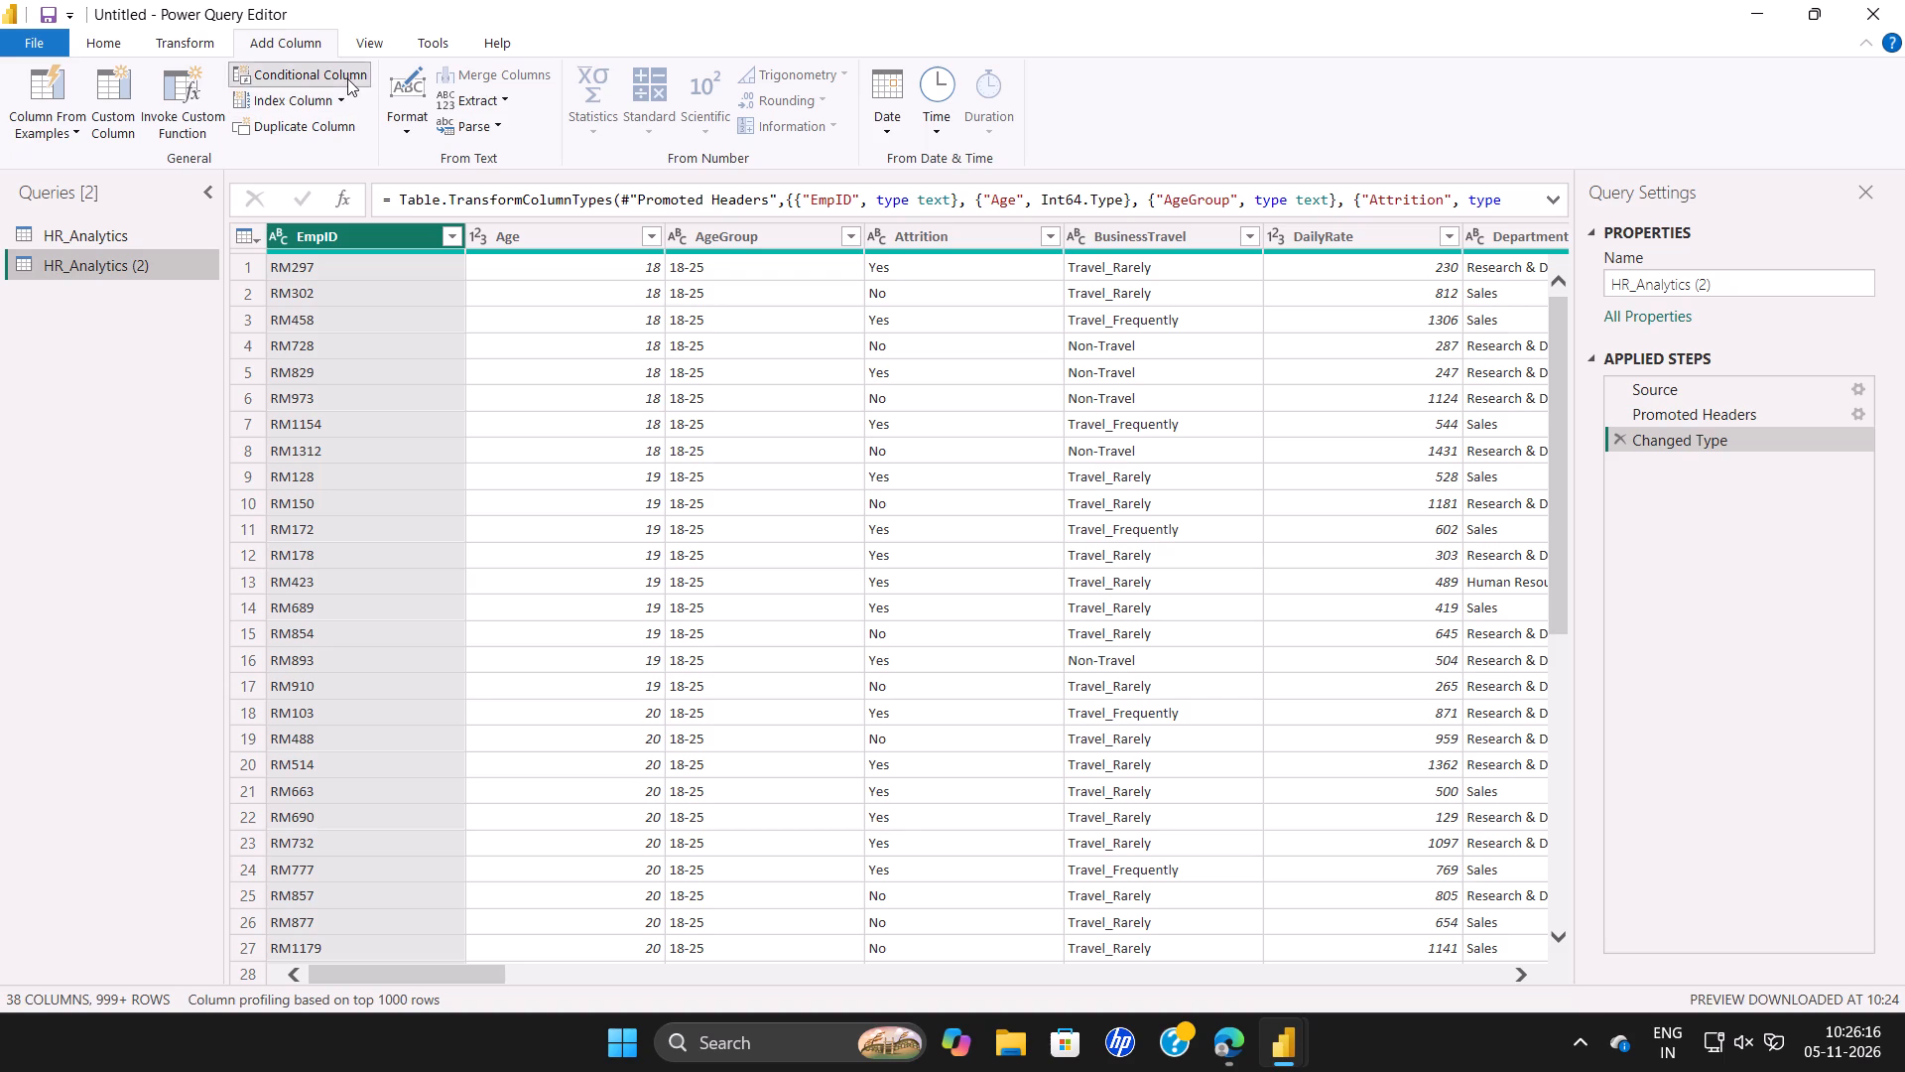
click(511, 404)
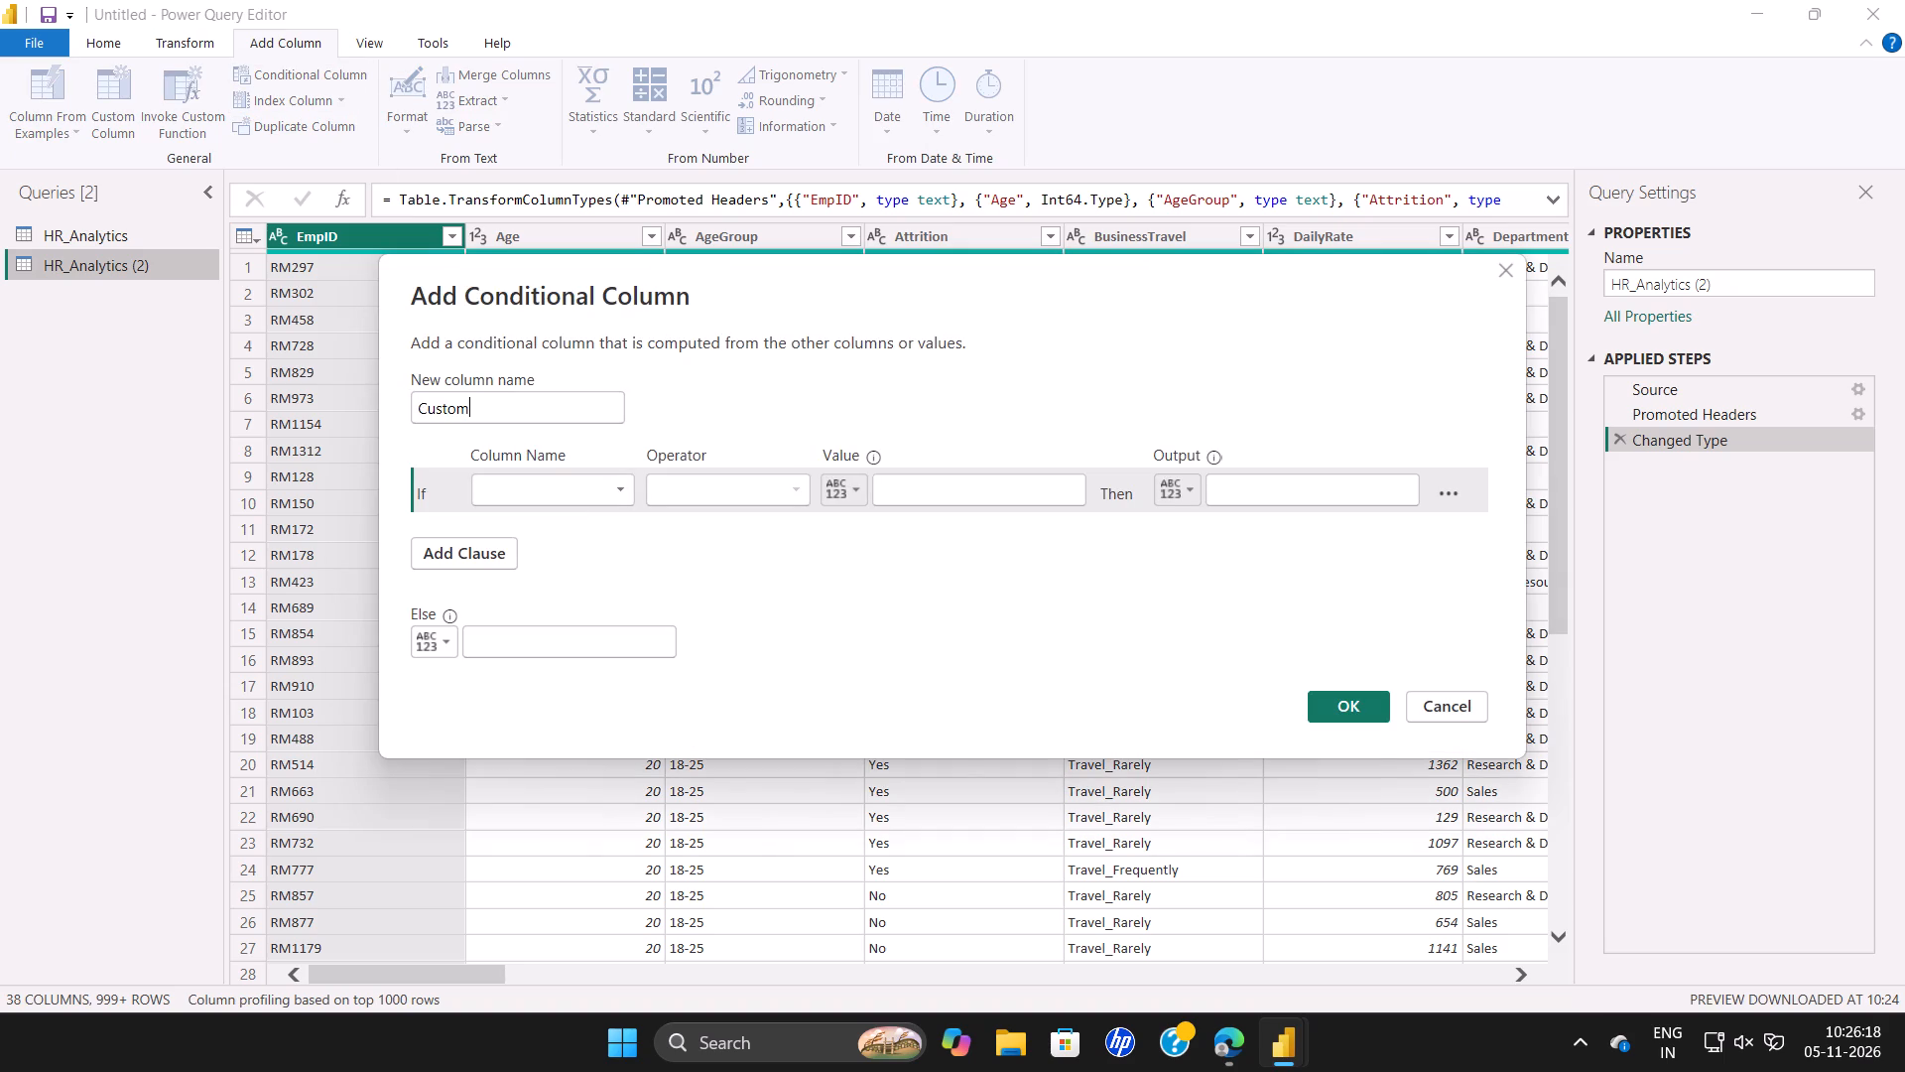
key(BackSpace)
key(BackSpace)
key(BackSpace)
key(BackSpace)
key(BackSpace)
key(BackSpace)
key(BackSpace)
key(BackSpace)
key(BackSpace)
key(BackSpace)
key(BackSpace)
key(BackSpace)
key(BackSpace)
key(BackSpace)
key(BackSpace)
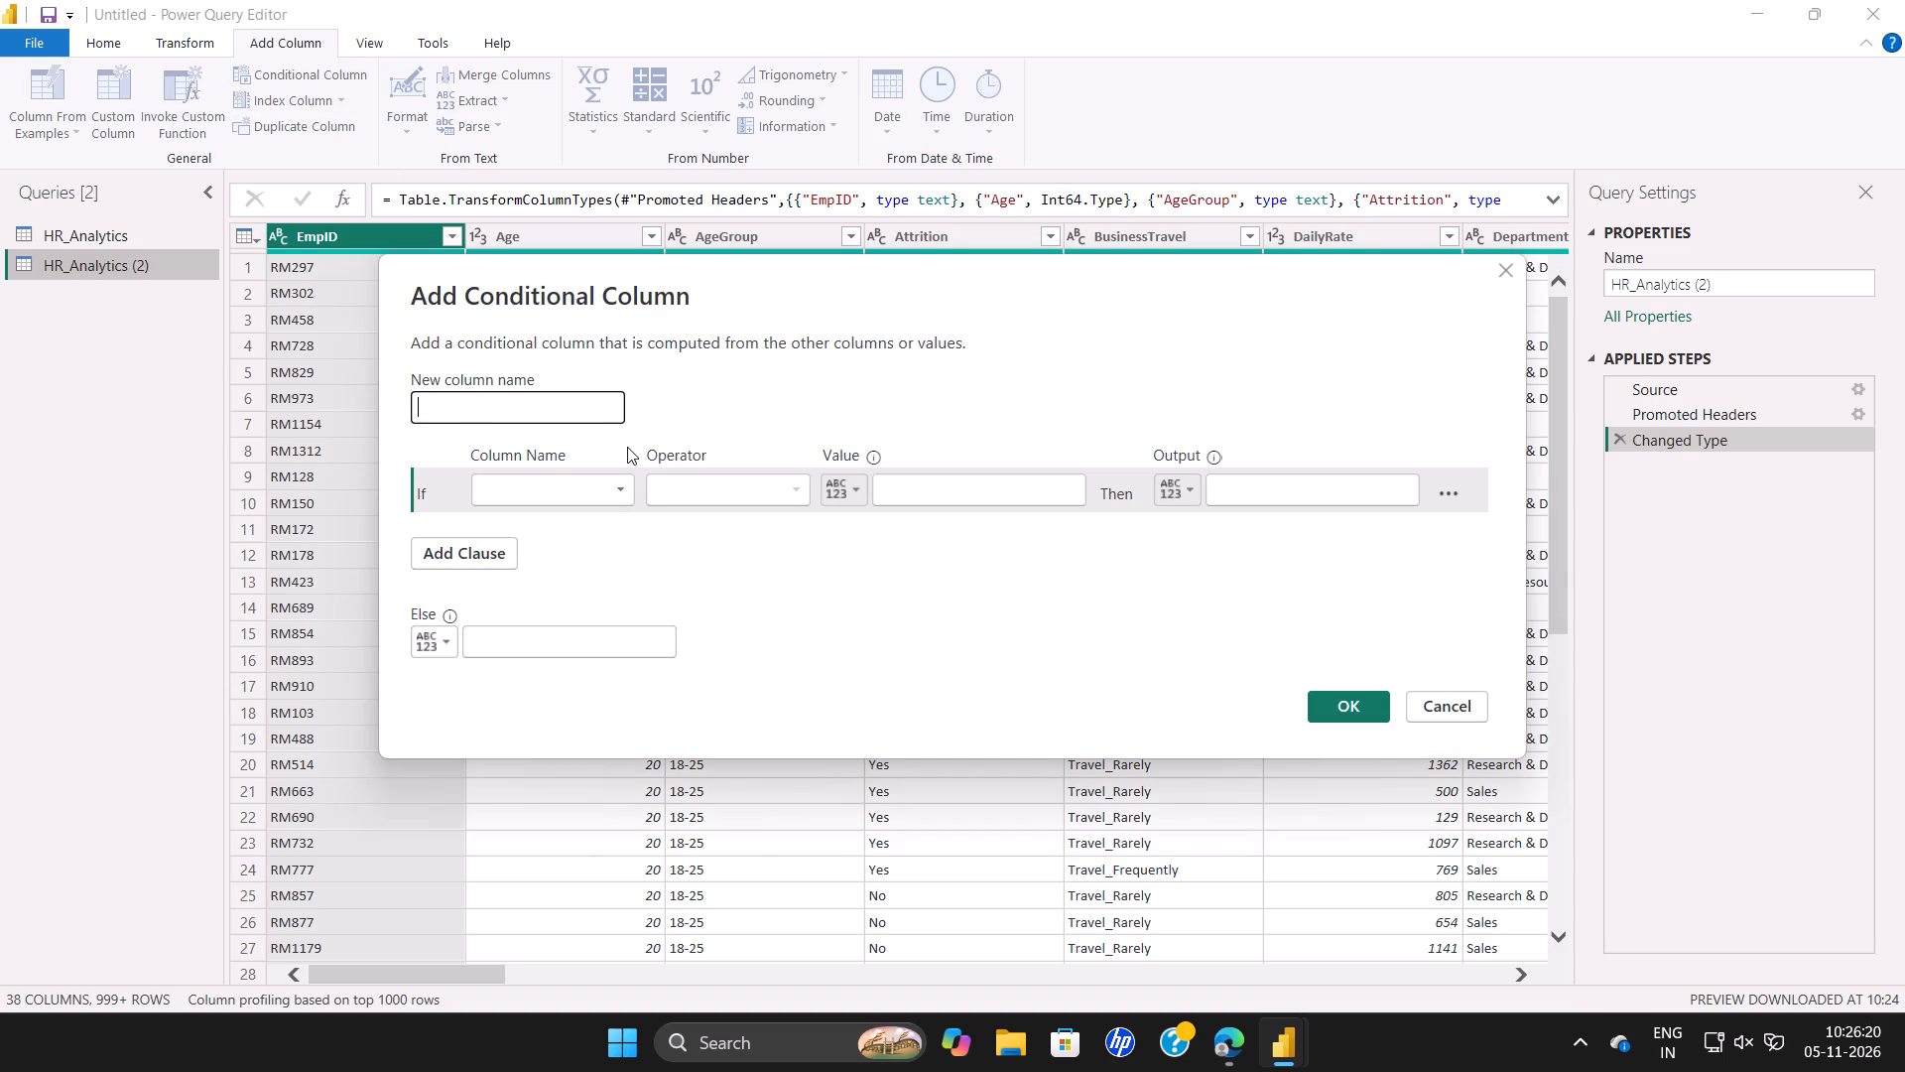
text(Attrito)
key(BackSpace)
text(ion)
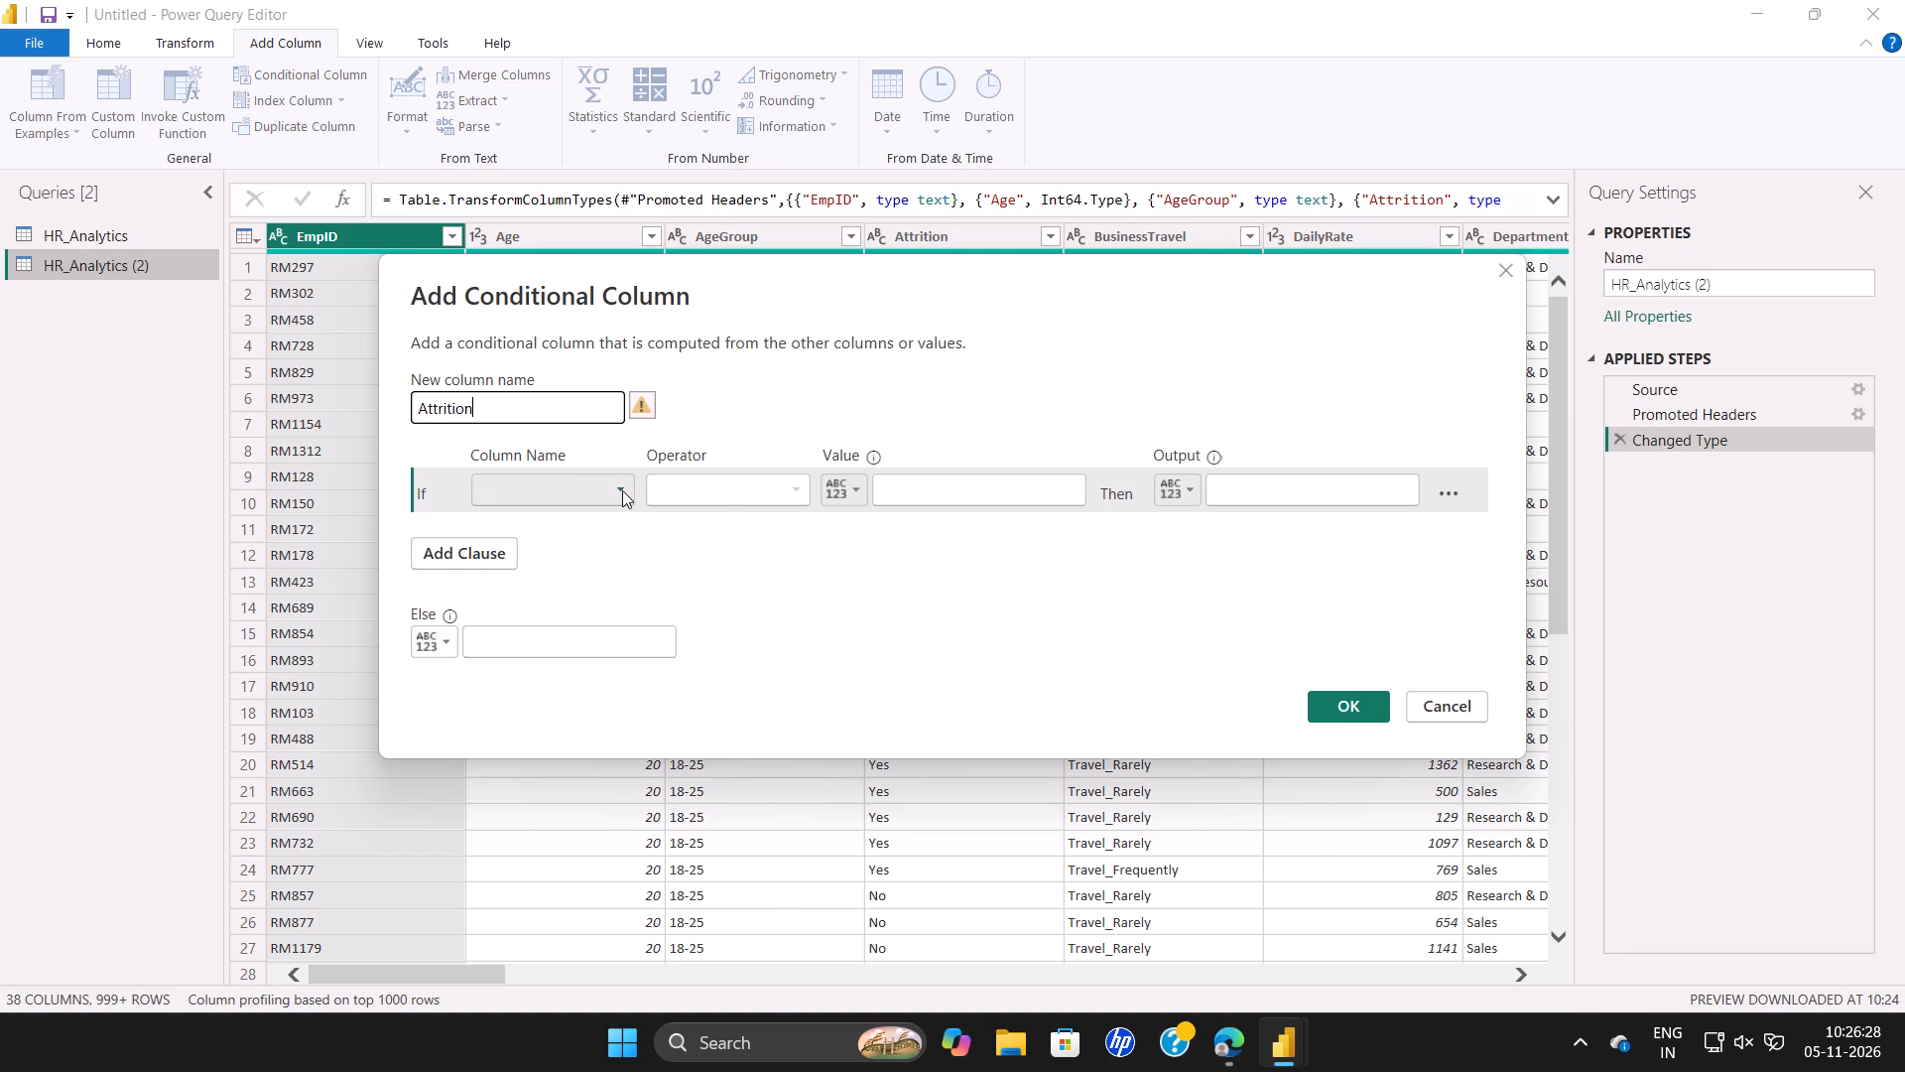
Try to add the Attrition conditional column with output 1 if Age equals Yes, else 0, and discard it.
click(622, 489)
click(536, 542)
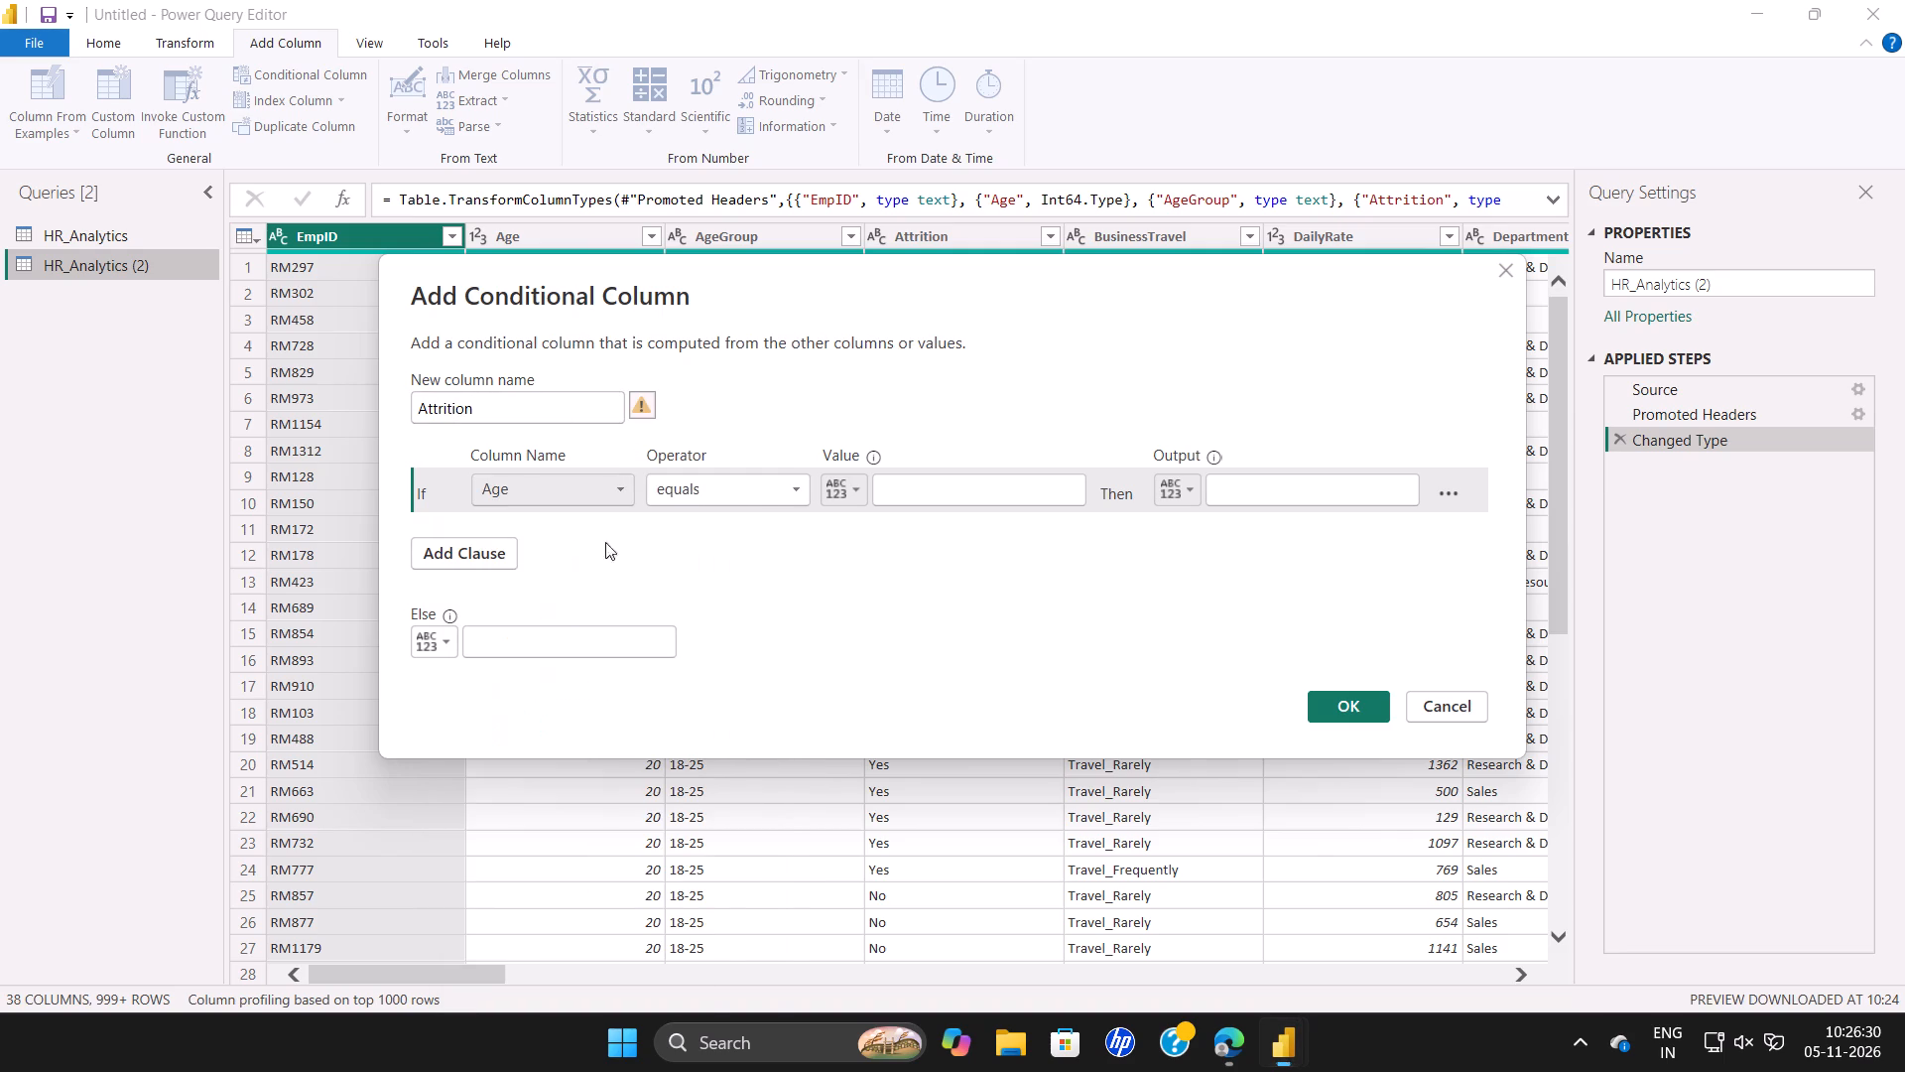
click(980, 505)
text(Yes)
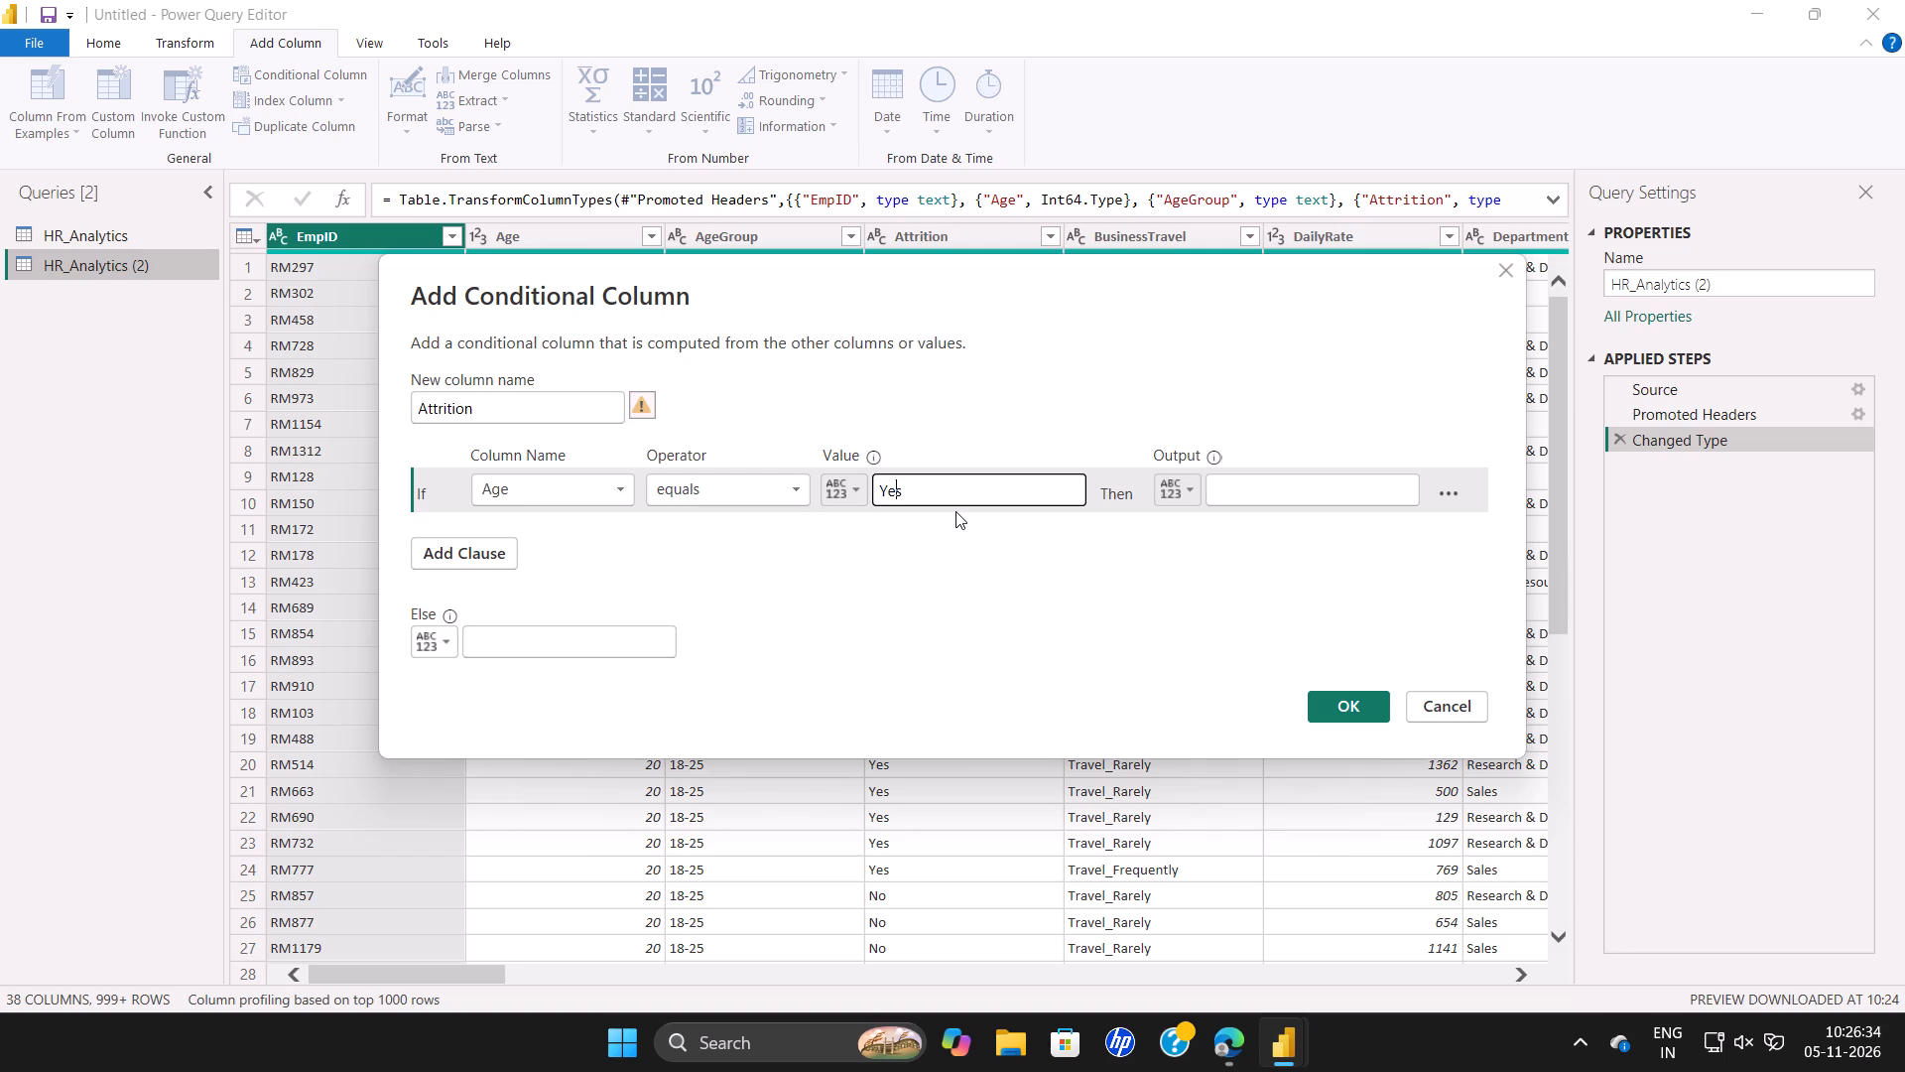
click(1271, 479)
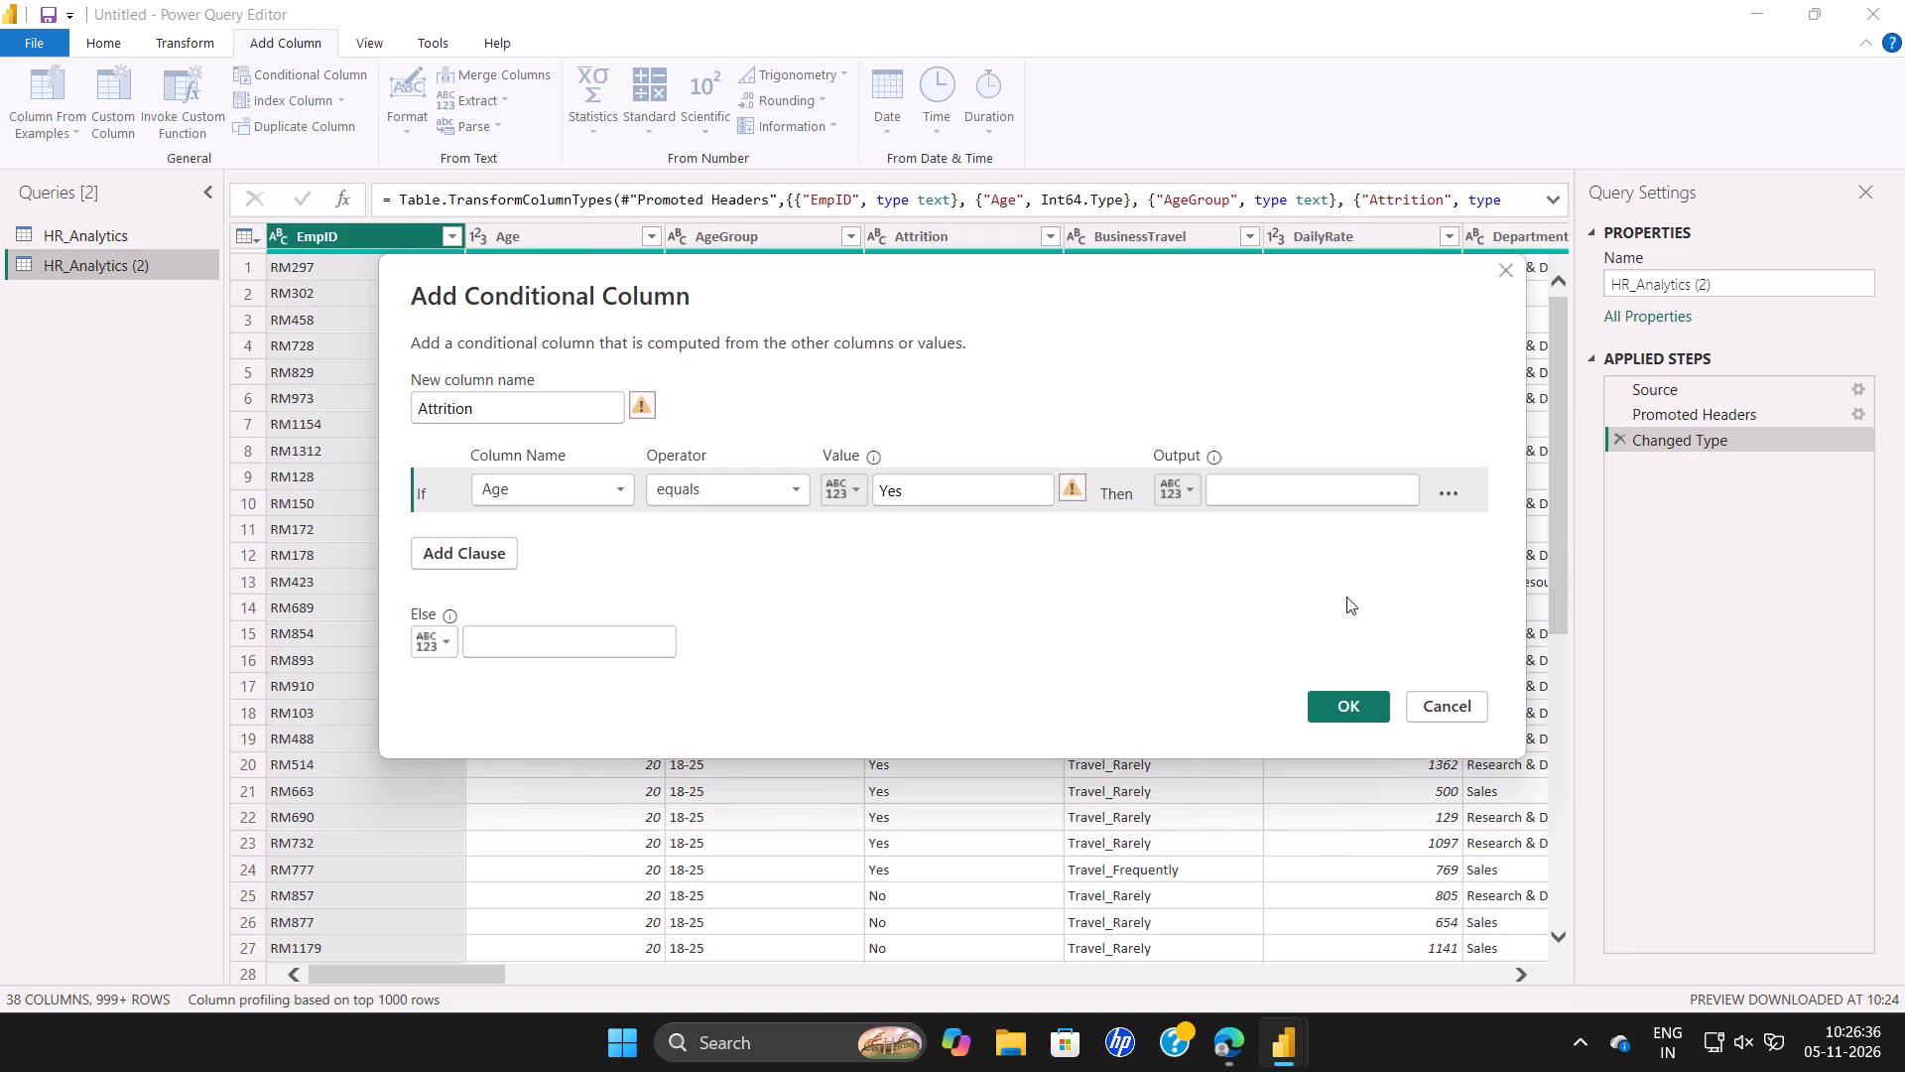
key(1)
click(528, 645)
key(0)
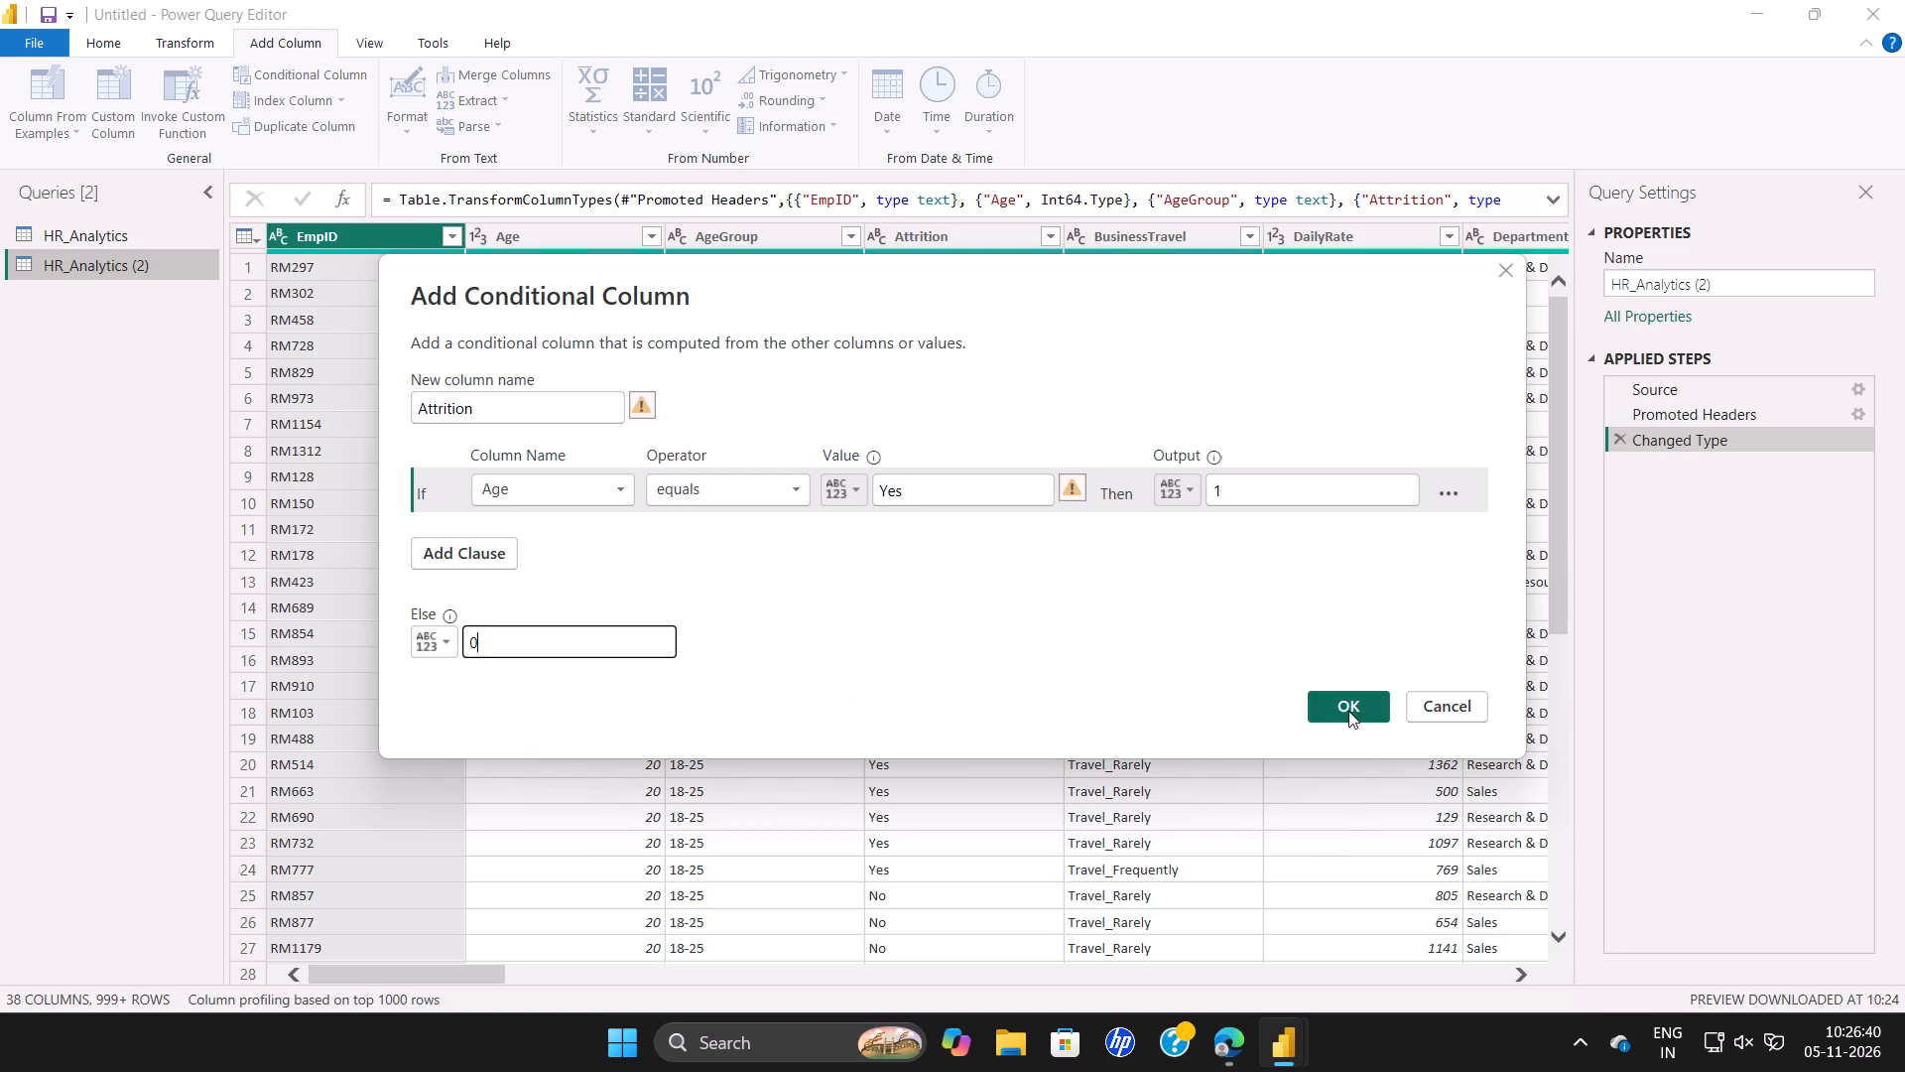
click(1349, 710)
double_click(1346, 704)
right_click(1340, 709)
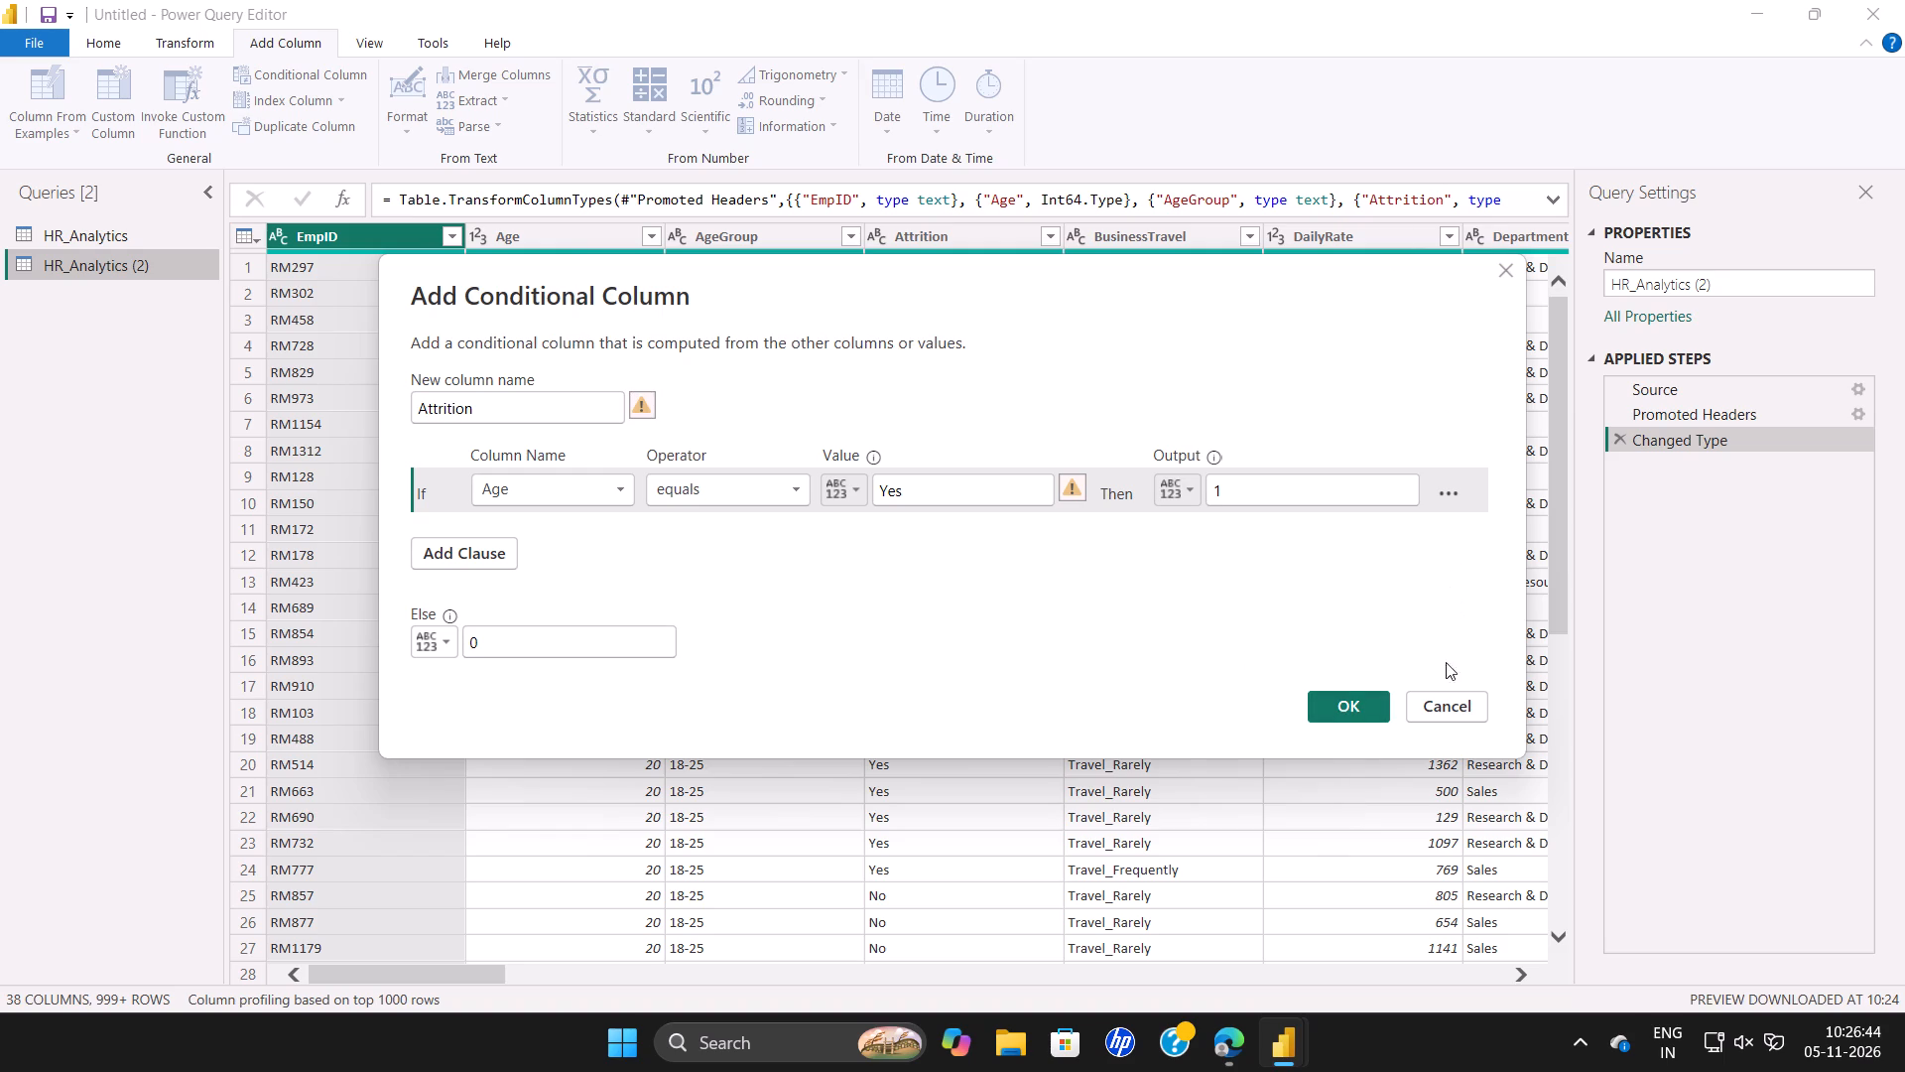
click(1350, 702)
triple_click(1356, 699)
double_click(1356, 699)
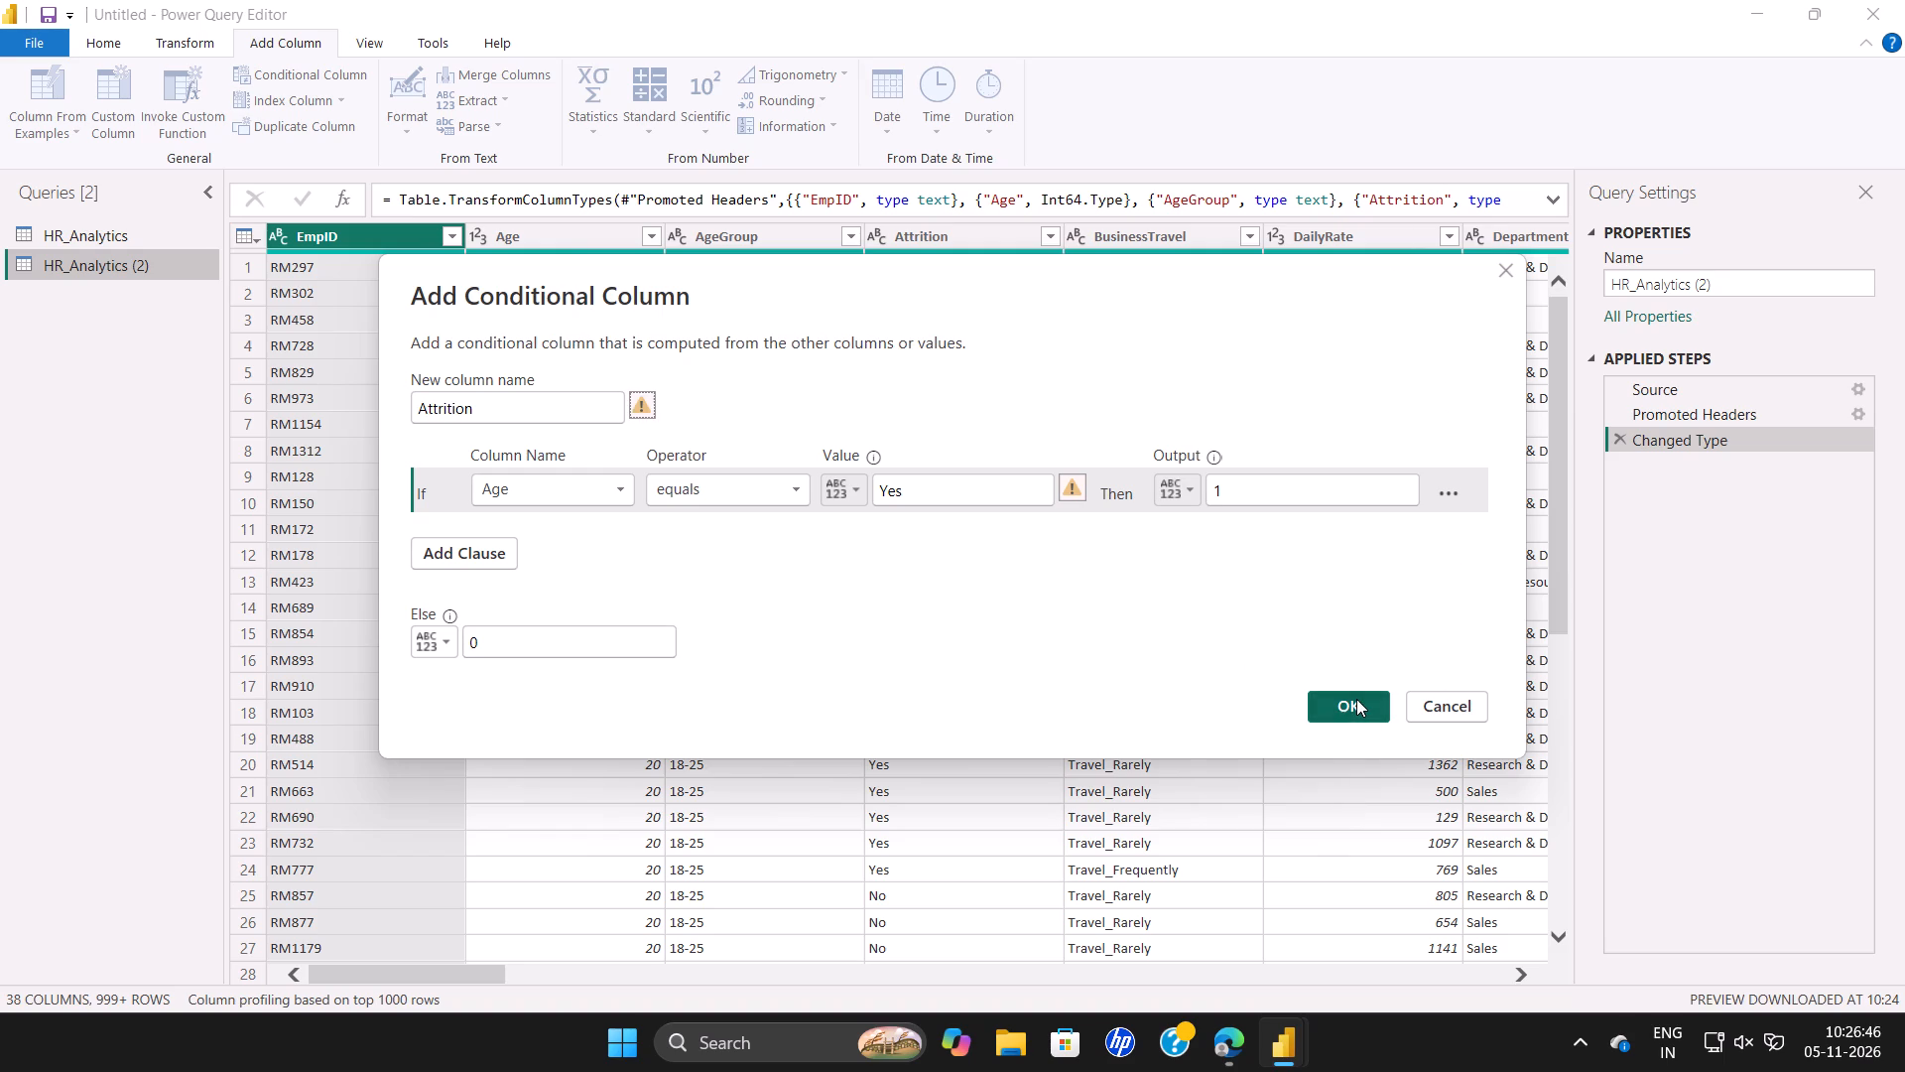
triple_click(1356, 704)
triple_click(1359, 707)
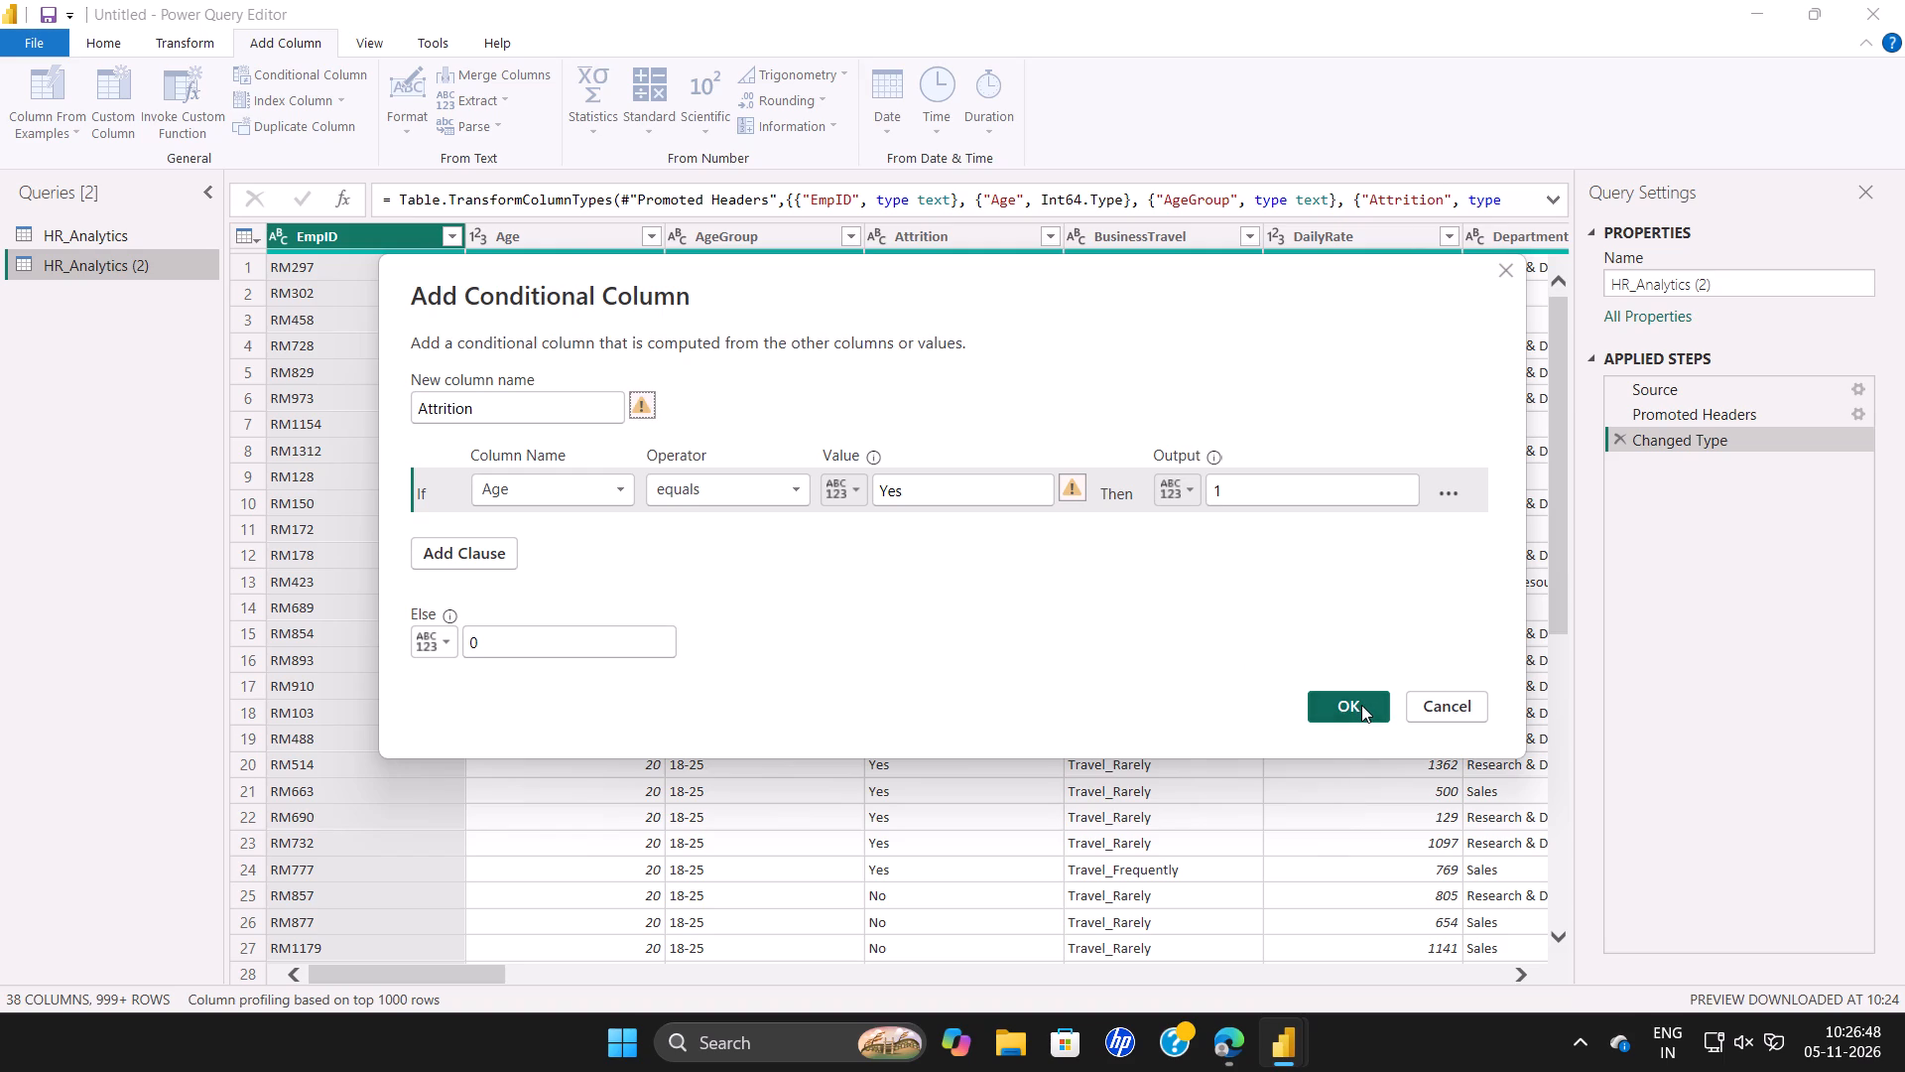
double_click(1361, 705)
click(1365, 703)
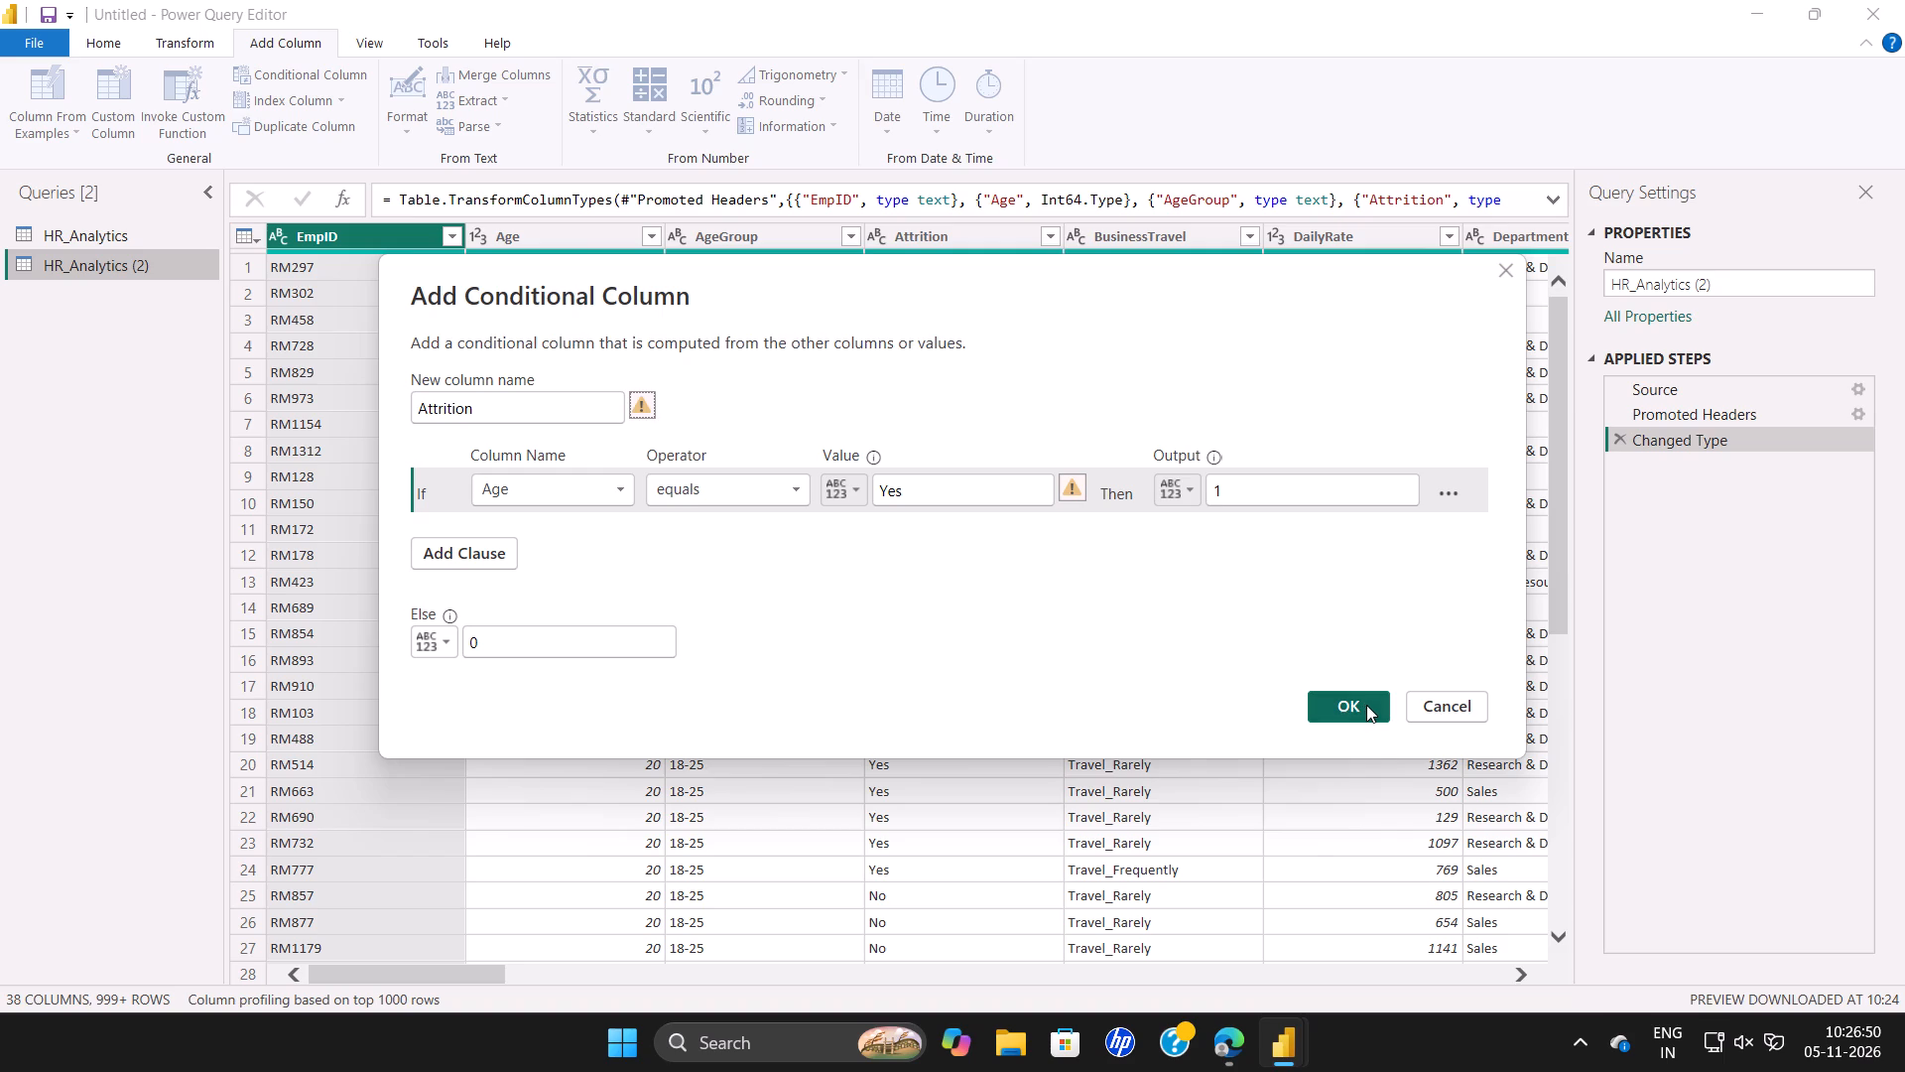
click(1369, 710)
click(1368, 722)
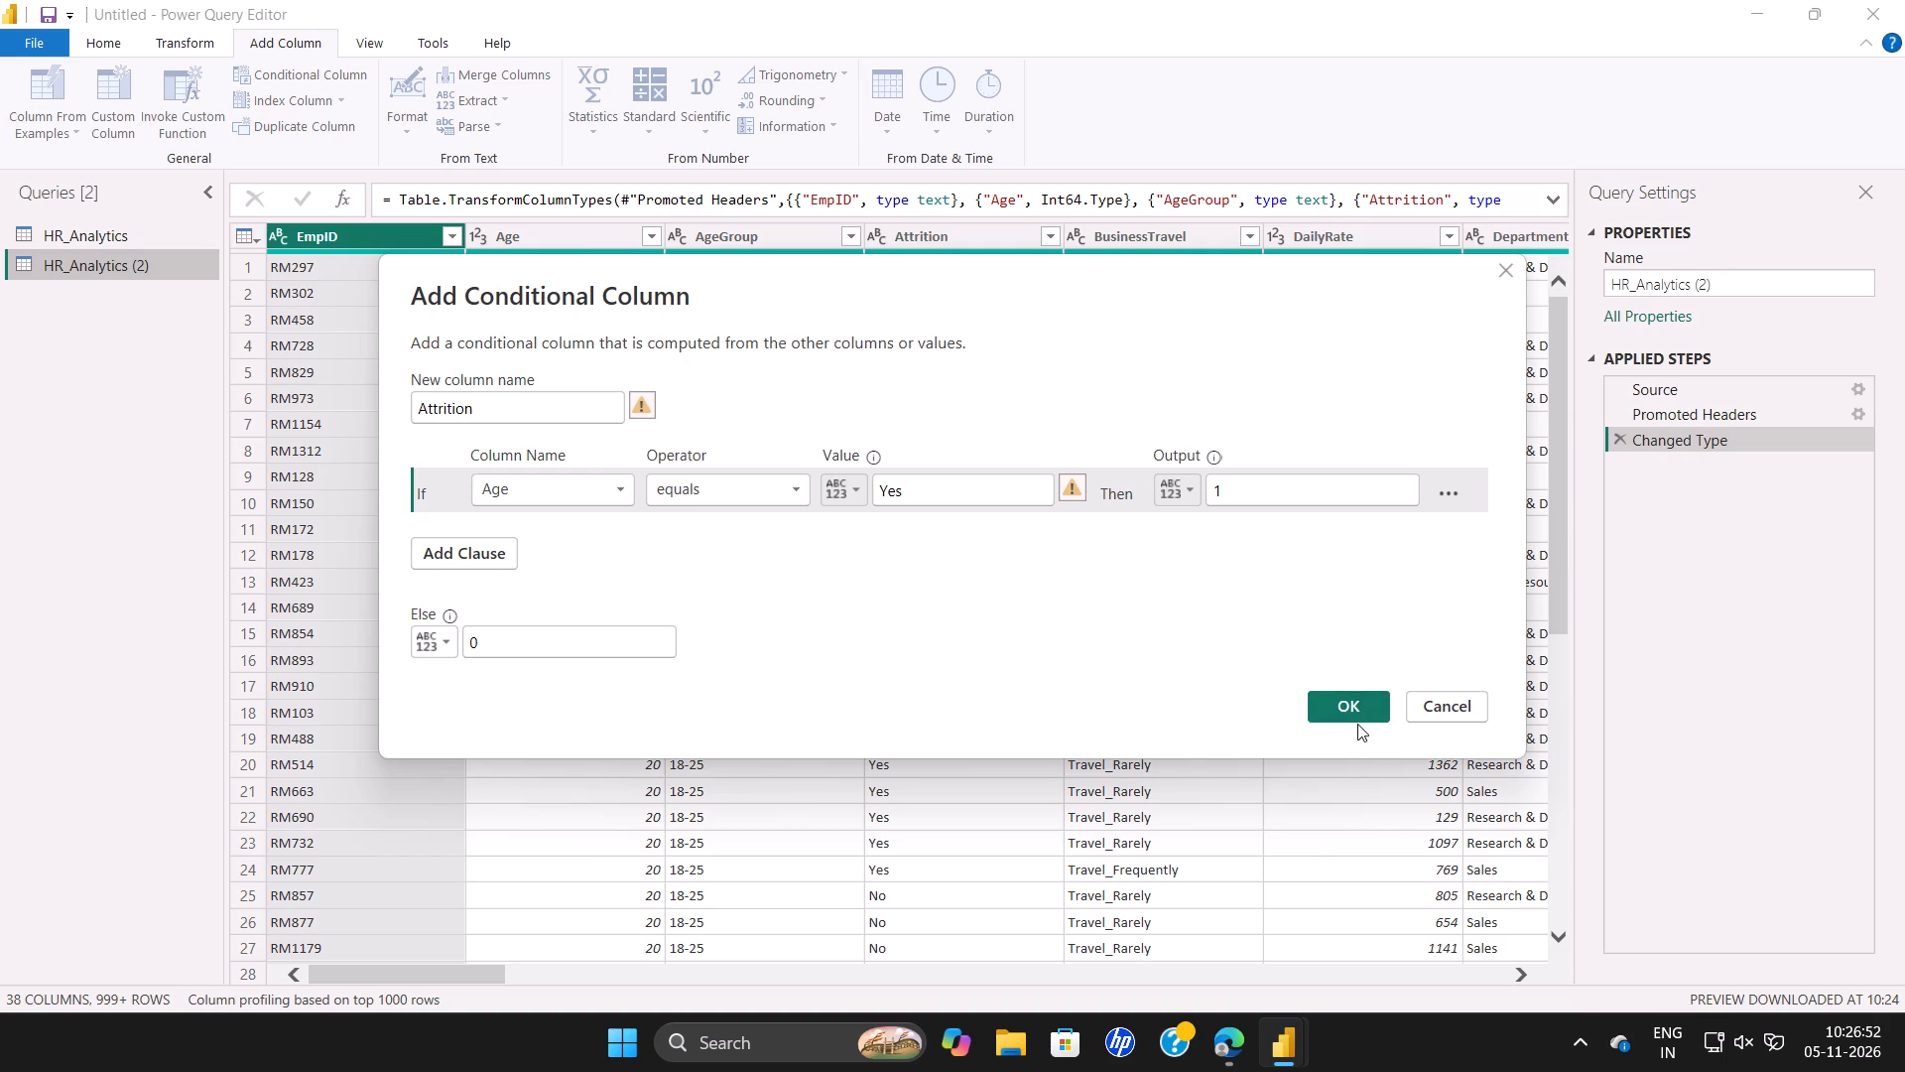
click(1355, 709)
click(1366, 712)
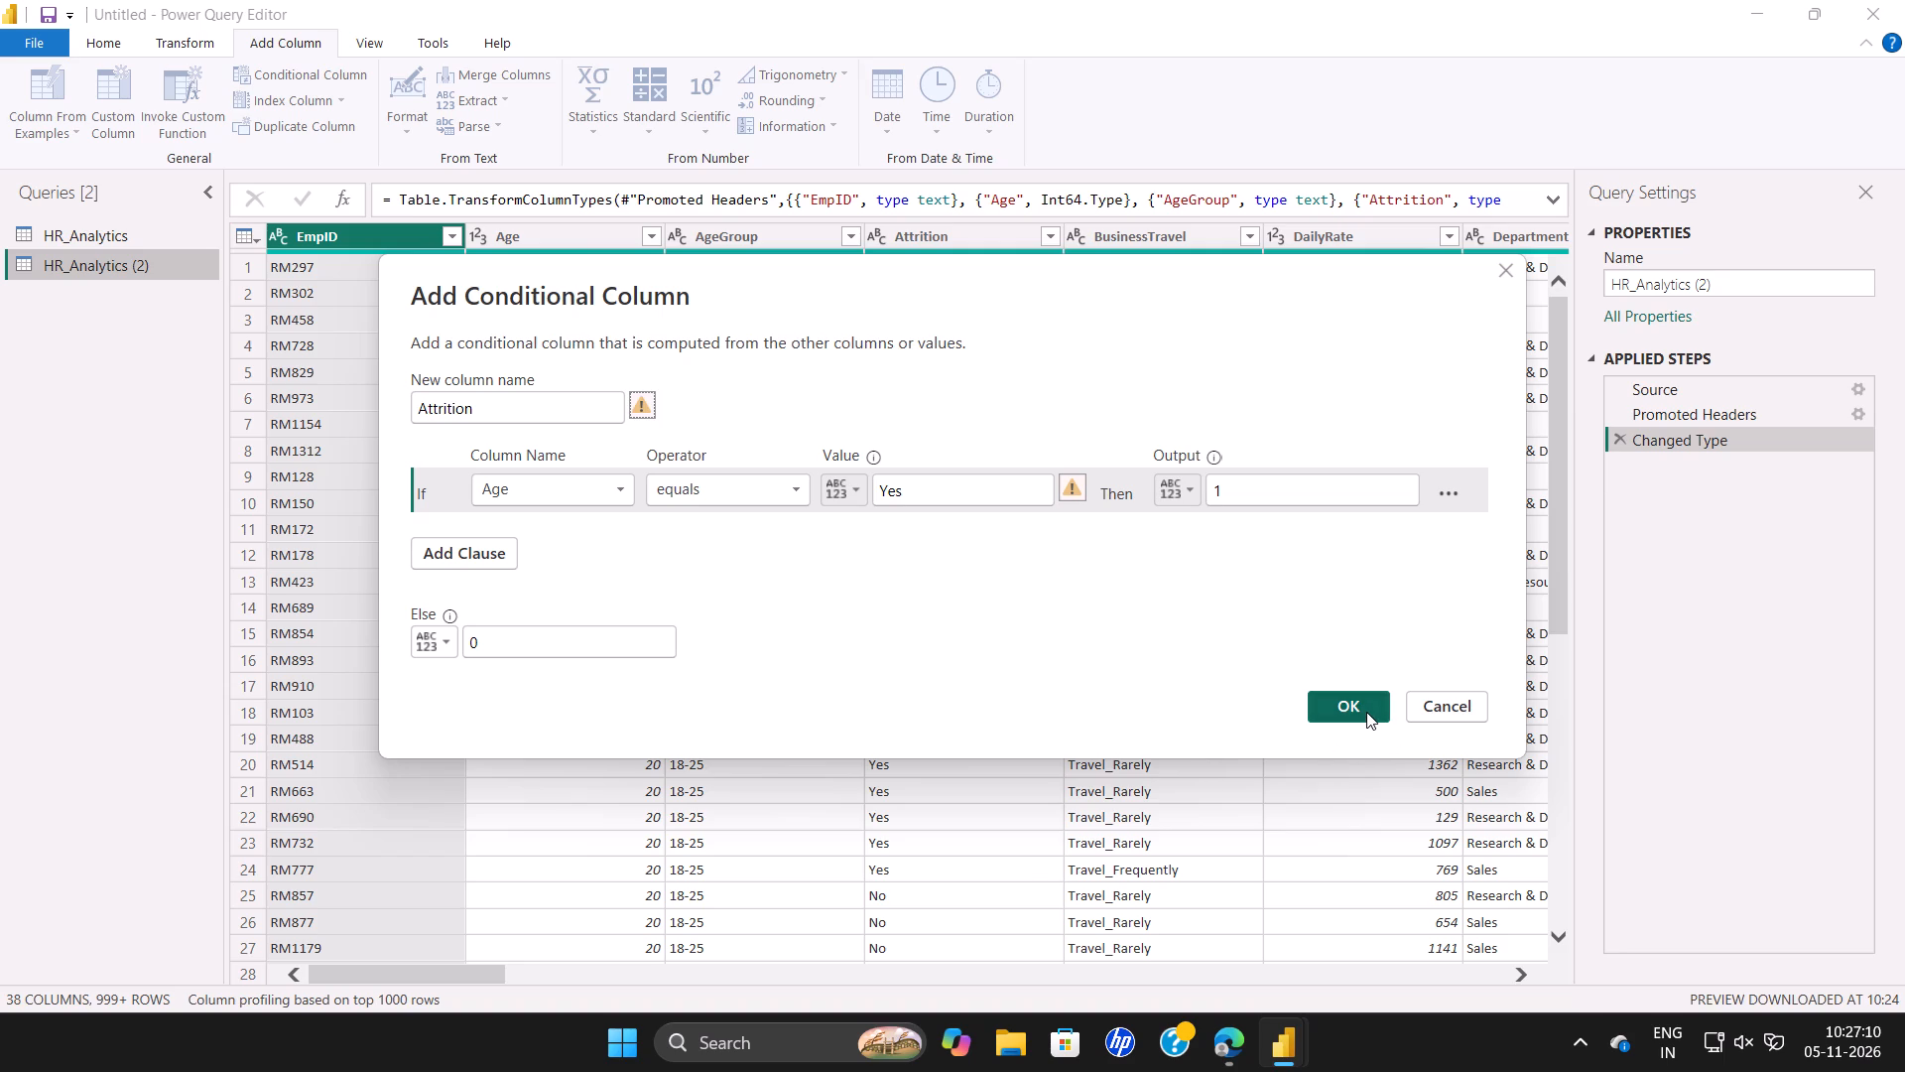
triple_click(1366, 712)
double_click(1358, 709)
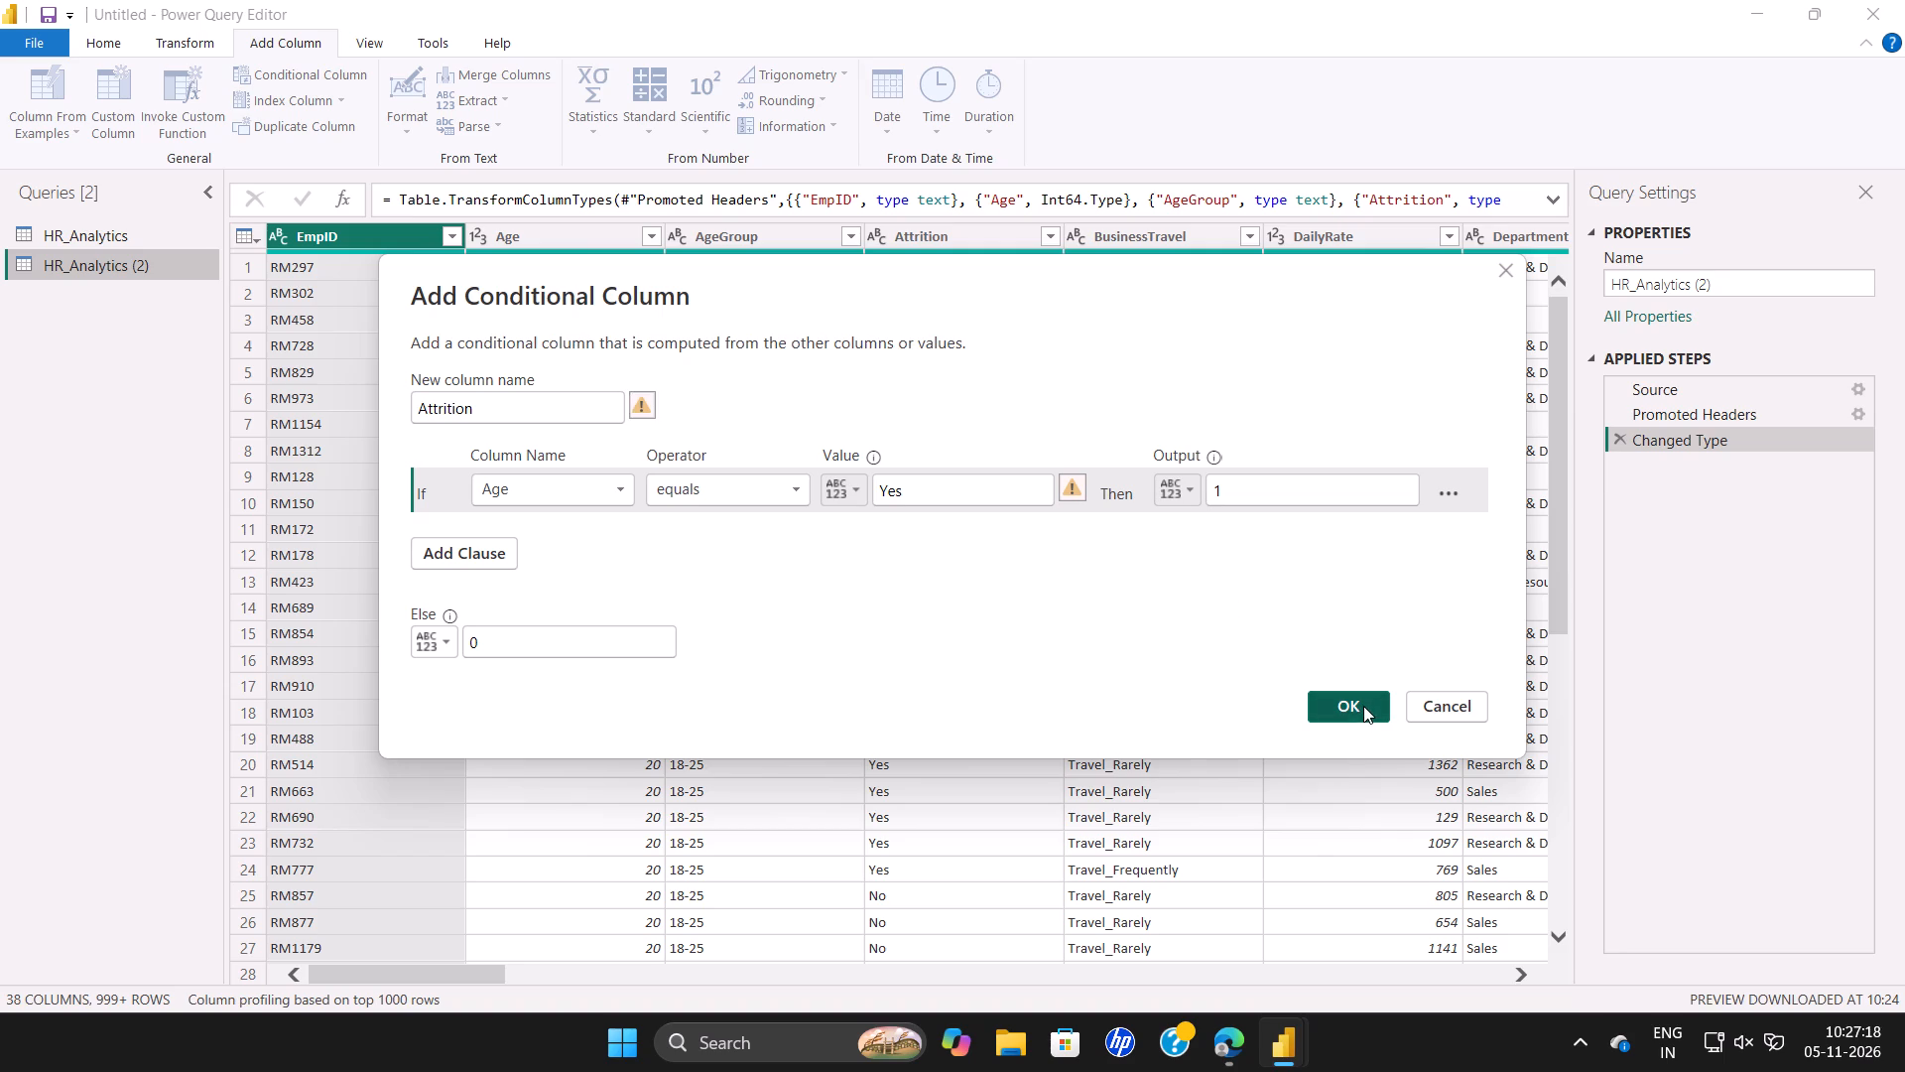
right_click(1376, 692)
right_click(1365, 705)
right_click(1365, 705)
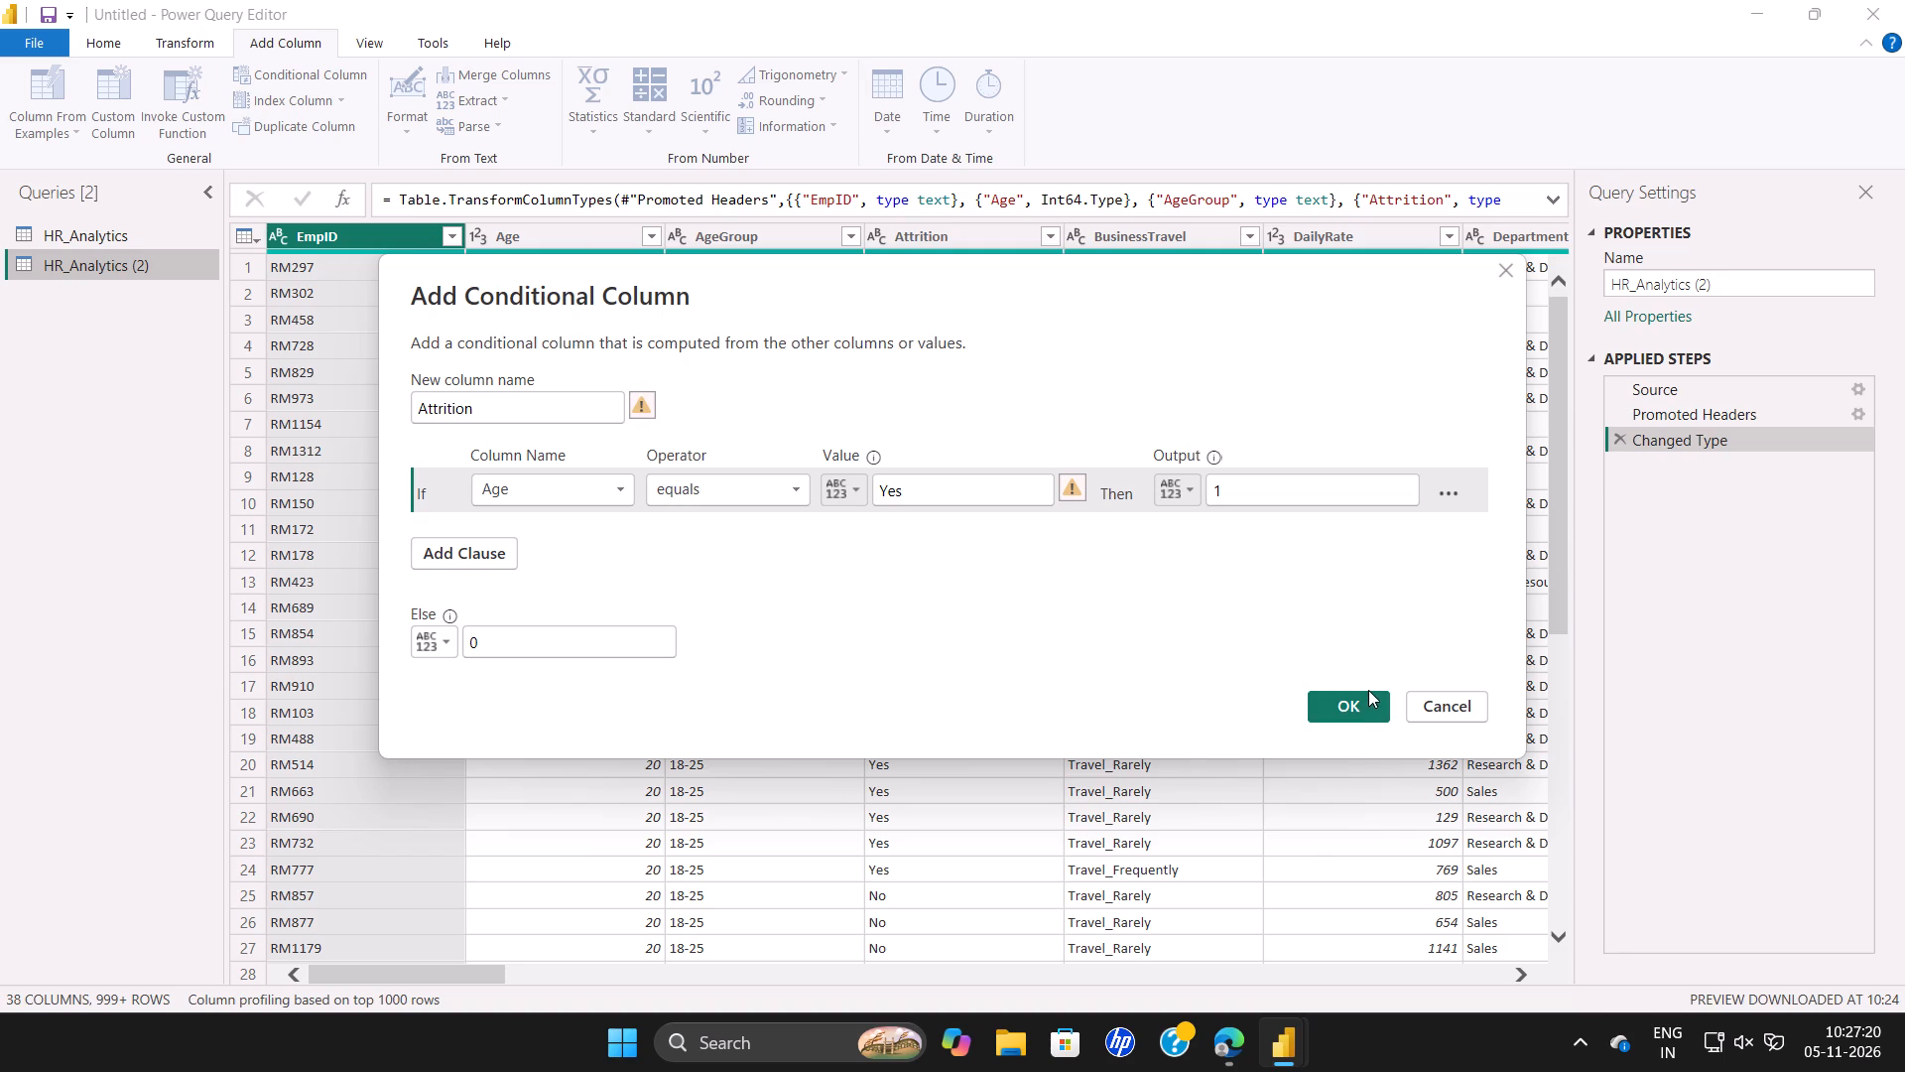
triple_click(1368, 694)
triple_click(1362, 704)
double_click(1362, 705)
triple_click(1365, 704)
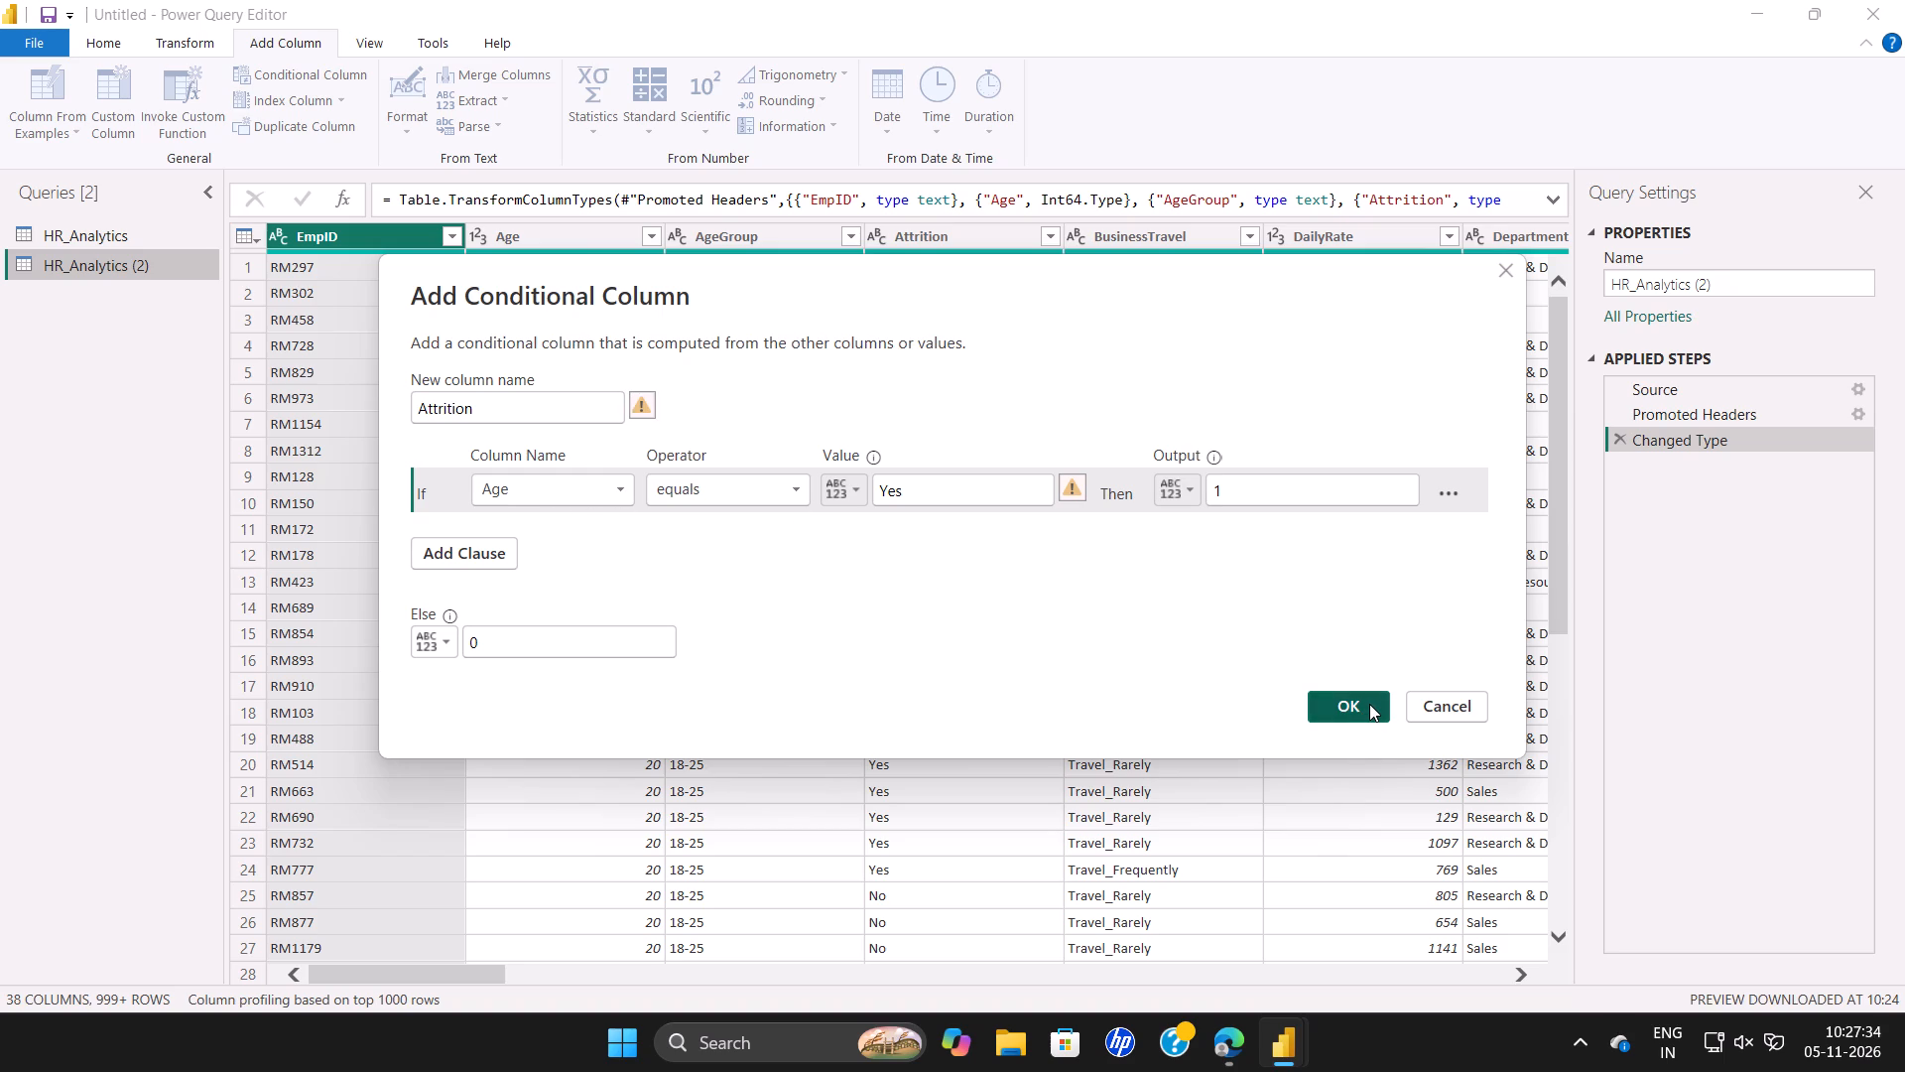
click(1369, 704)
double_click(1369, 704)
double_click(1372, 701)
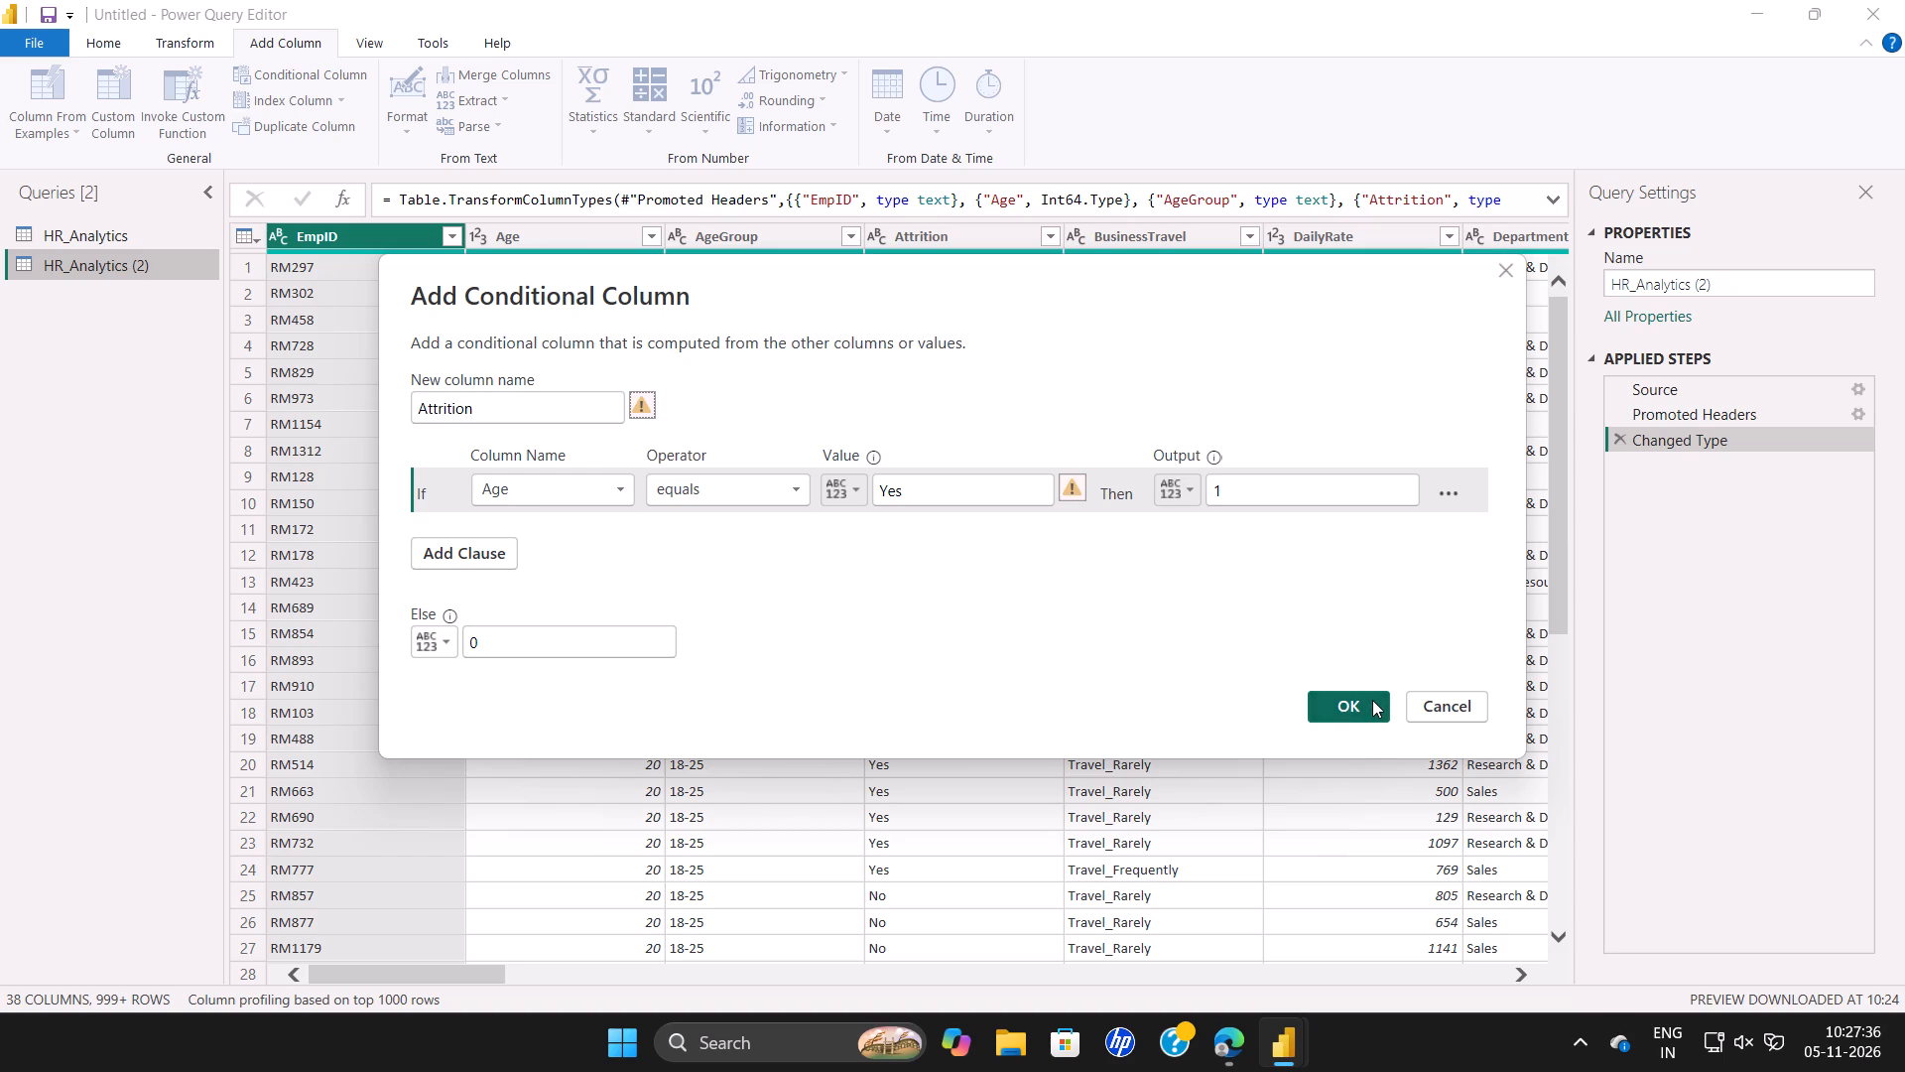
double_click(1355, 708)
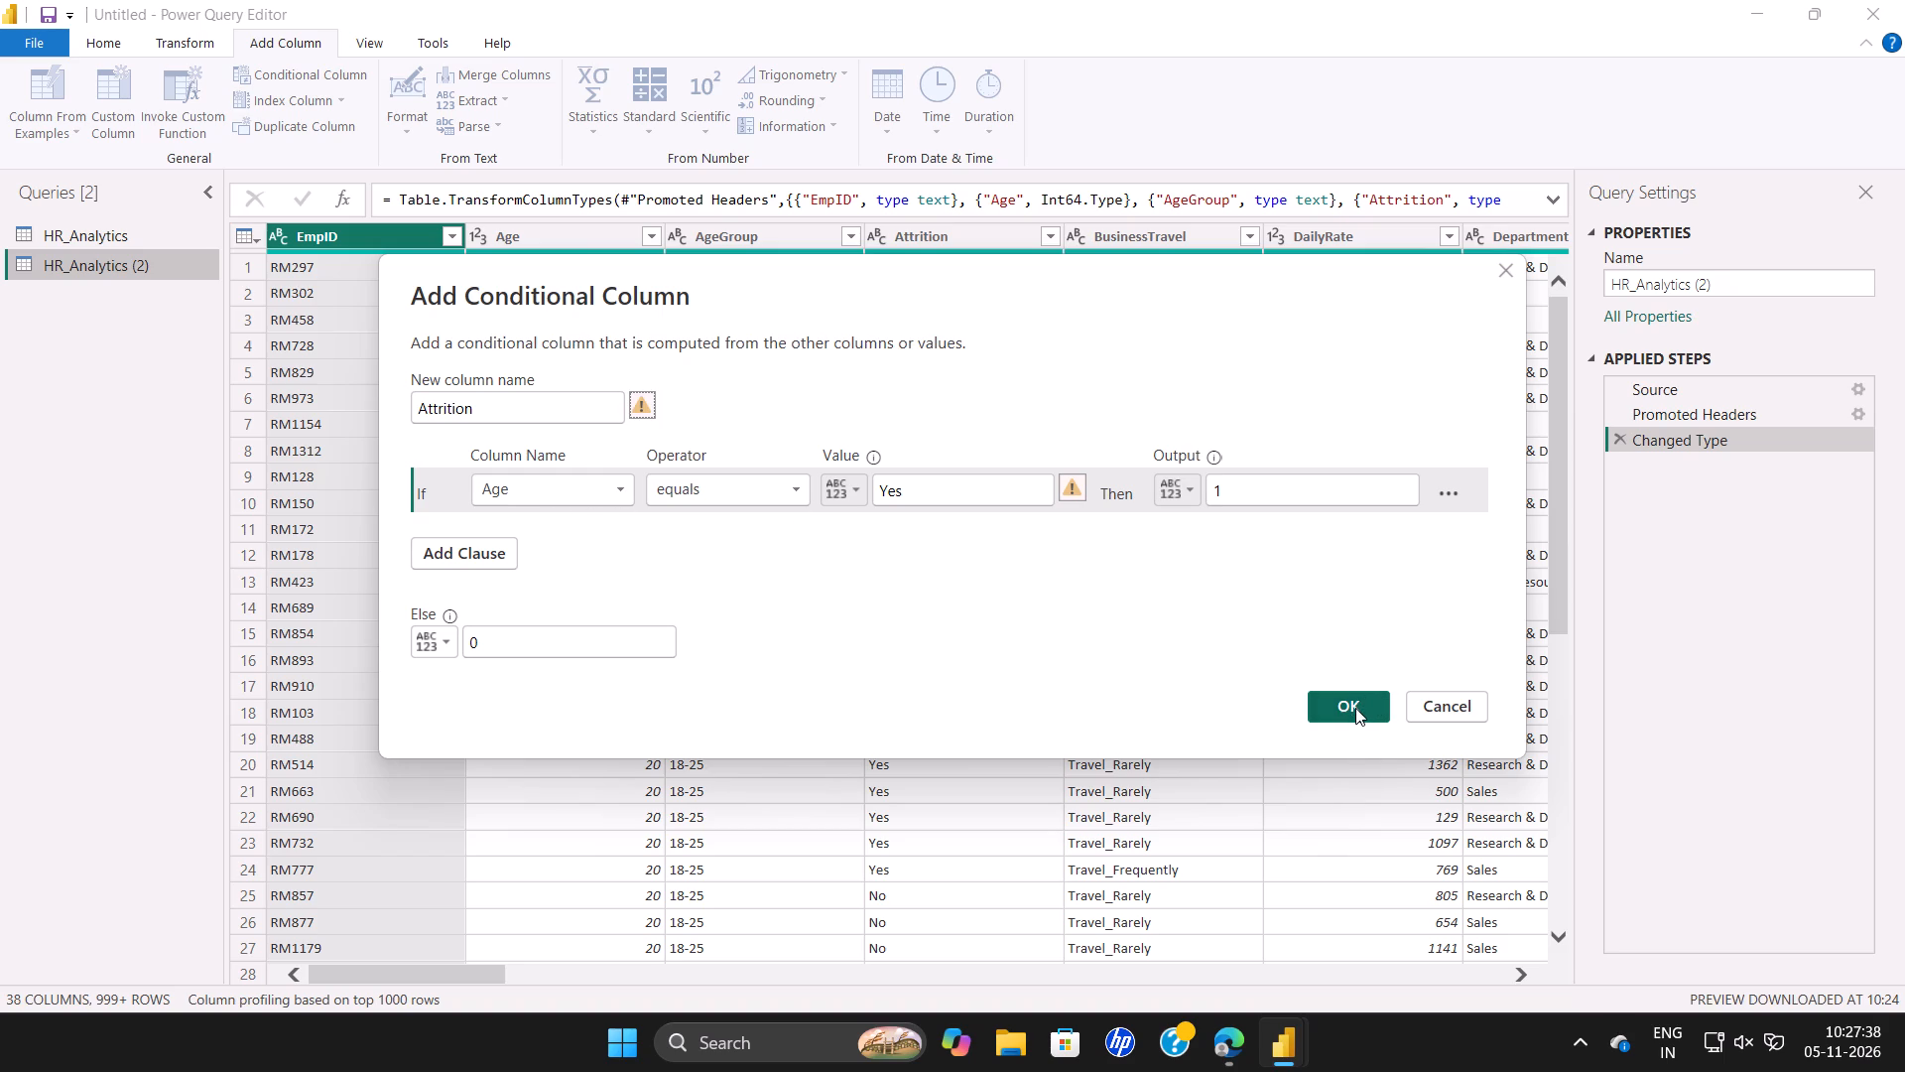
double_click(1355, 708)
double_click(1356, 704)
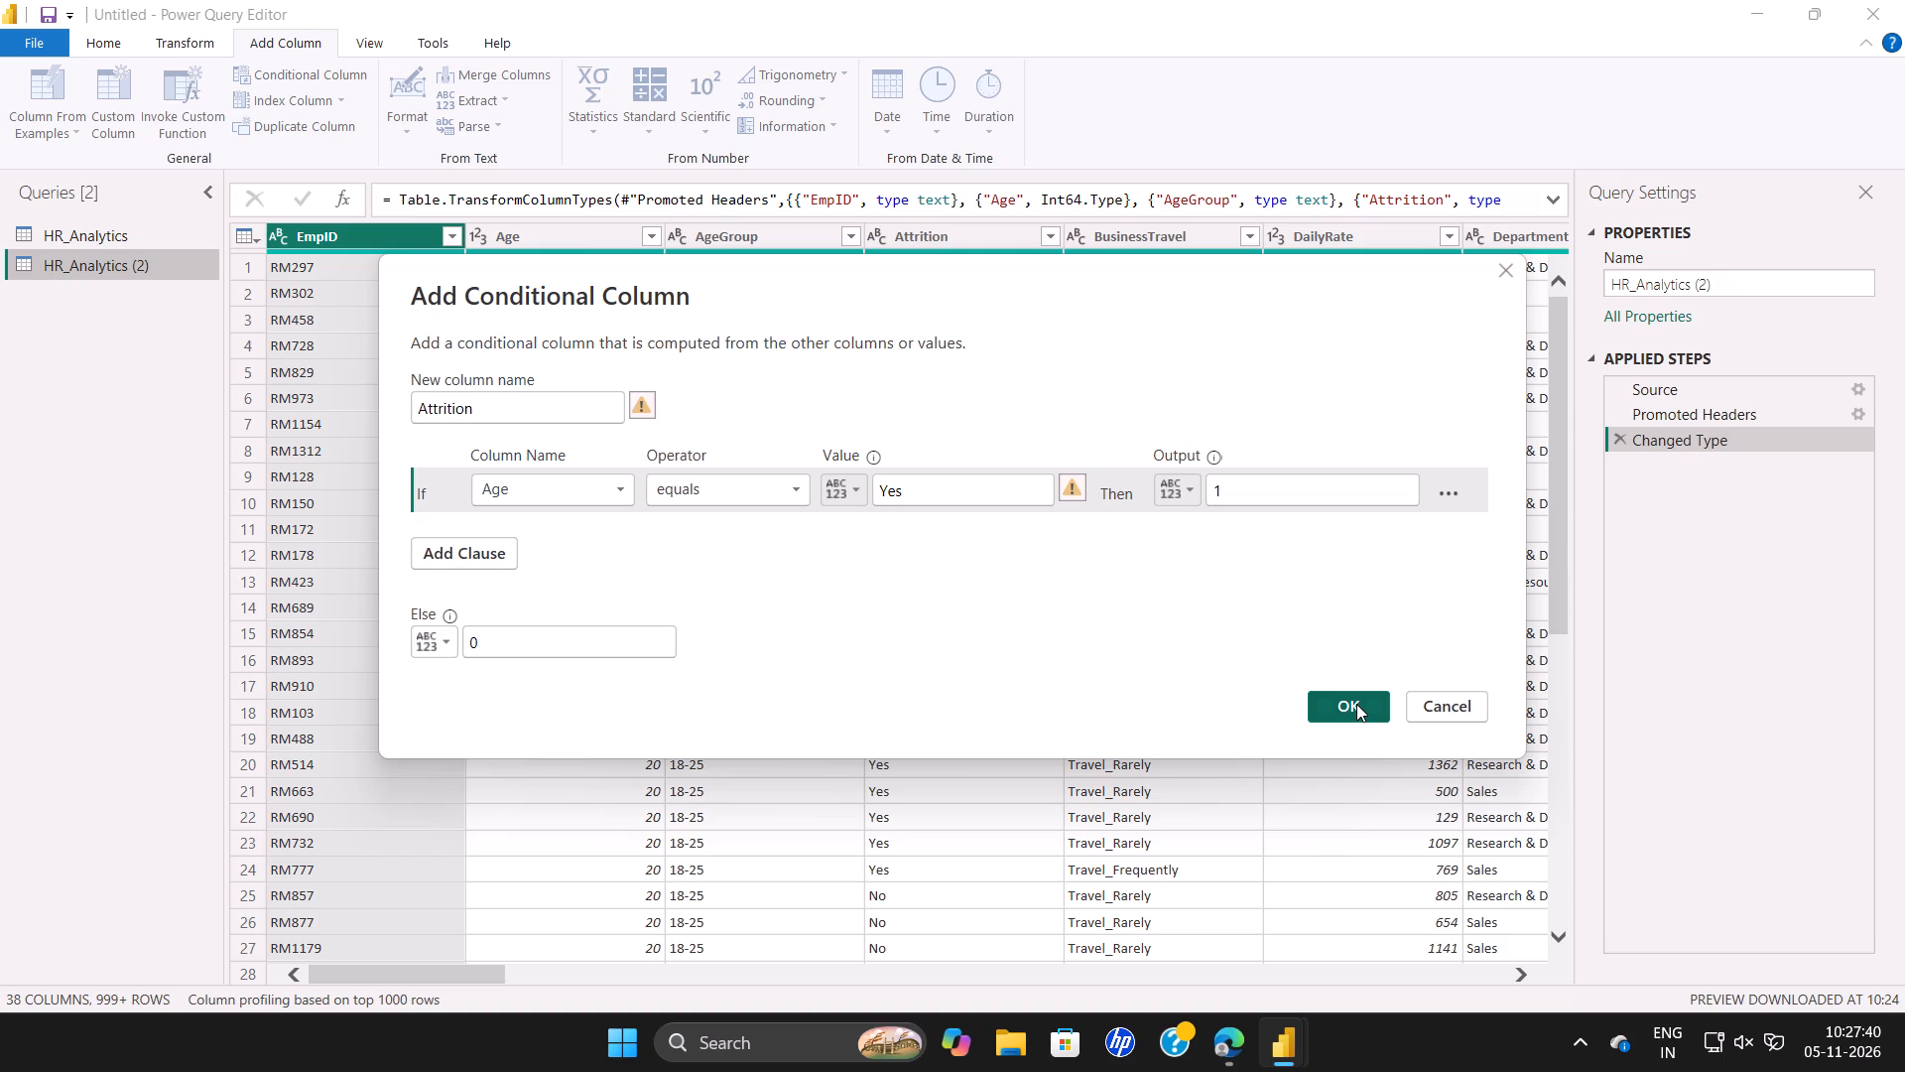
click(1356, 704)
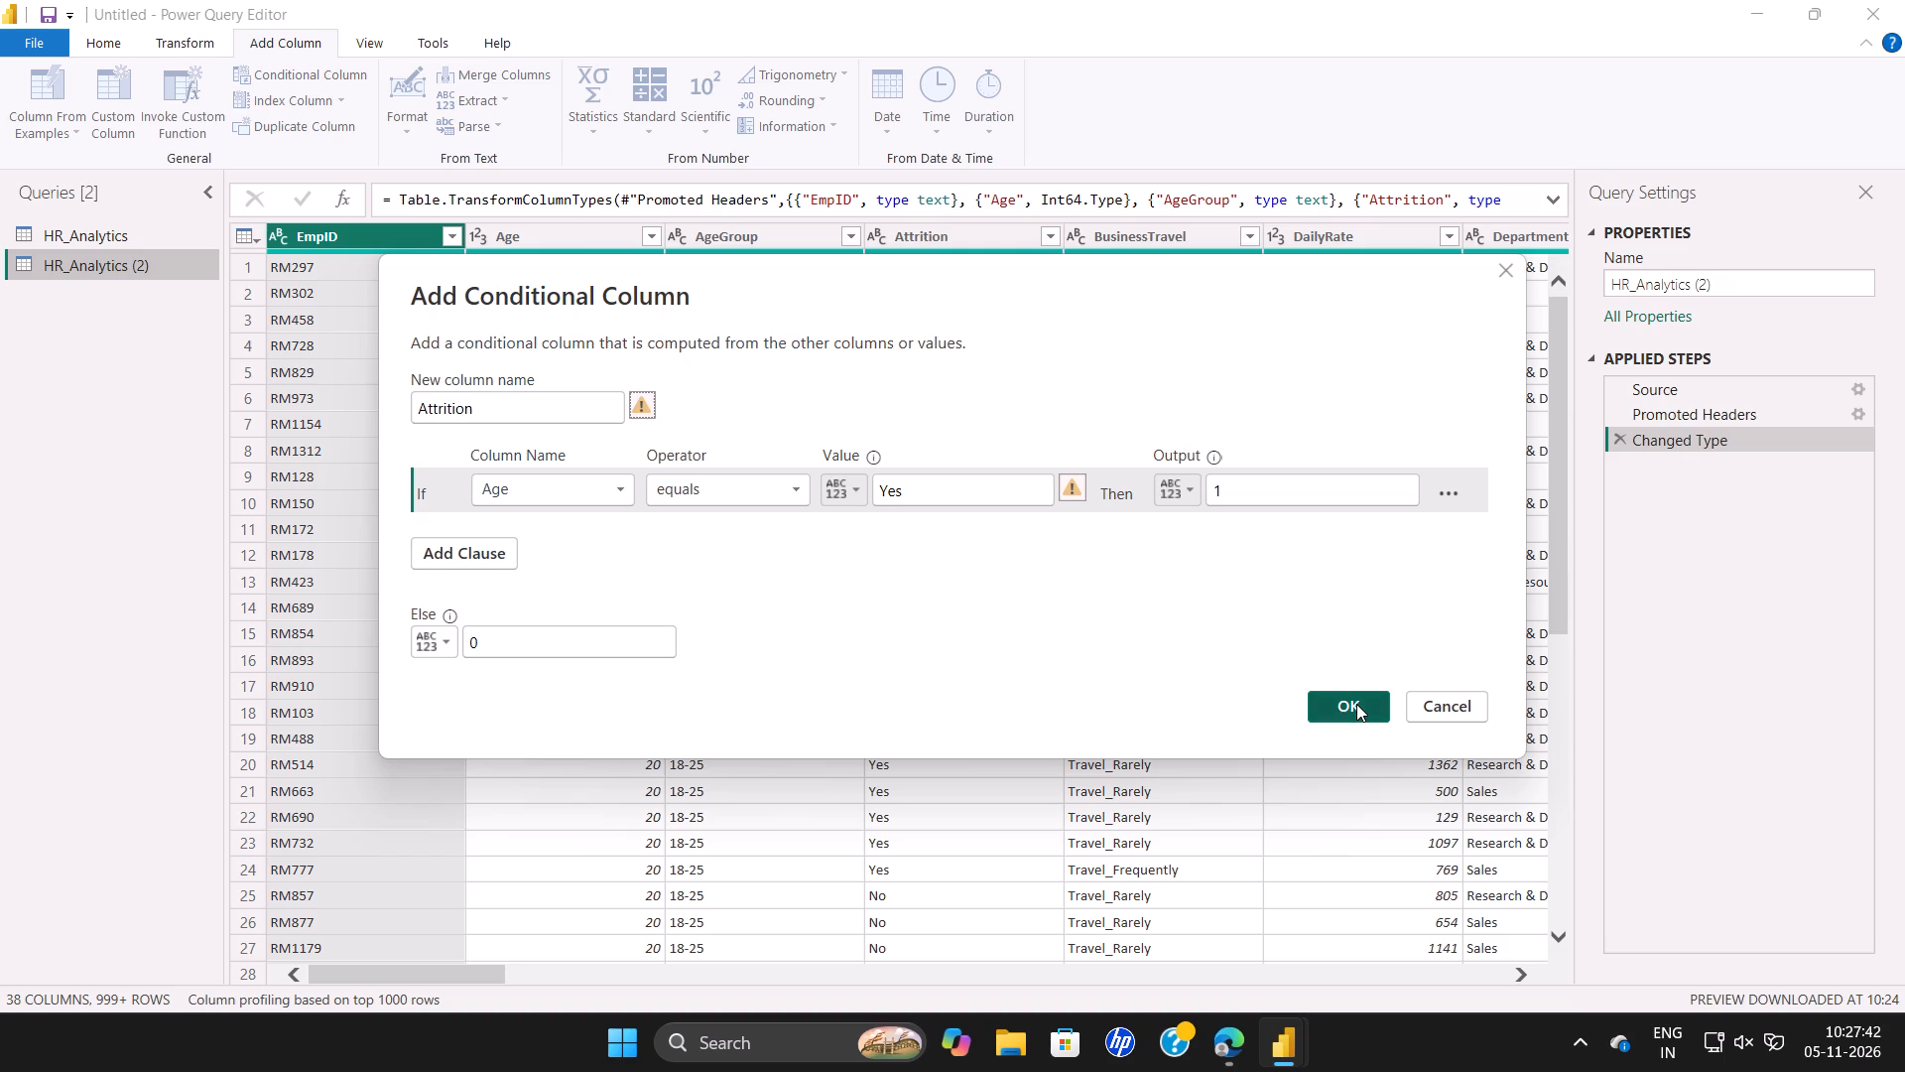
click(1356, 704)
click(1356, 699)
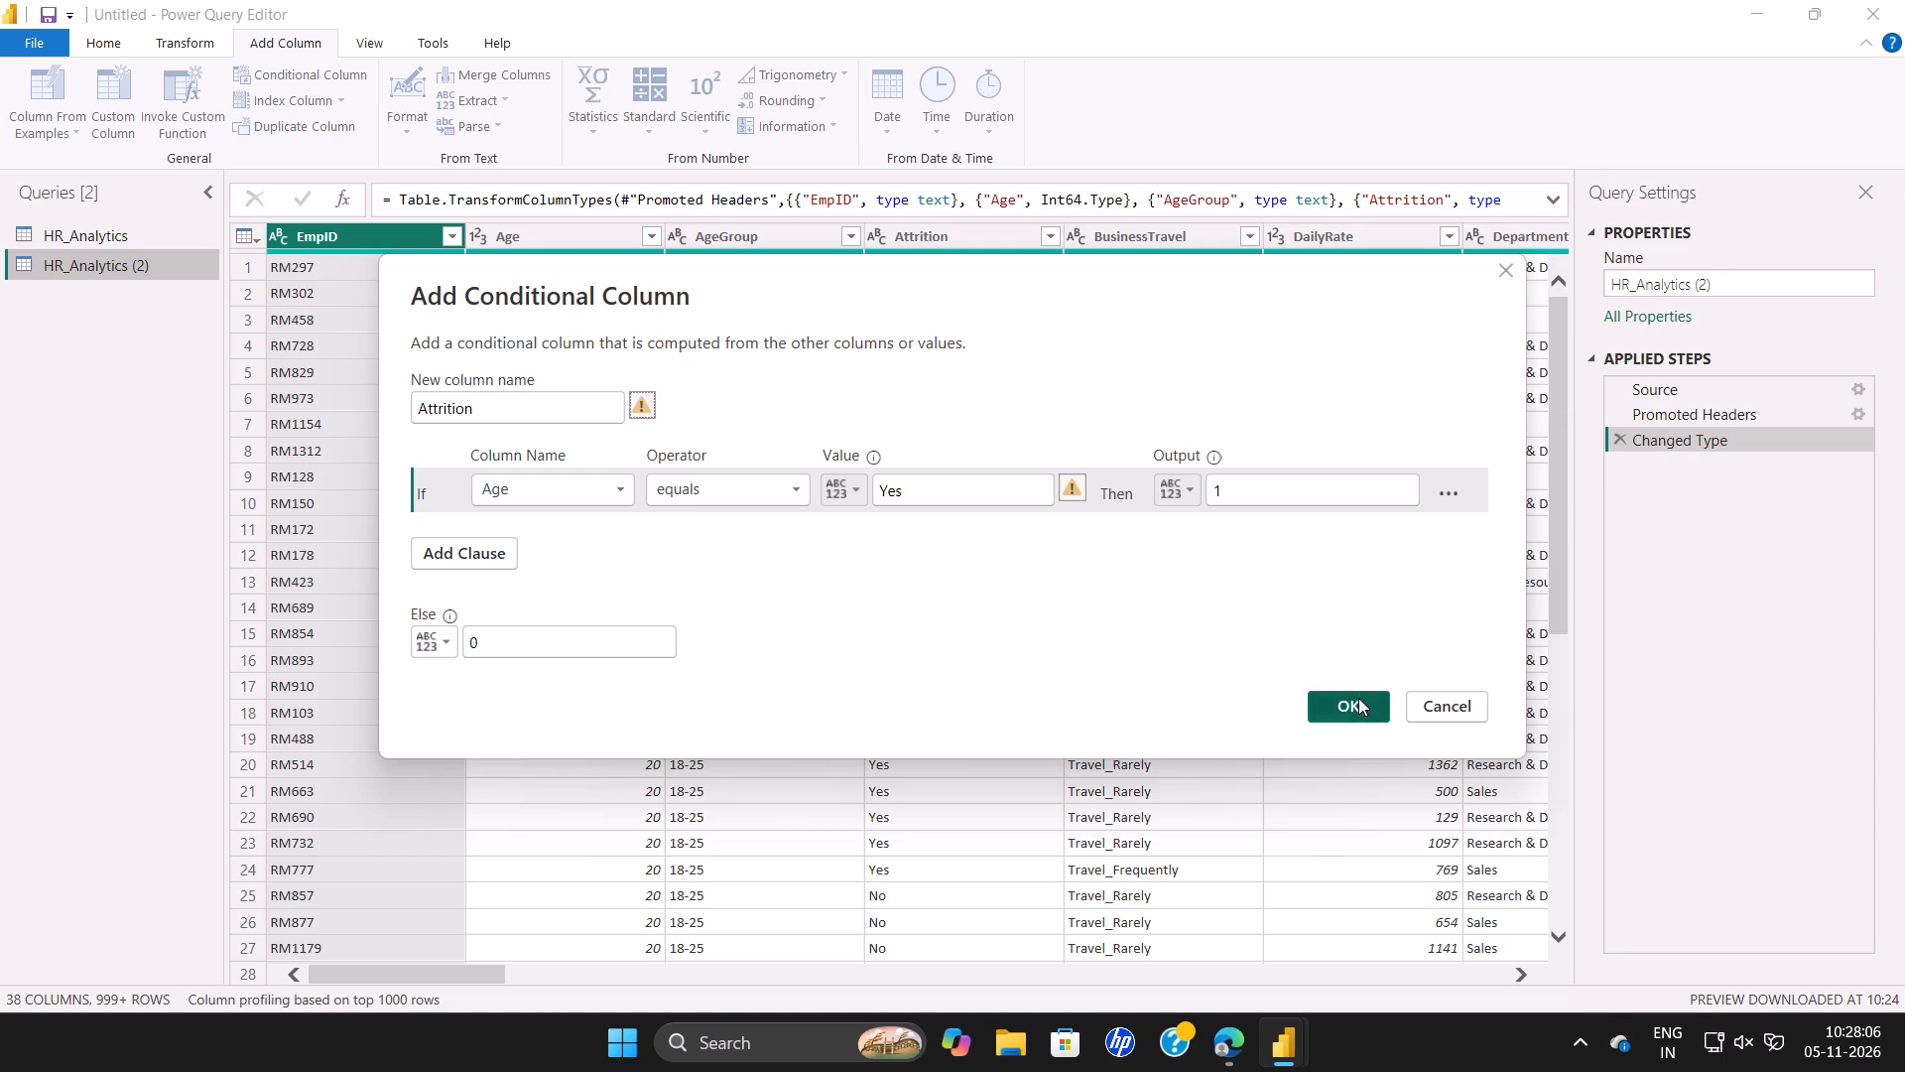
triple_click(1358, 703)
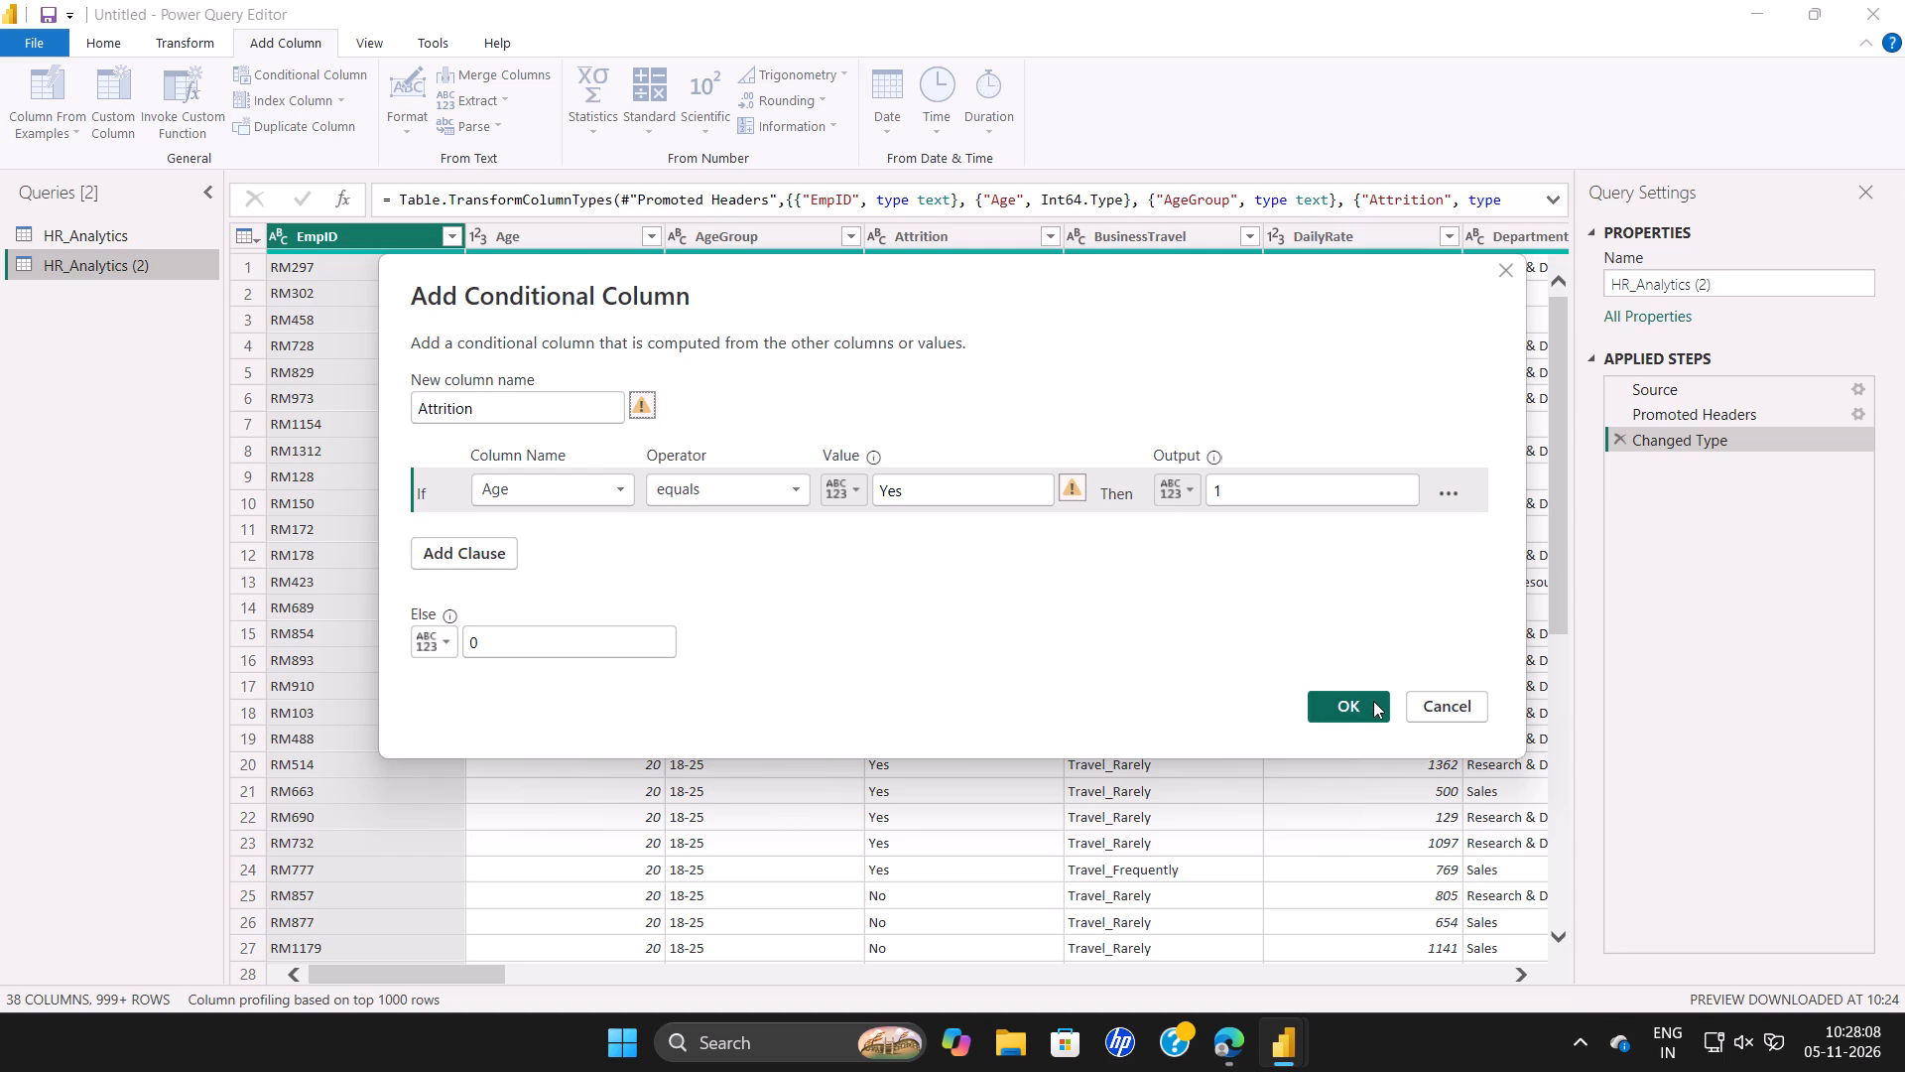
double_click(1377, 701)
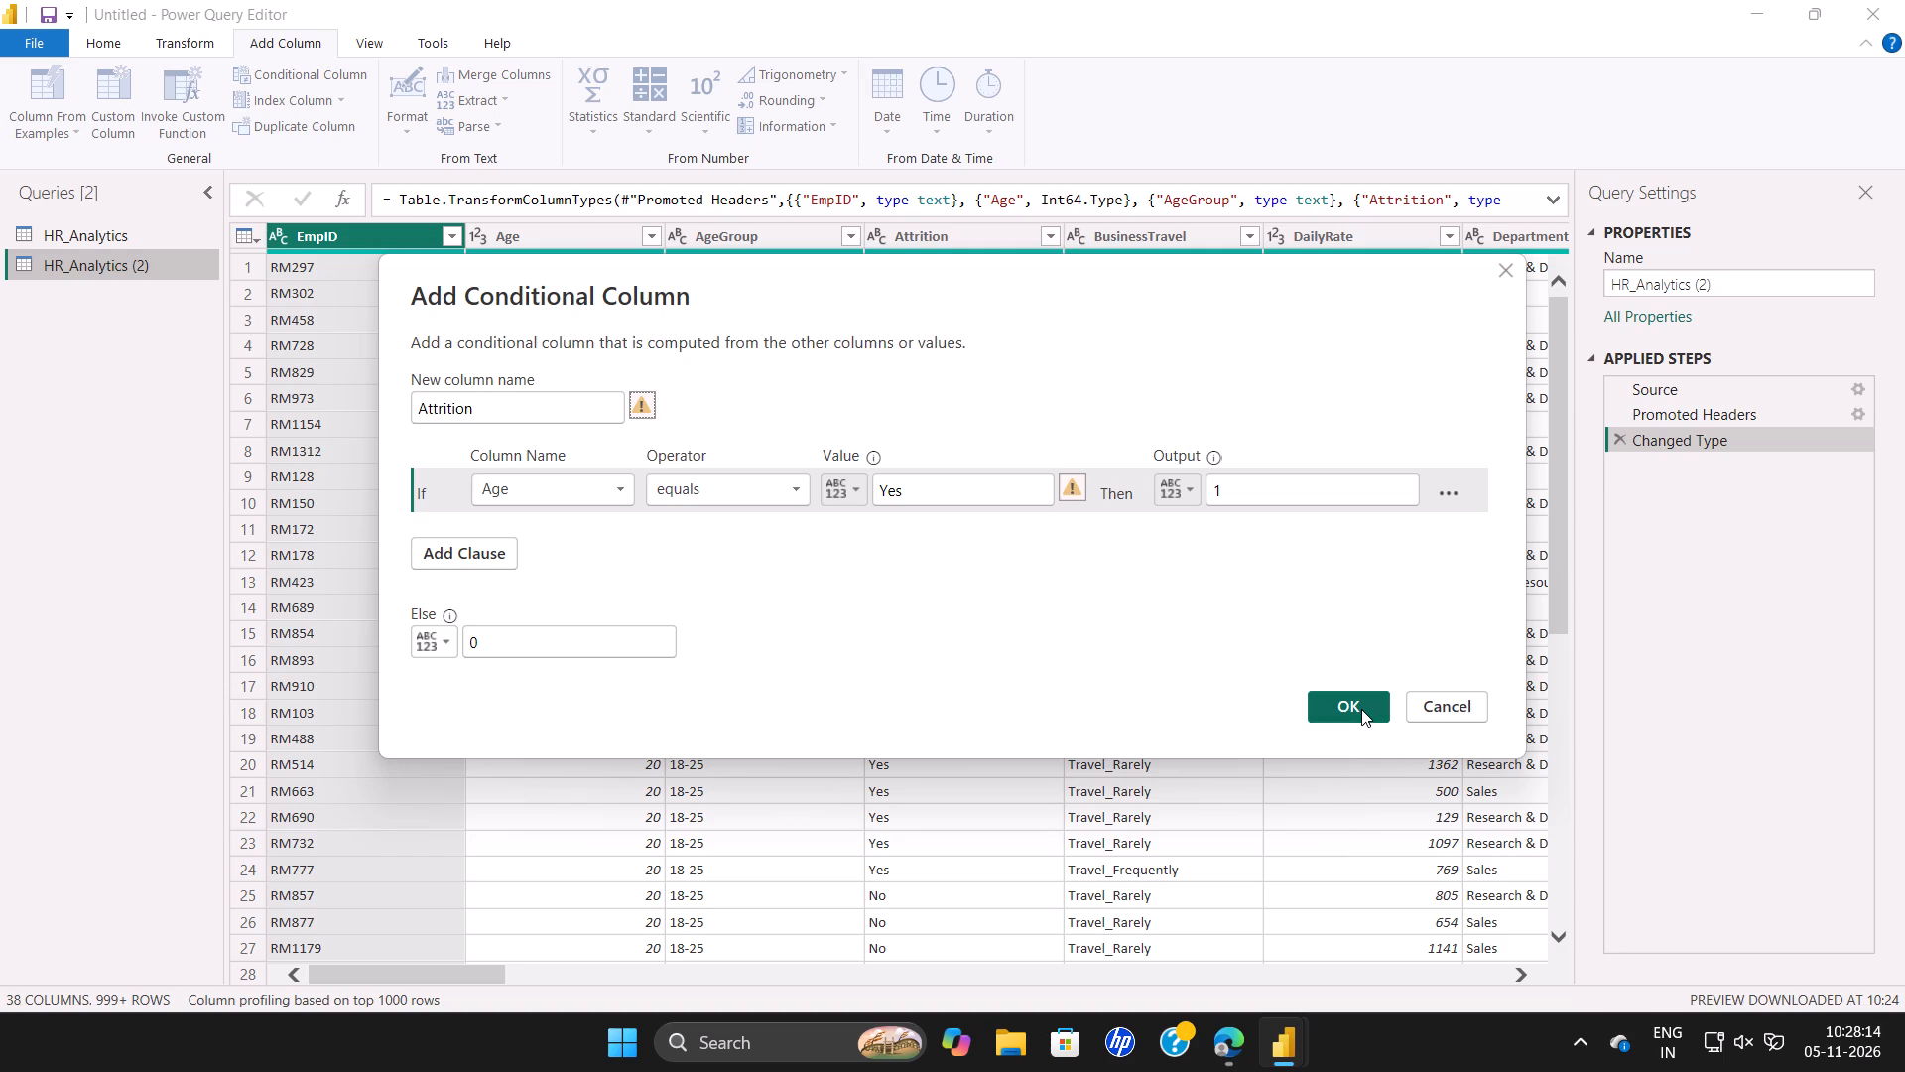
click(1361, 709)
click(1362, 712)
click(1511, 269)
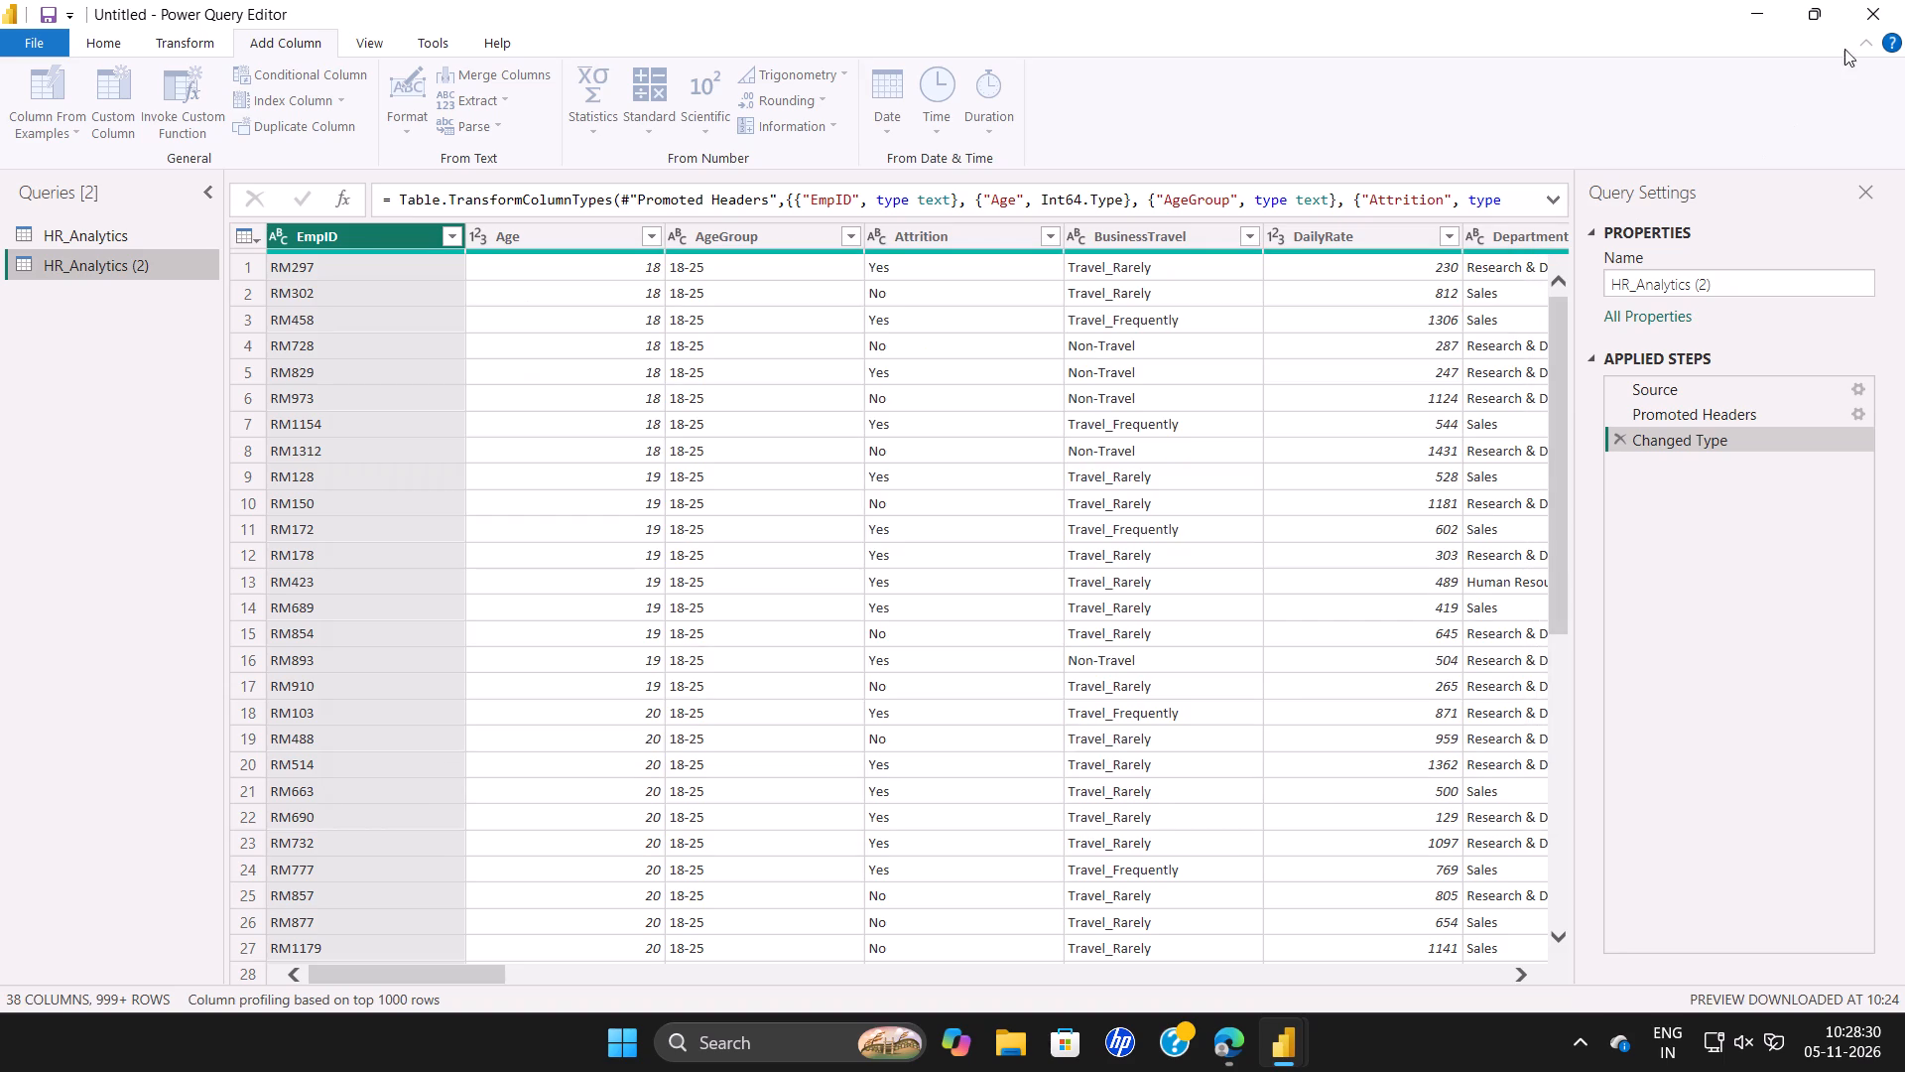
Close Power Query Editor and apply the pending query changes to the report.
click(1878, 14)
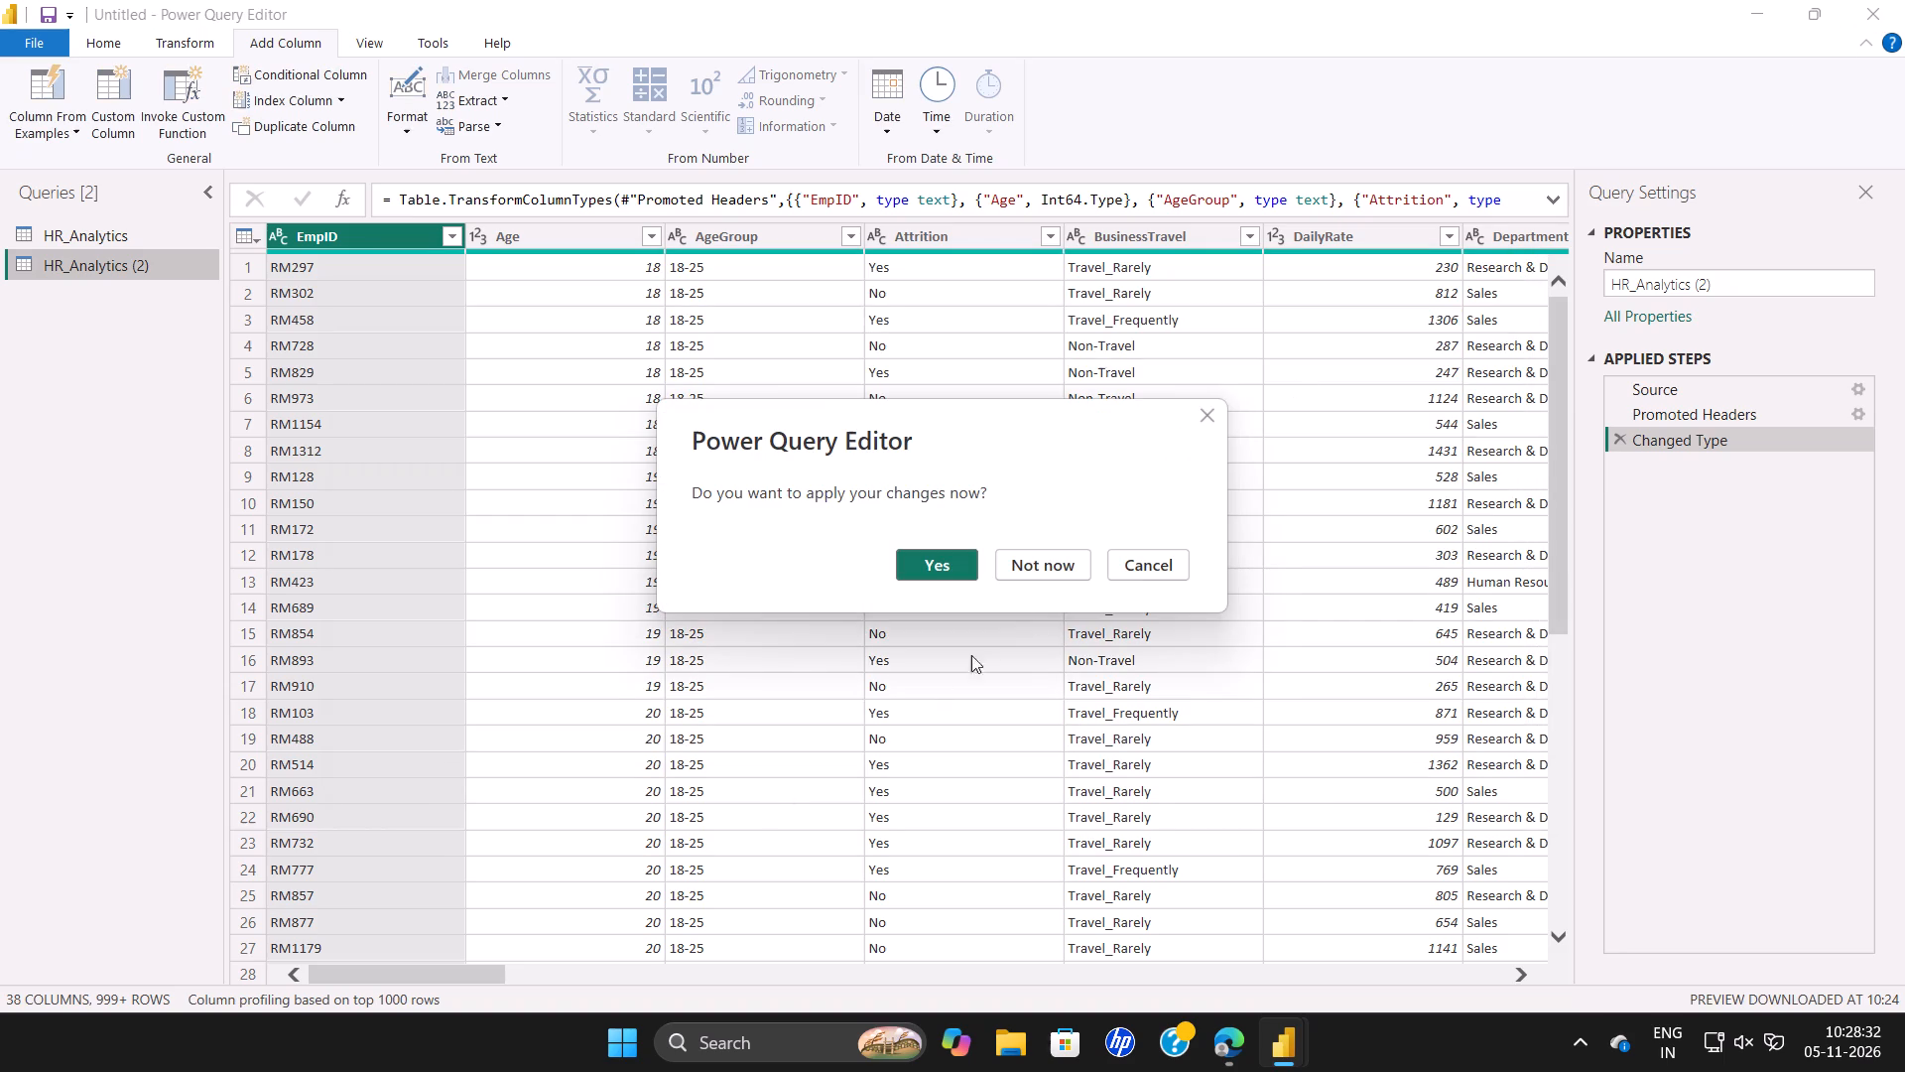
click(950, 568)
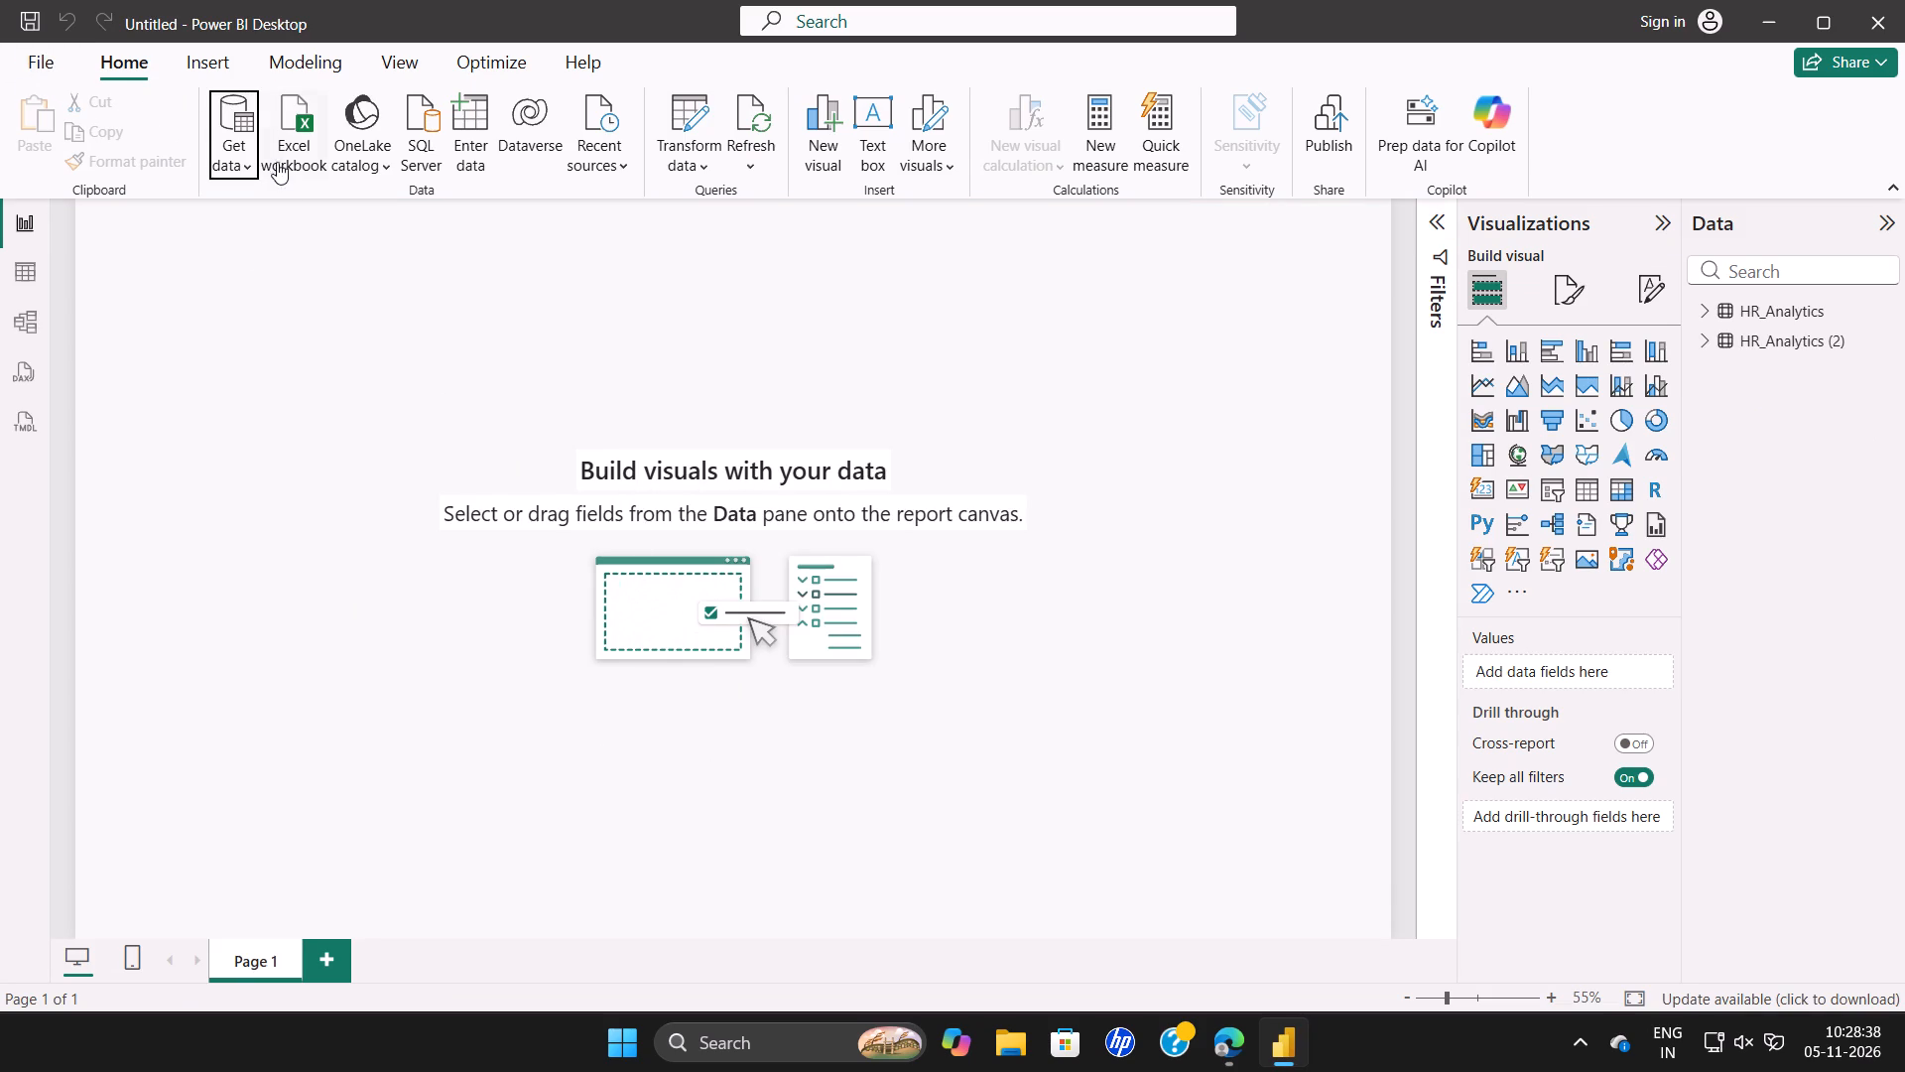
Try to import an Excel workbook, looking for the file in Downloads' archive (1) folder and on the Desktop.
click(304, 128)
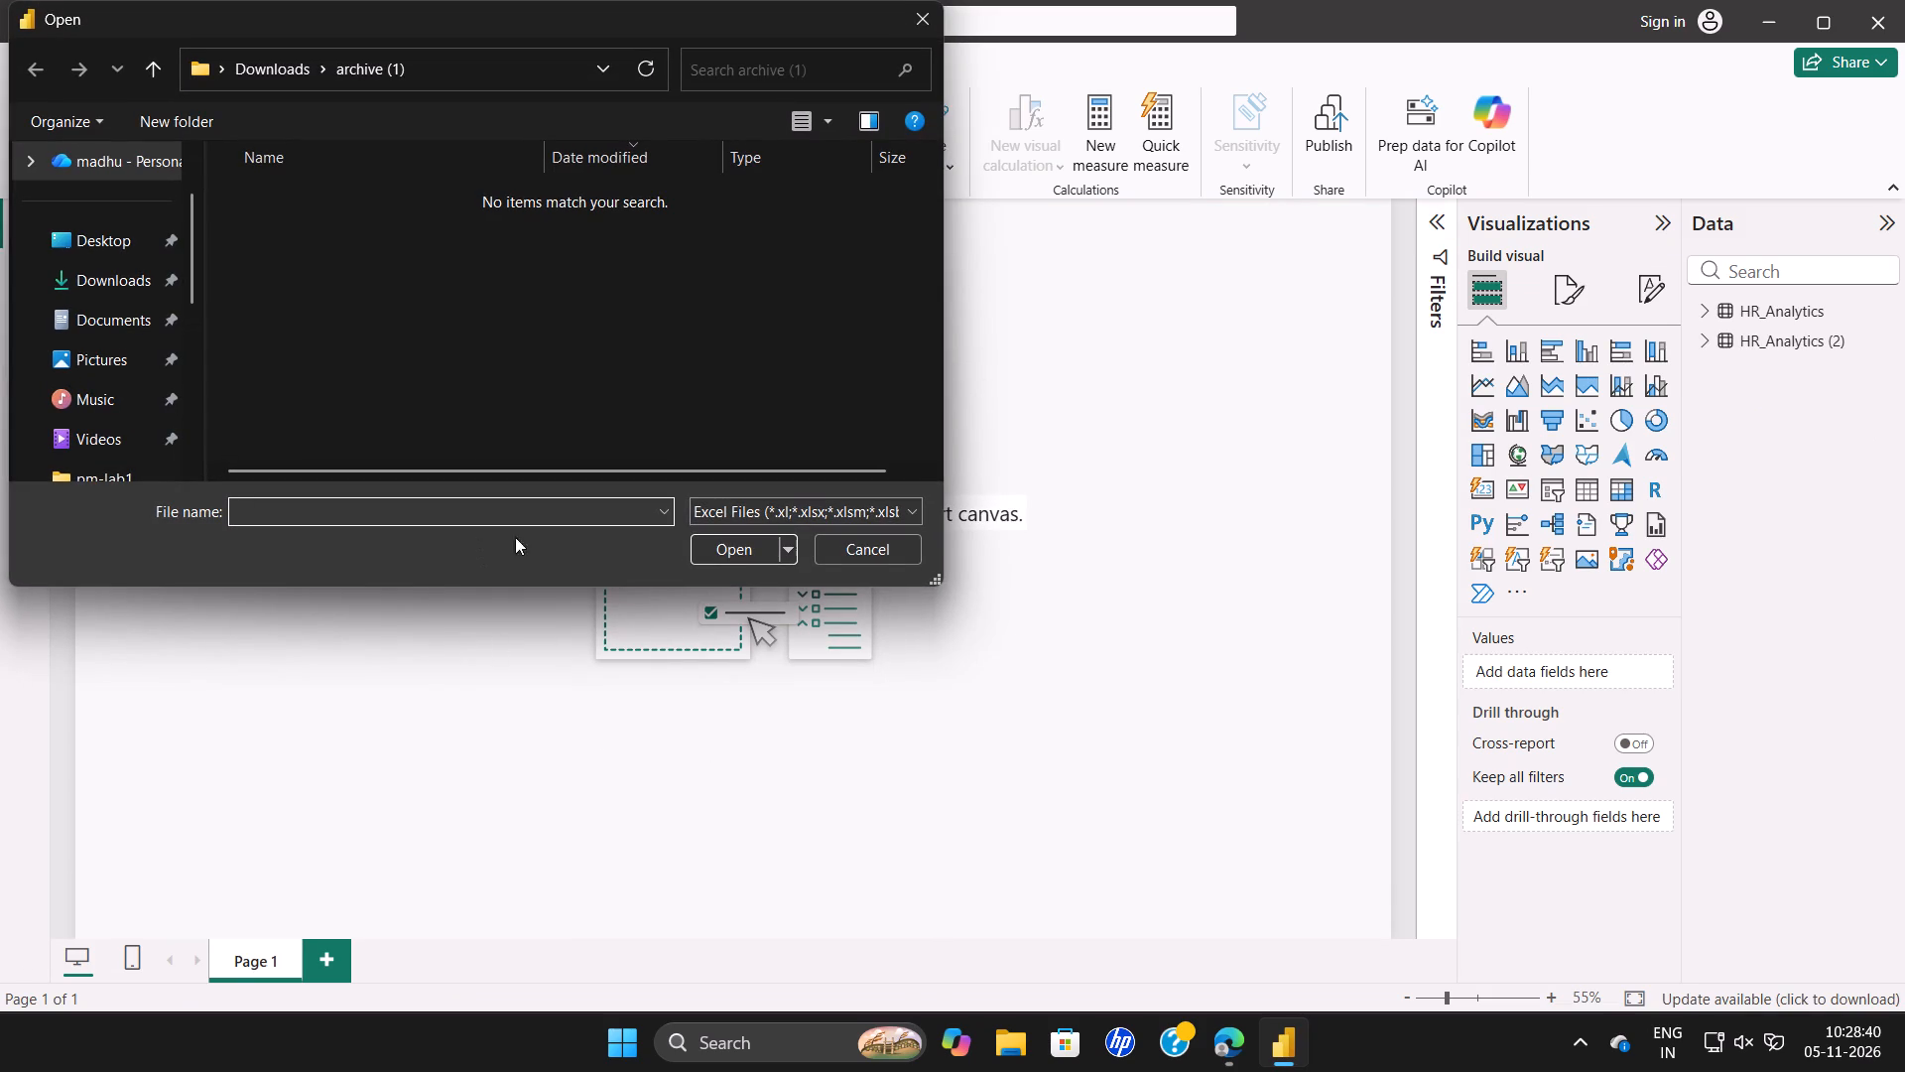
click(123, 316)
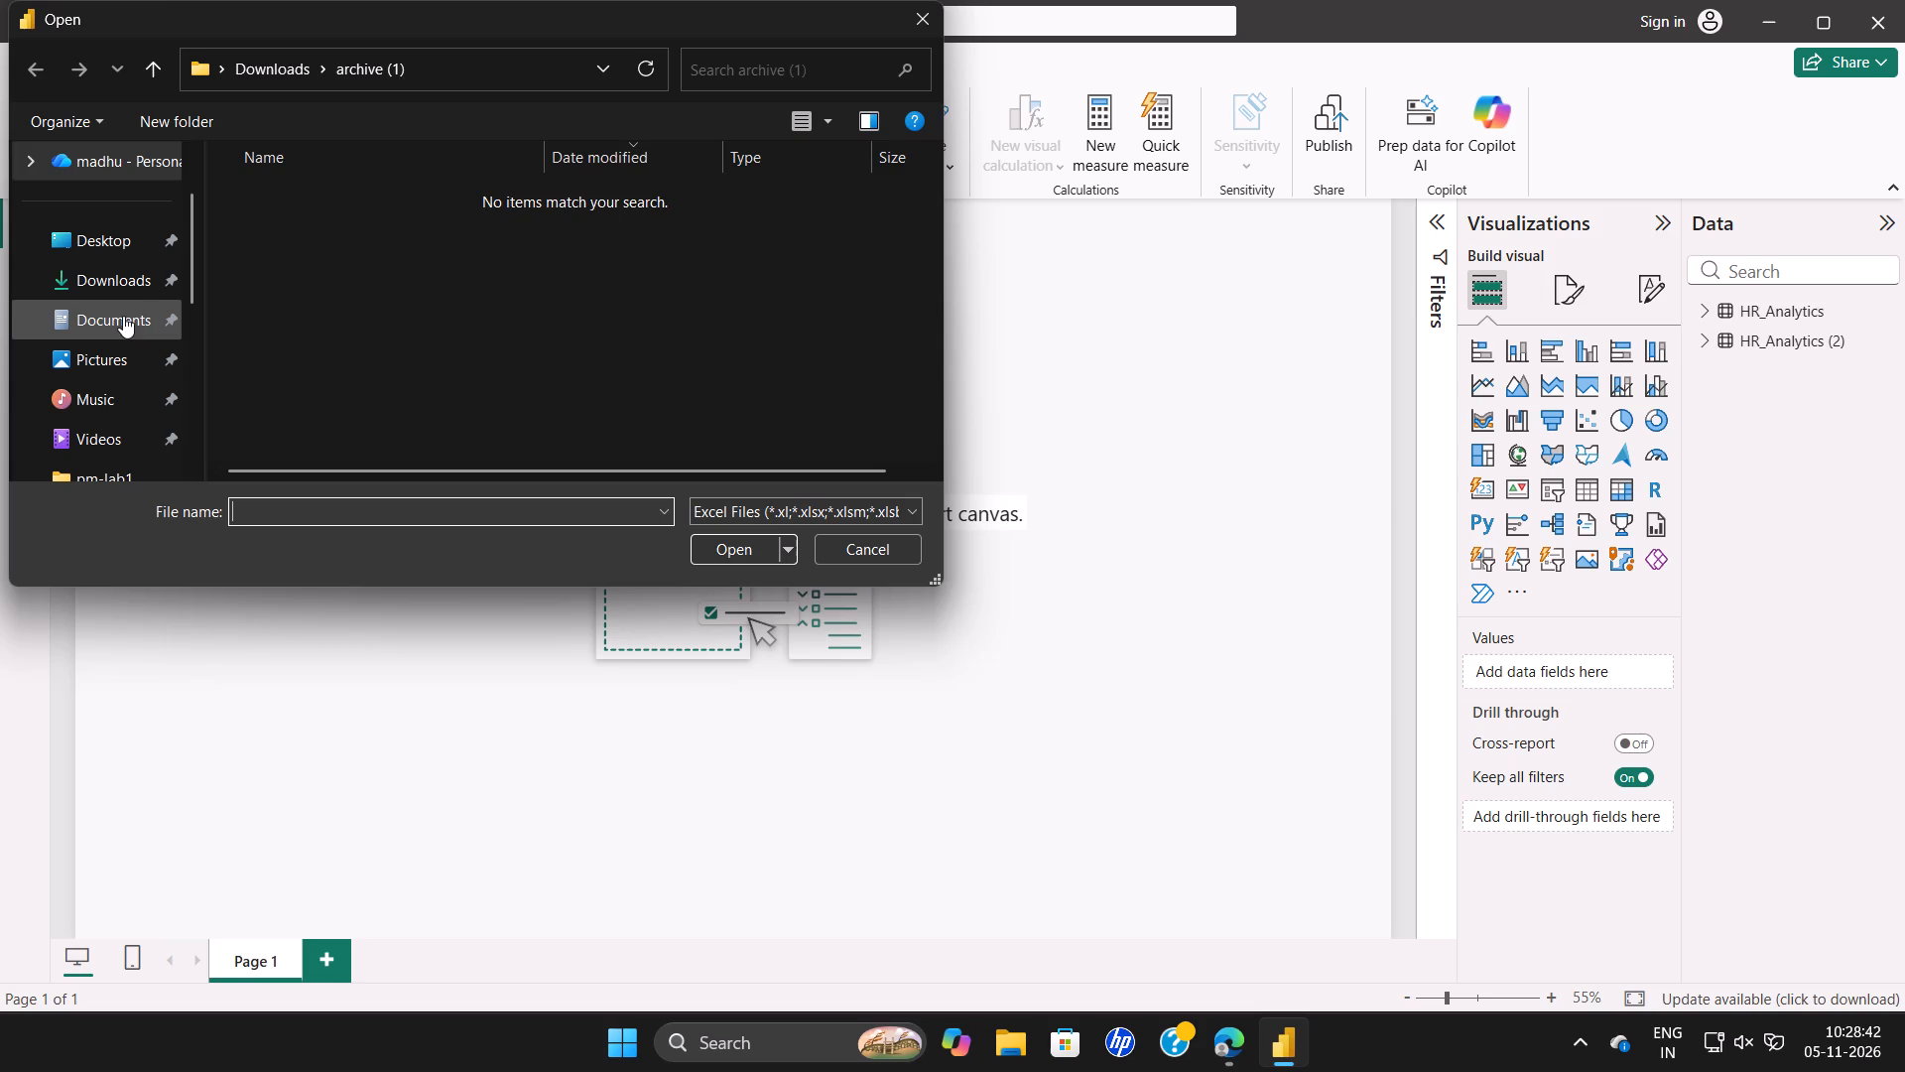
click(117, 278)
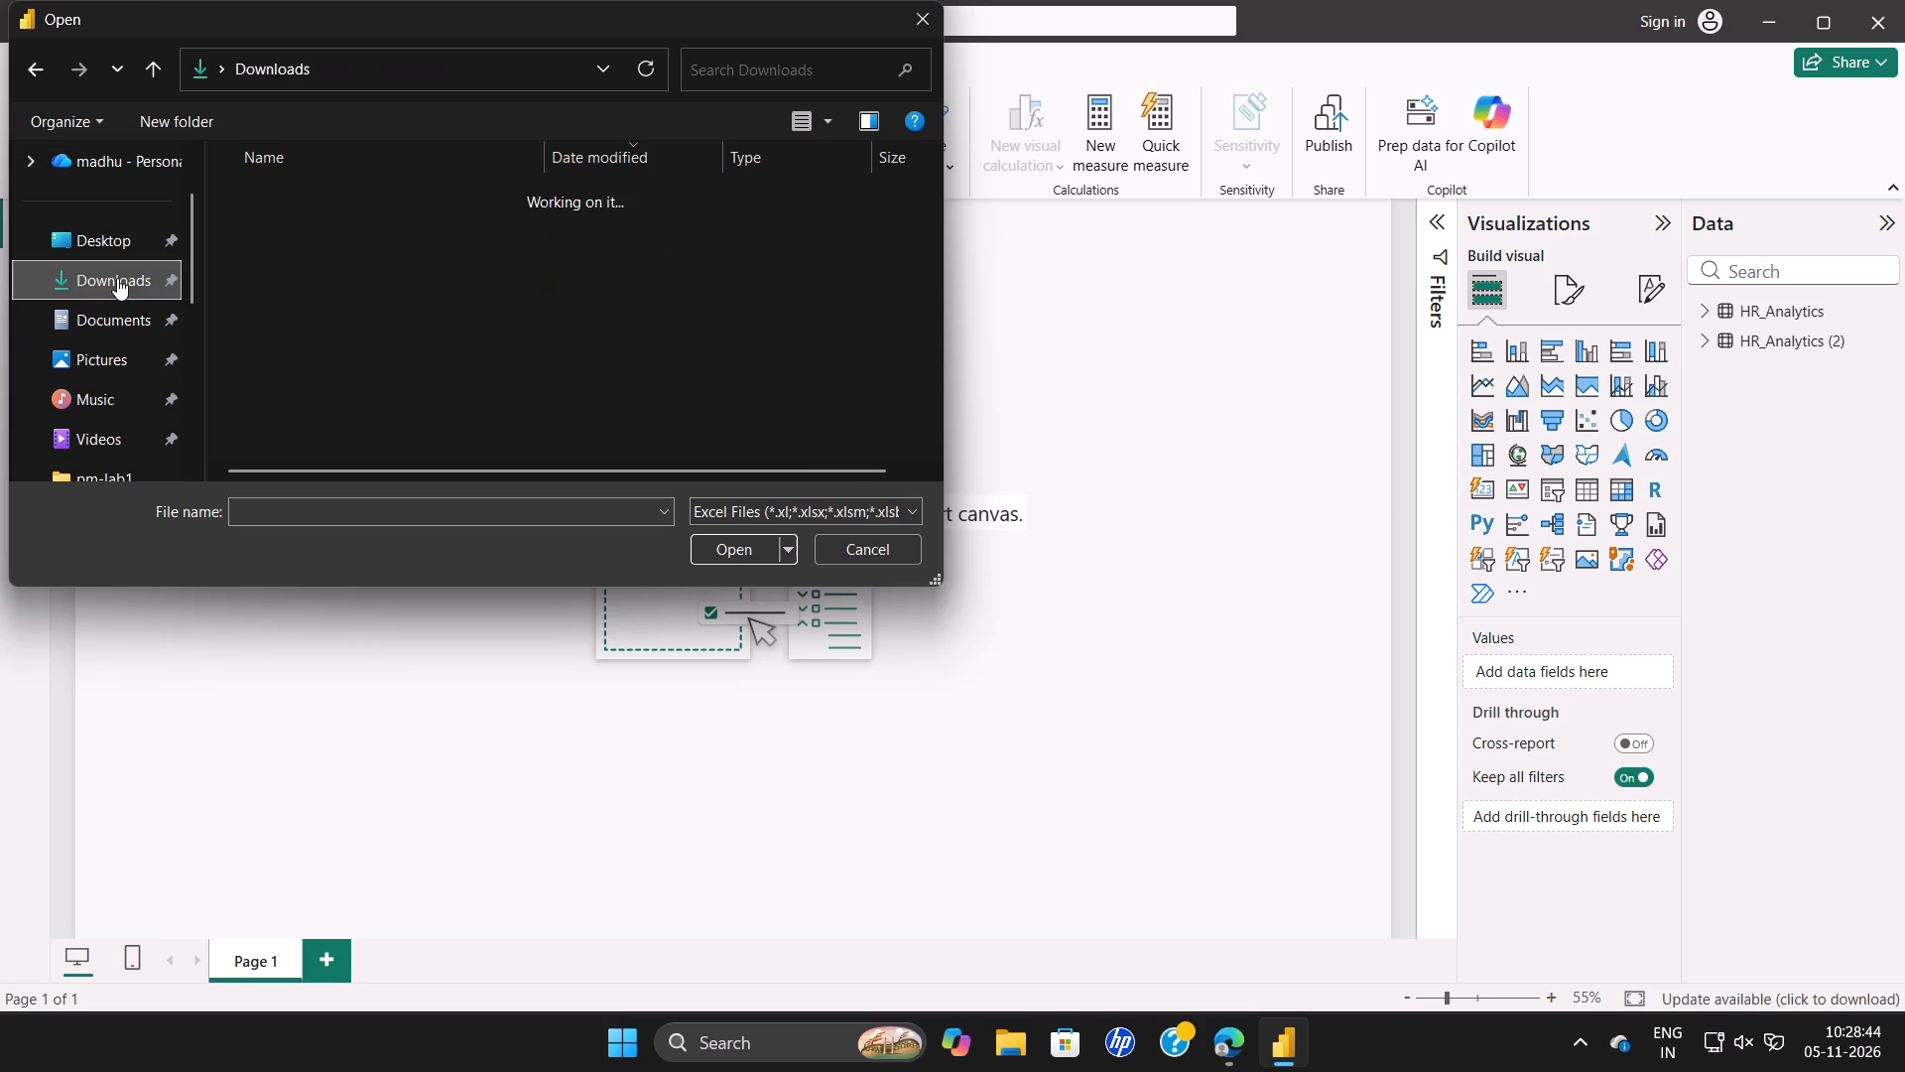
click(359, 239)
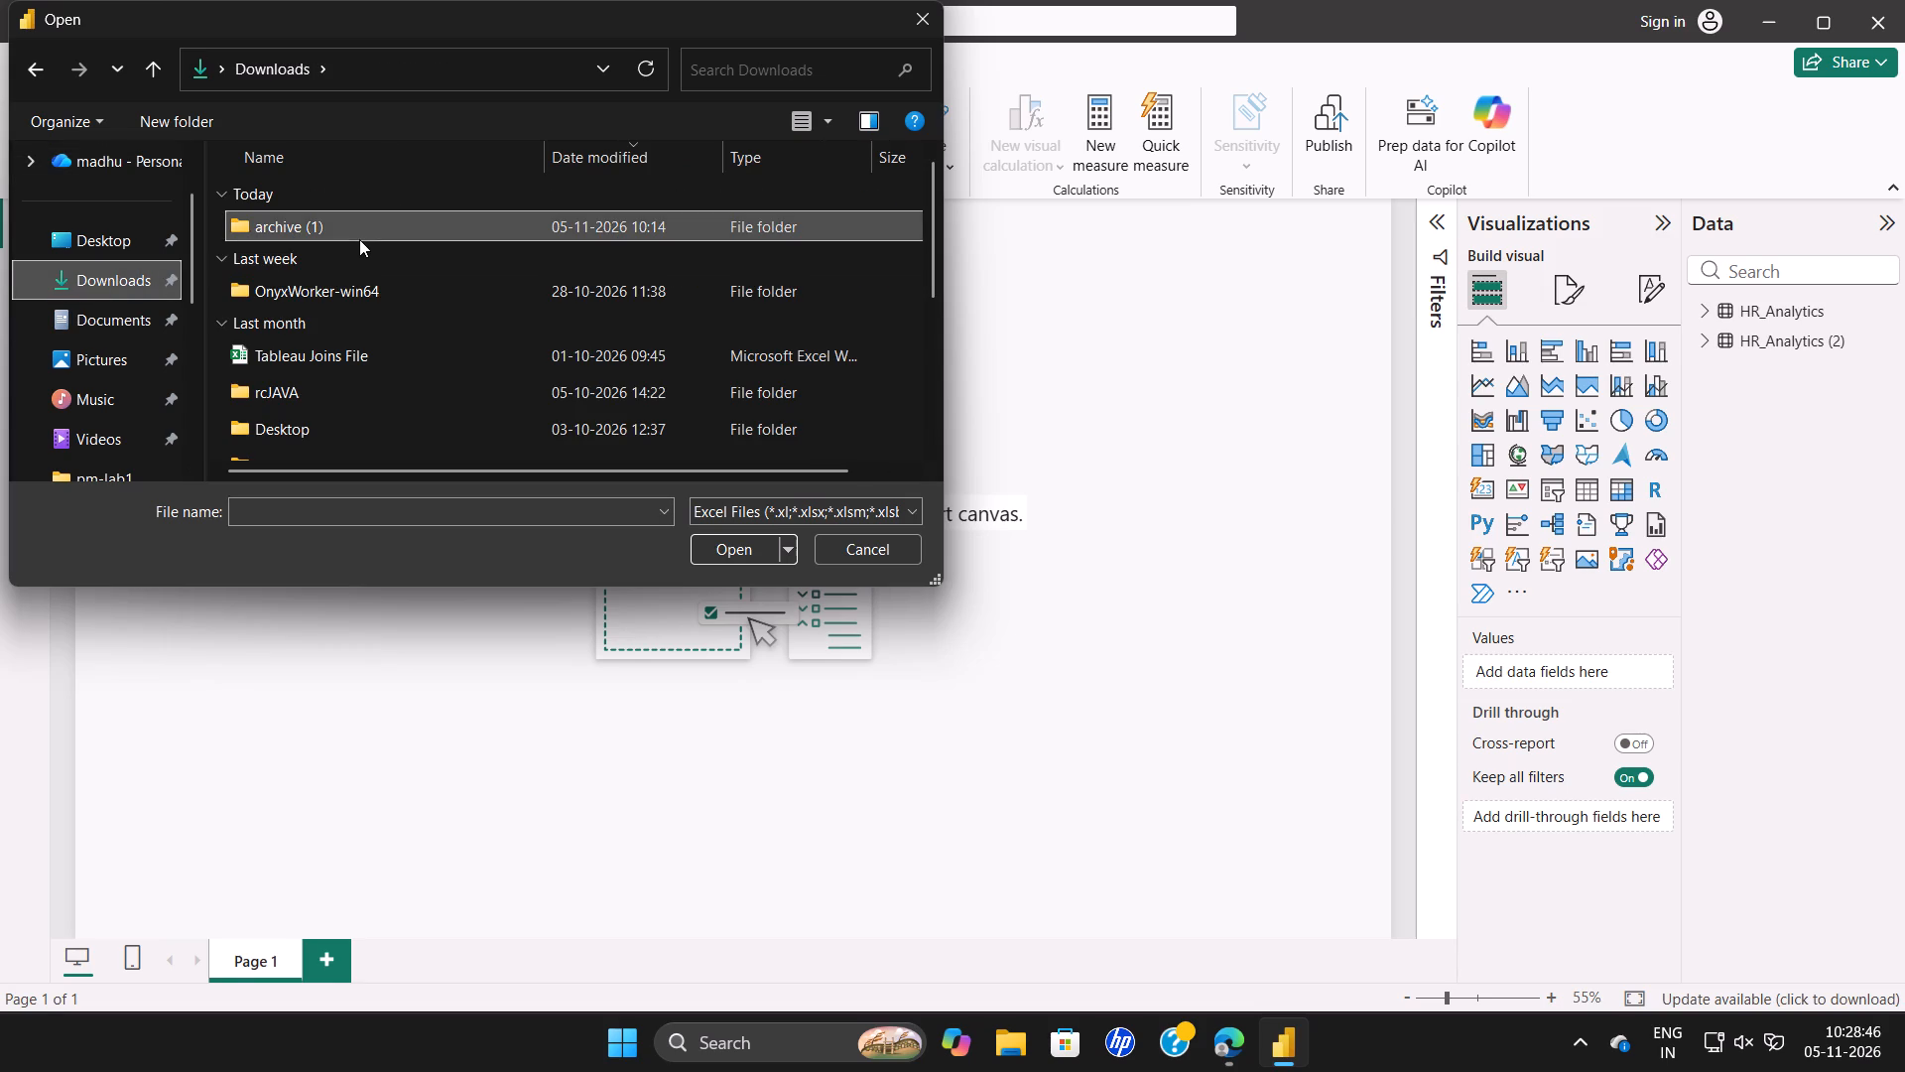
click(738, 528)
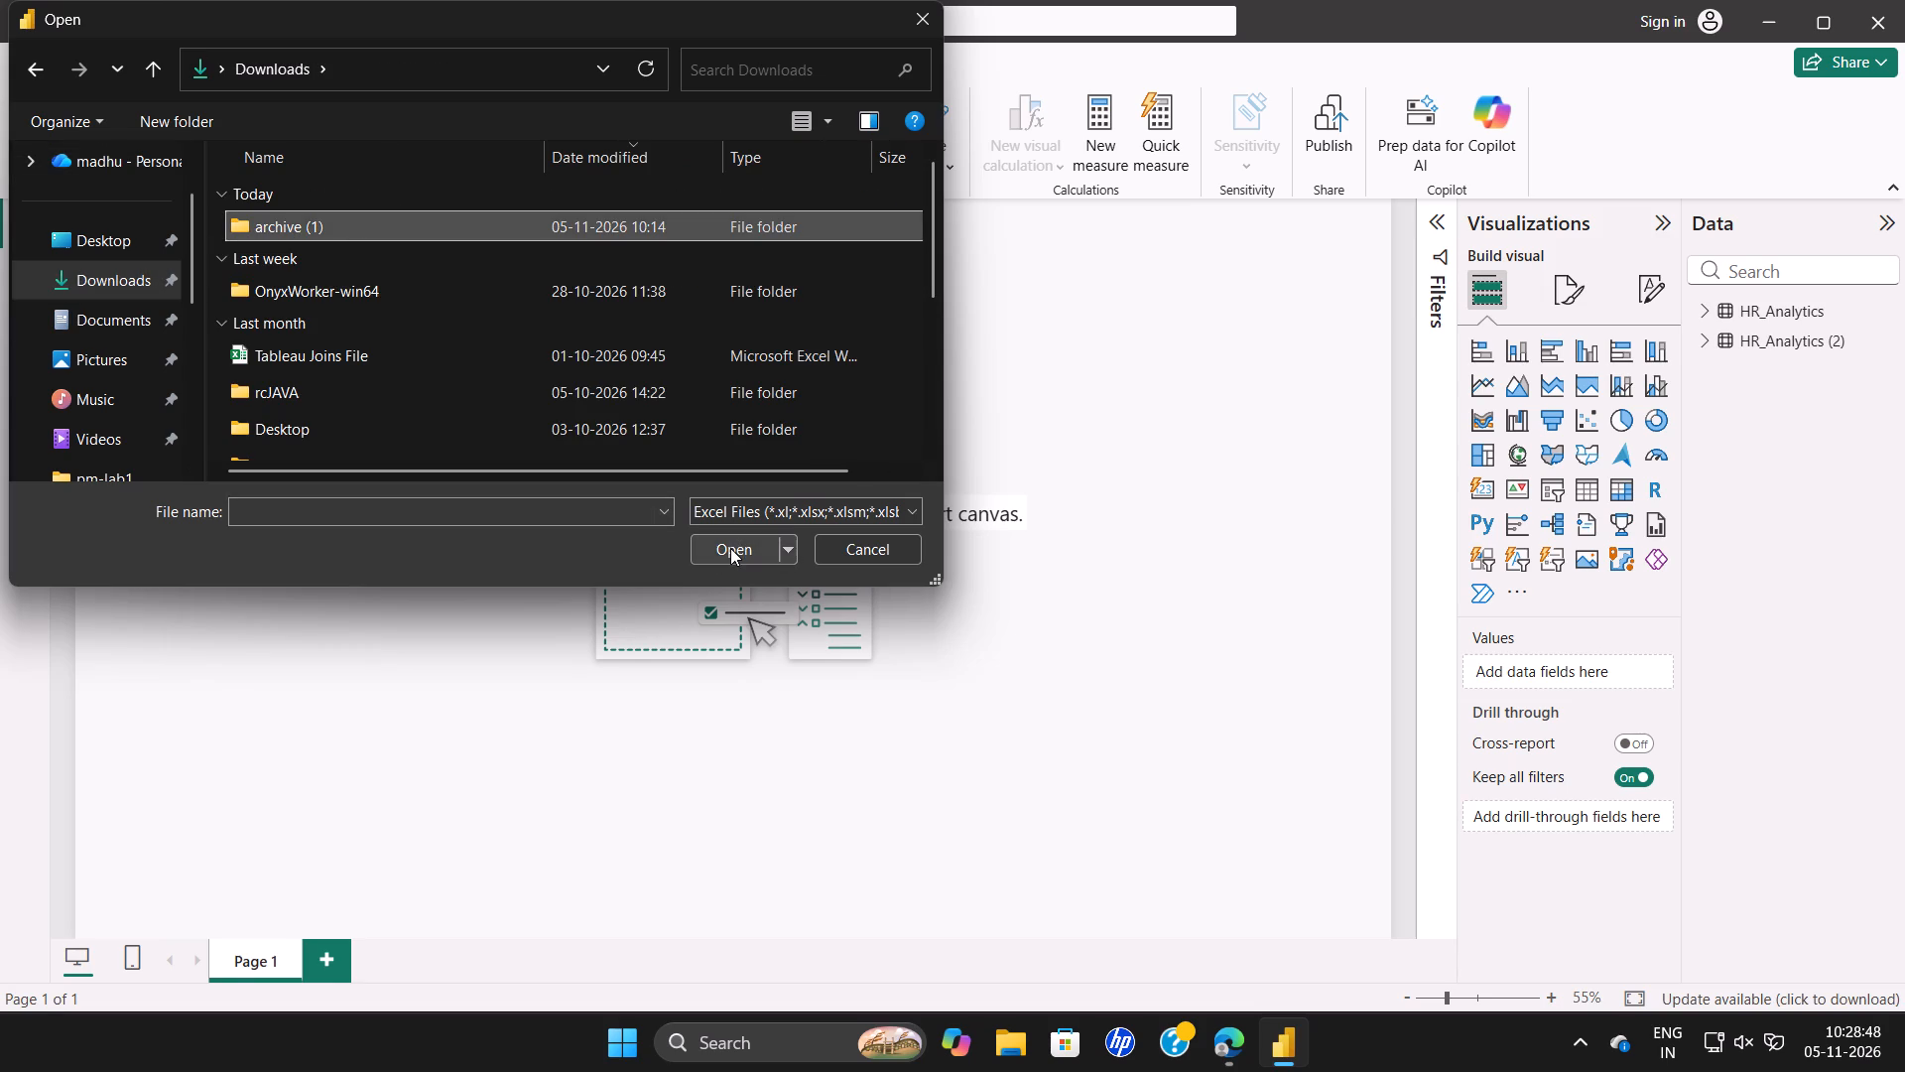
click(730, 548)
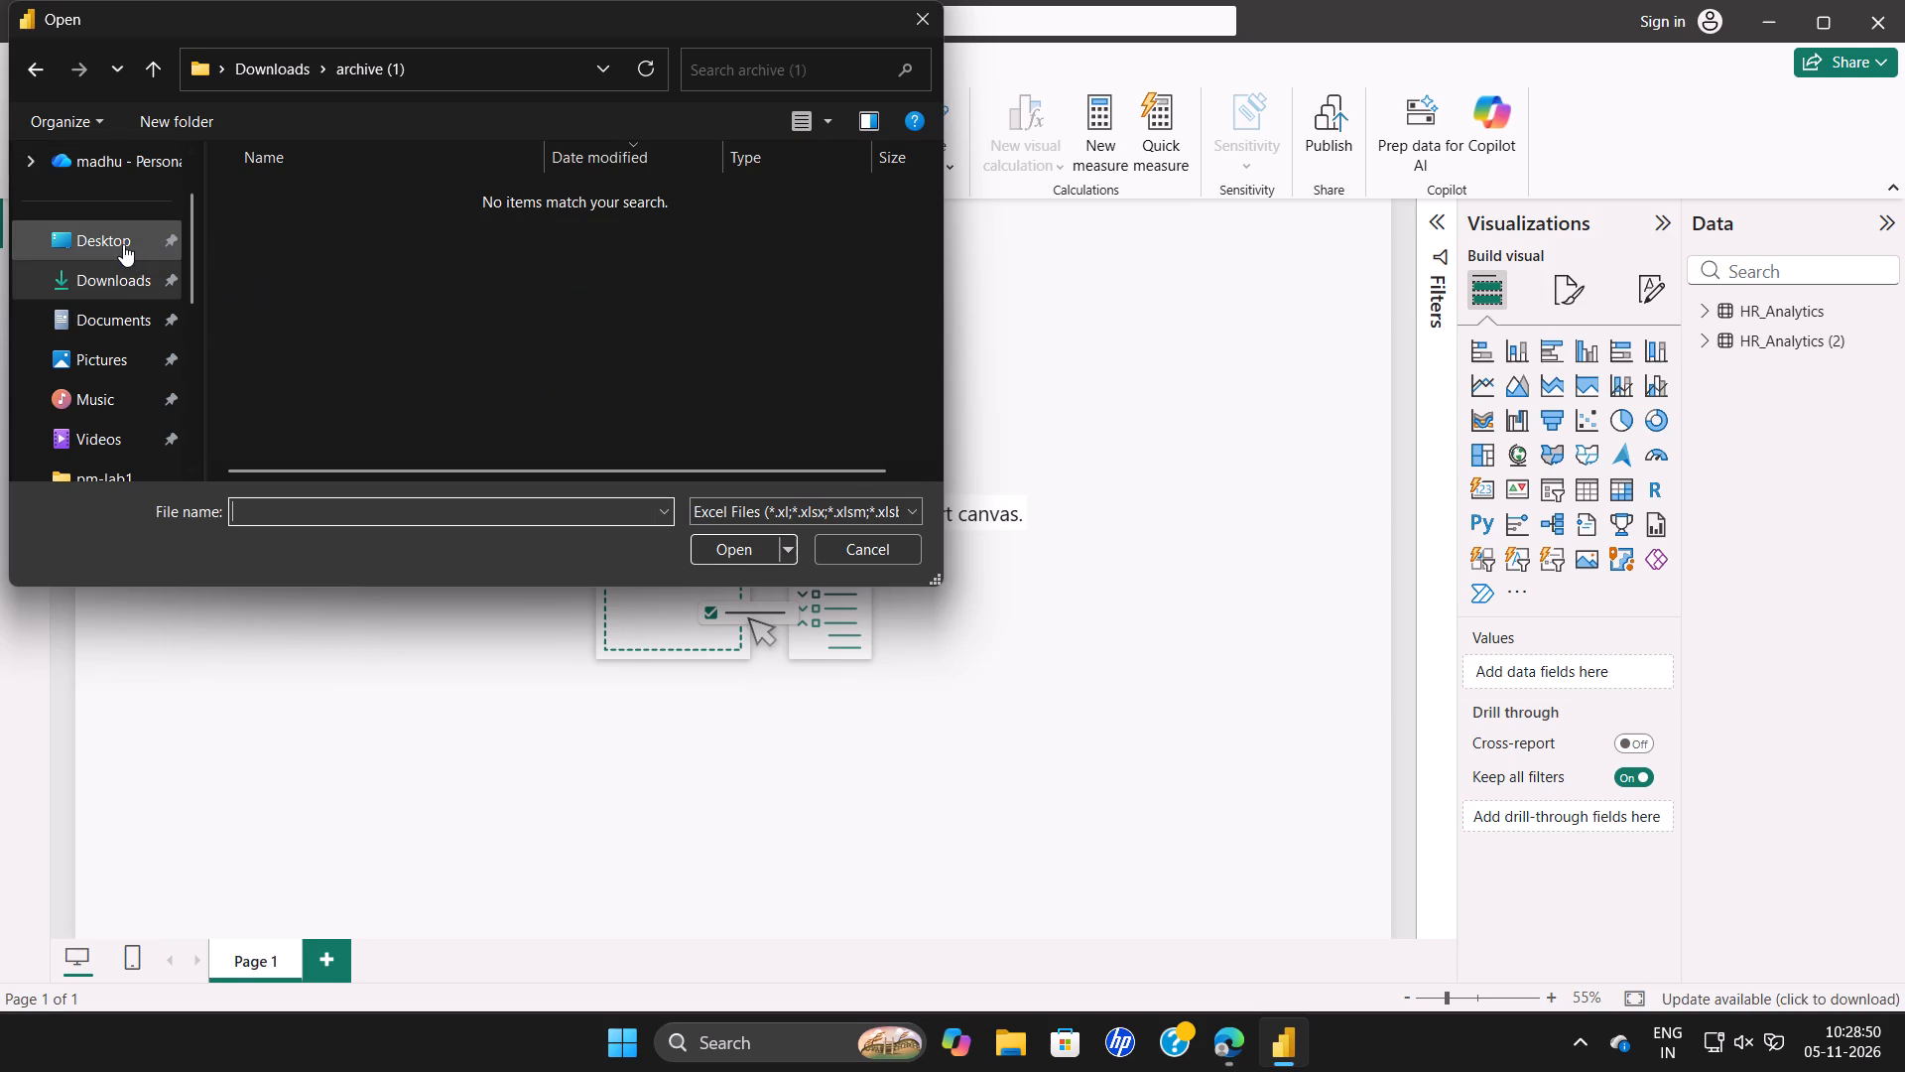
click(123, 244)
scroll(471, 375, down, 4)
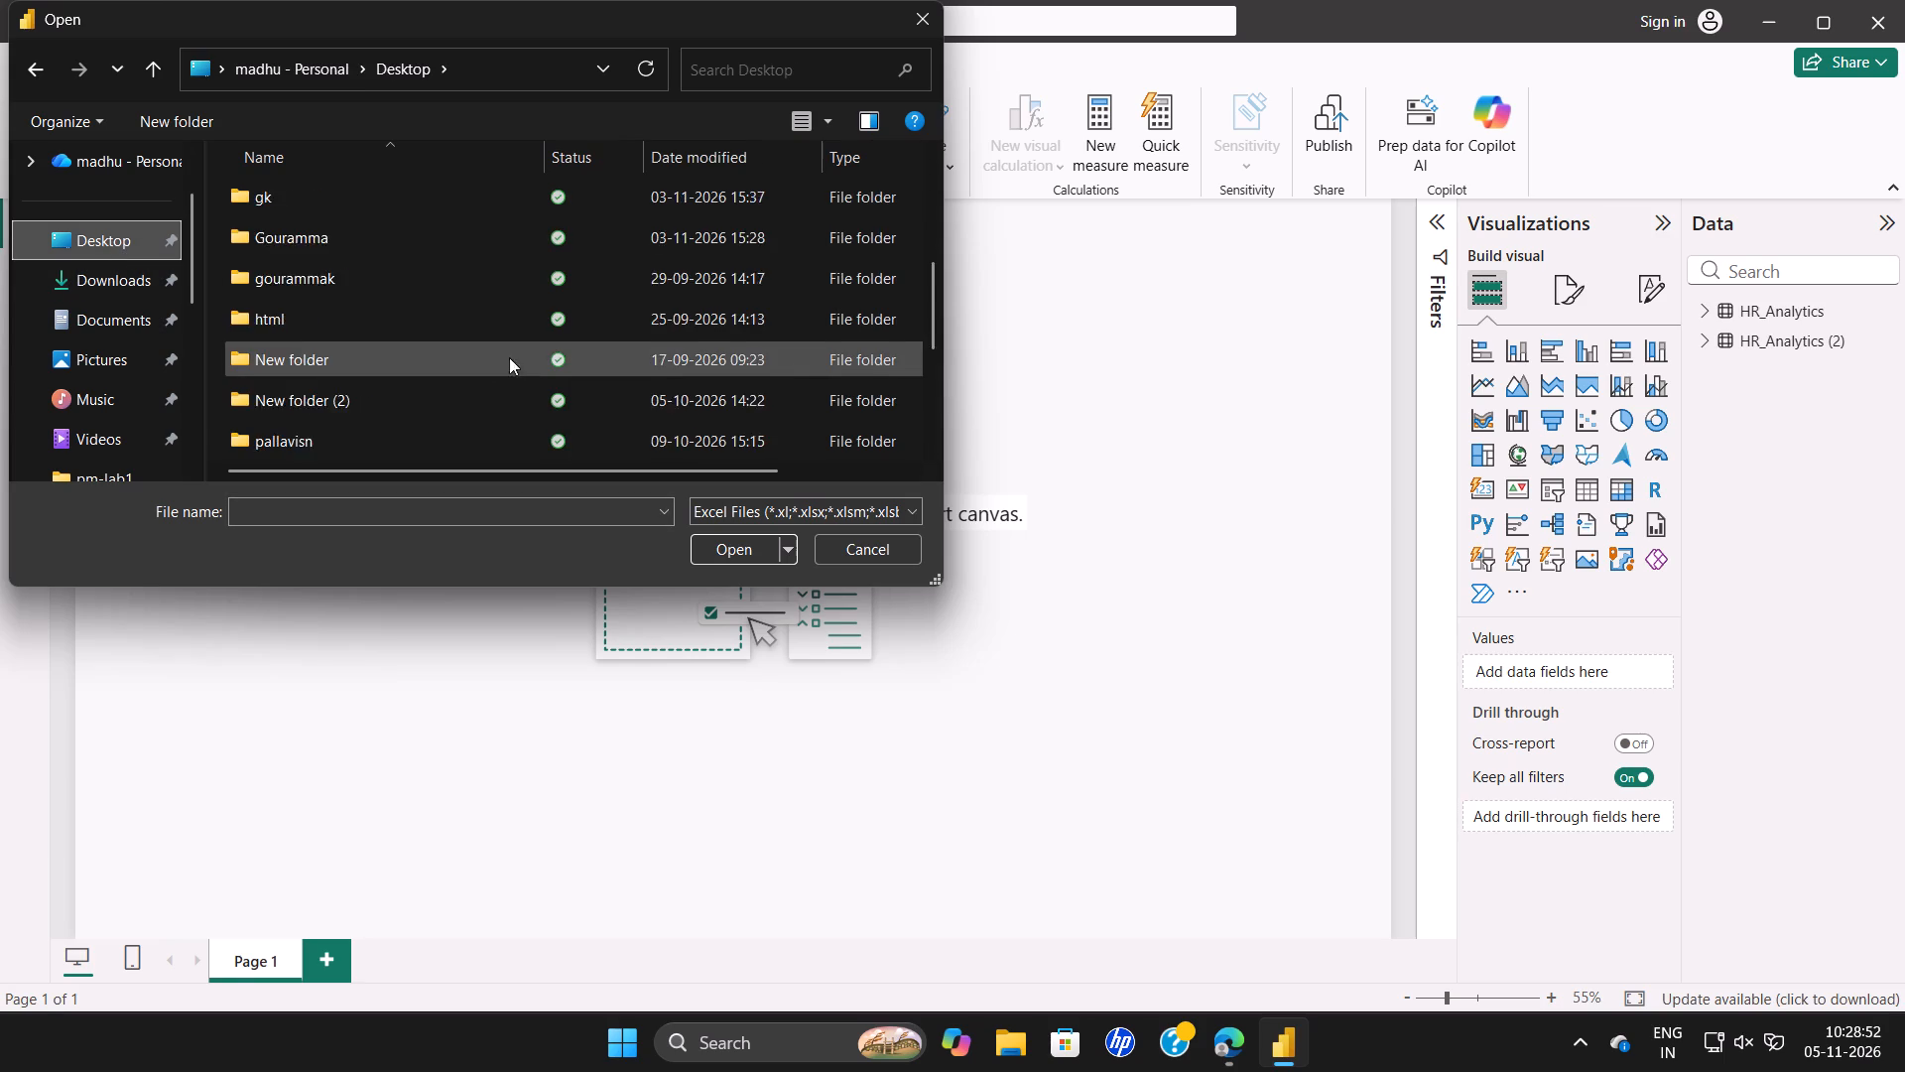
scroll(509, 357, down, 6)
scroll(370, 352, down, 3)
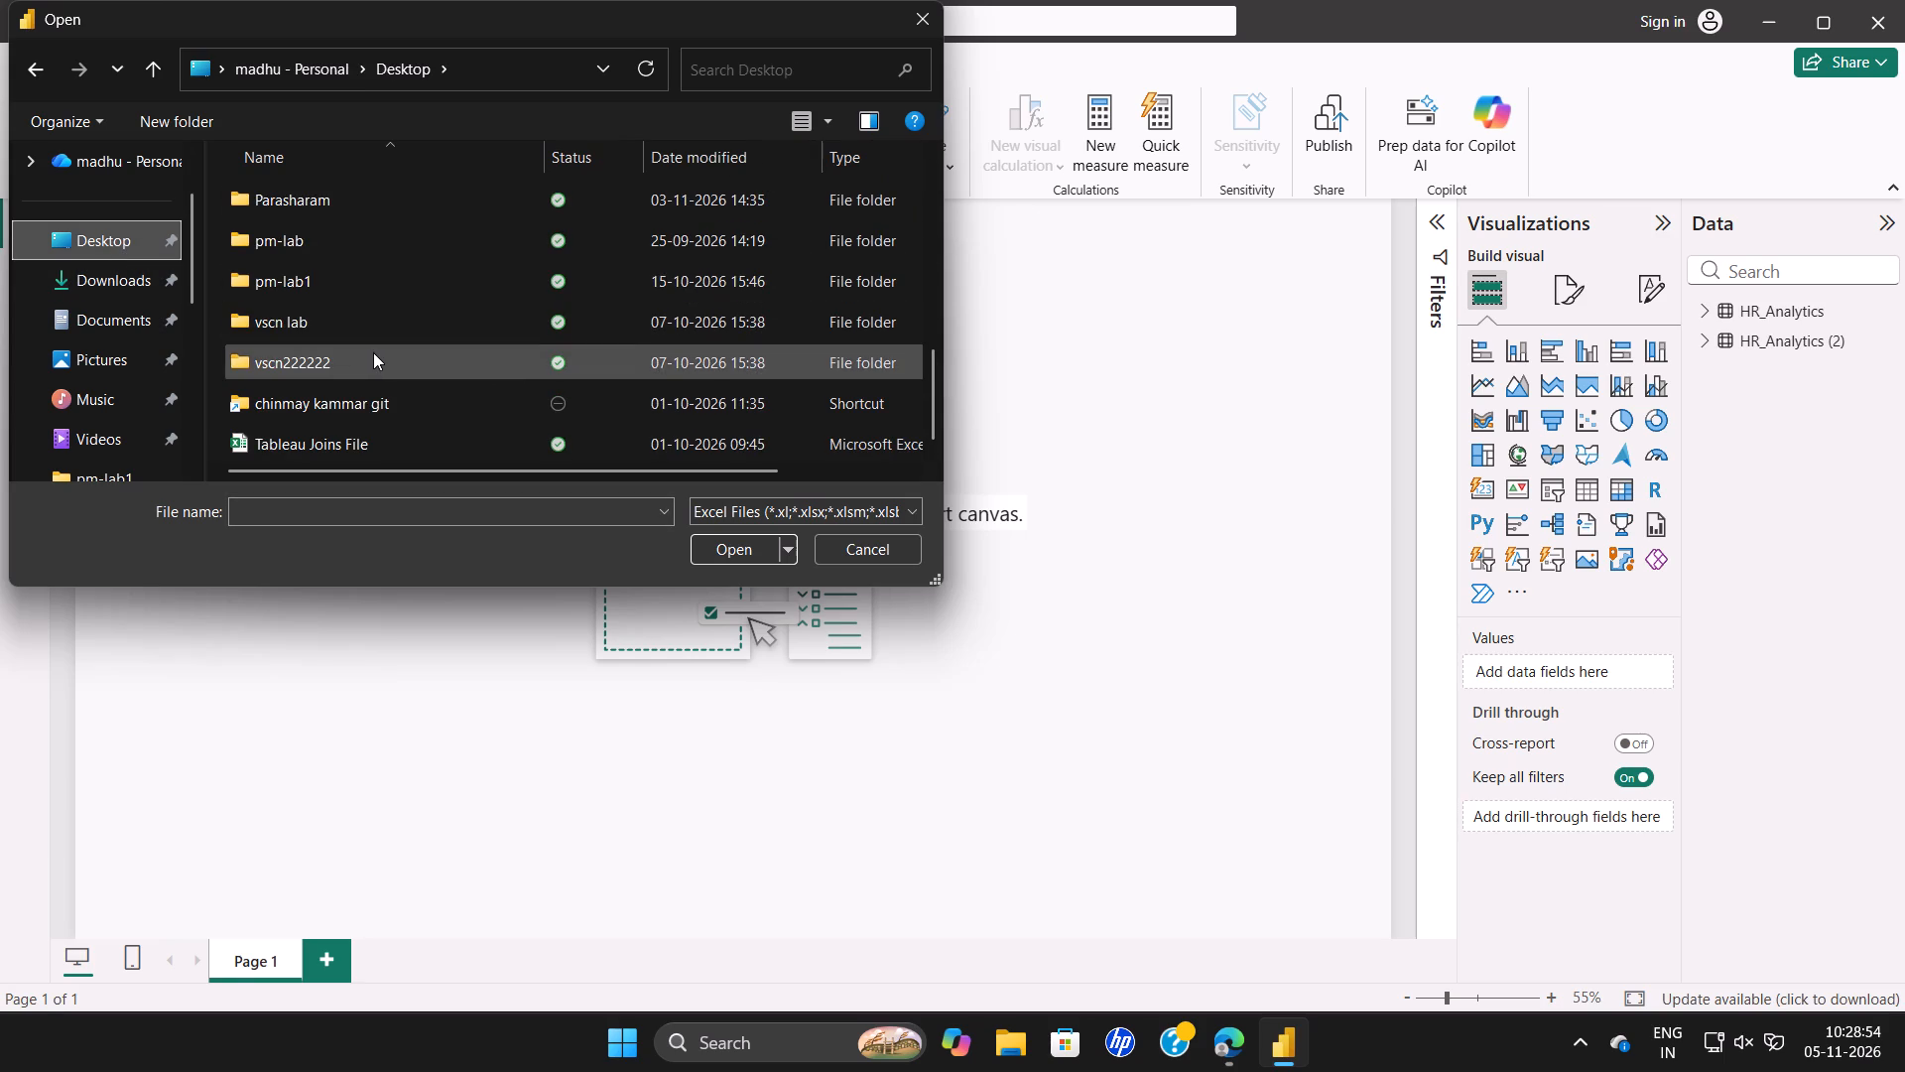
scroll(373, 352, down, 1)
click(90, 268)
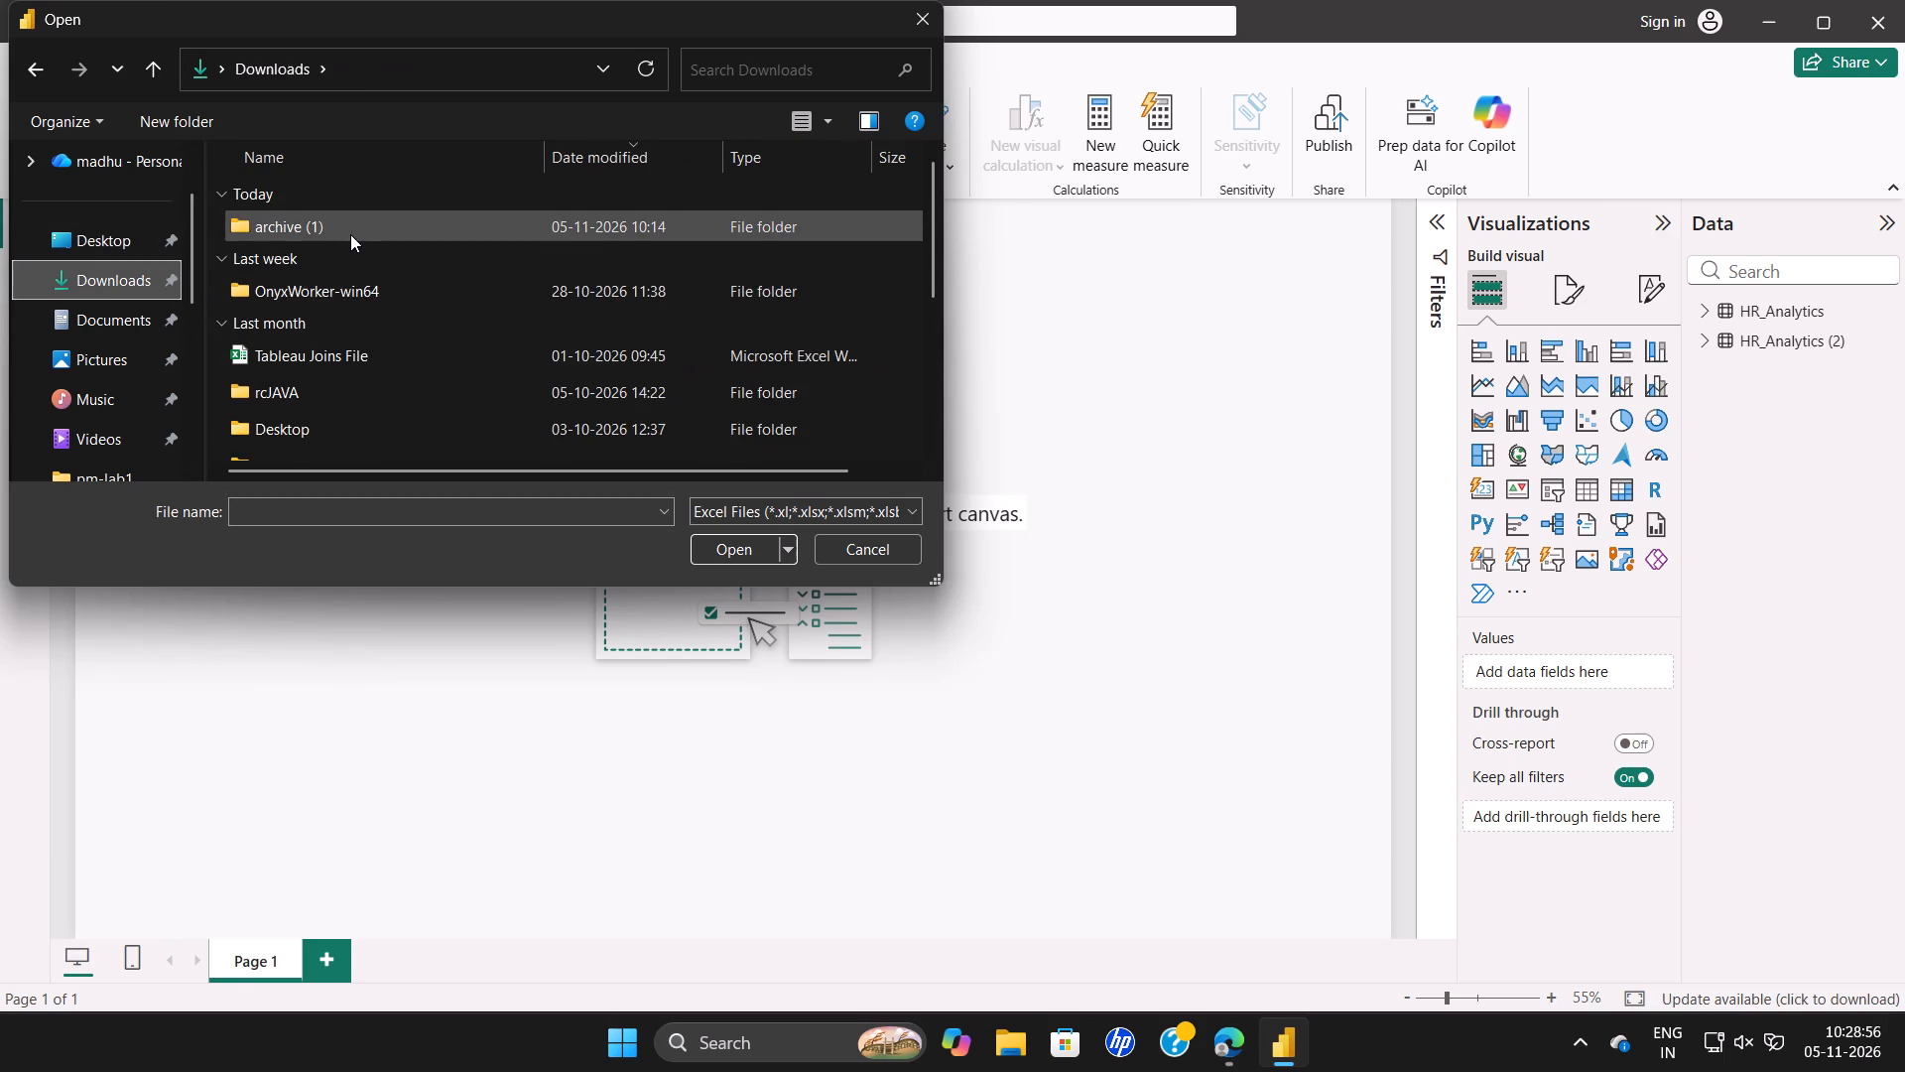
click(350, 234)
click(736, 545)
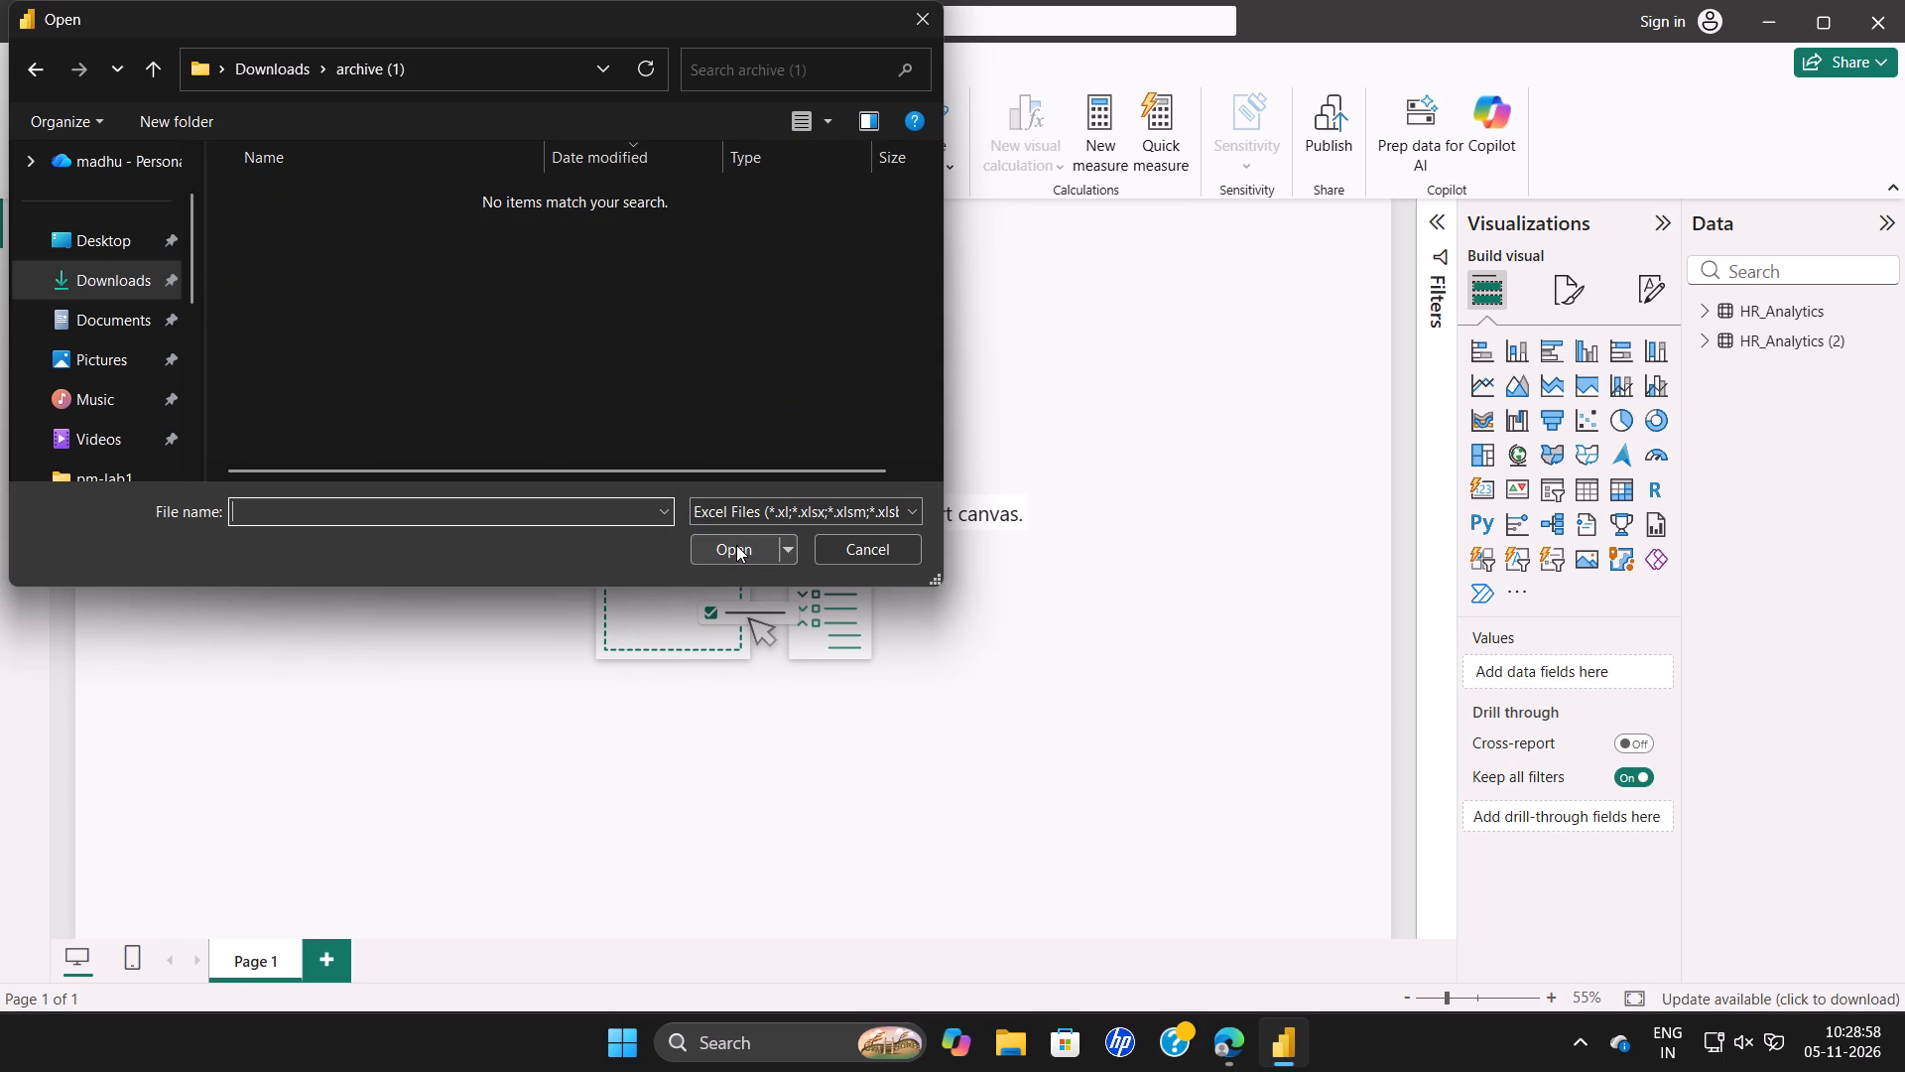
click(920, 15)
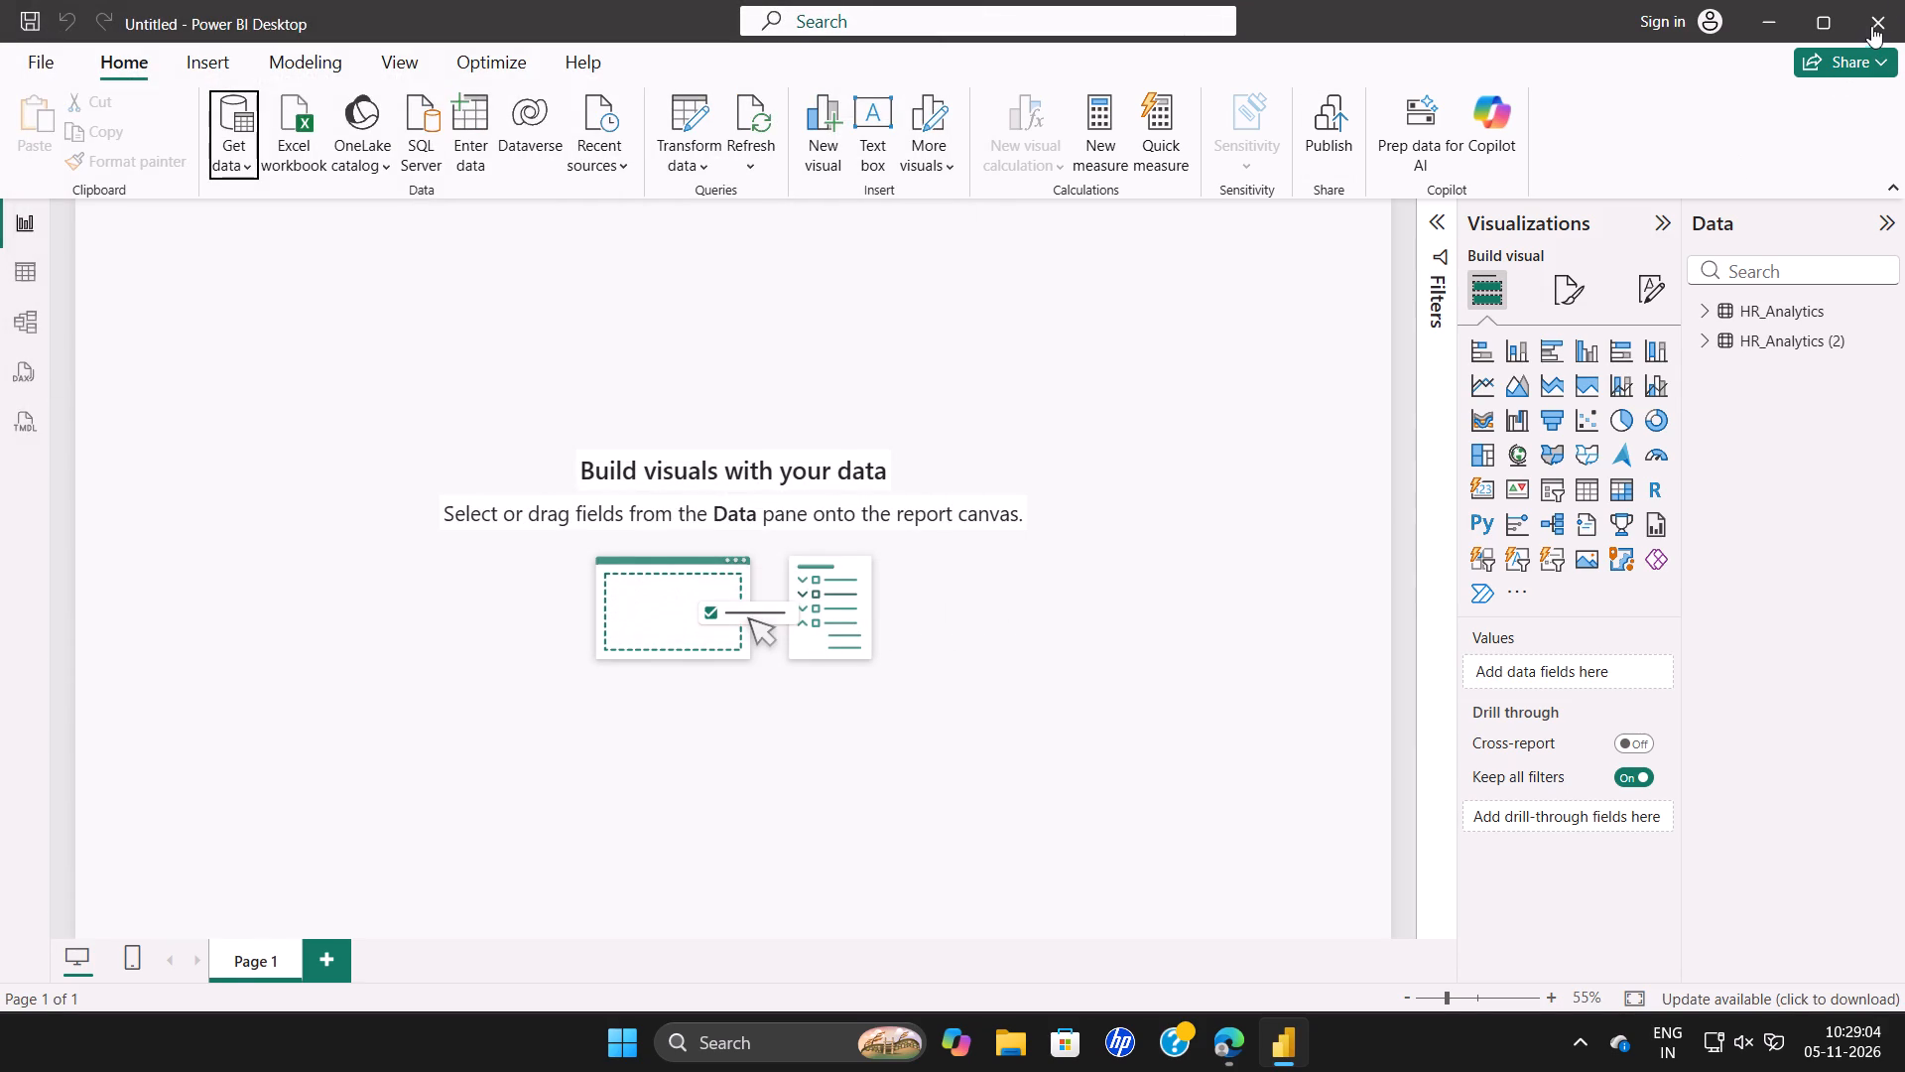
Close the untitled Power BI report without saving its changes.
click(1881, 19)
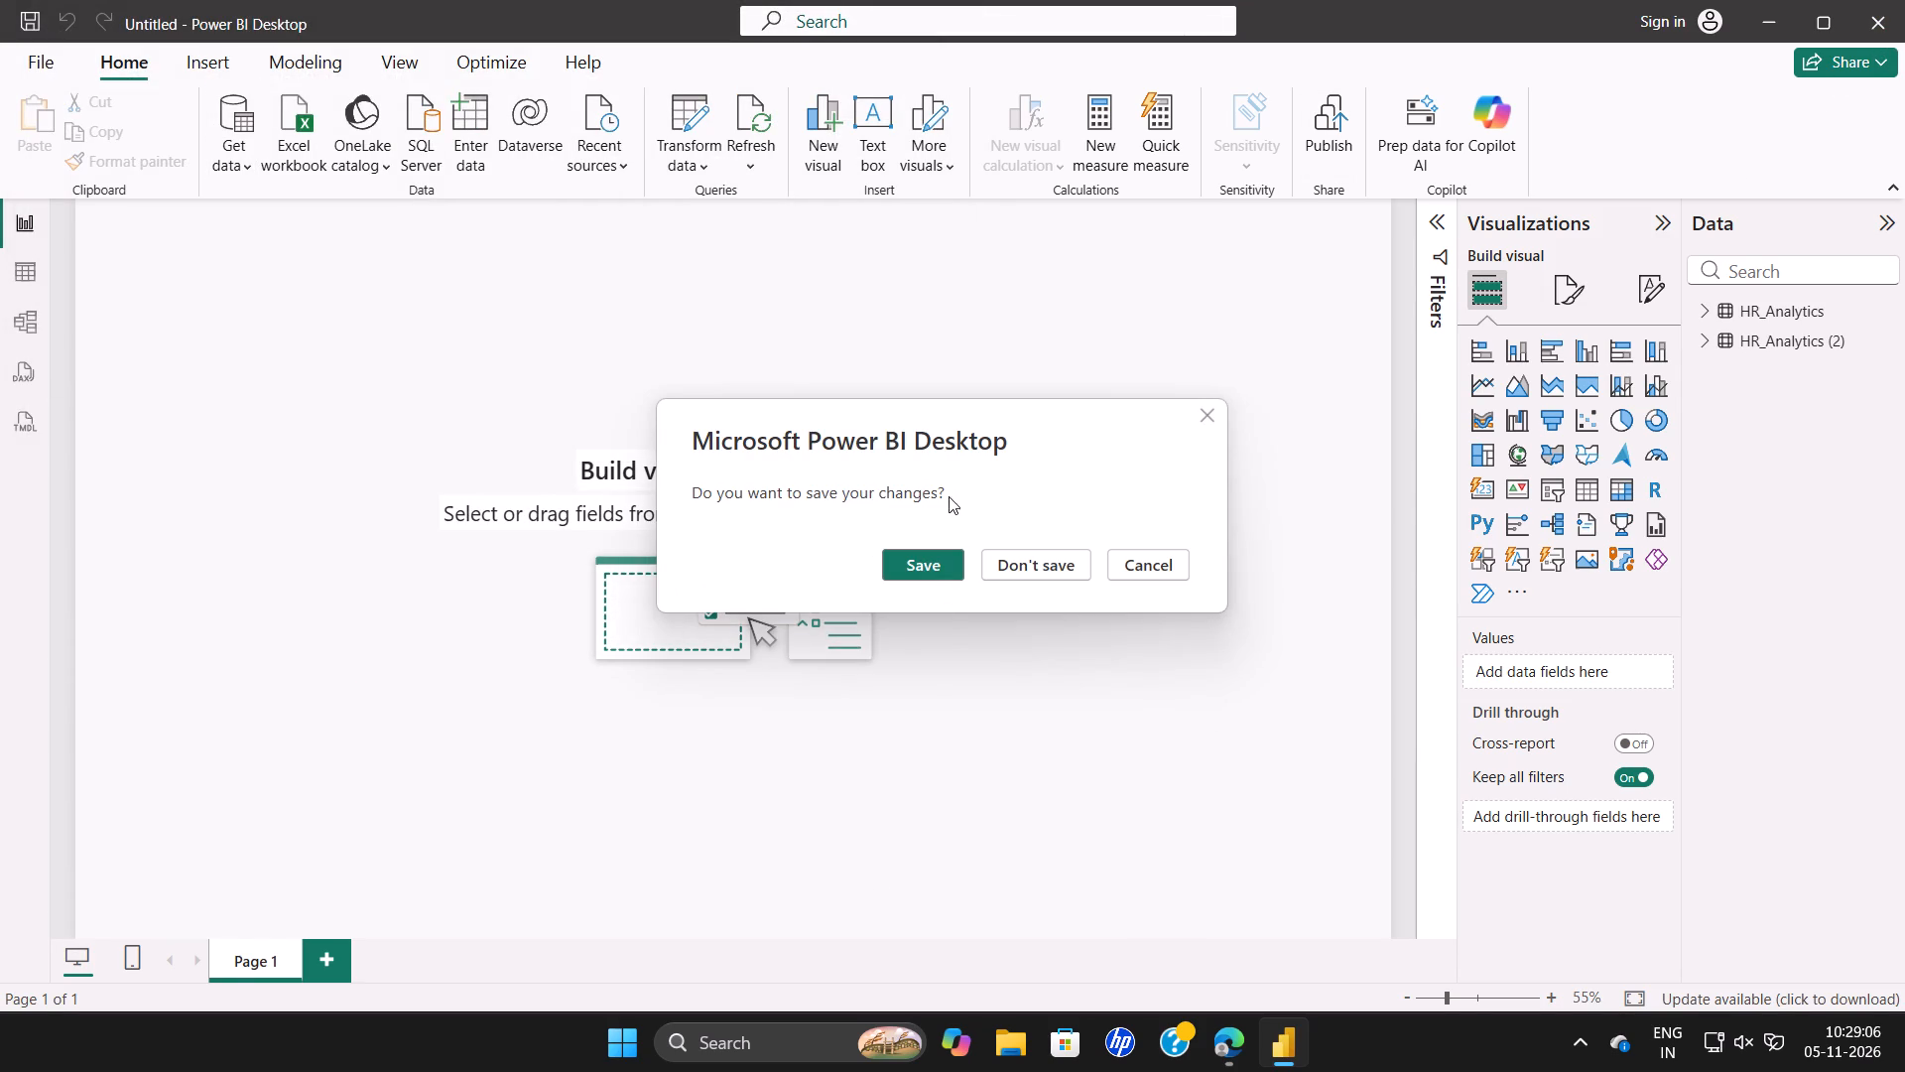
click(1031, 568)
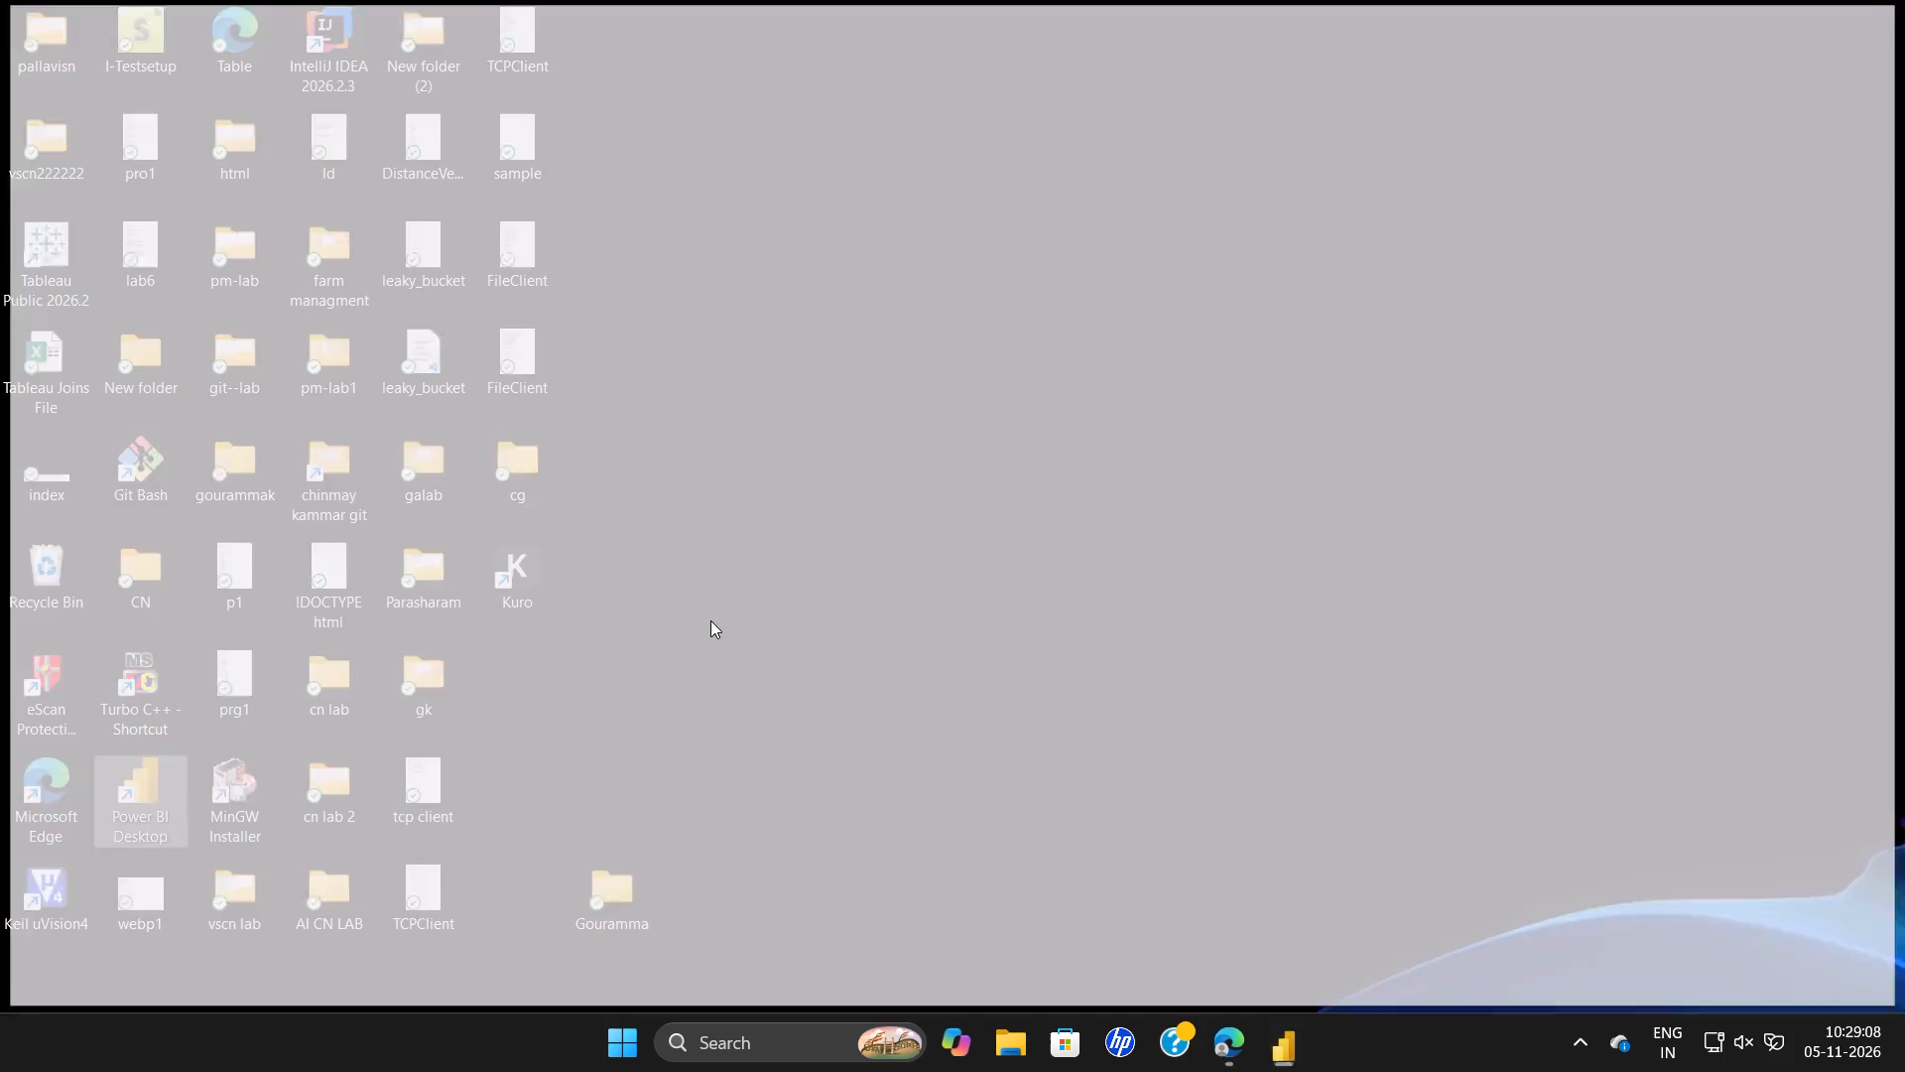
In File Explorer, extract the archive (1) zip in Downloads to the archive (1) folder, replacing the existing files, and close both Explorer windows.
click(1047, 1040)
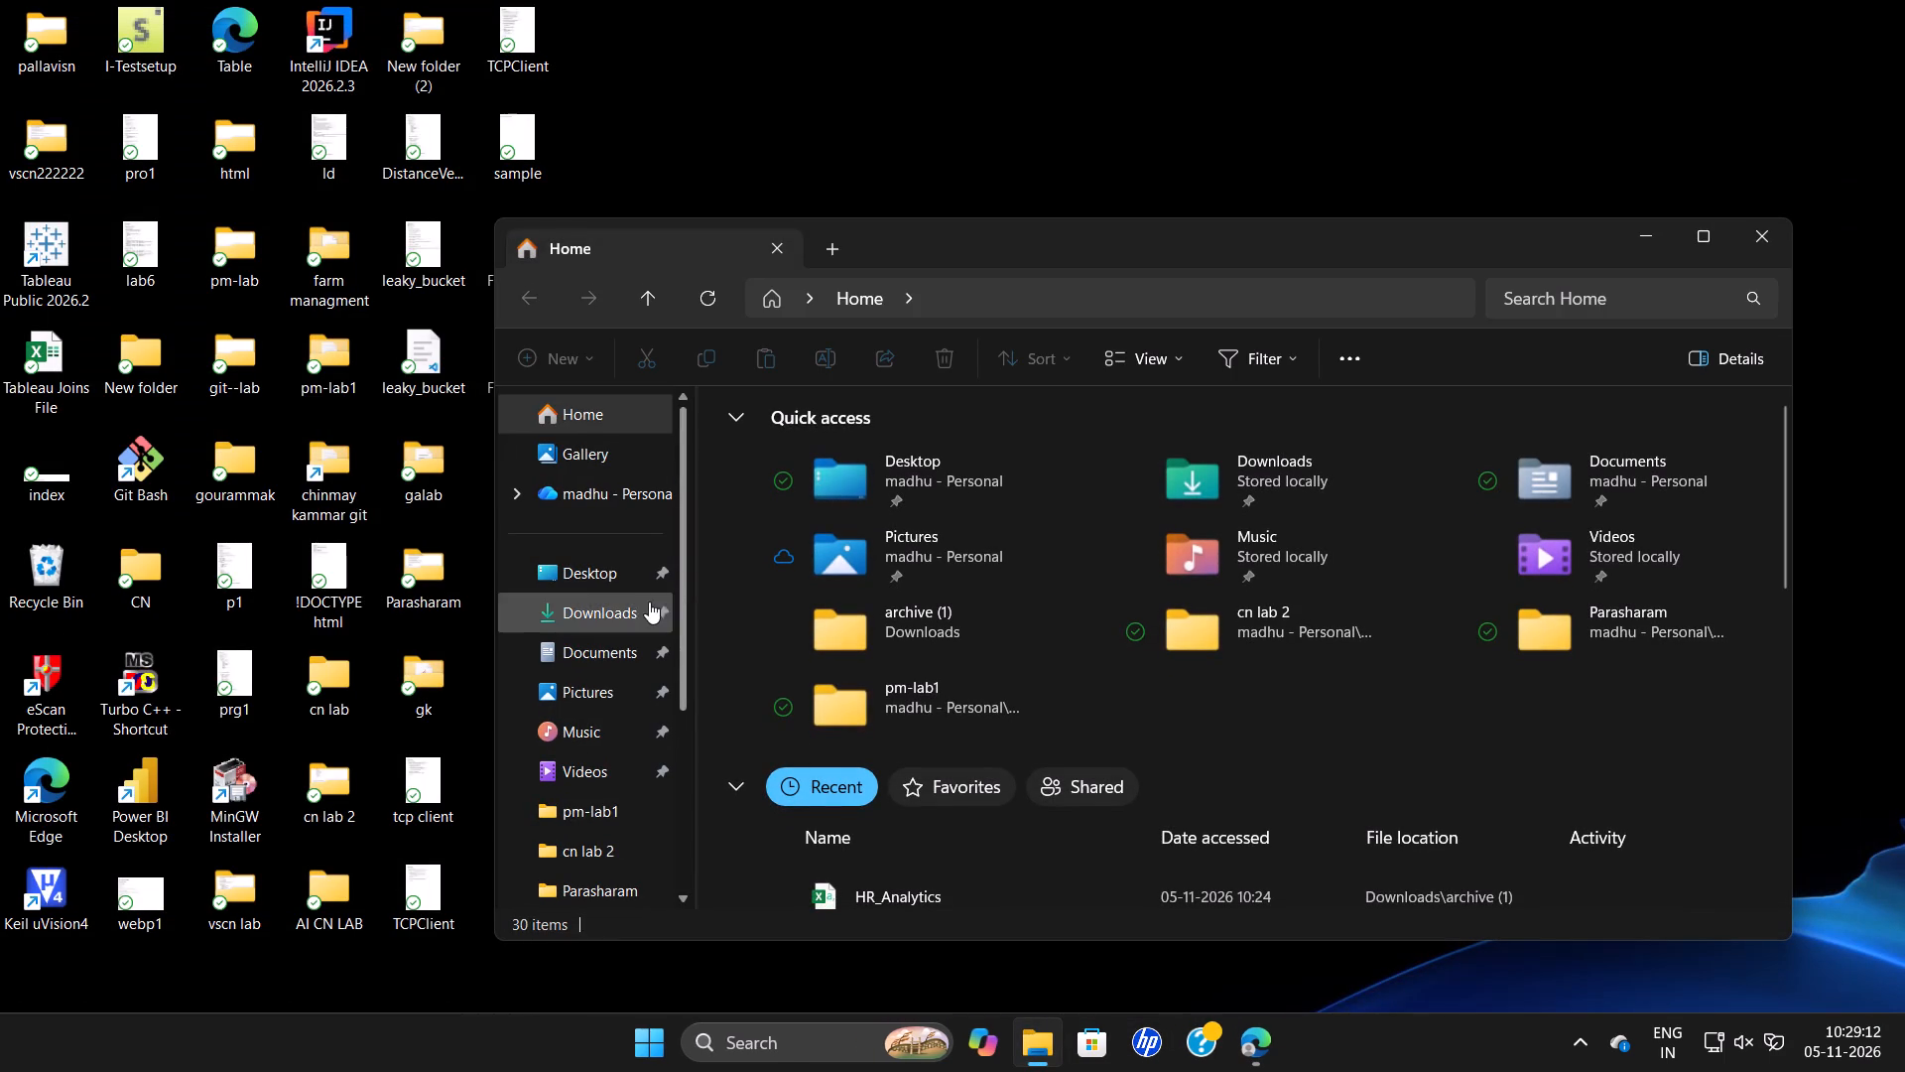
click(581, 580)
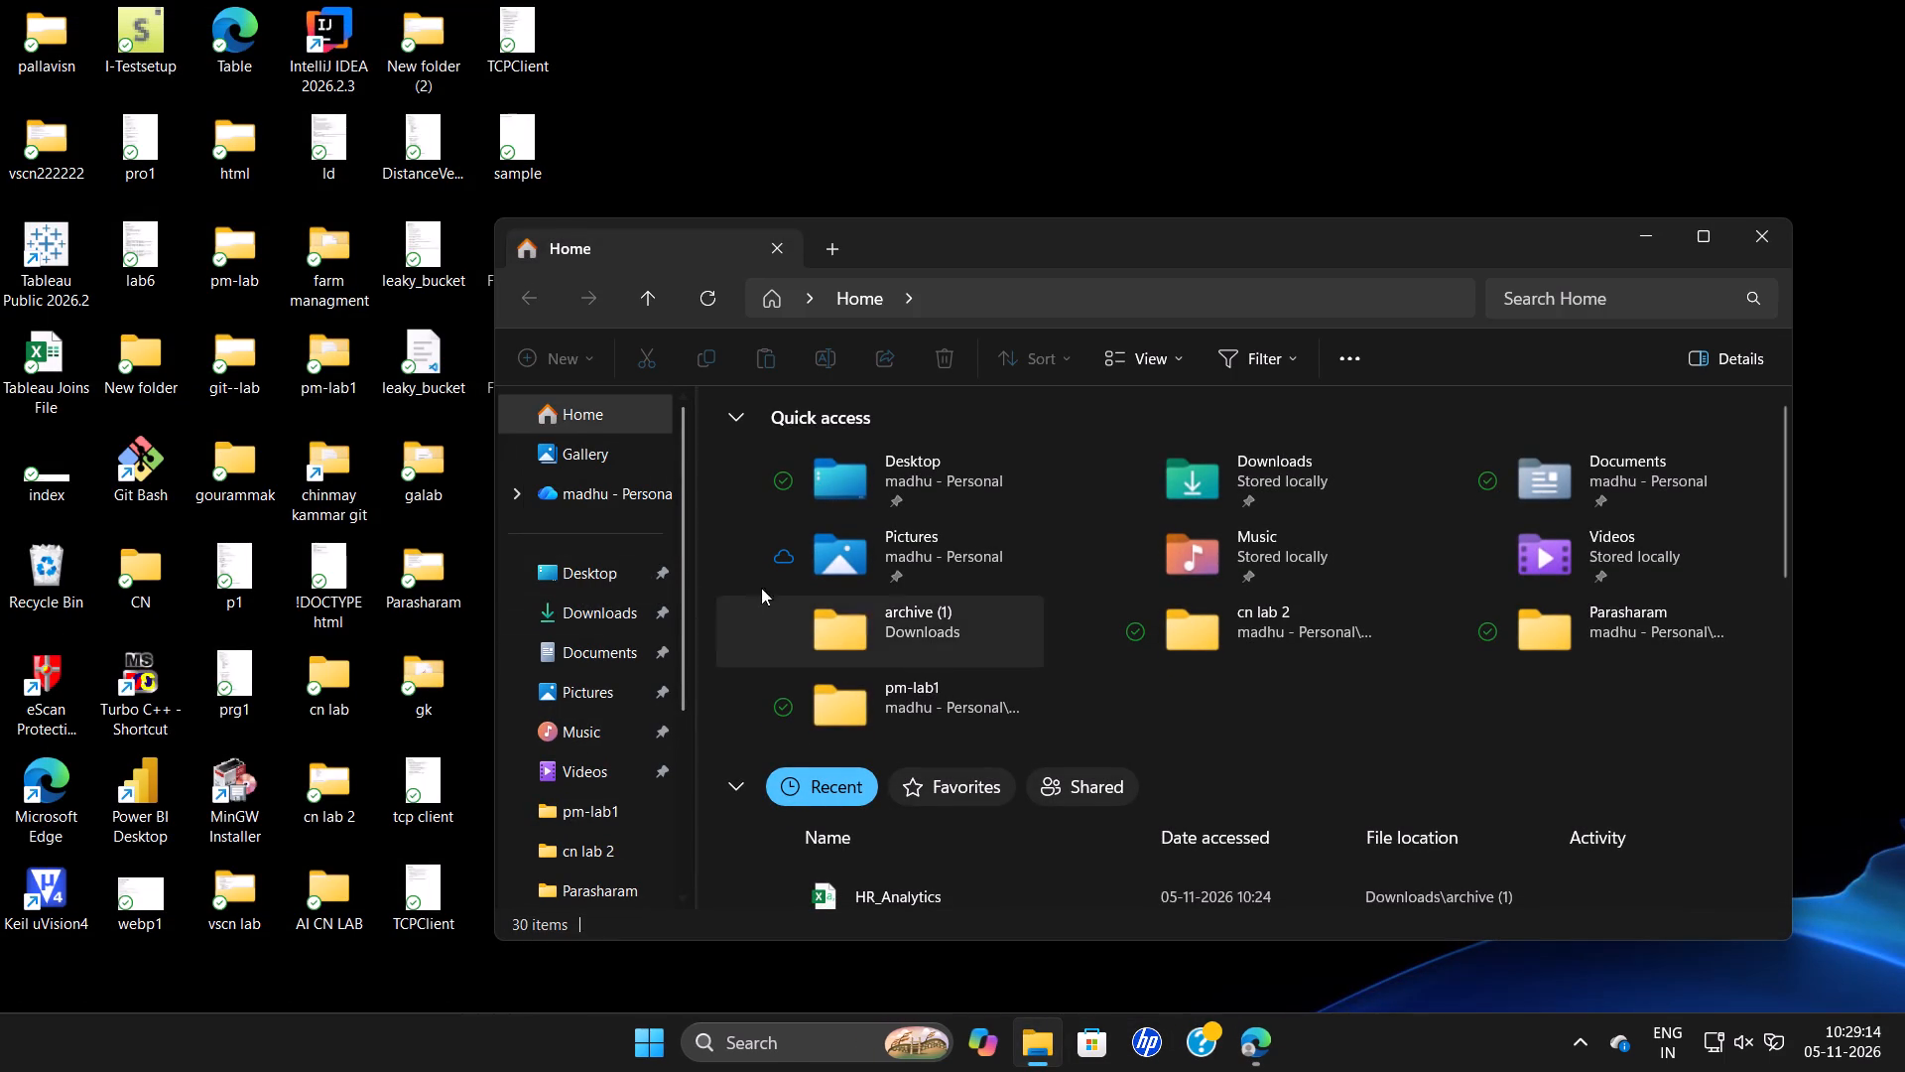
click(588, 571)
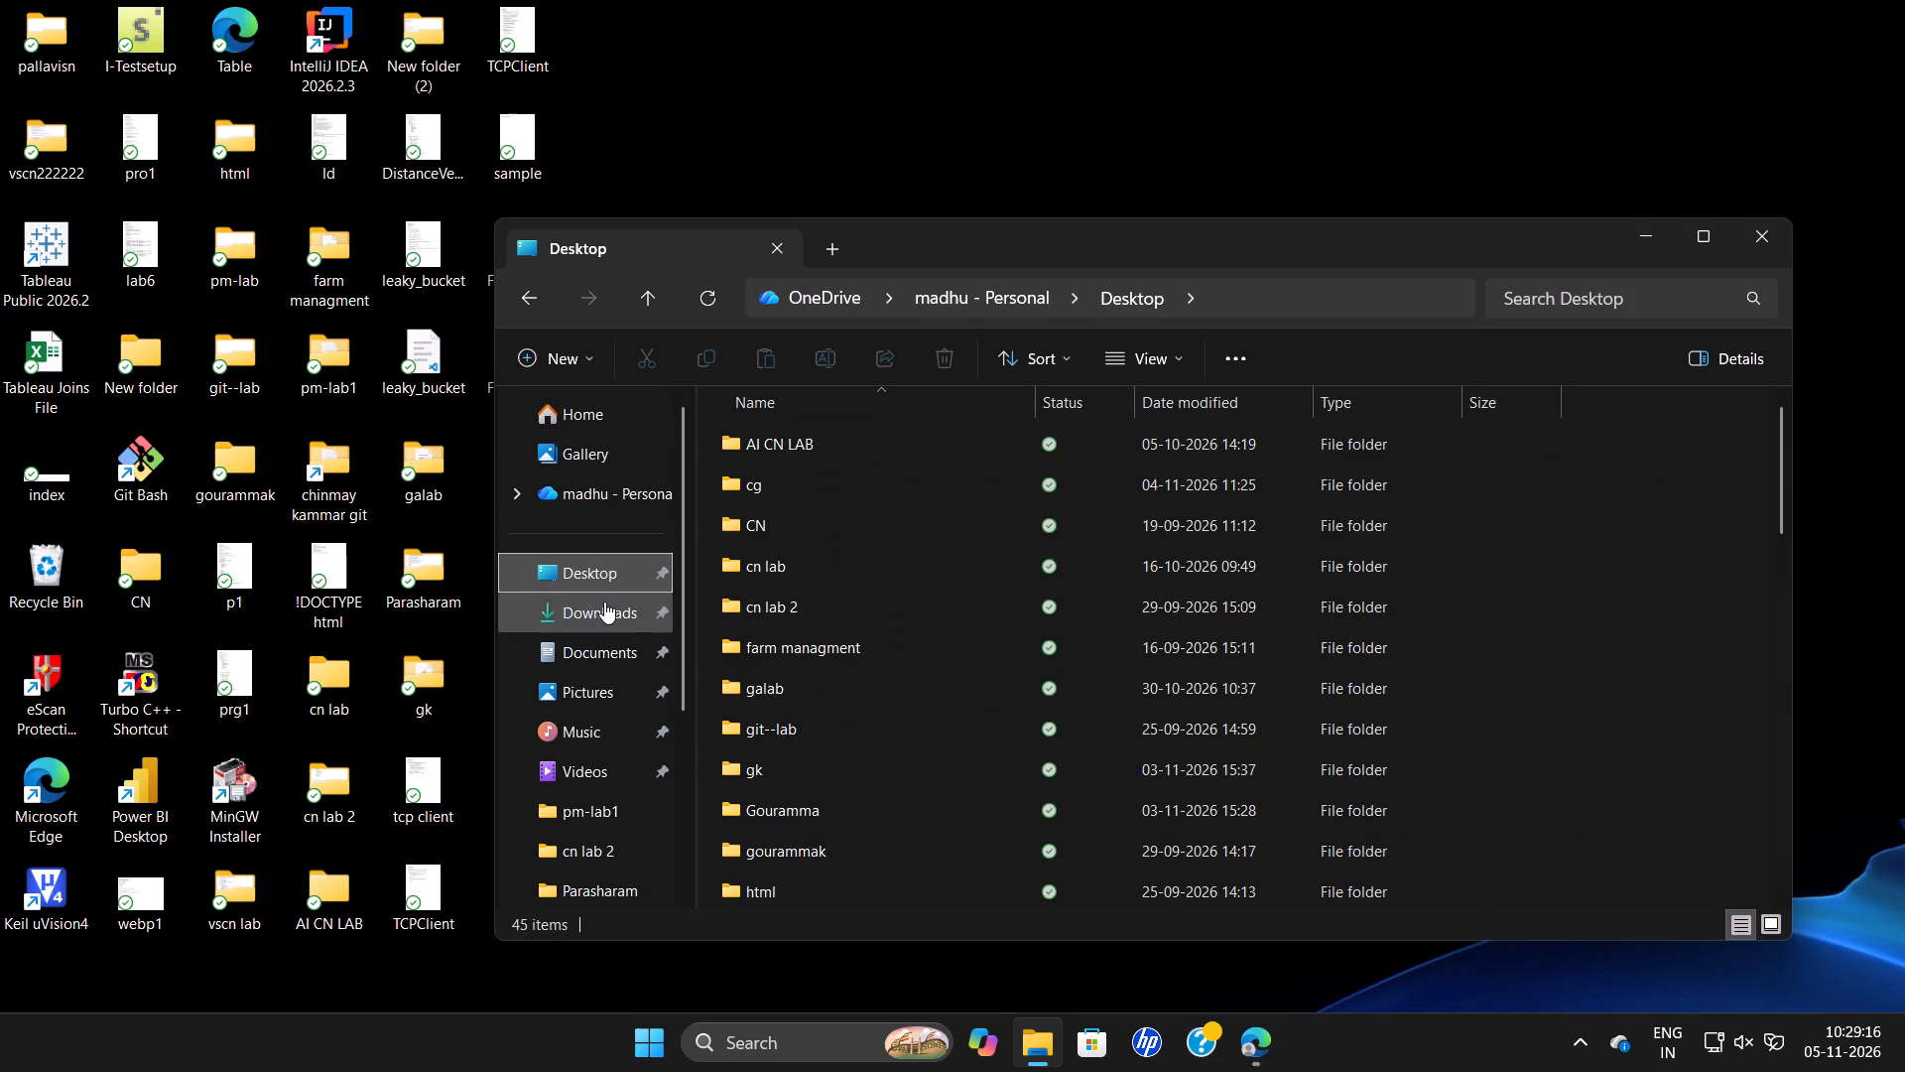
click(607, 604)
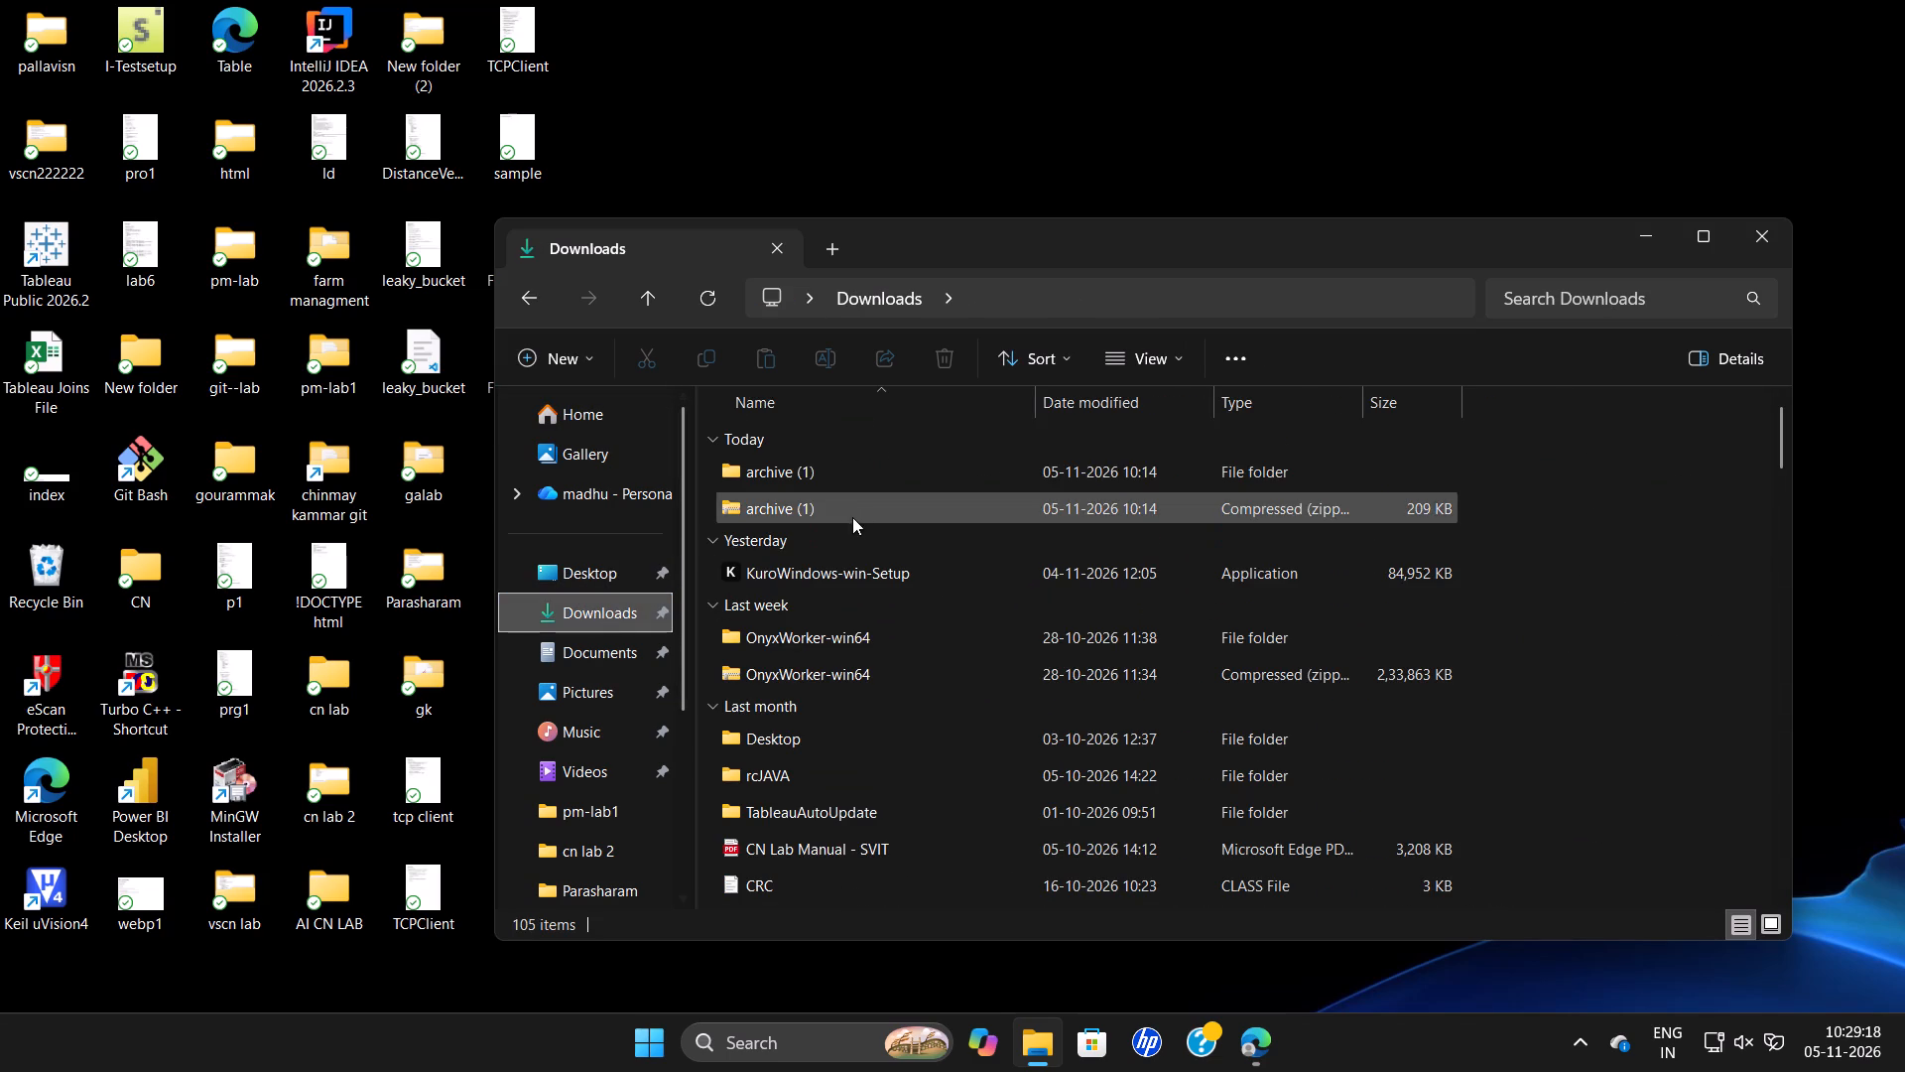
click(851, 505)
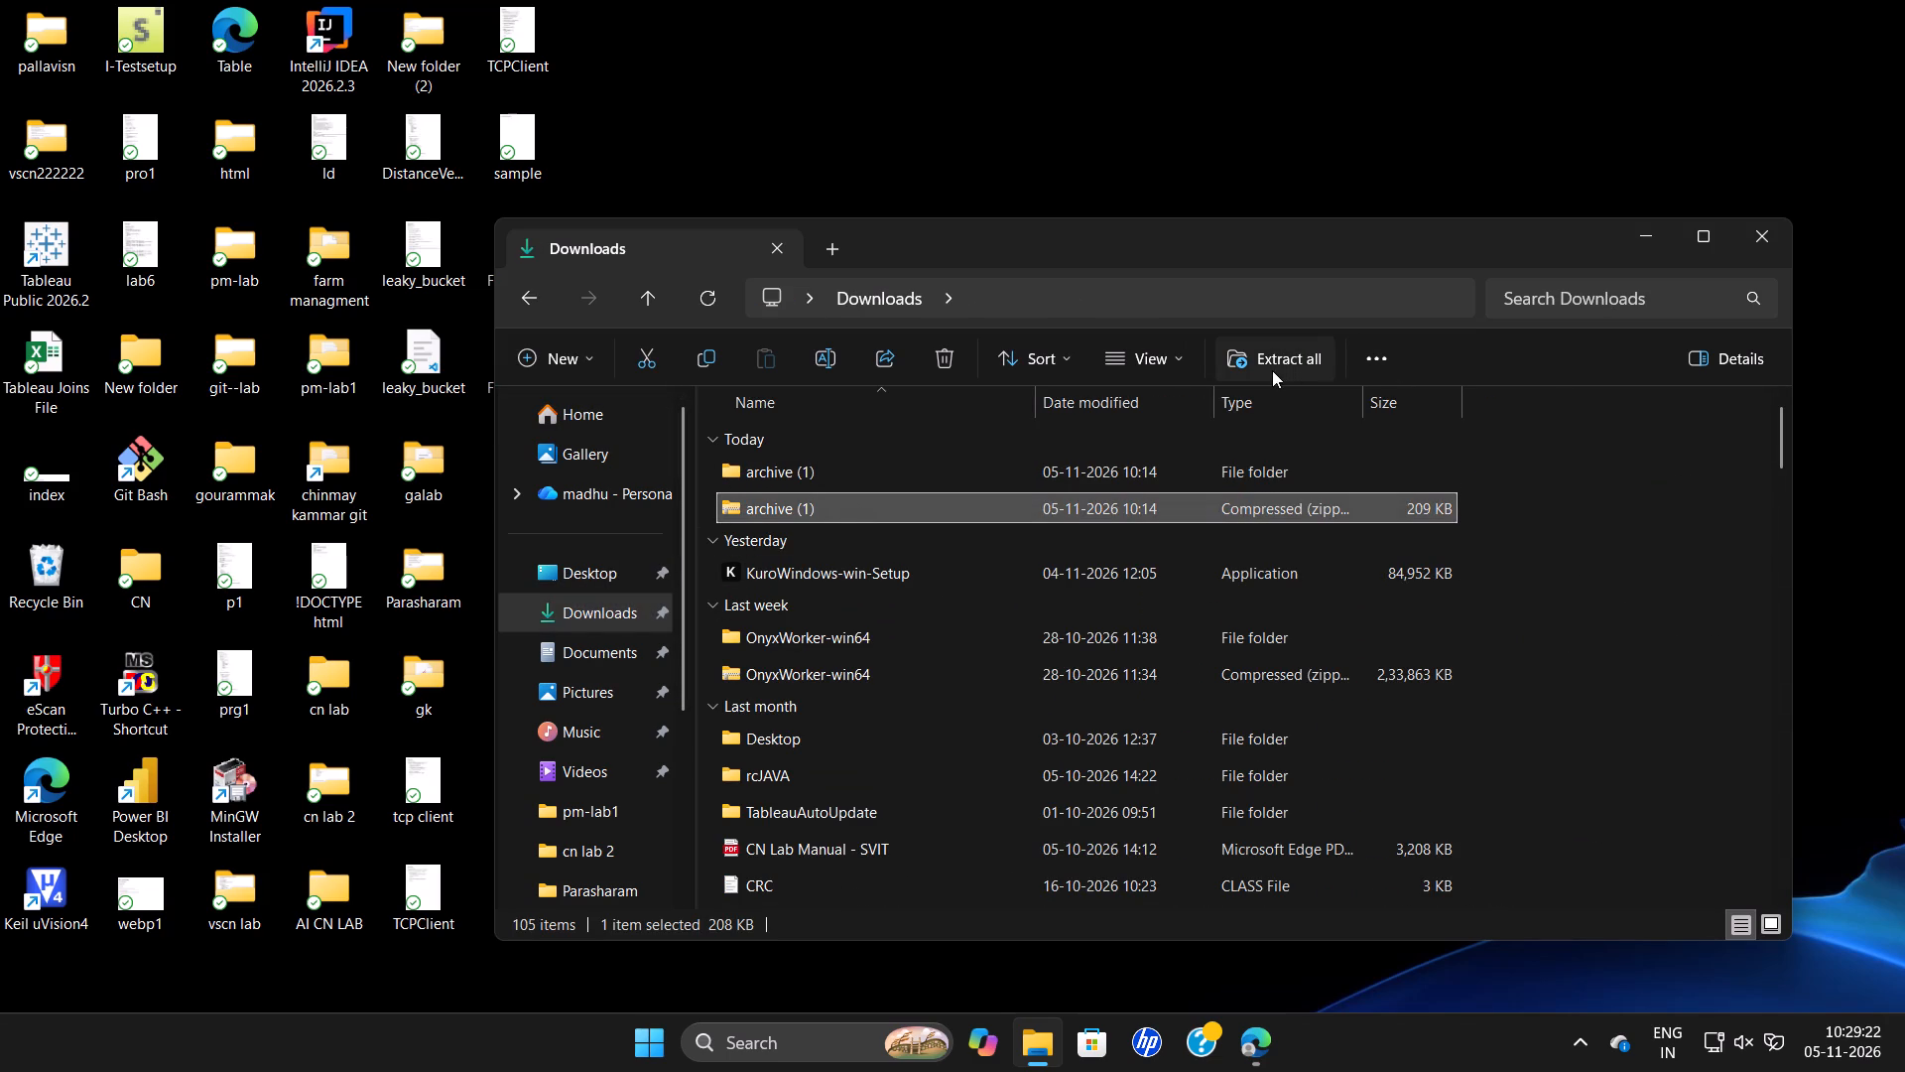
click(1276, 352)
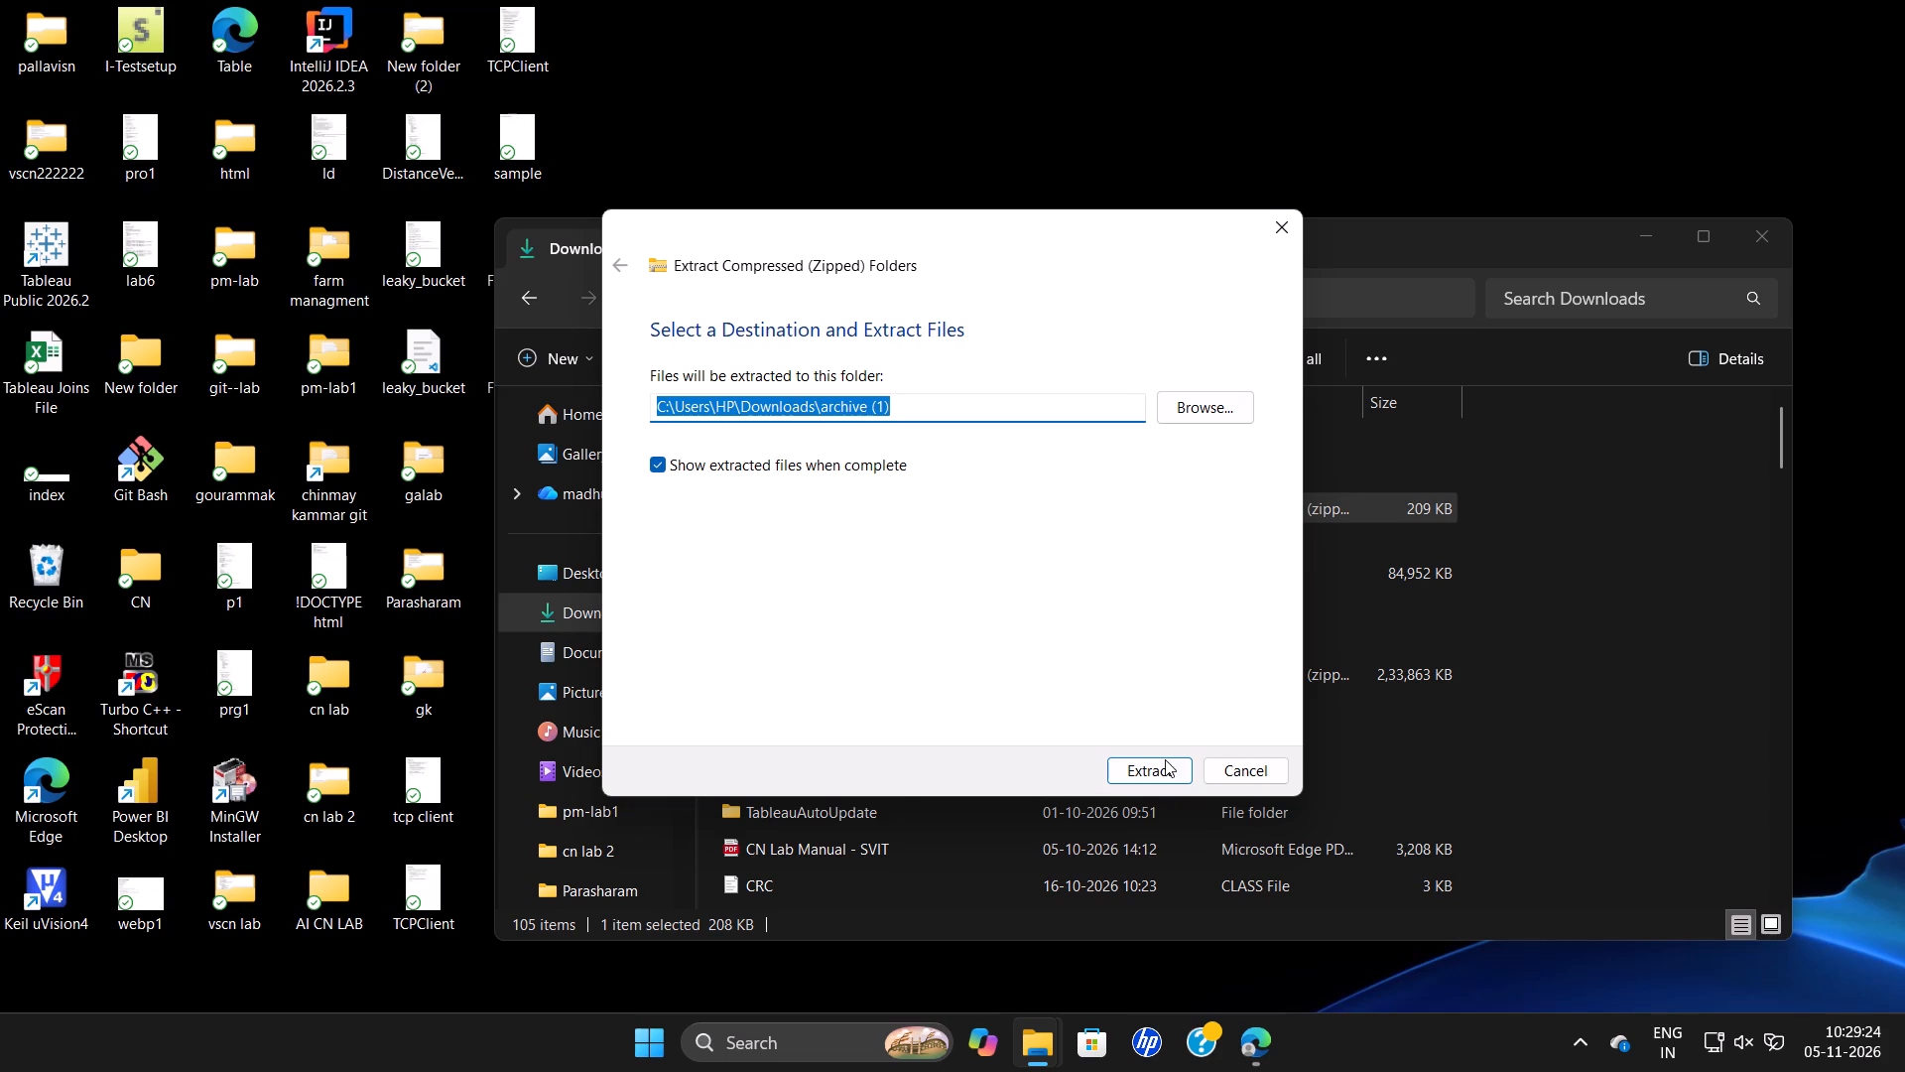
click(1156, 761)
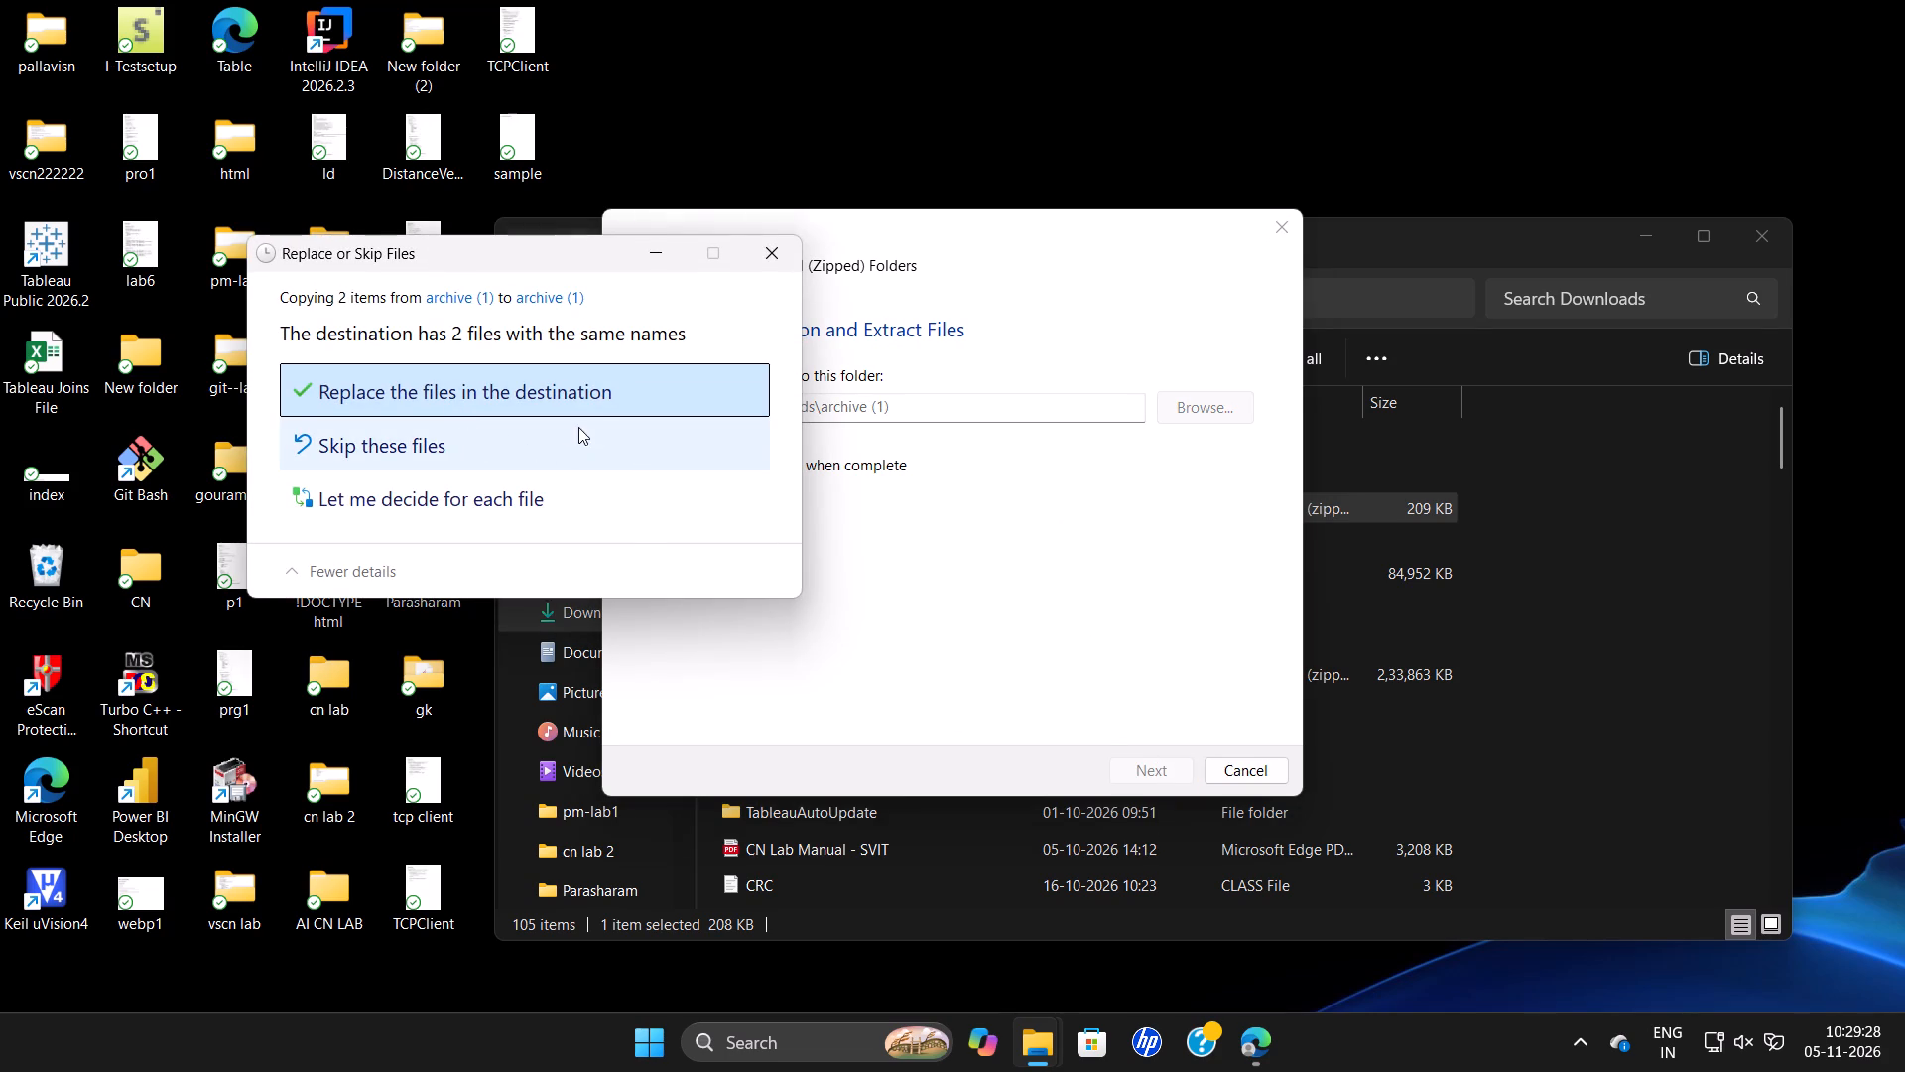
click(623, 393)
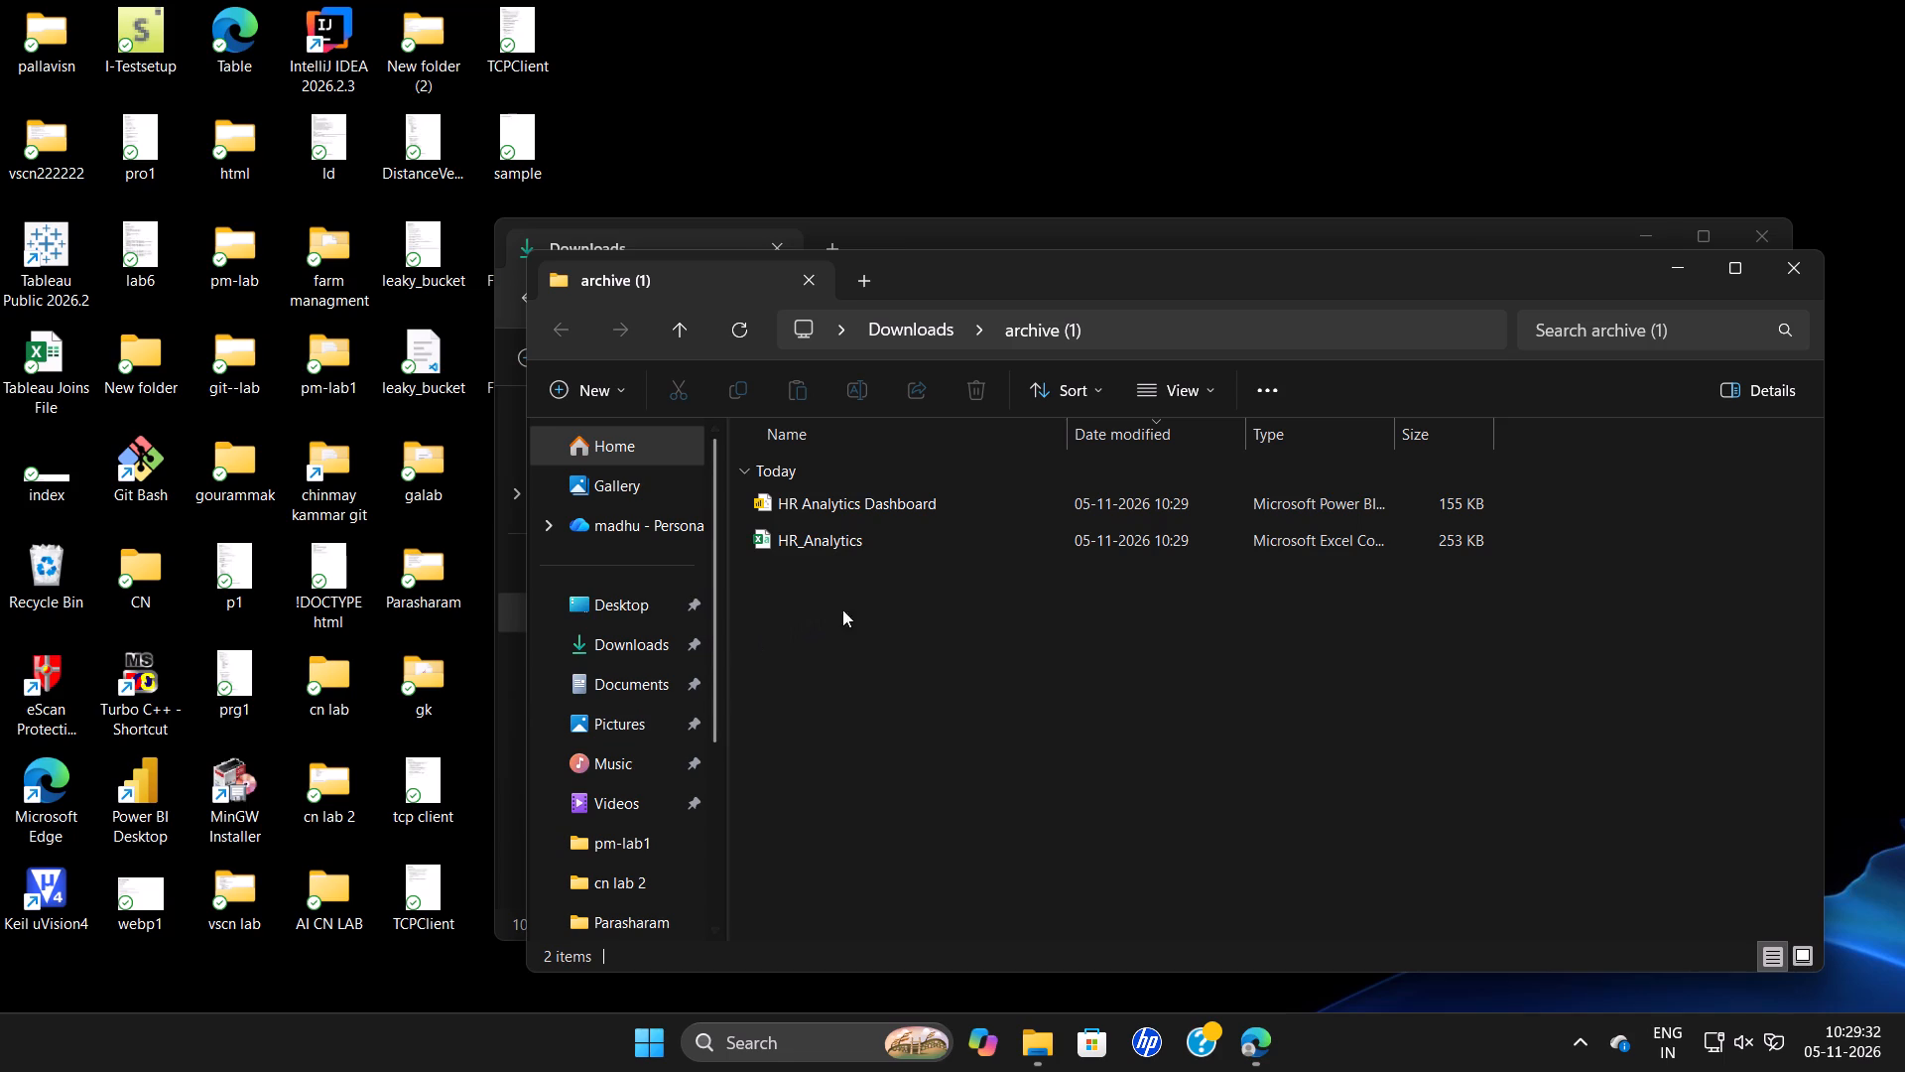
click(620, 644)
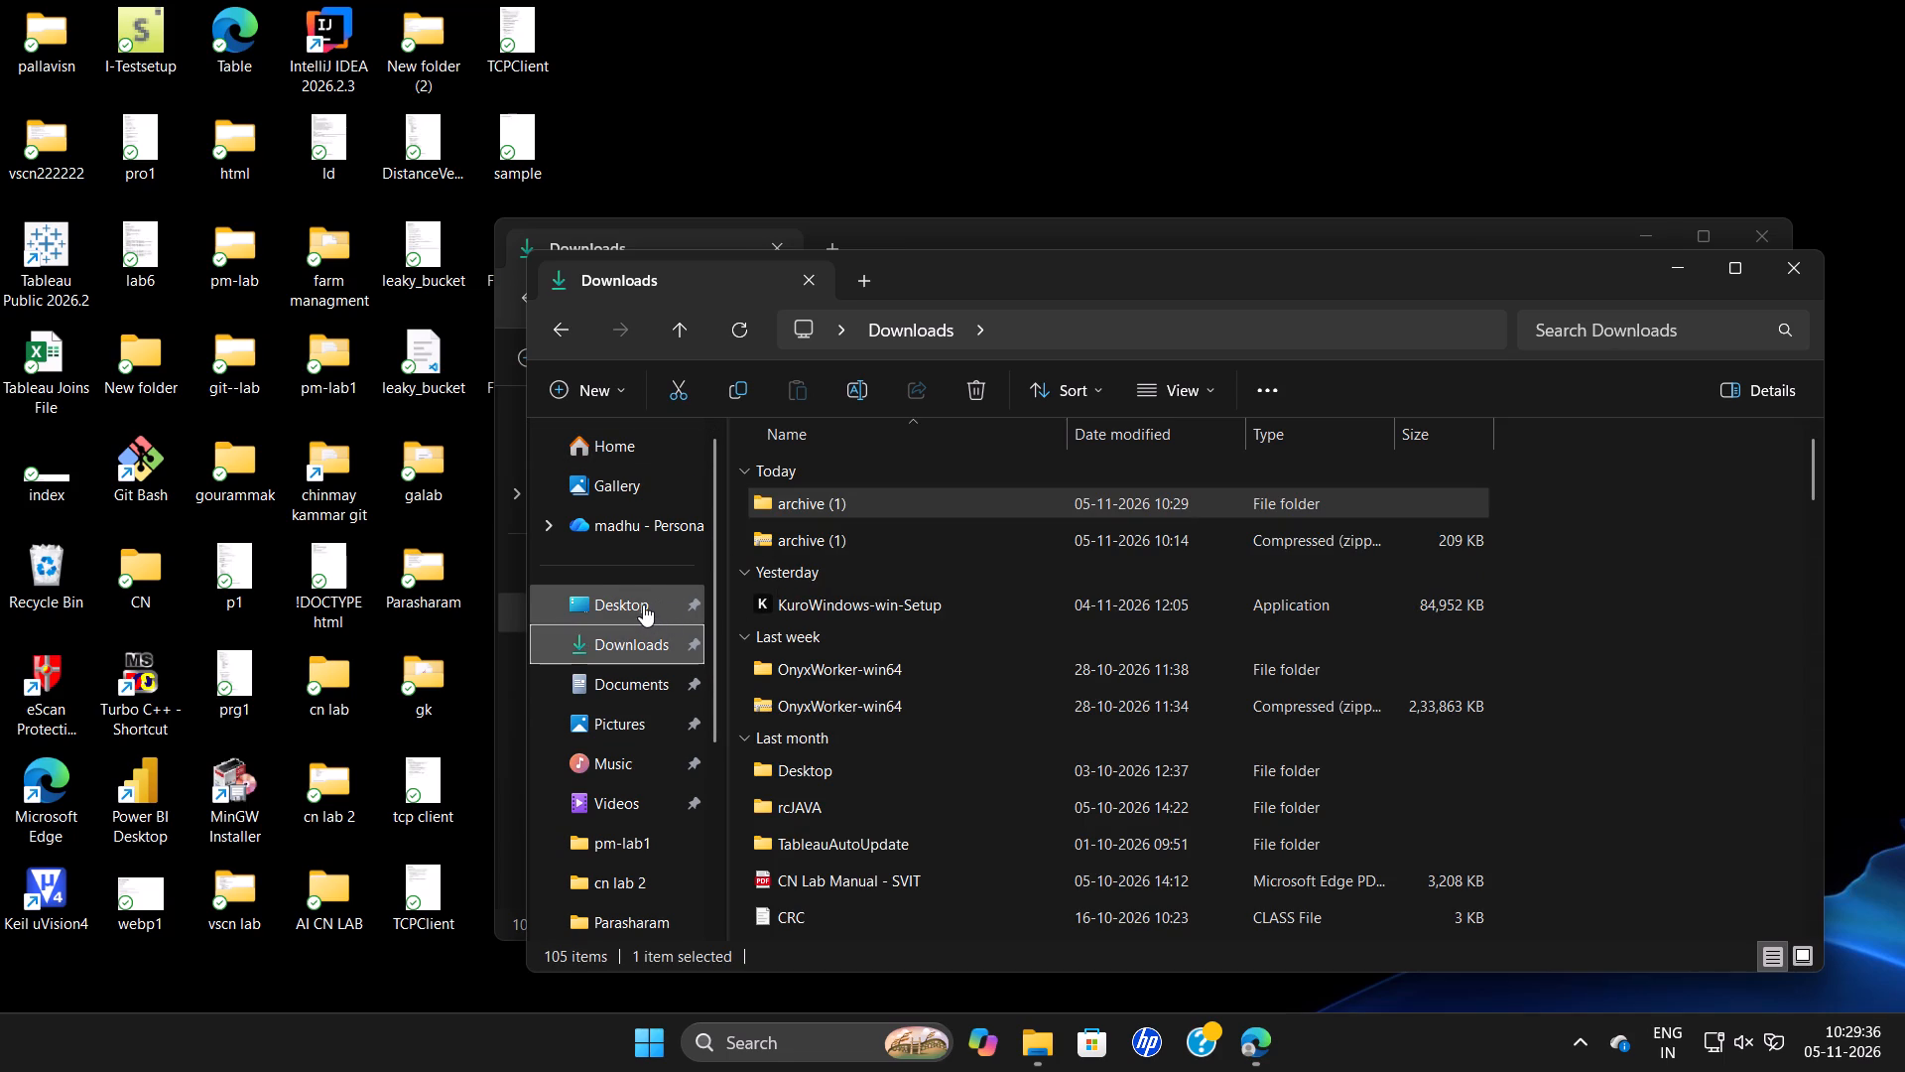
click(1788, 273)
click(1764, 242)
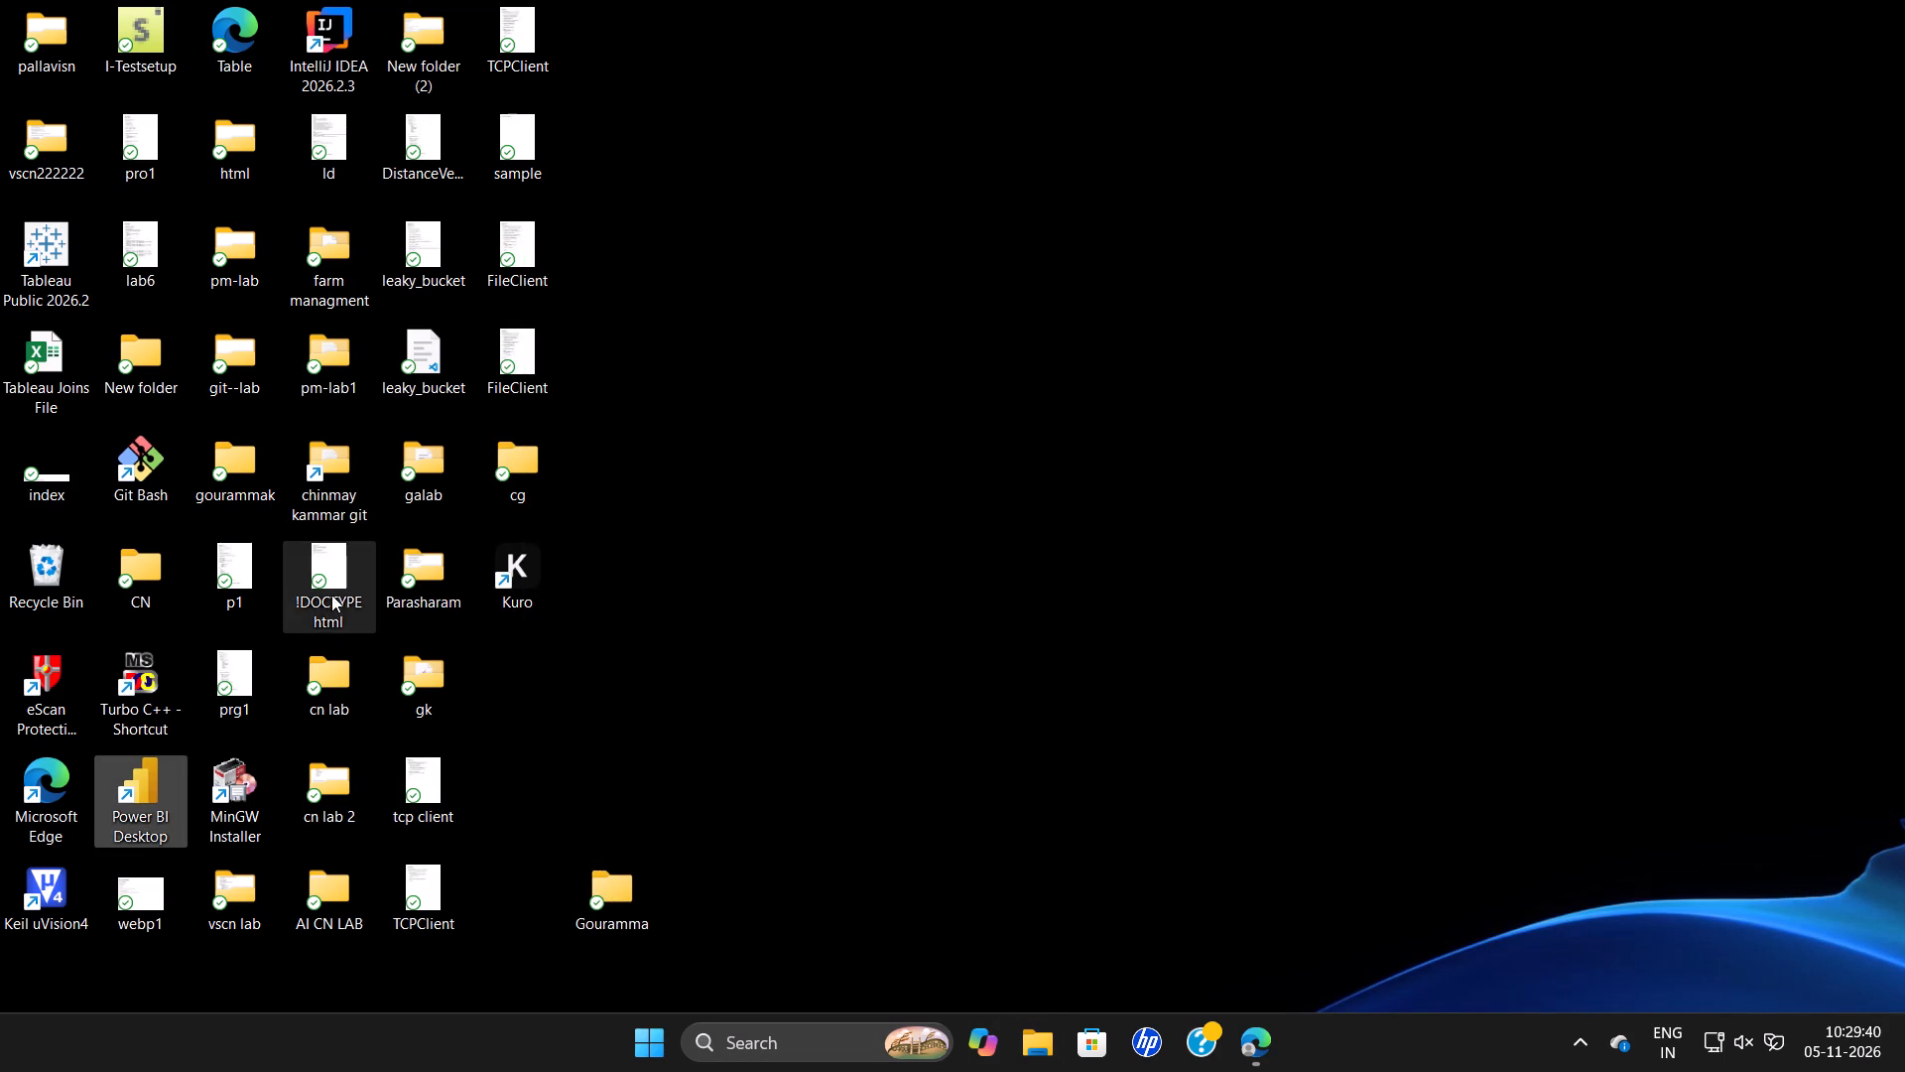
Relaunch Power BI Desktop from its desktop shortcut.
right_click(137, 800)
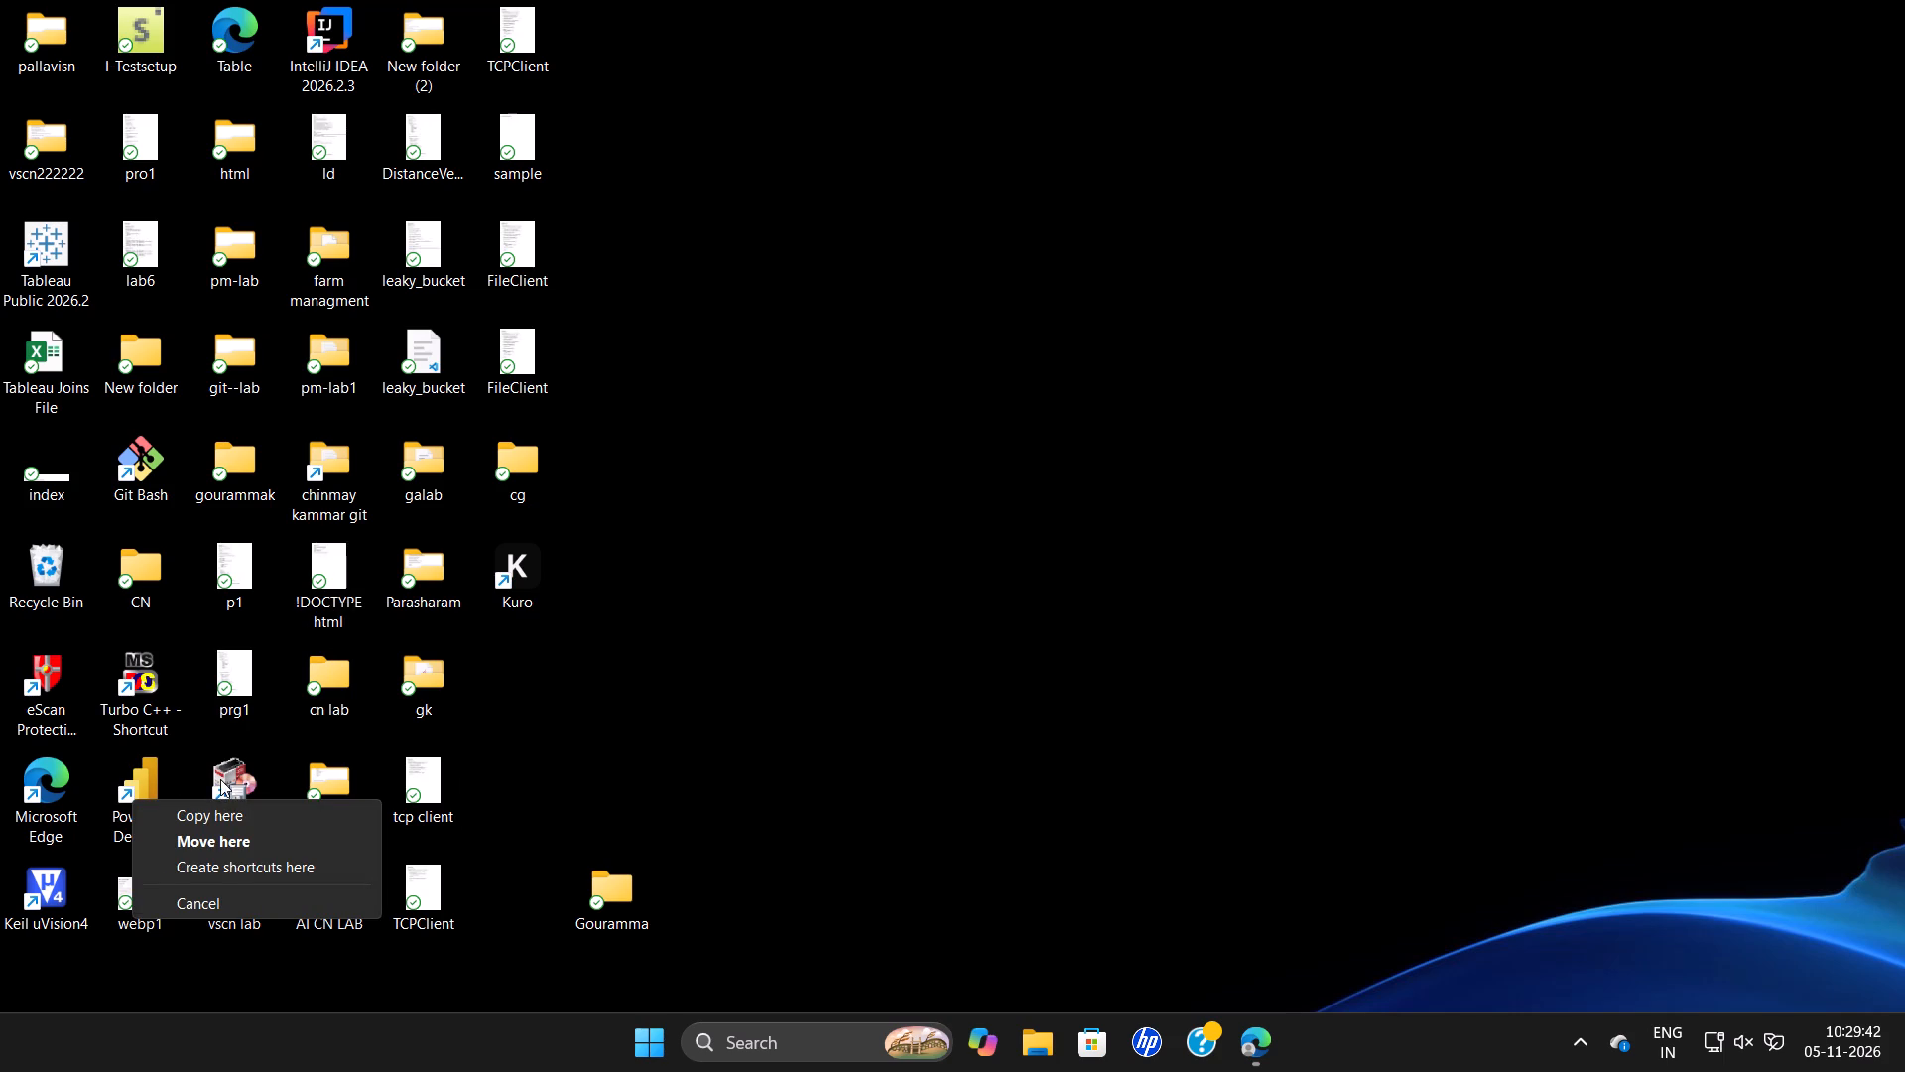
click(190, 765)
click(141, 781)
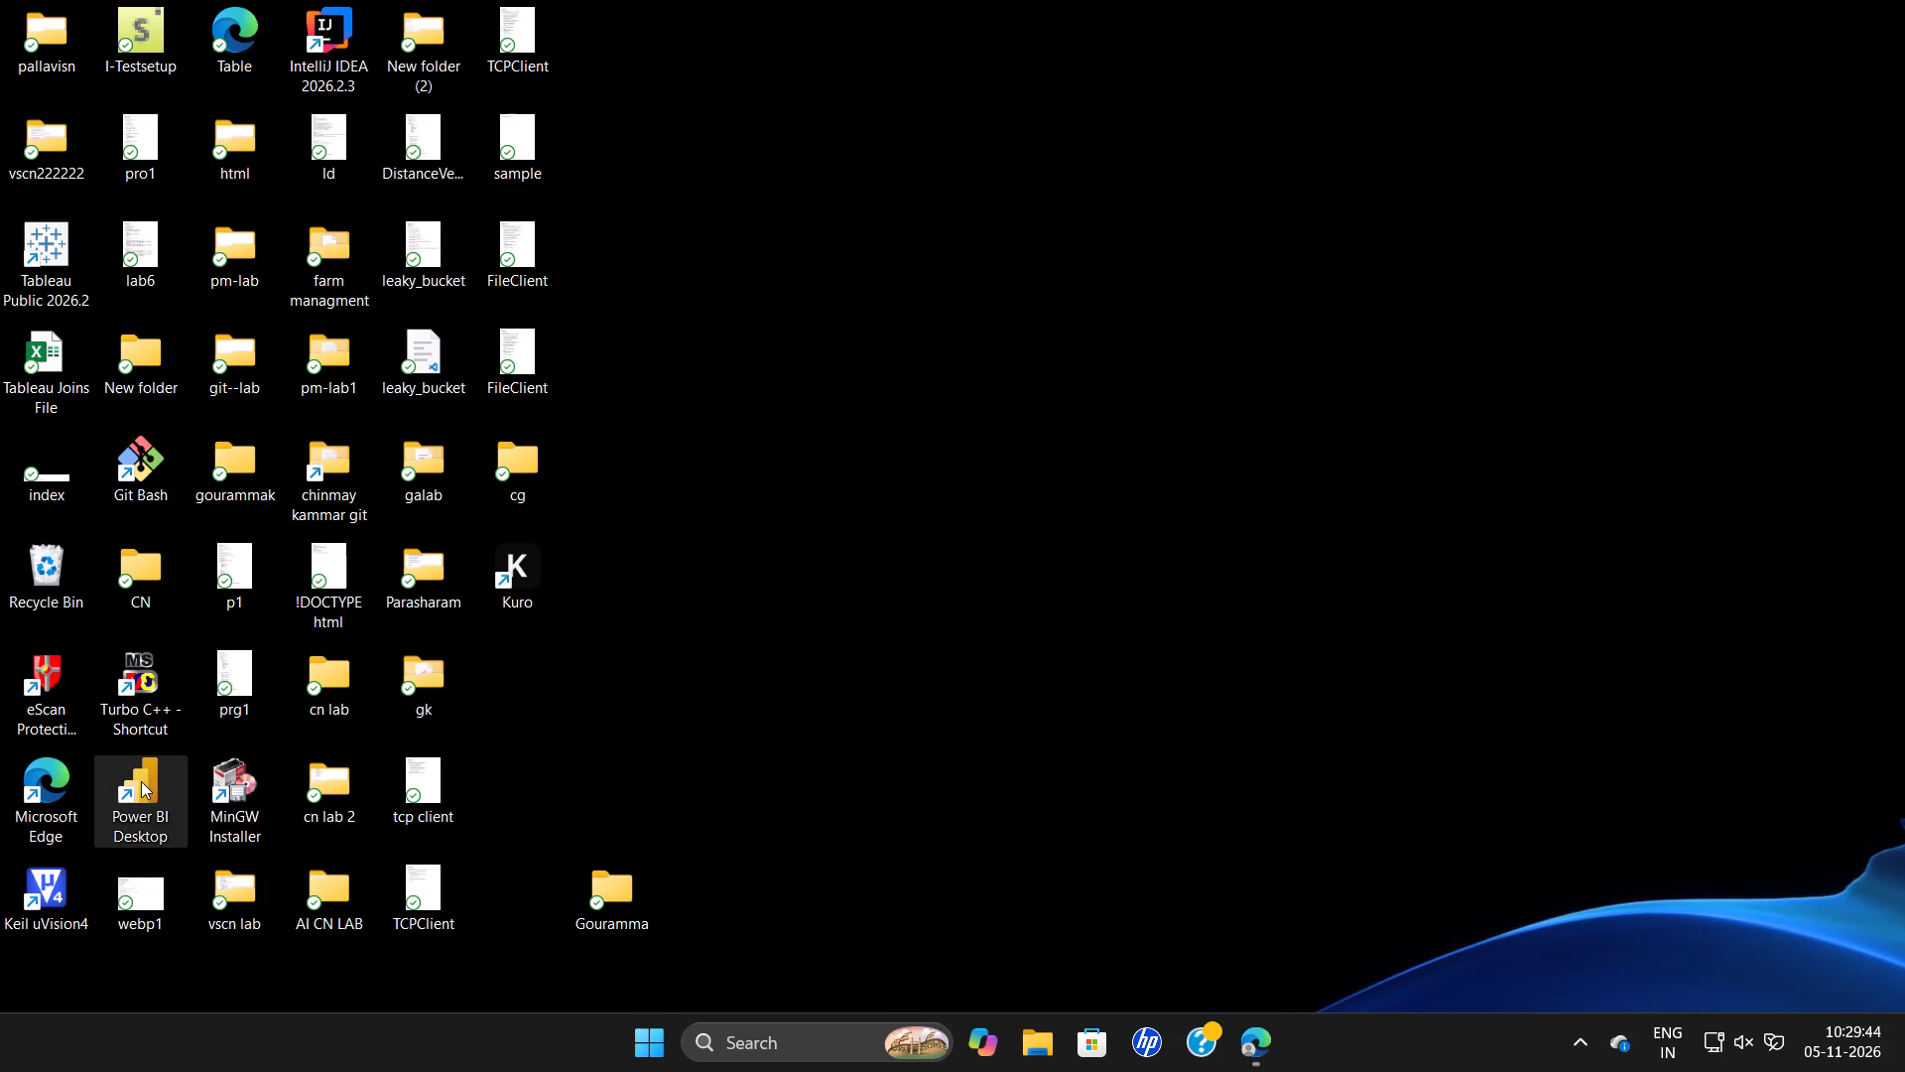
right_click(146, 779)
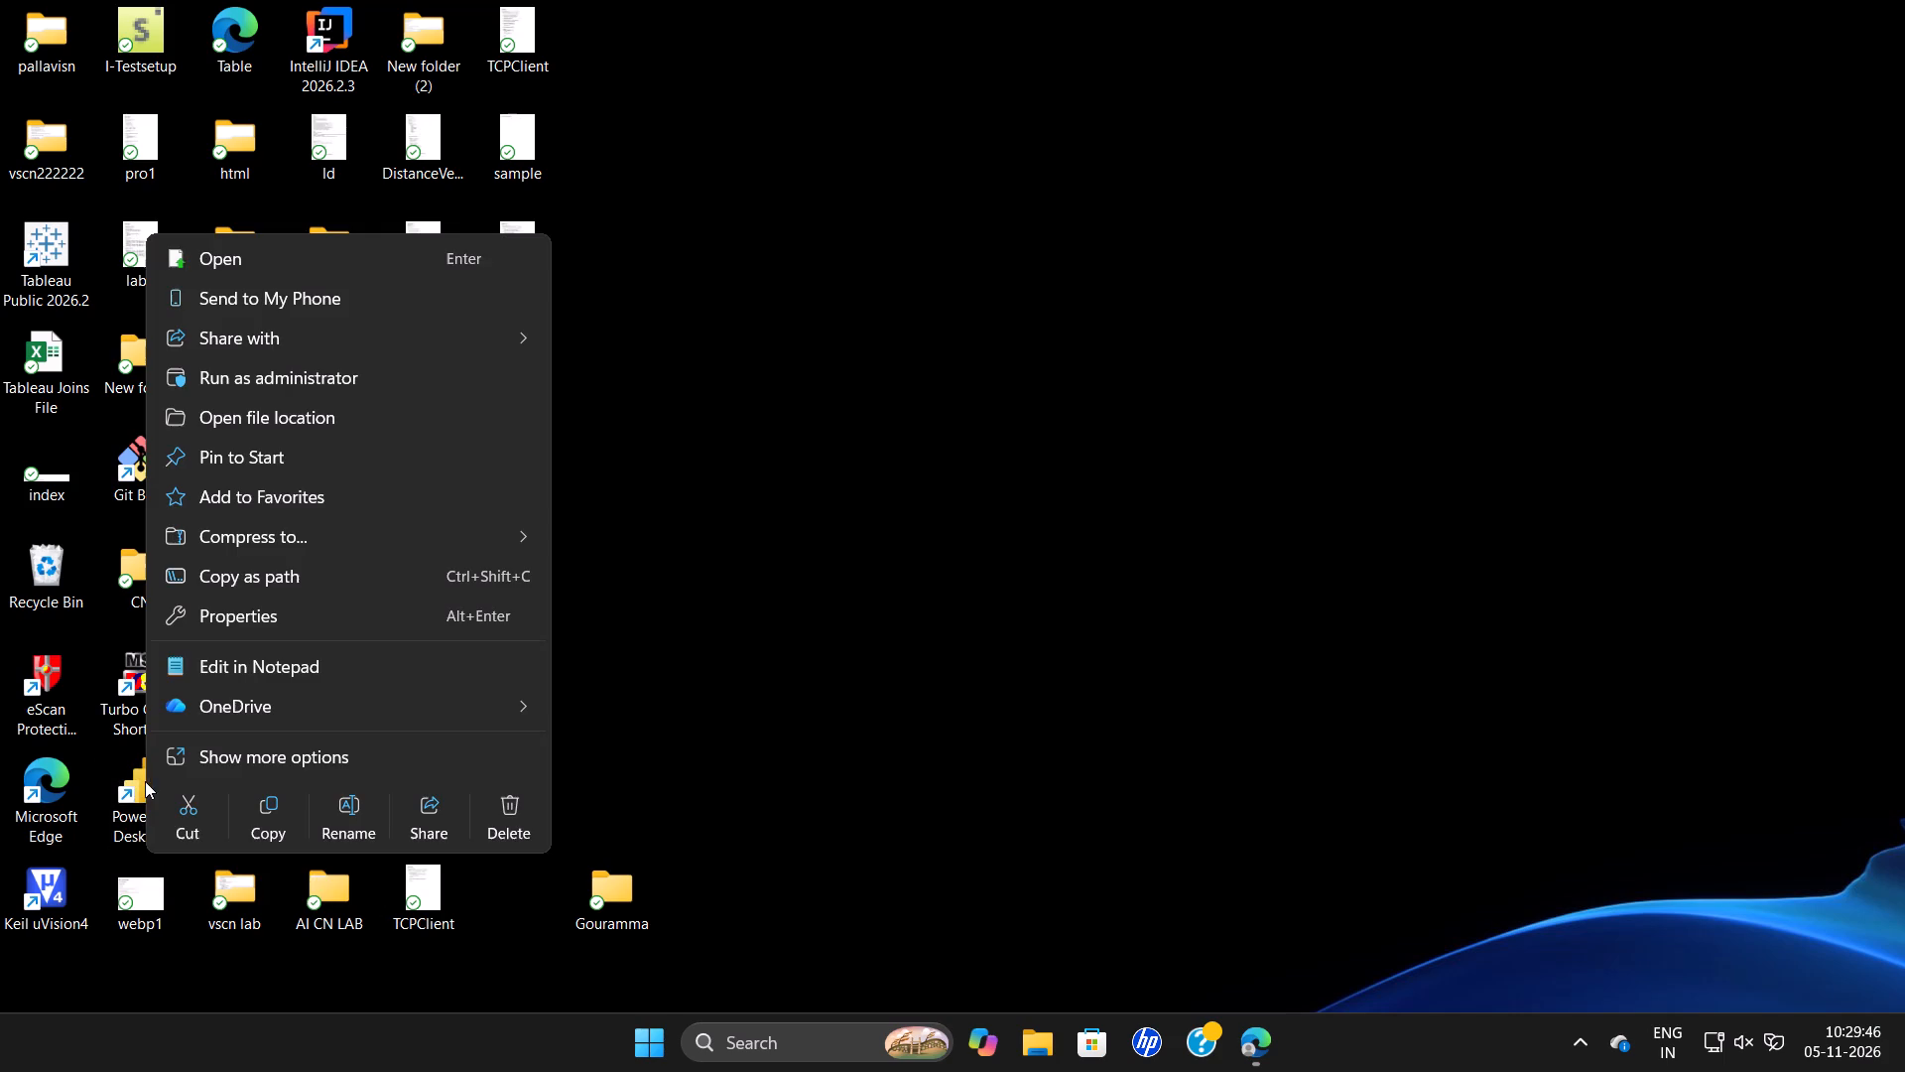
click(313, 251)
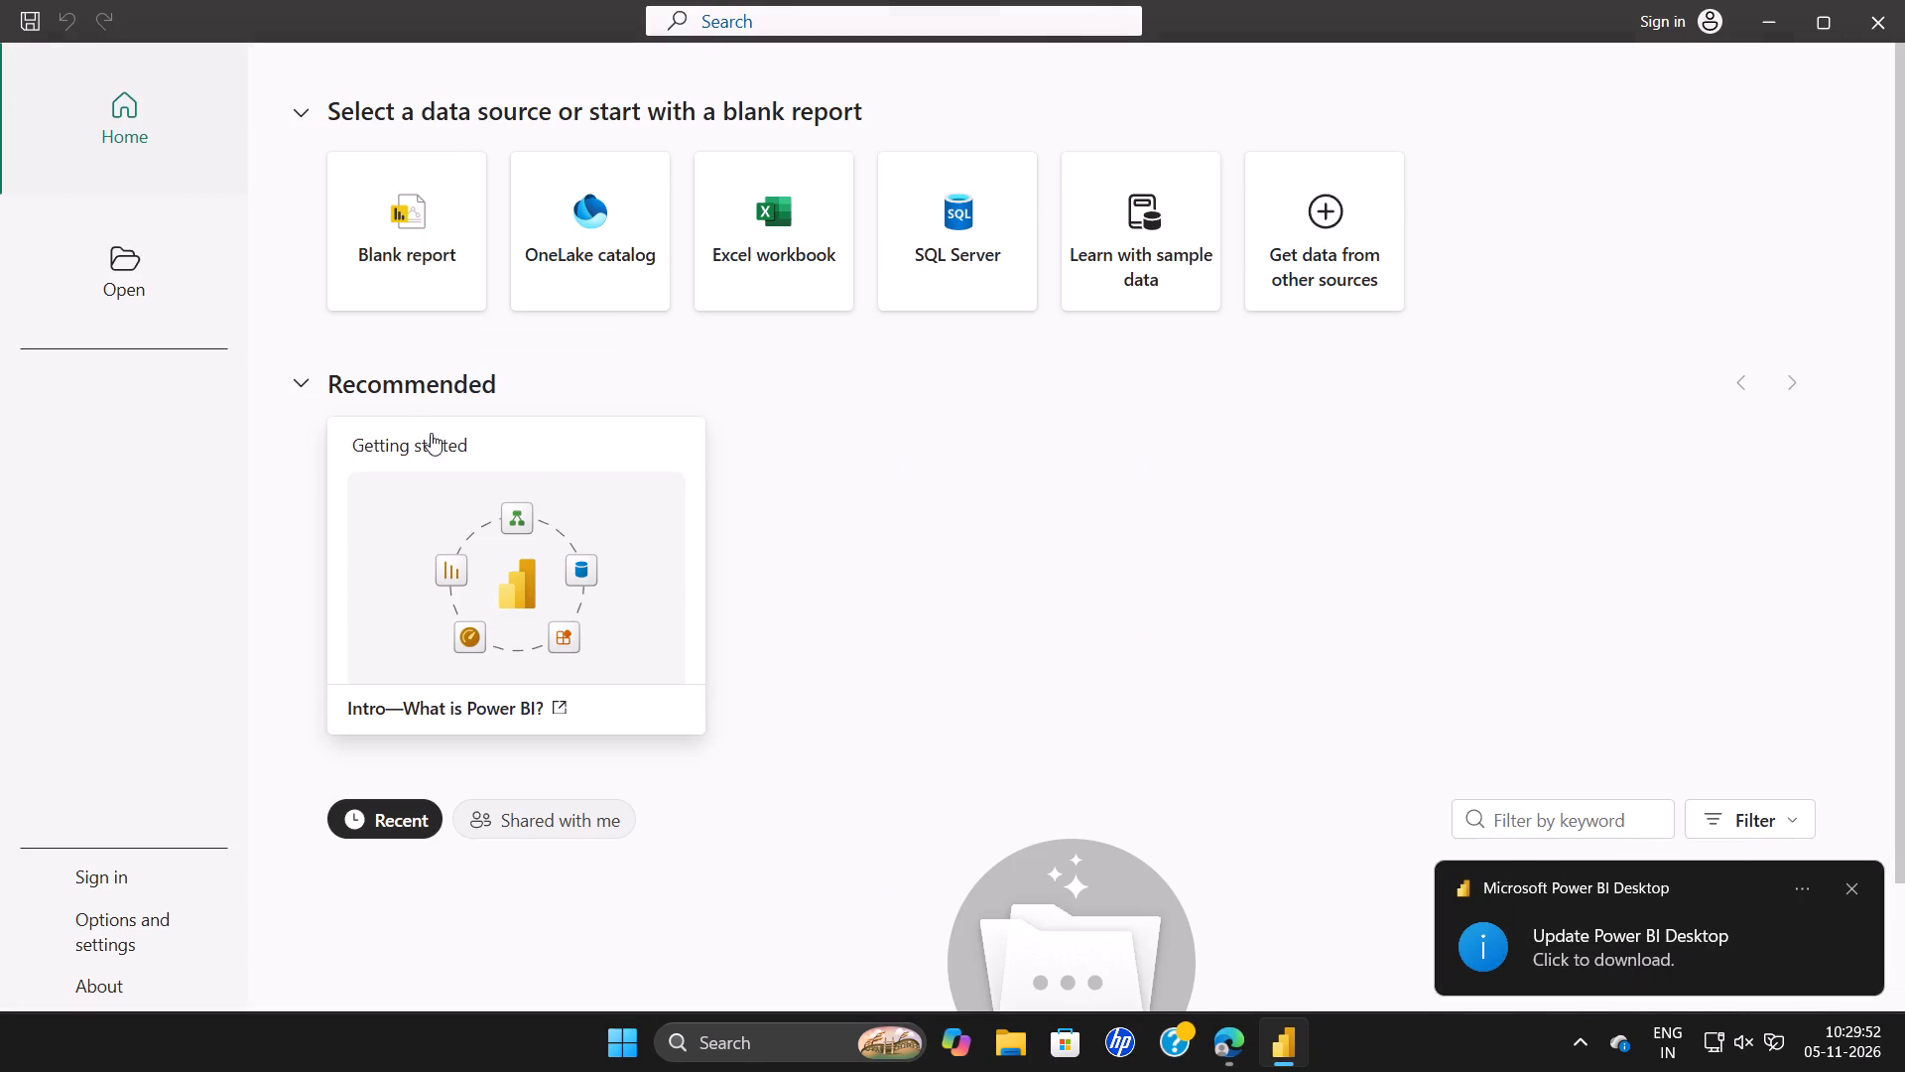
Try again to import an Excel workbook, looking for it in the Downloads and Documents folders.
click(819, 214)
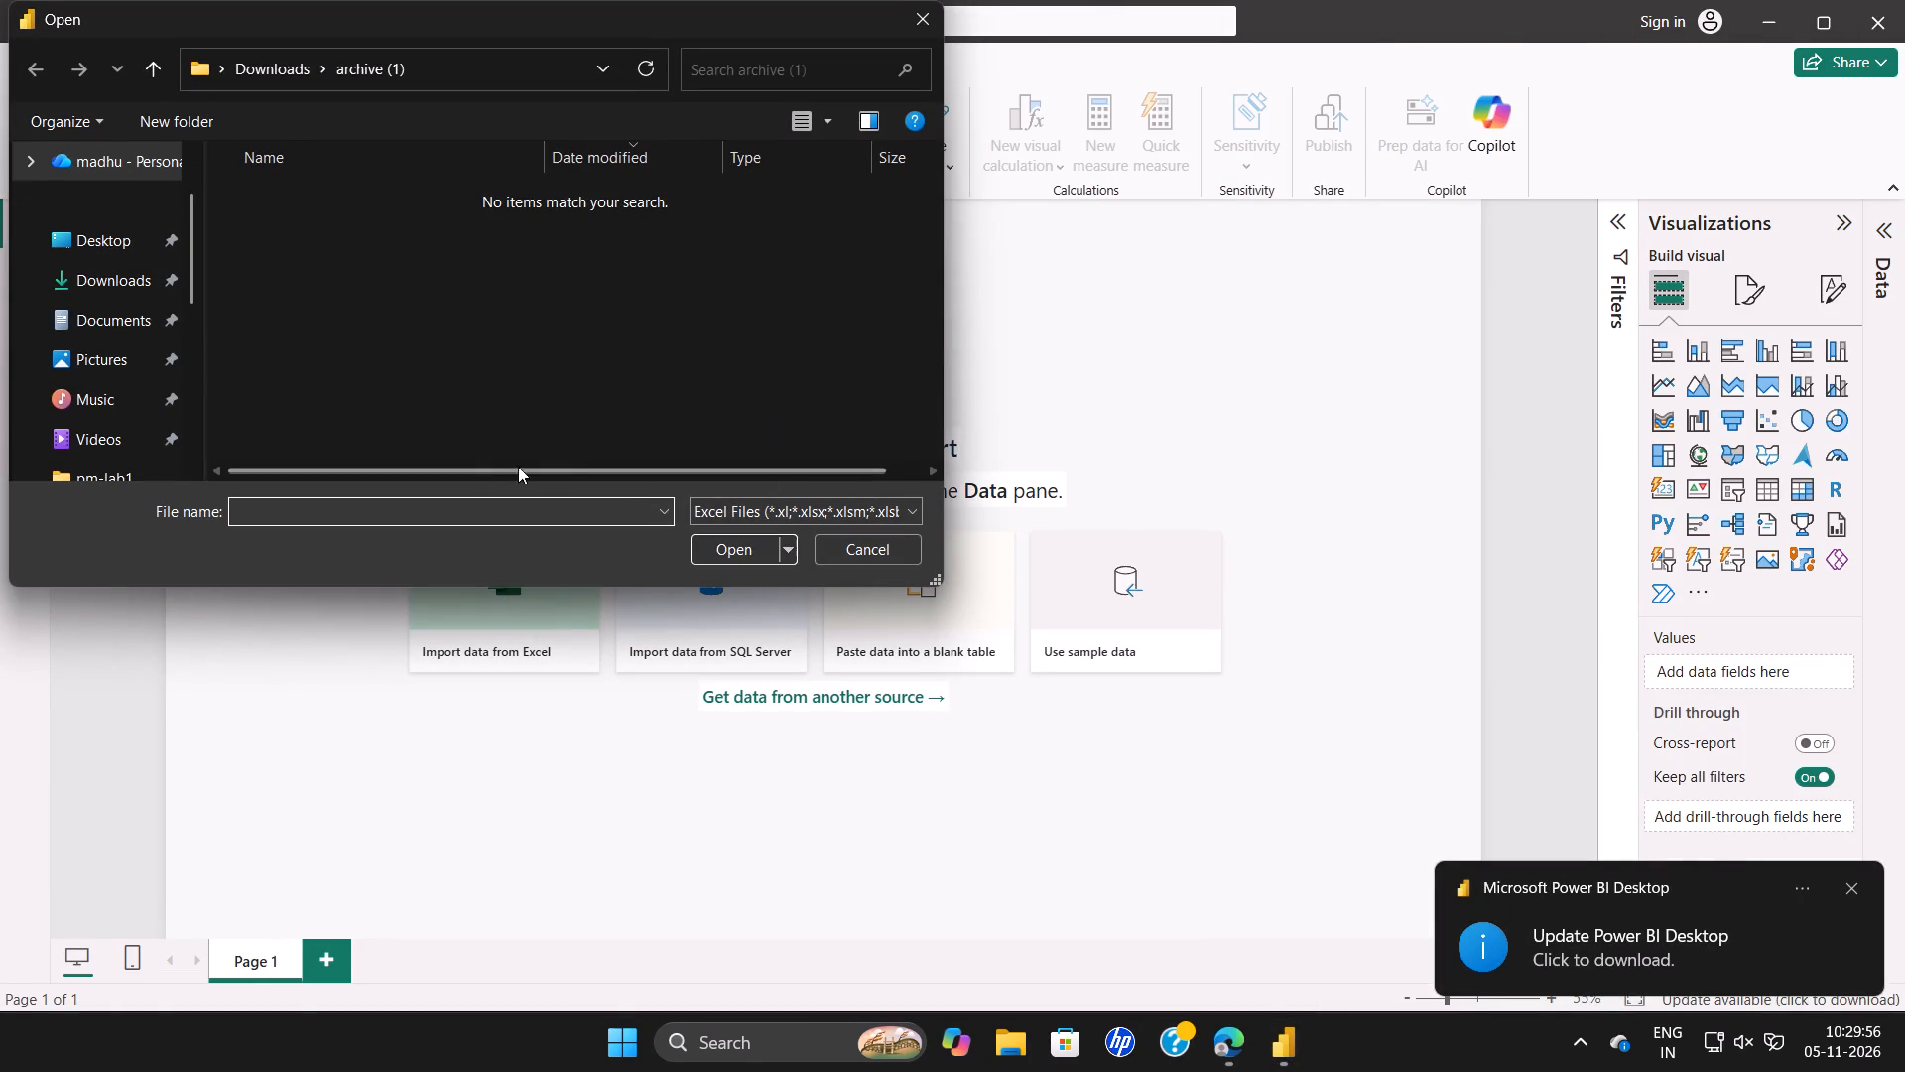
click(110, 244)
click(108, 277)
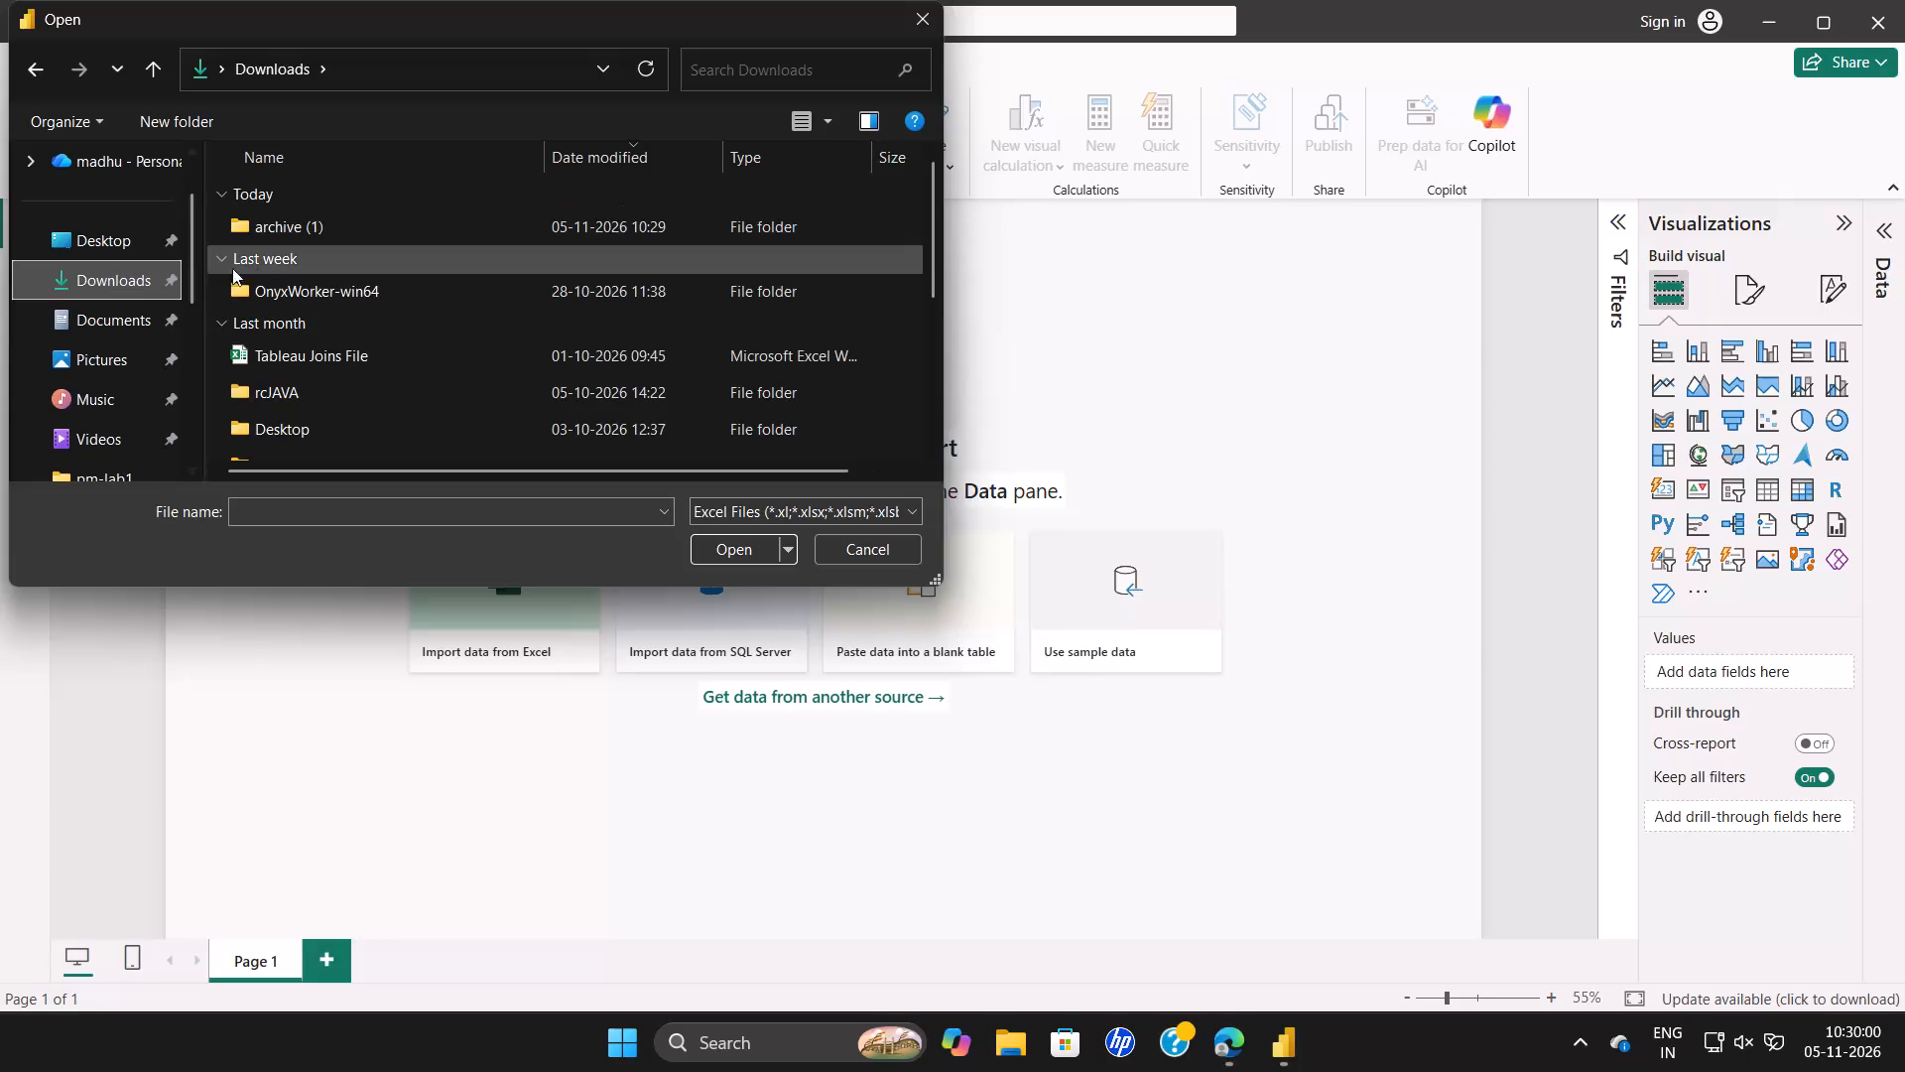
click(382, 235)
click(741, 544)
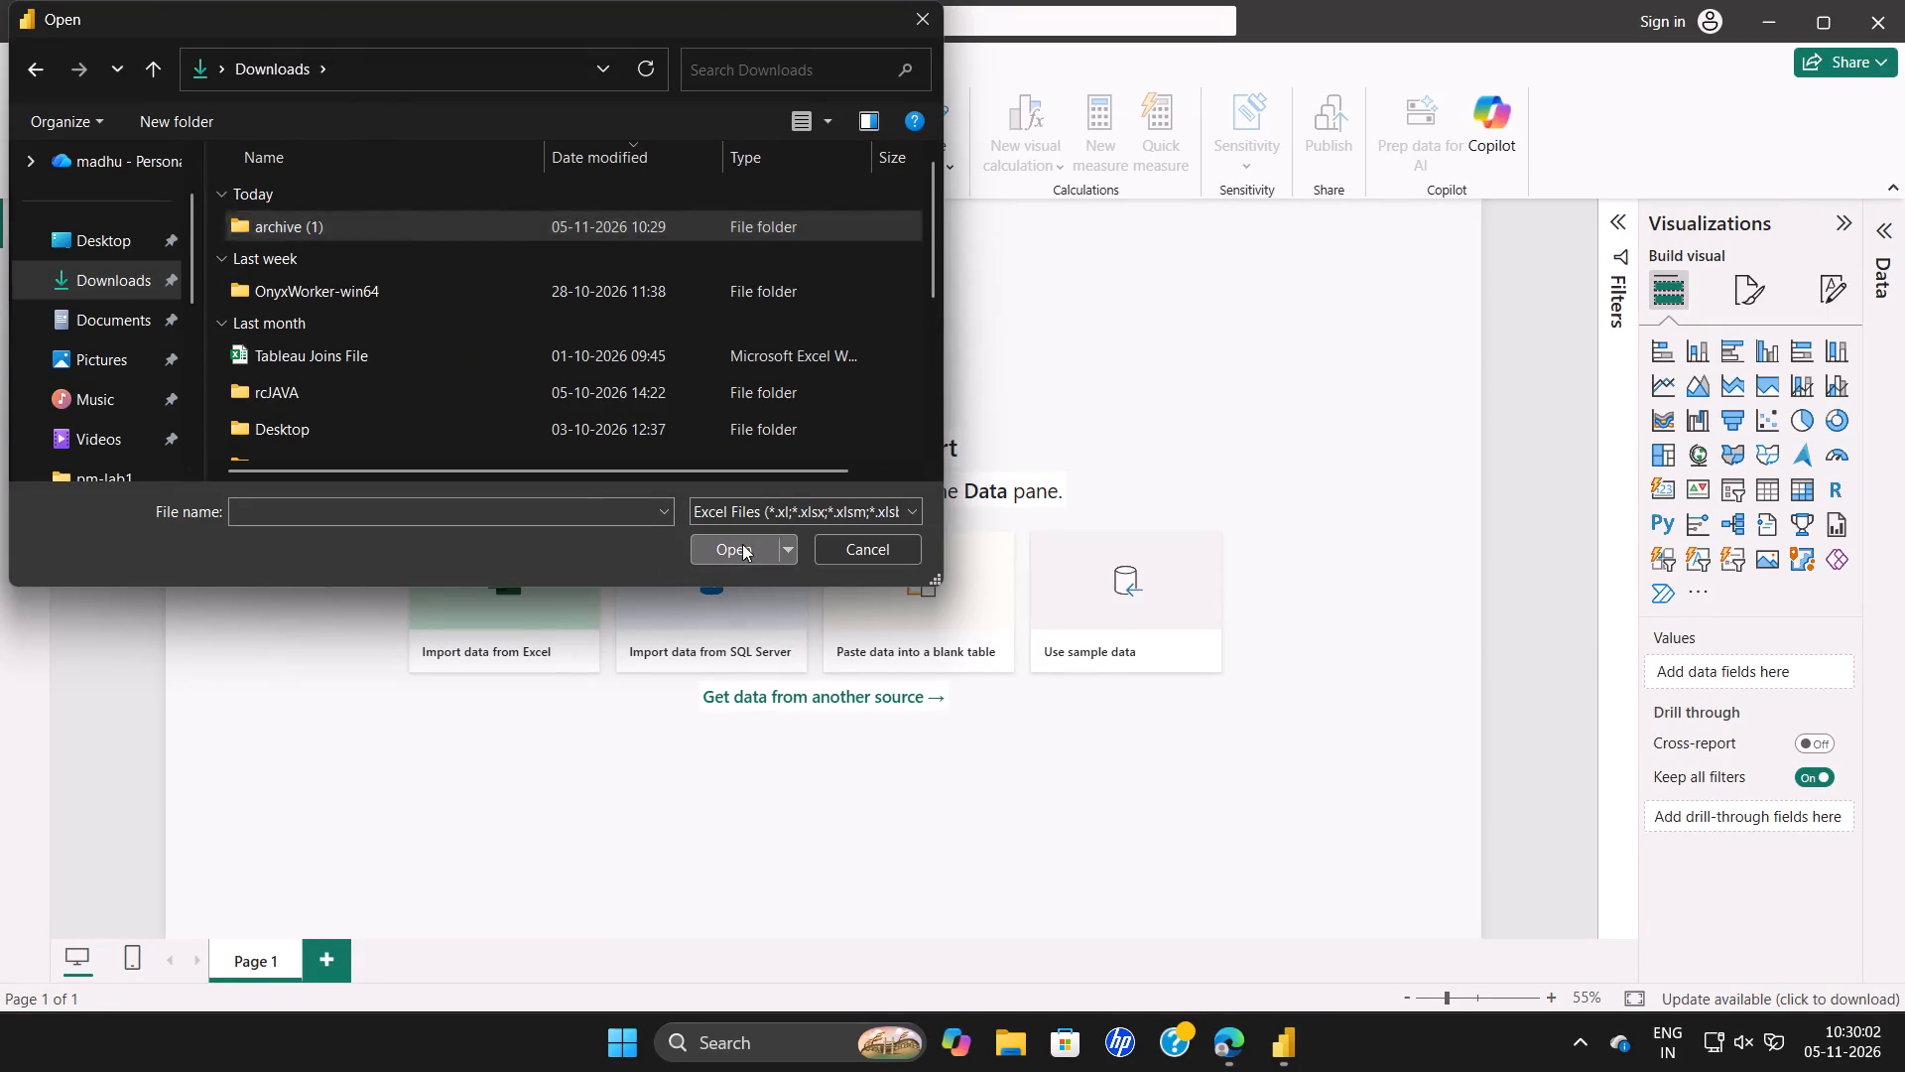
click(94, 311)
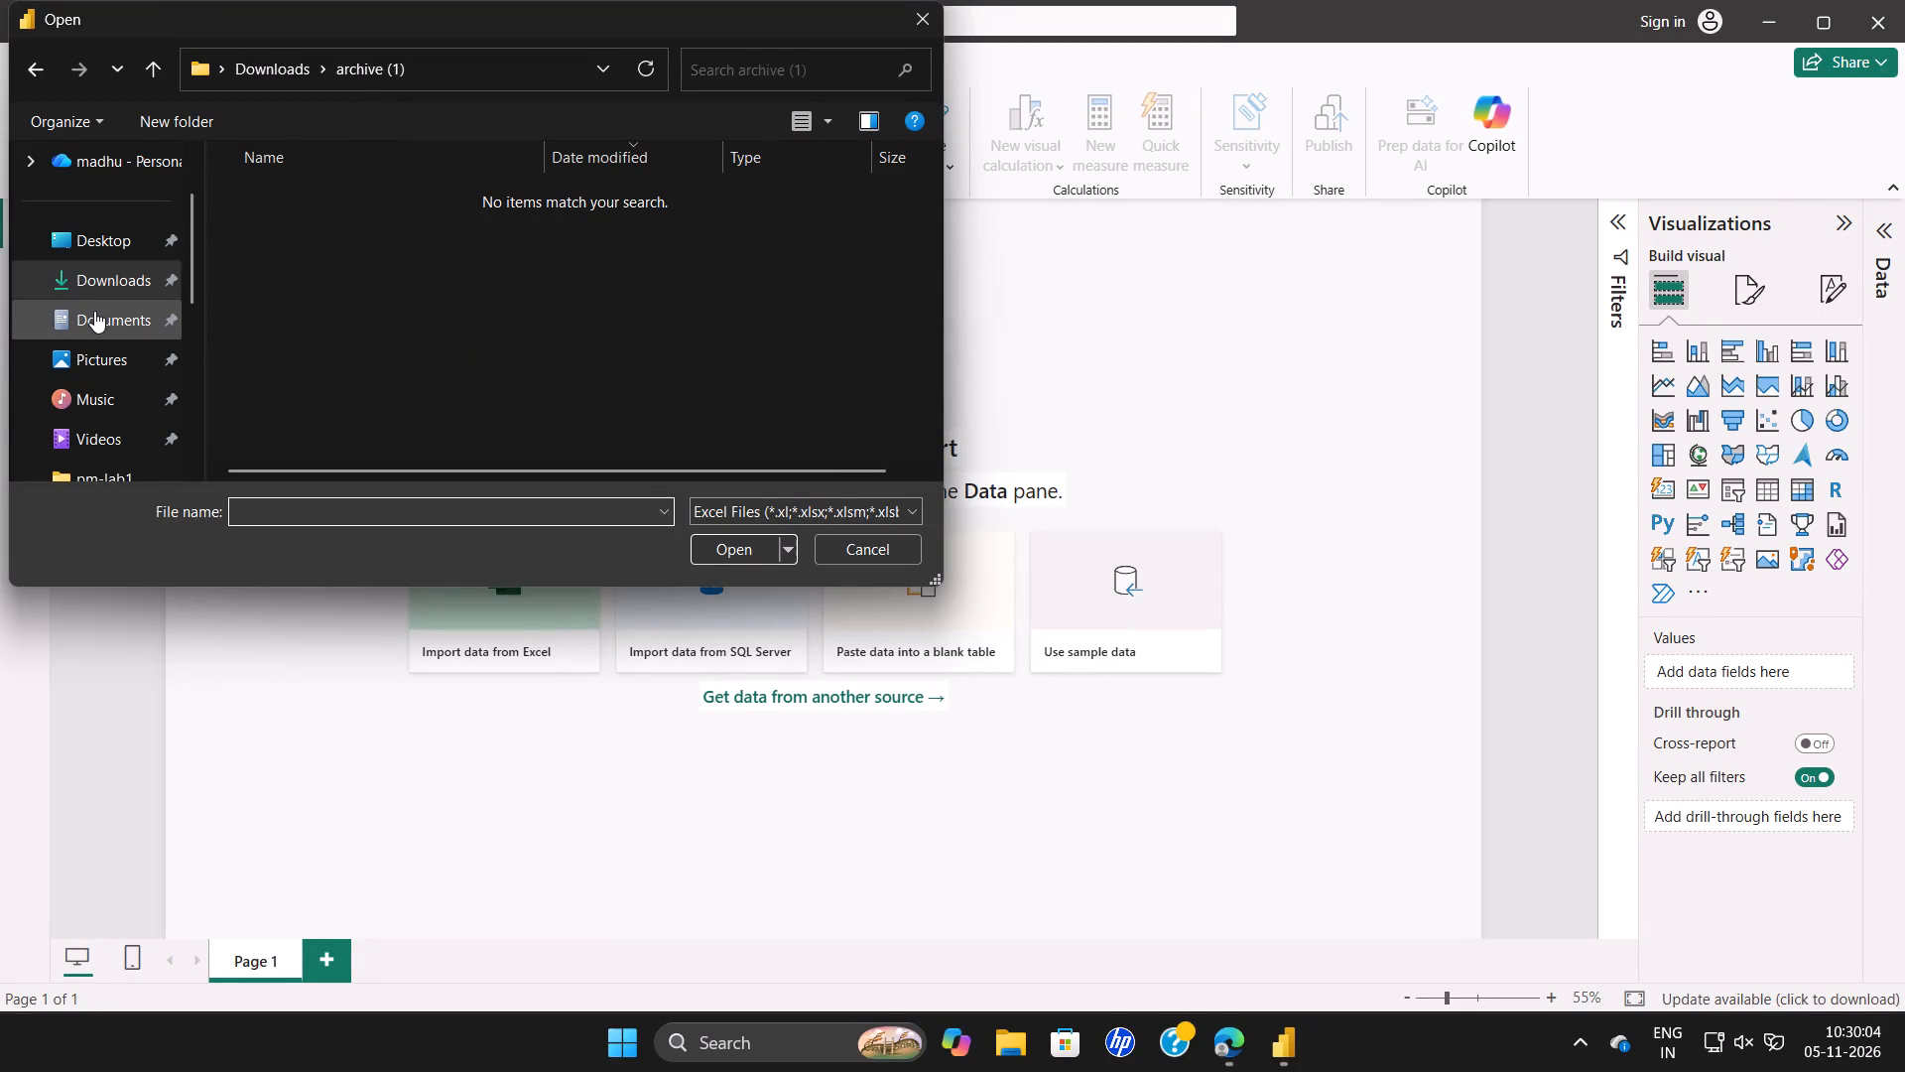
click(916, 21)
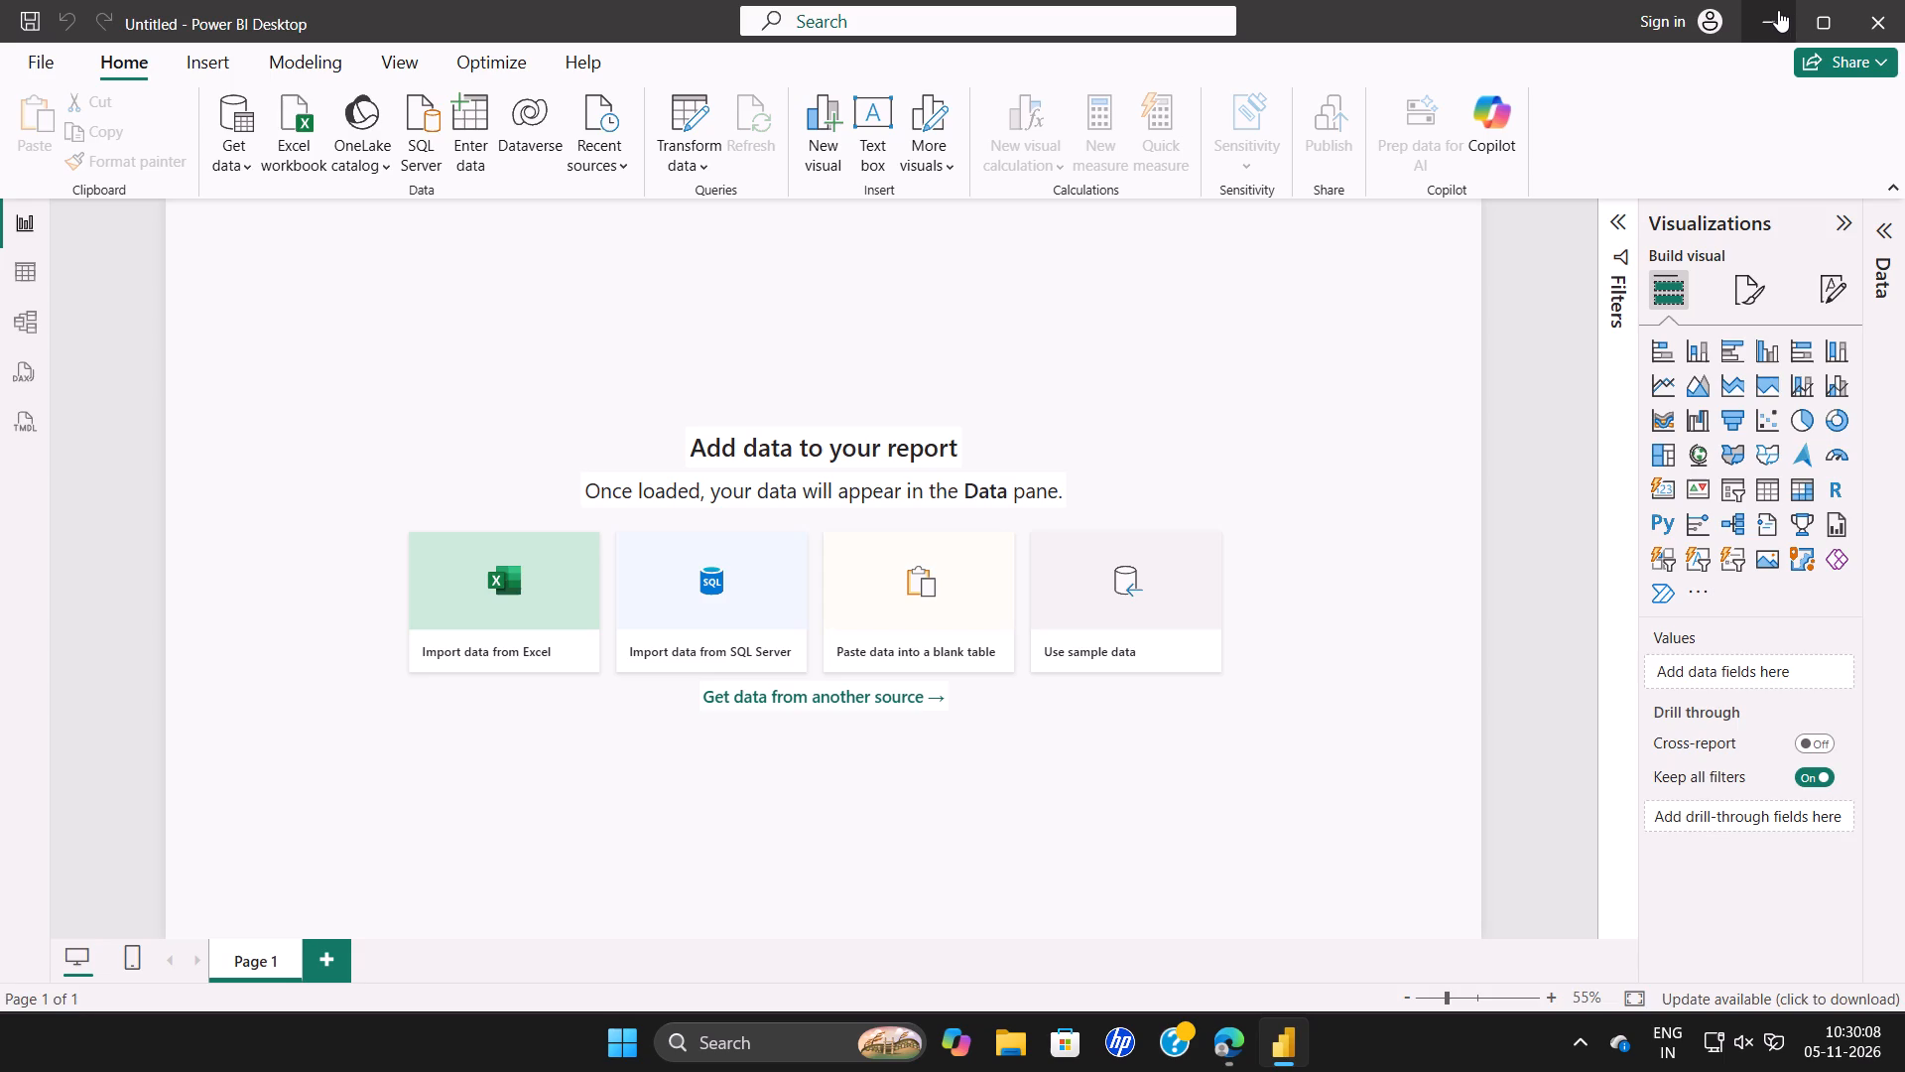
In File Explorer, extract the archive (1) zip from Downloads into the archive (1) folder, replacing the existing files.
click(1772, 12)
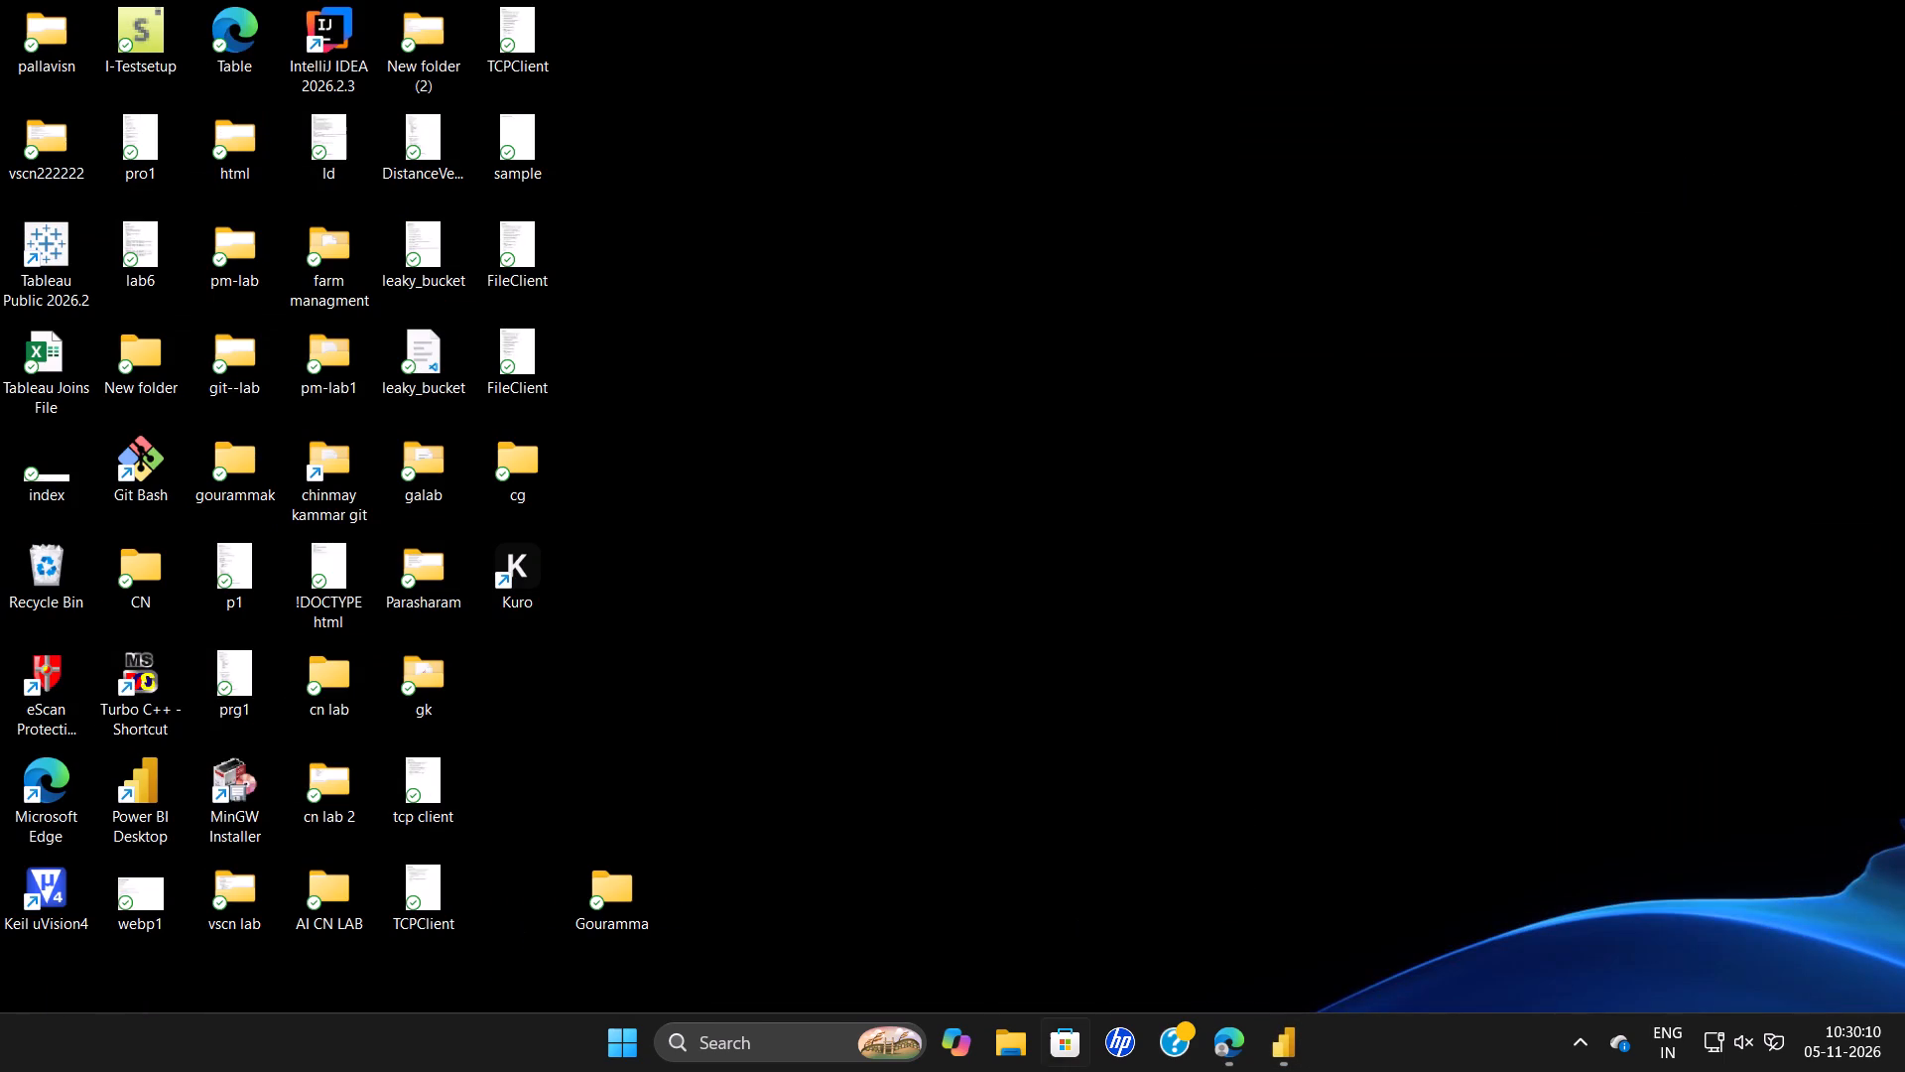
click(1012, 1037)
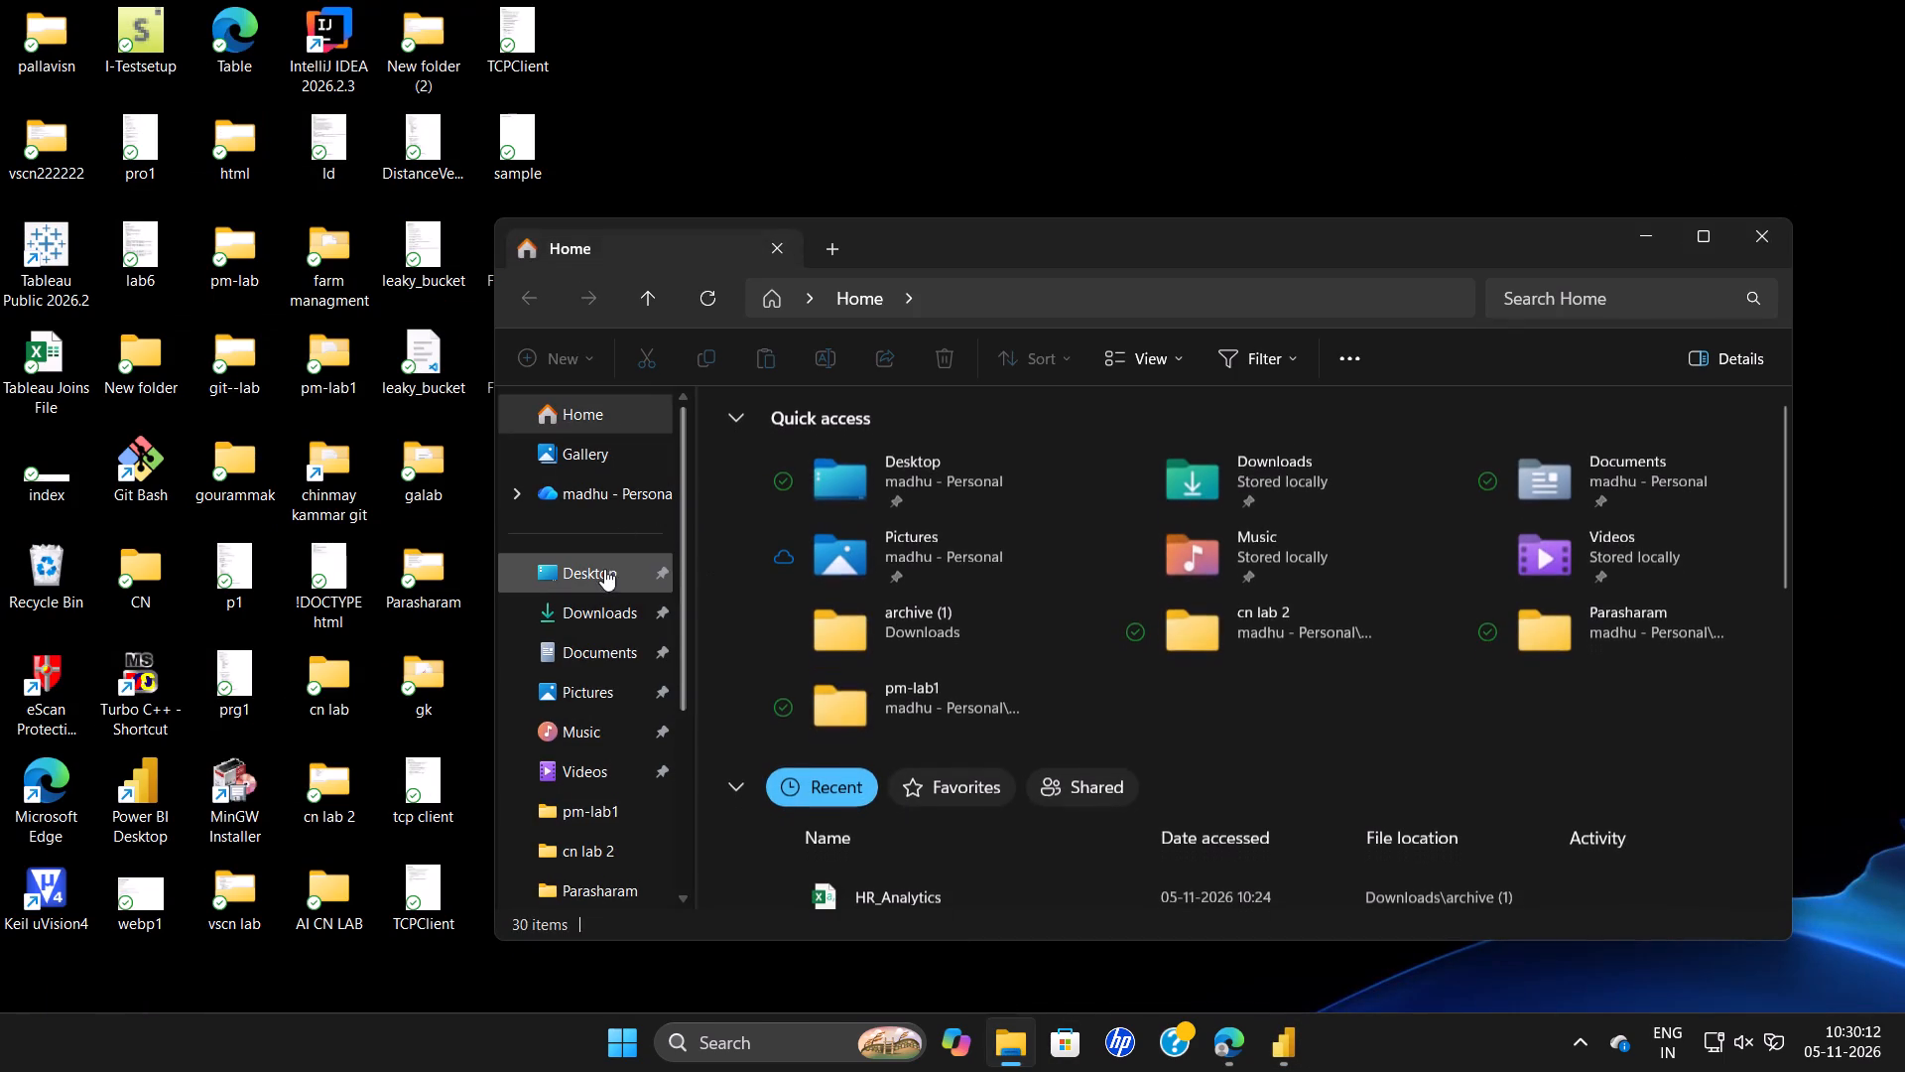
click(601, 573)
click(601, 617)
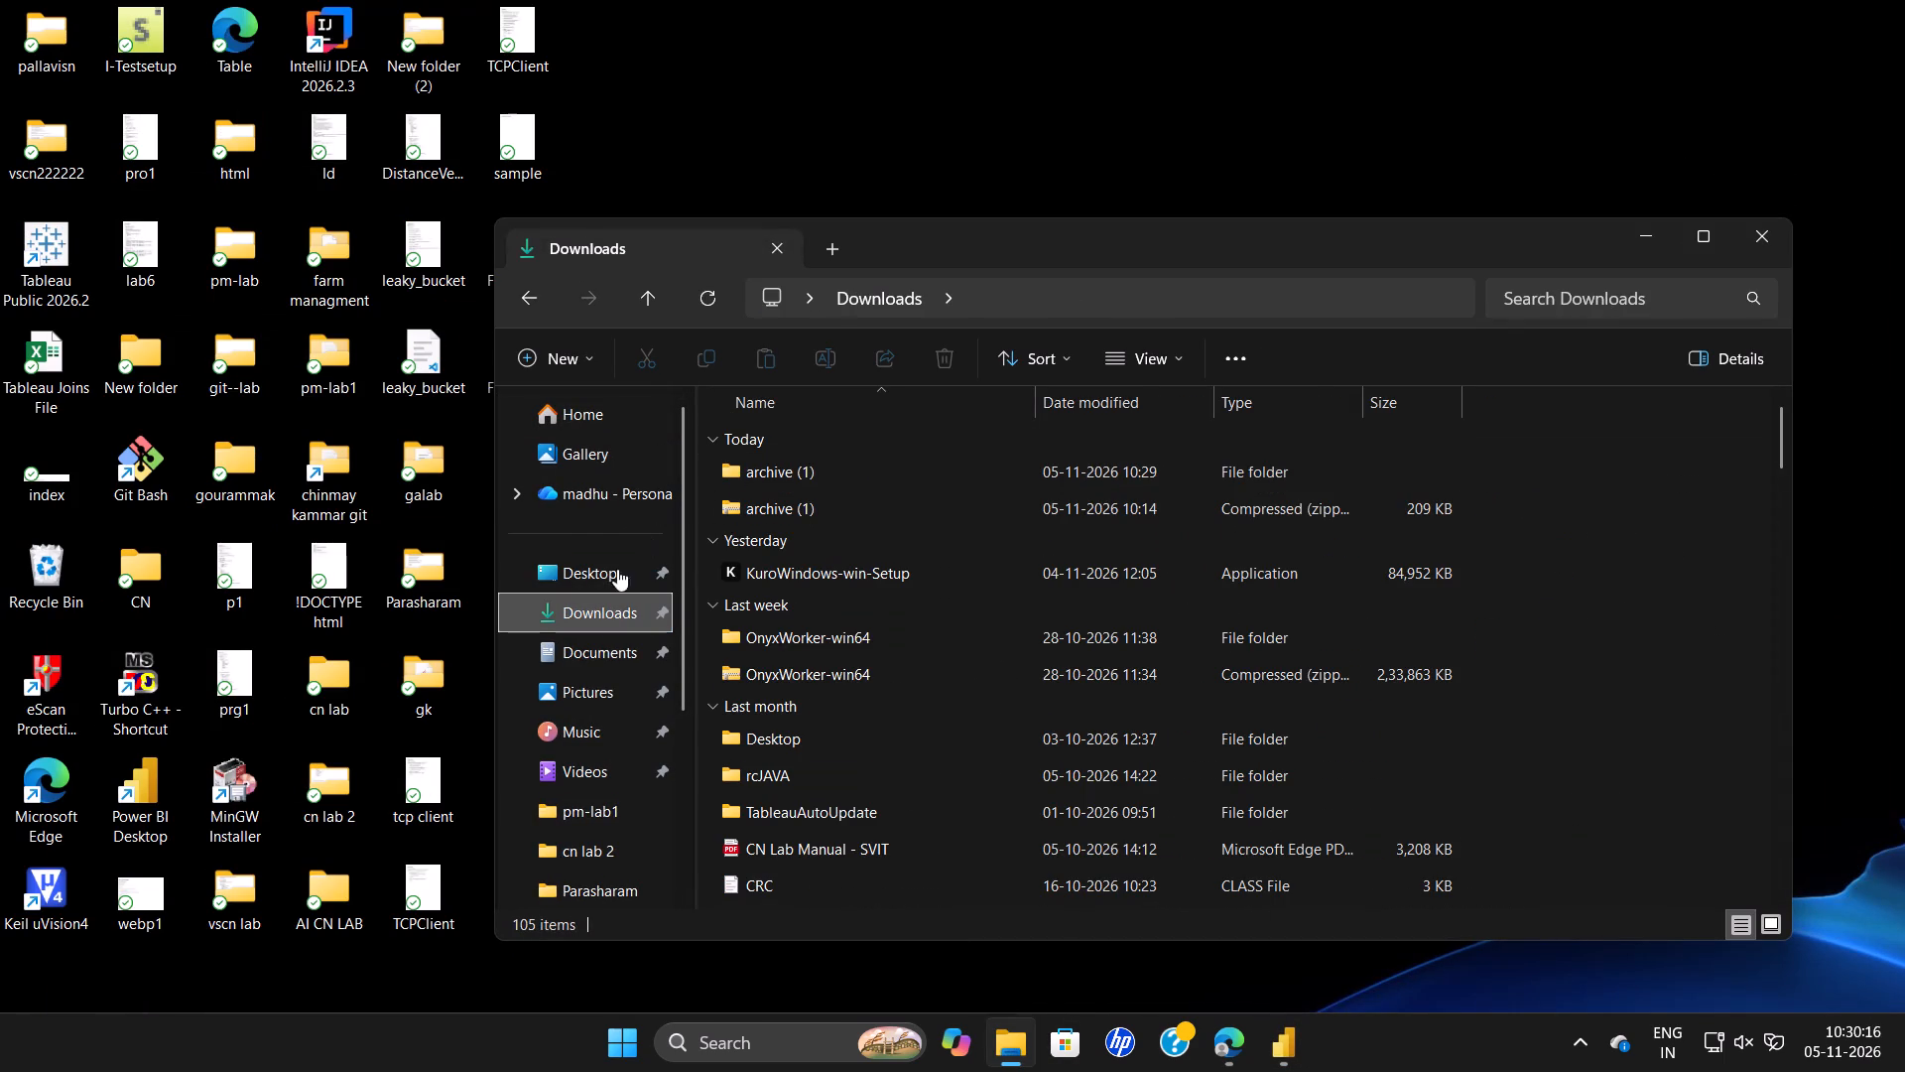
click(603, 657)
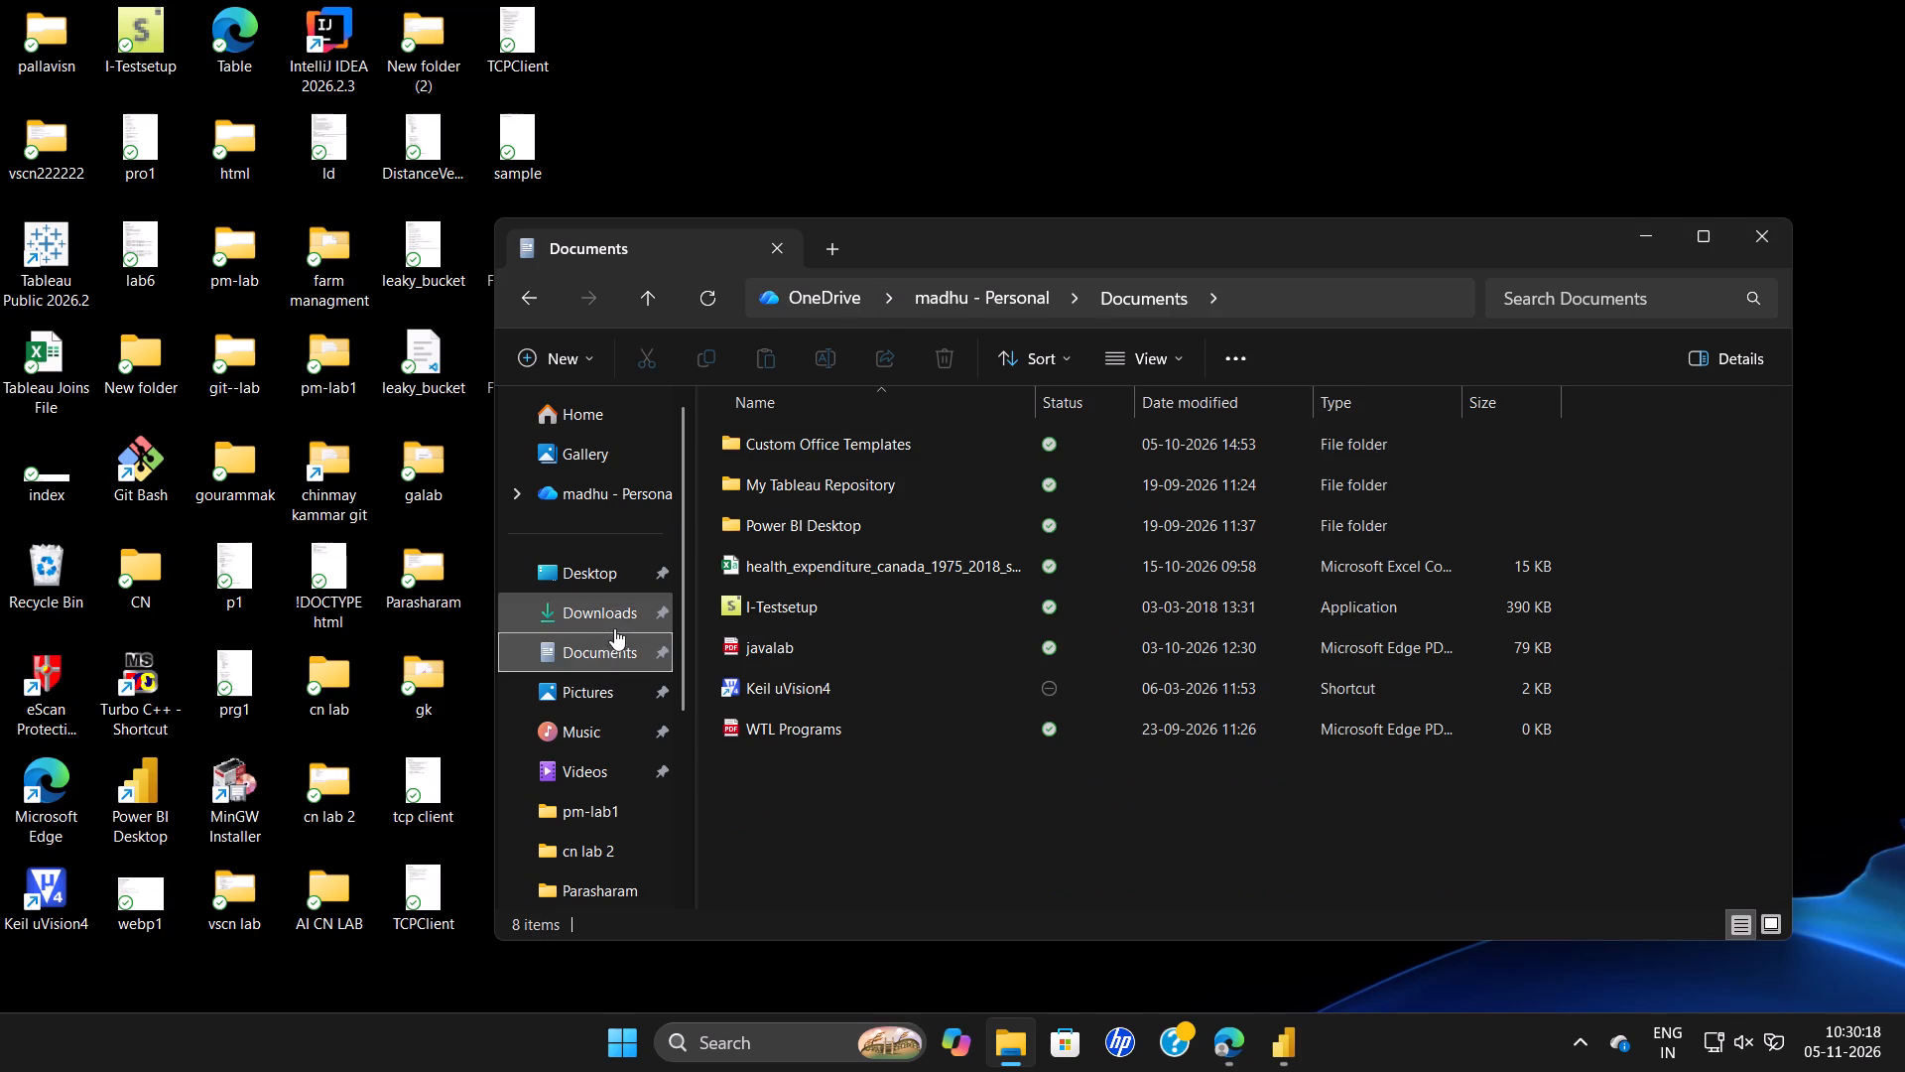
click(626, 600)
click(855, 501)
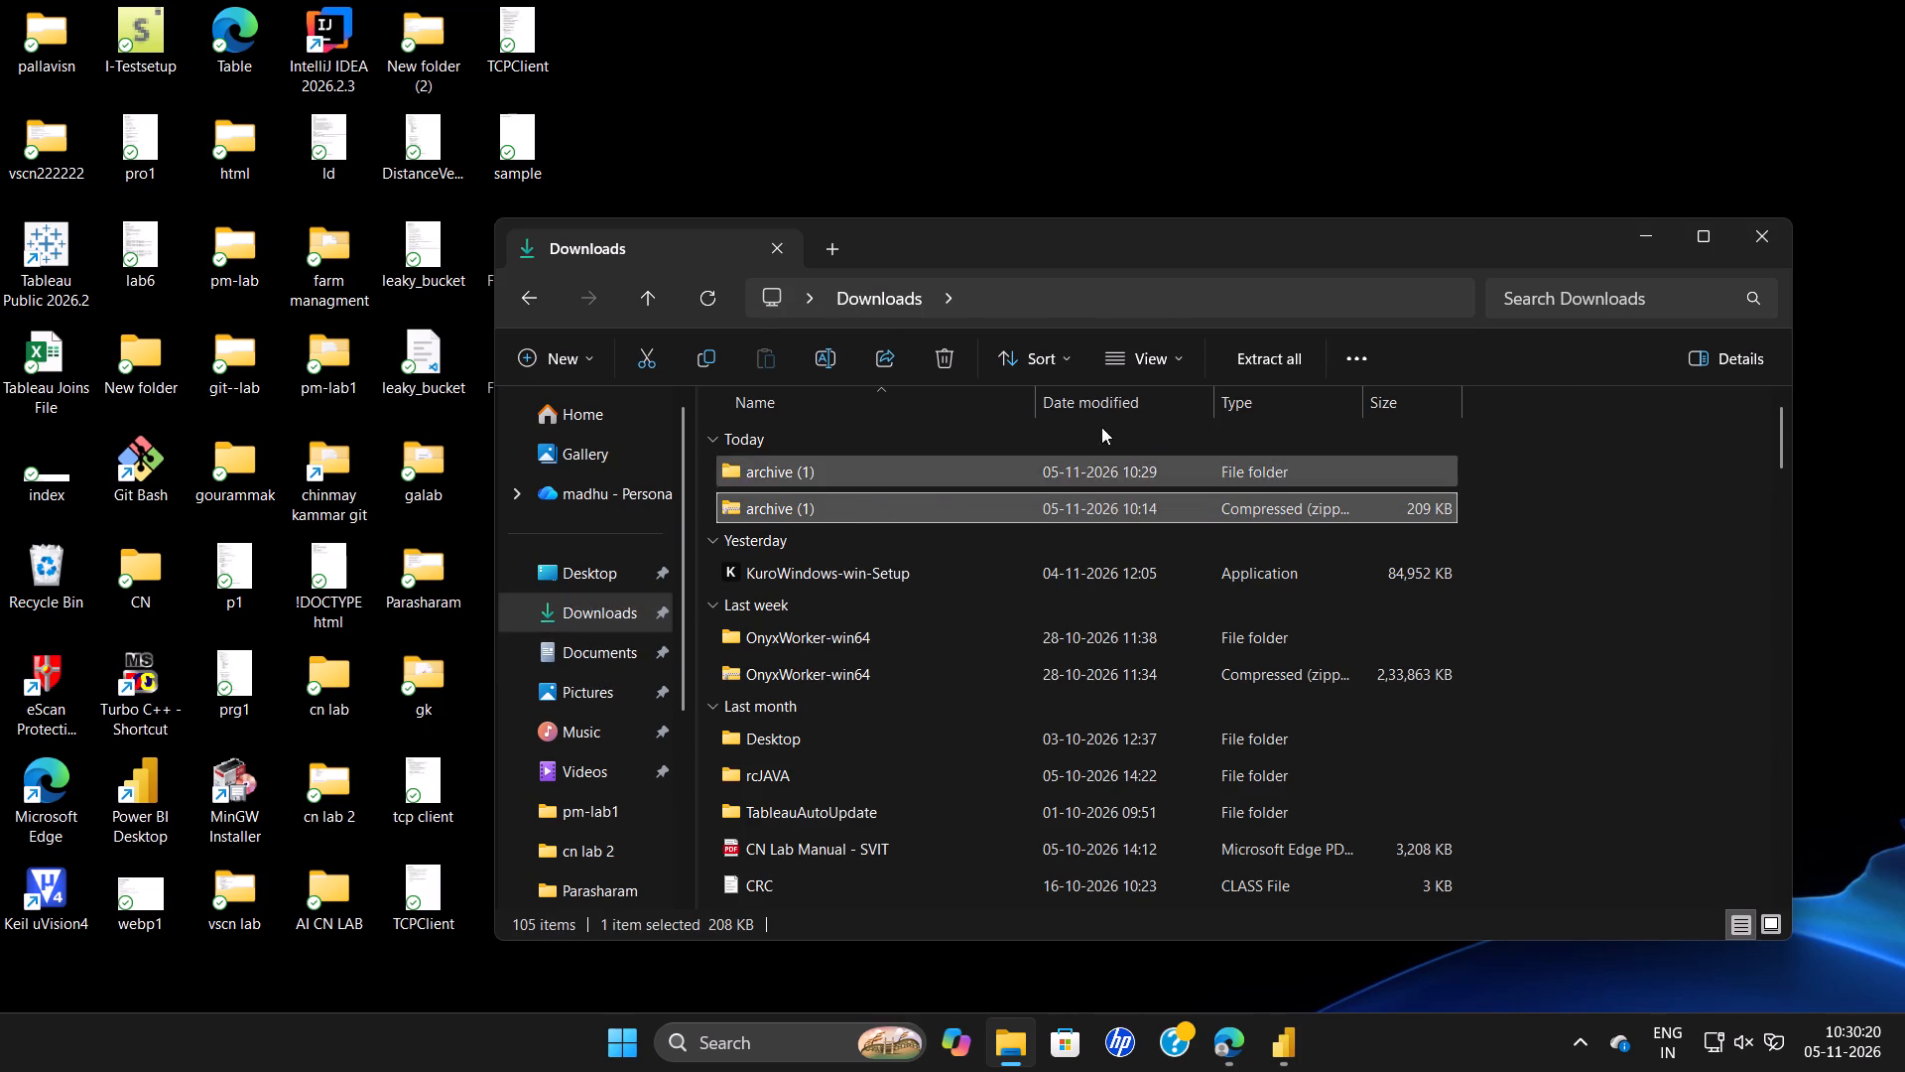
click(1301, 356)
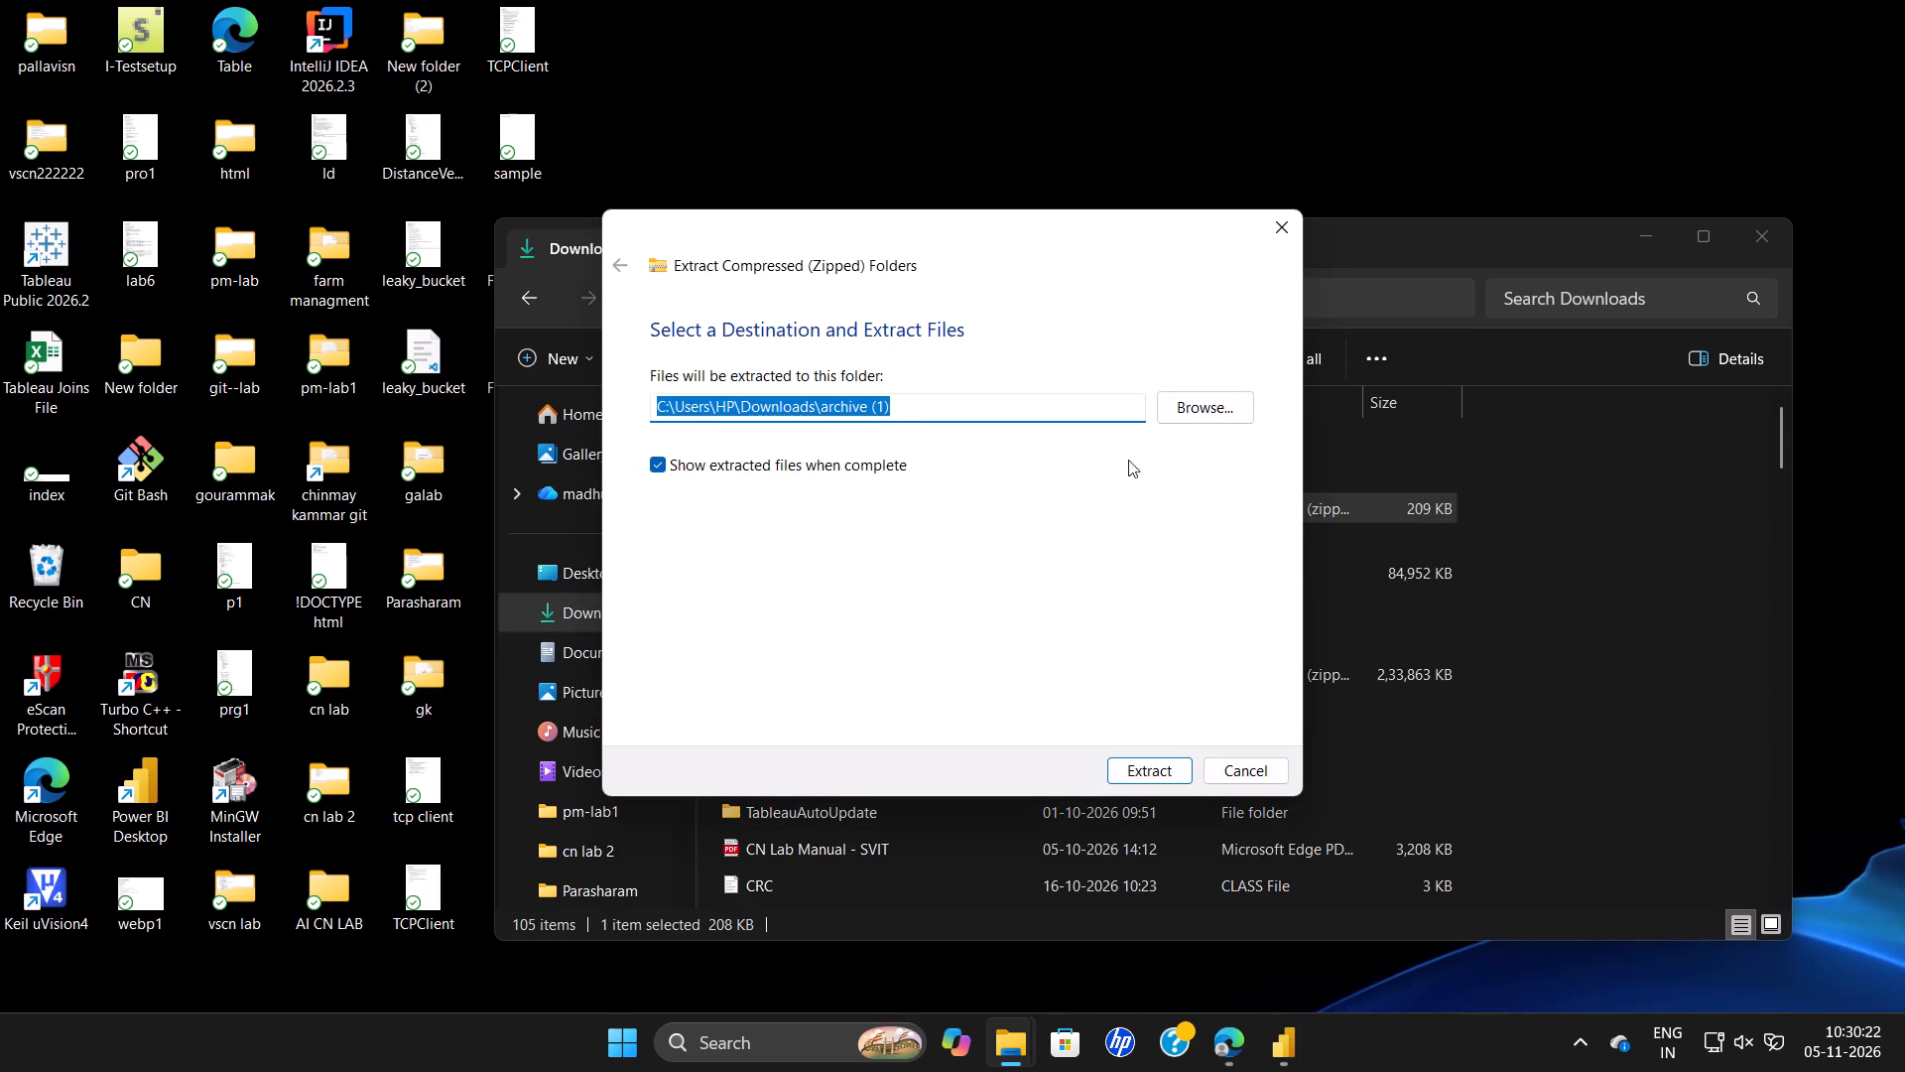
click(1154, 767)
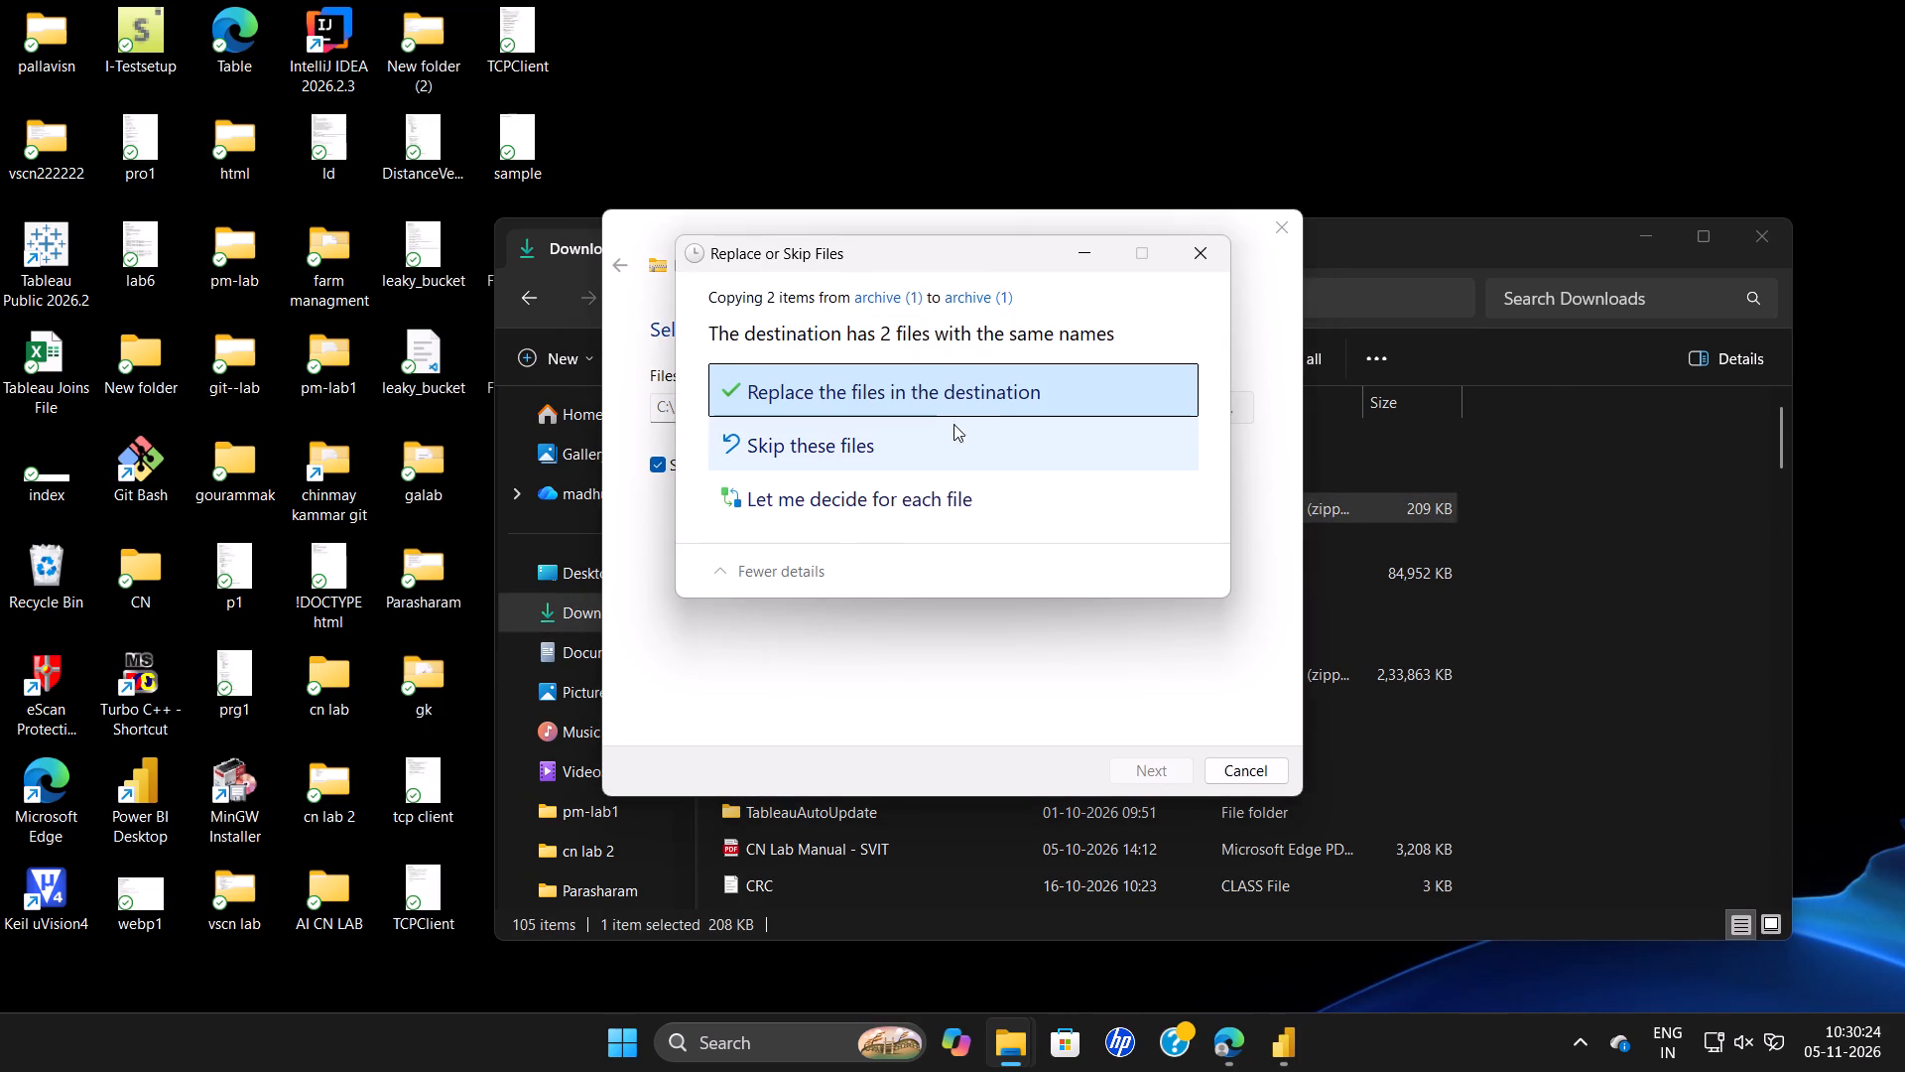
click(1021, 393)
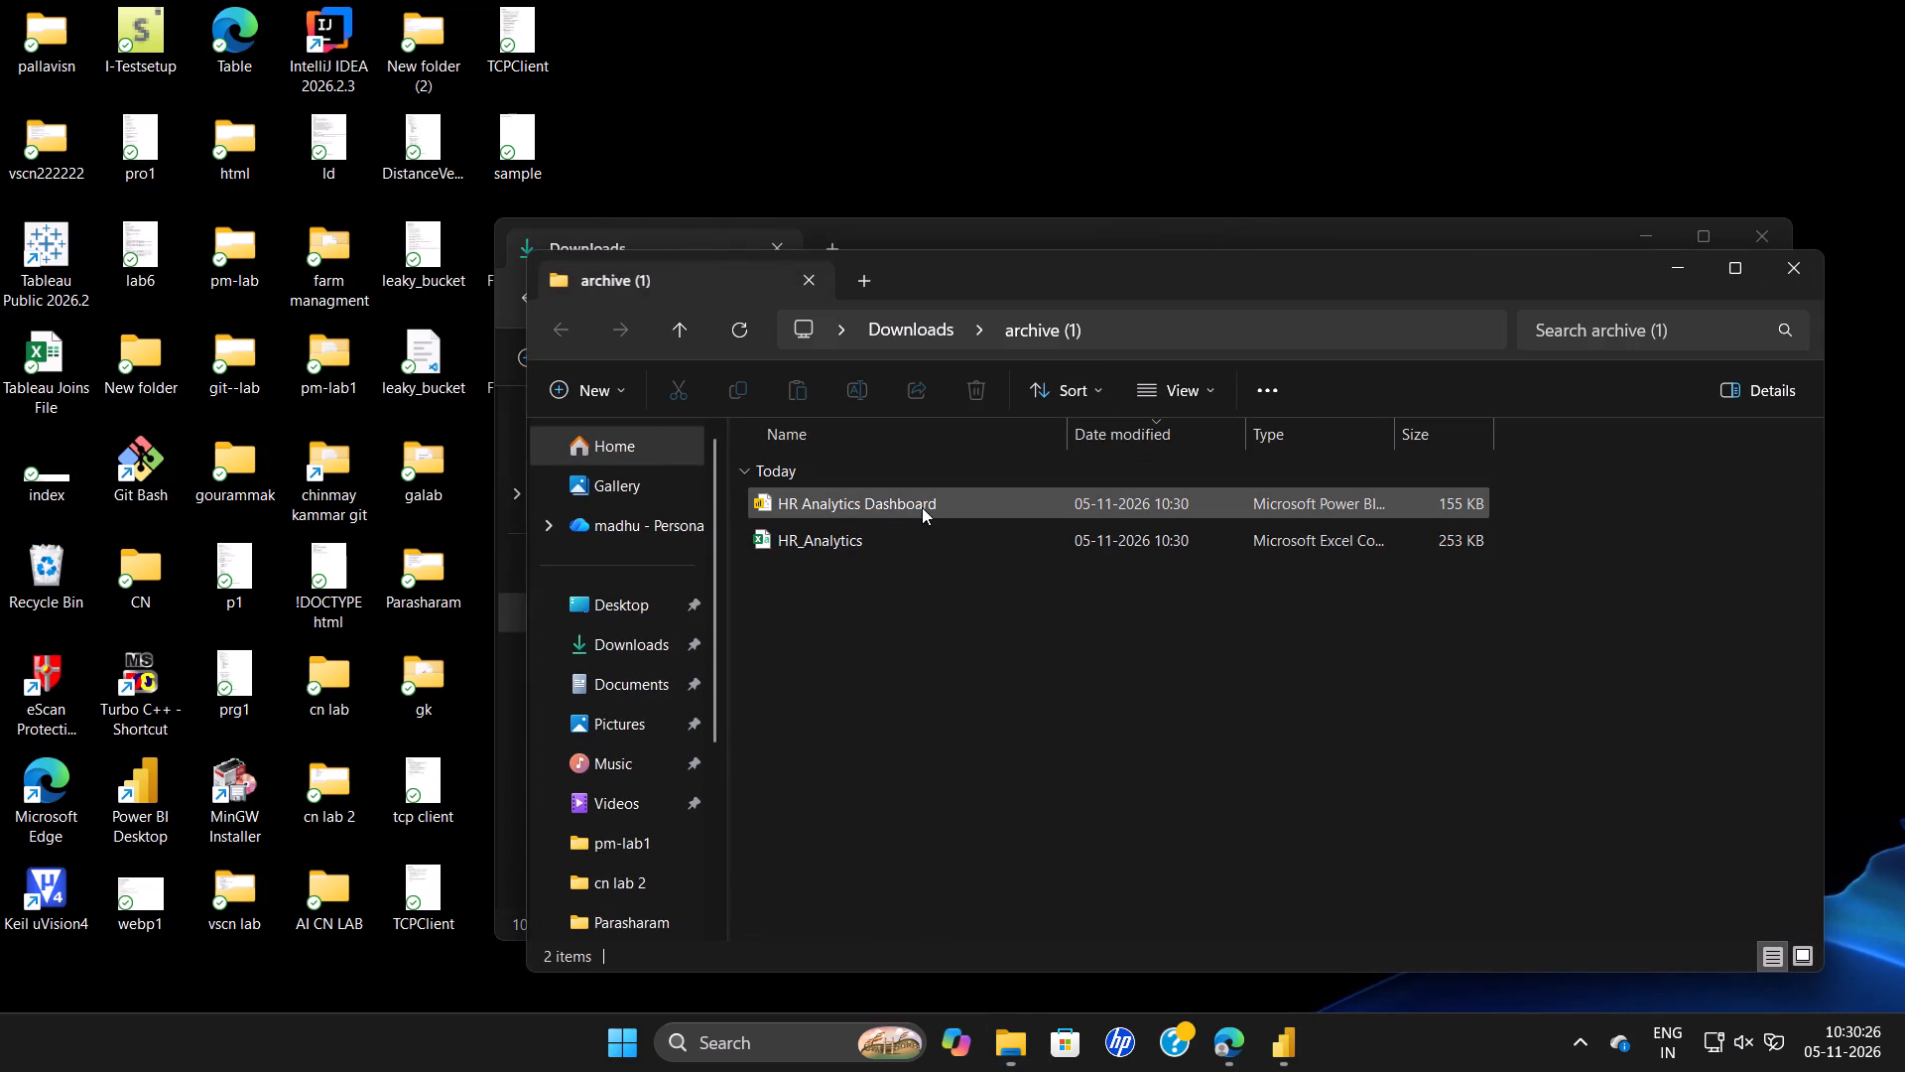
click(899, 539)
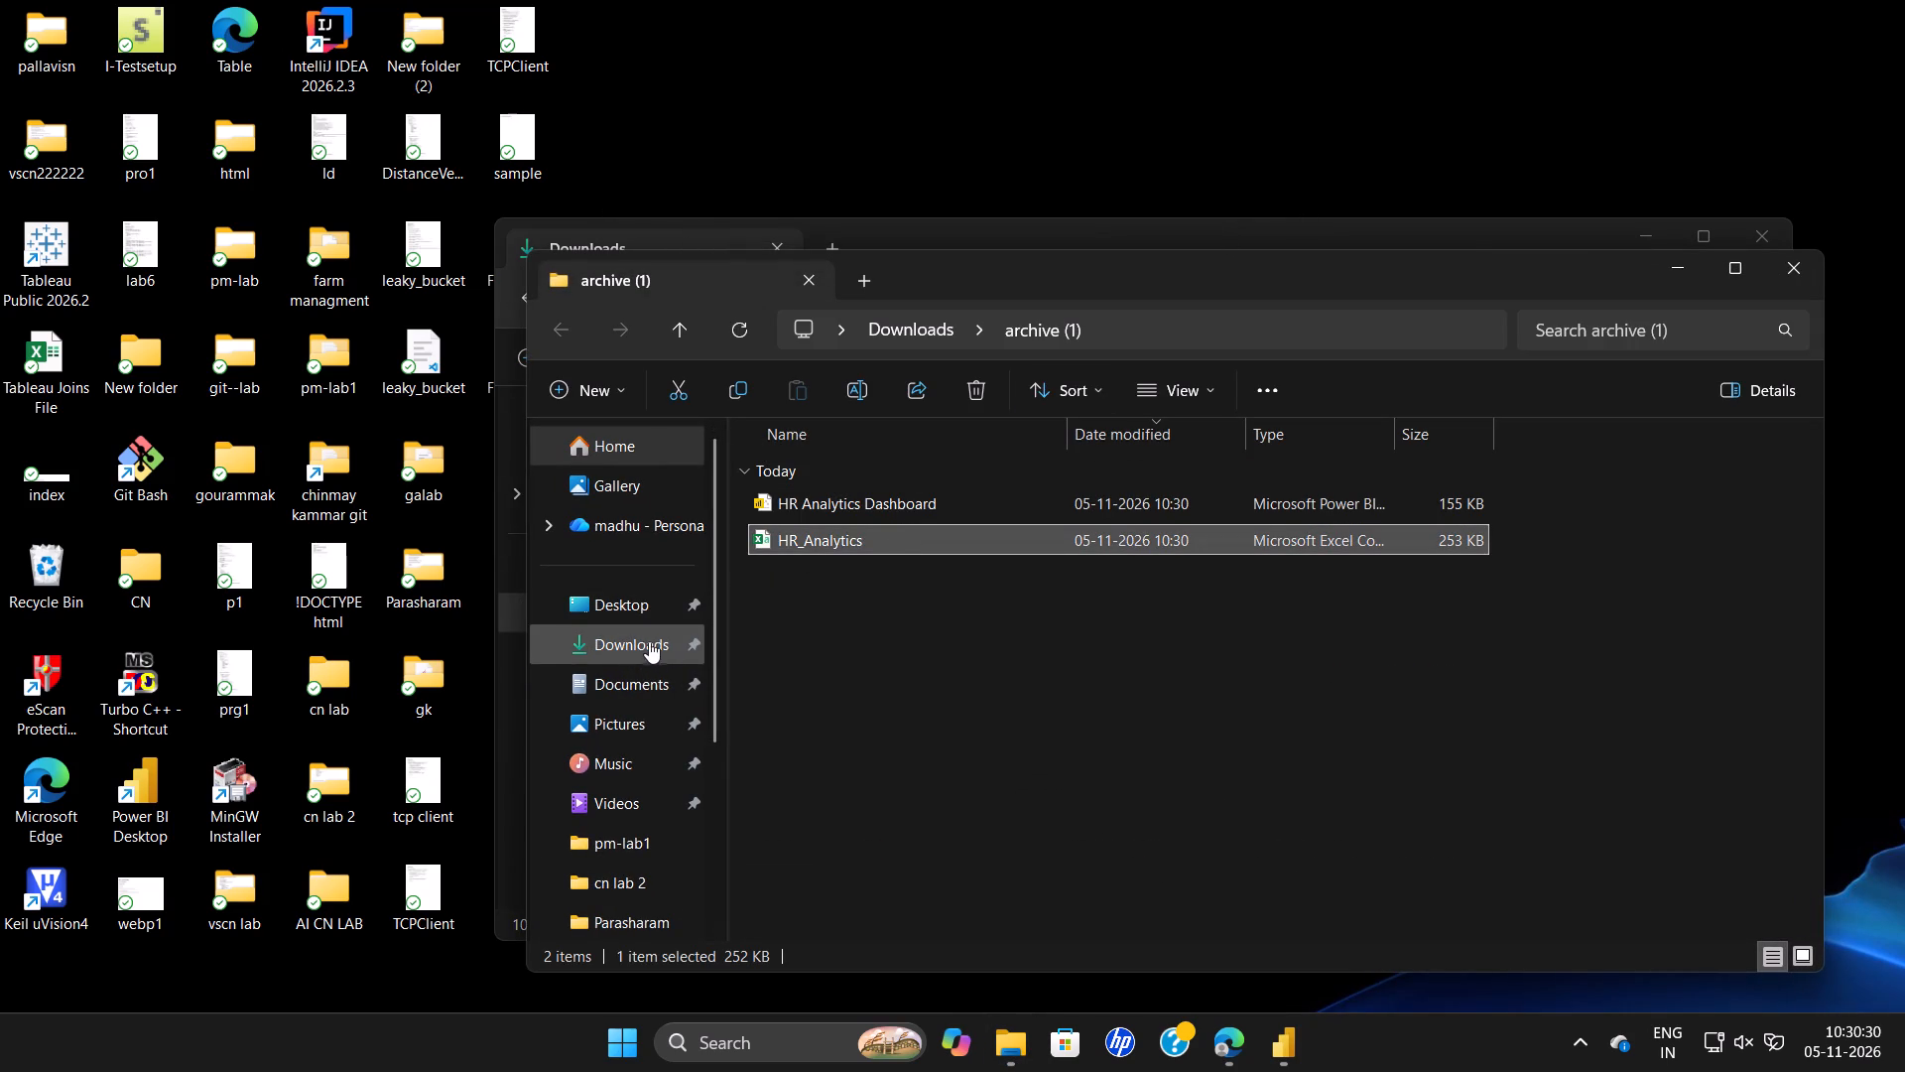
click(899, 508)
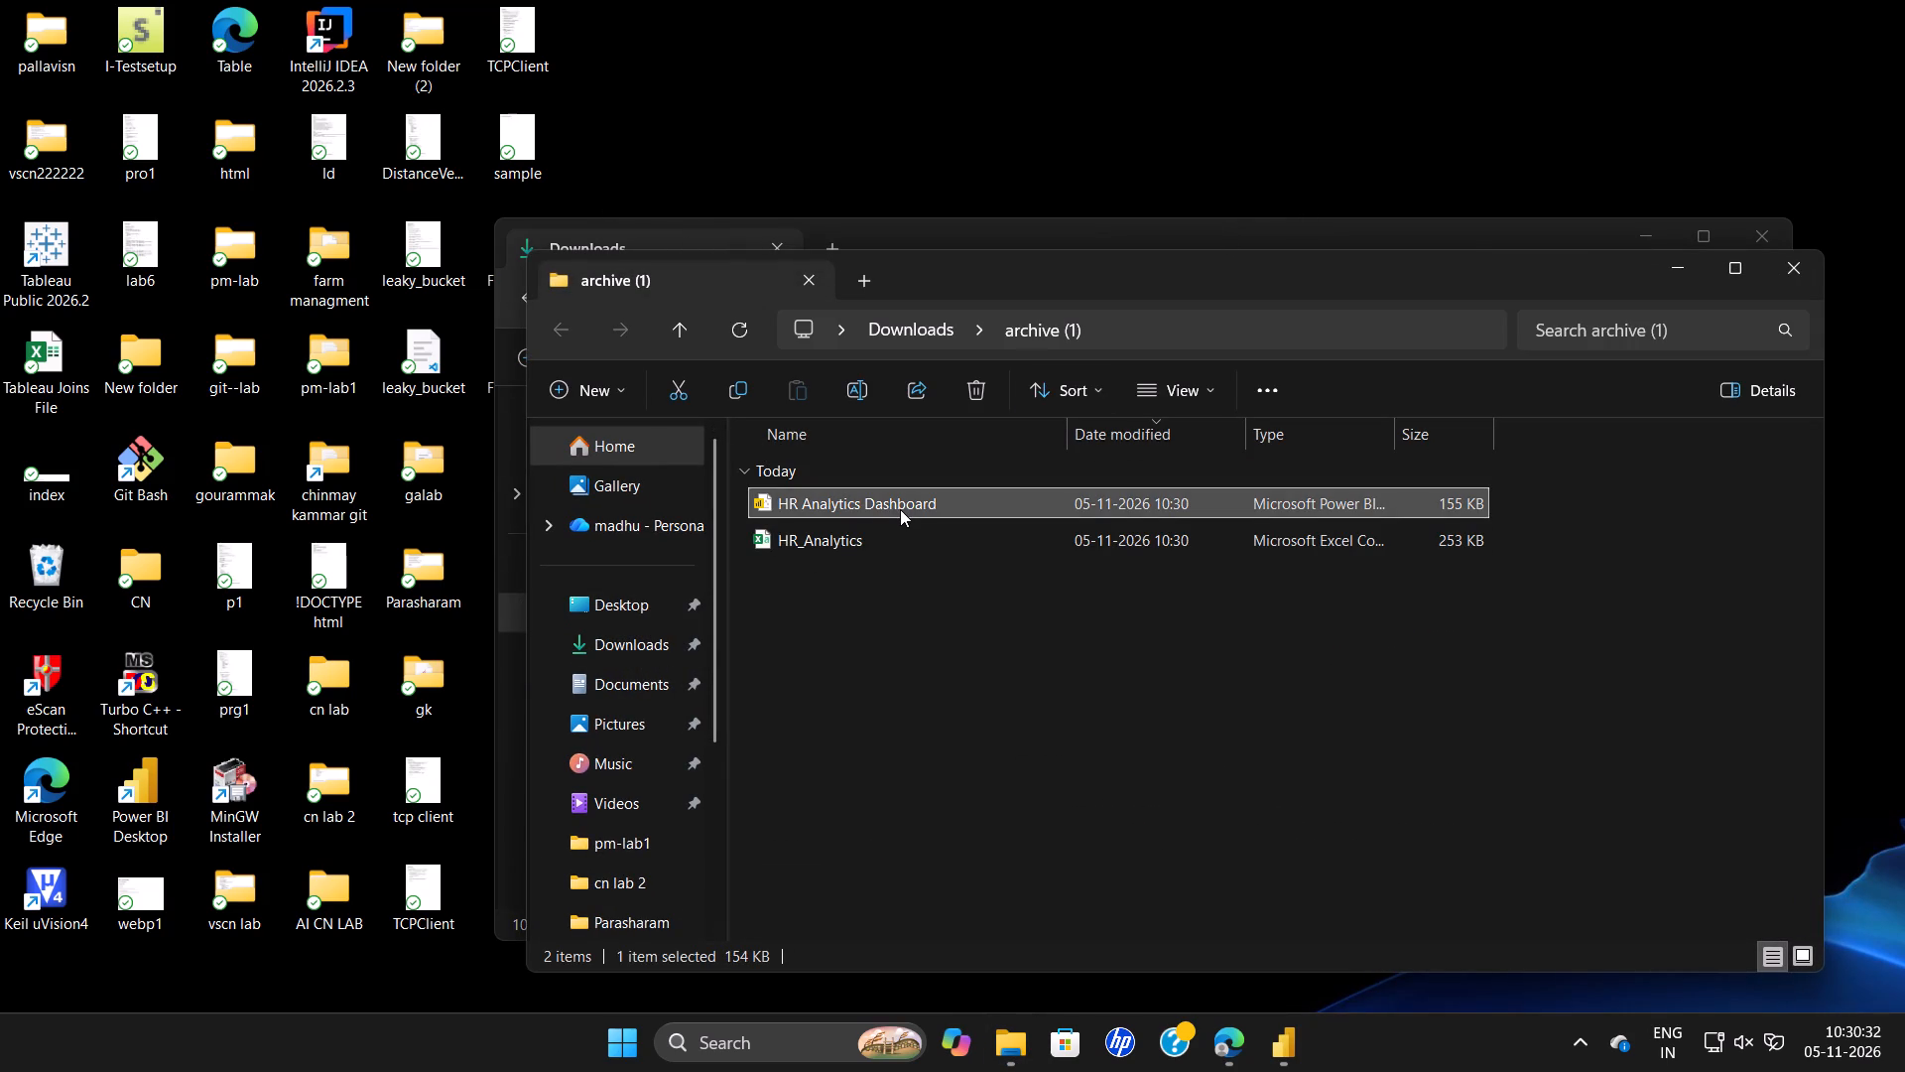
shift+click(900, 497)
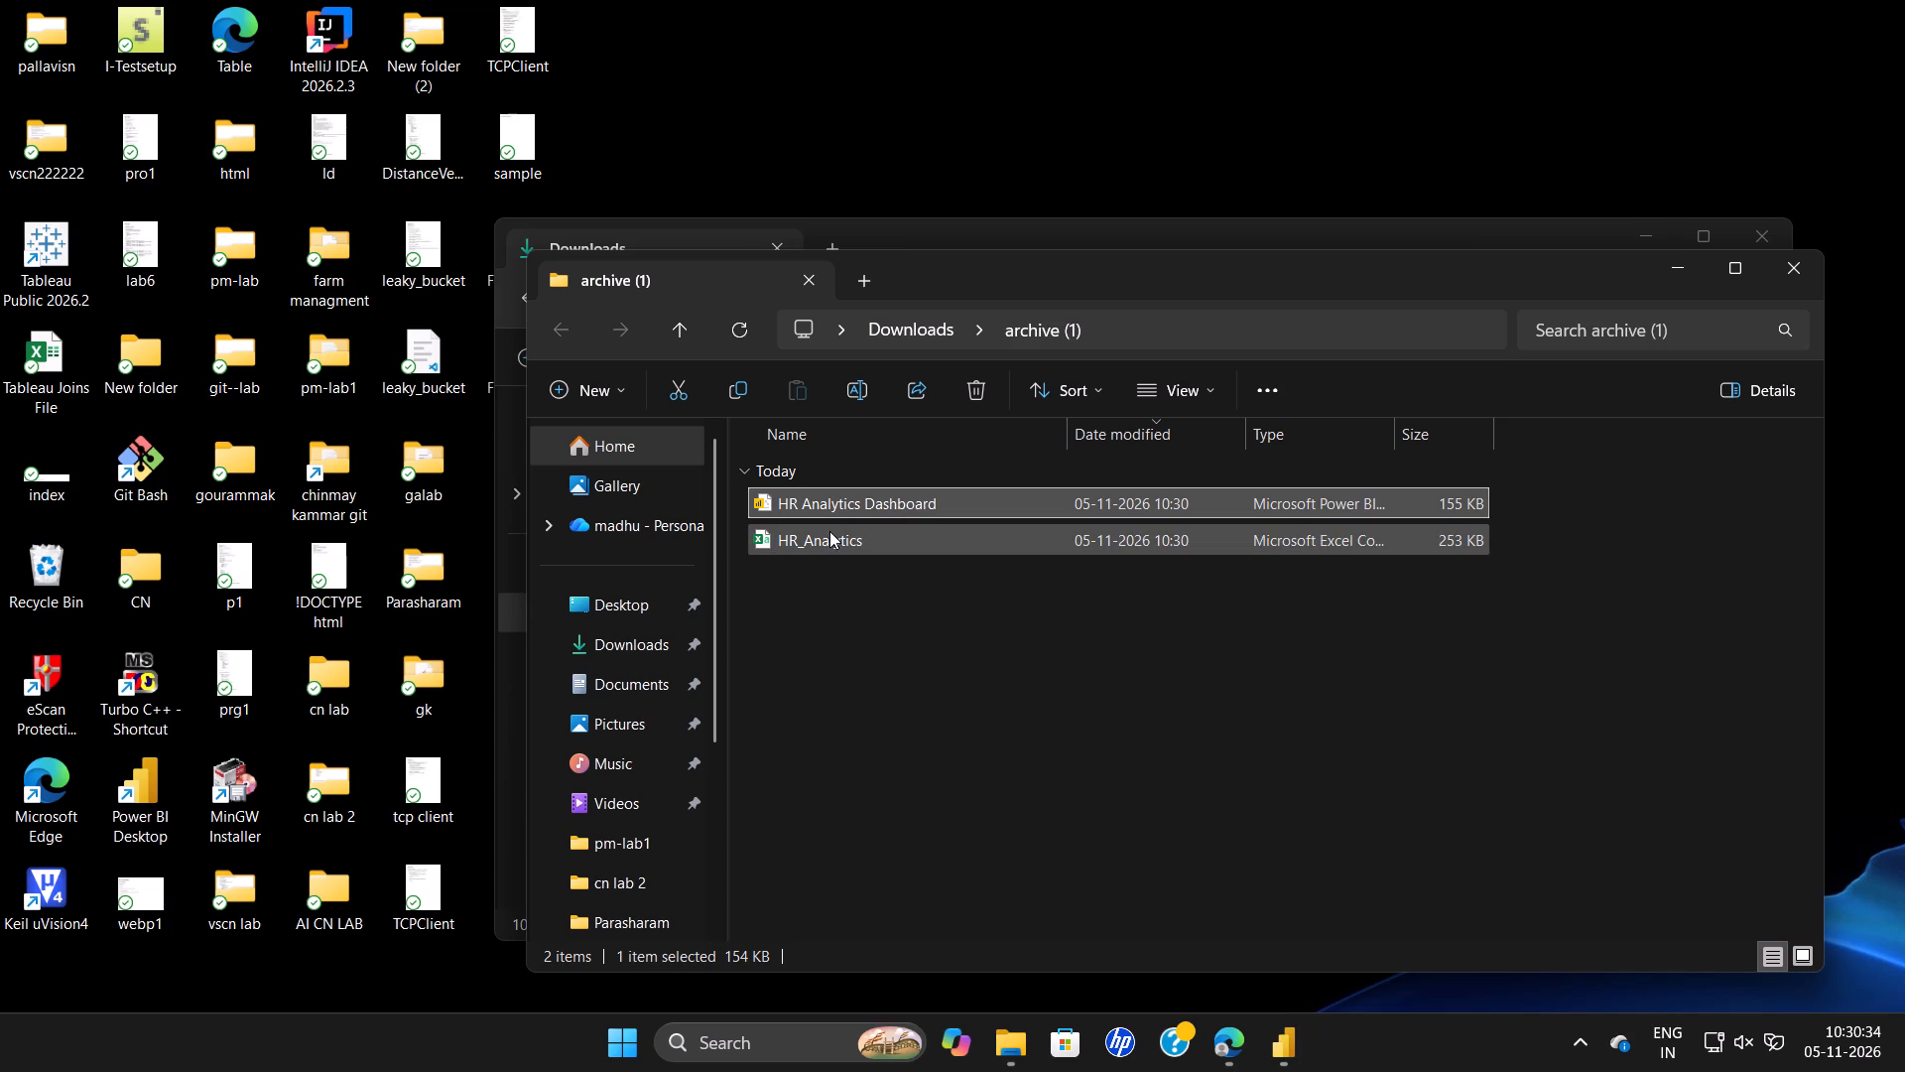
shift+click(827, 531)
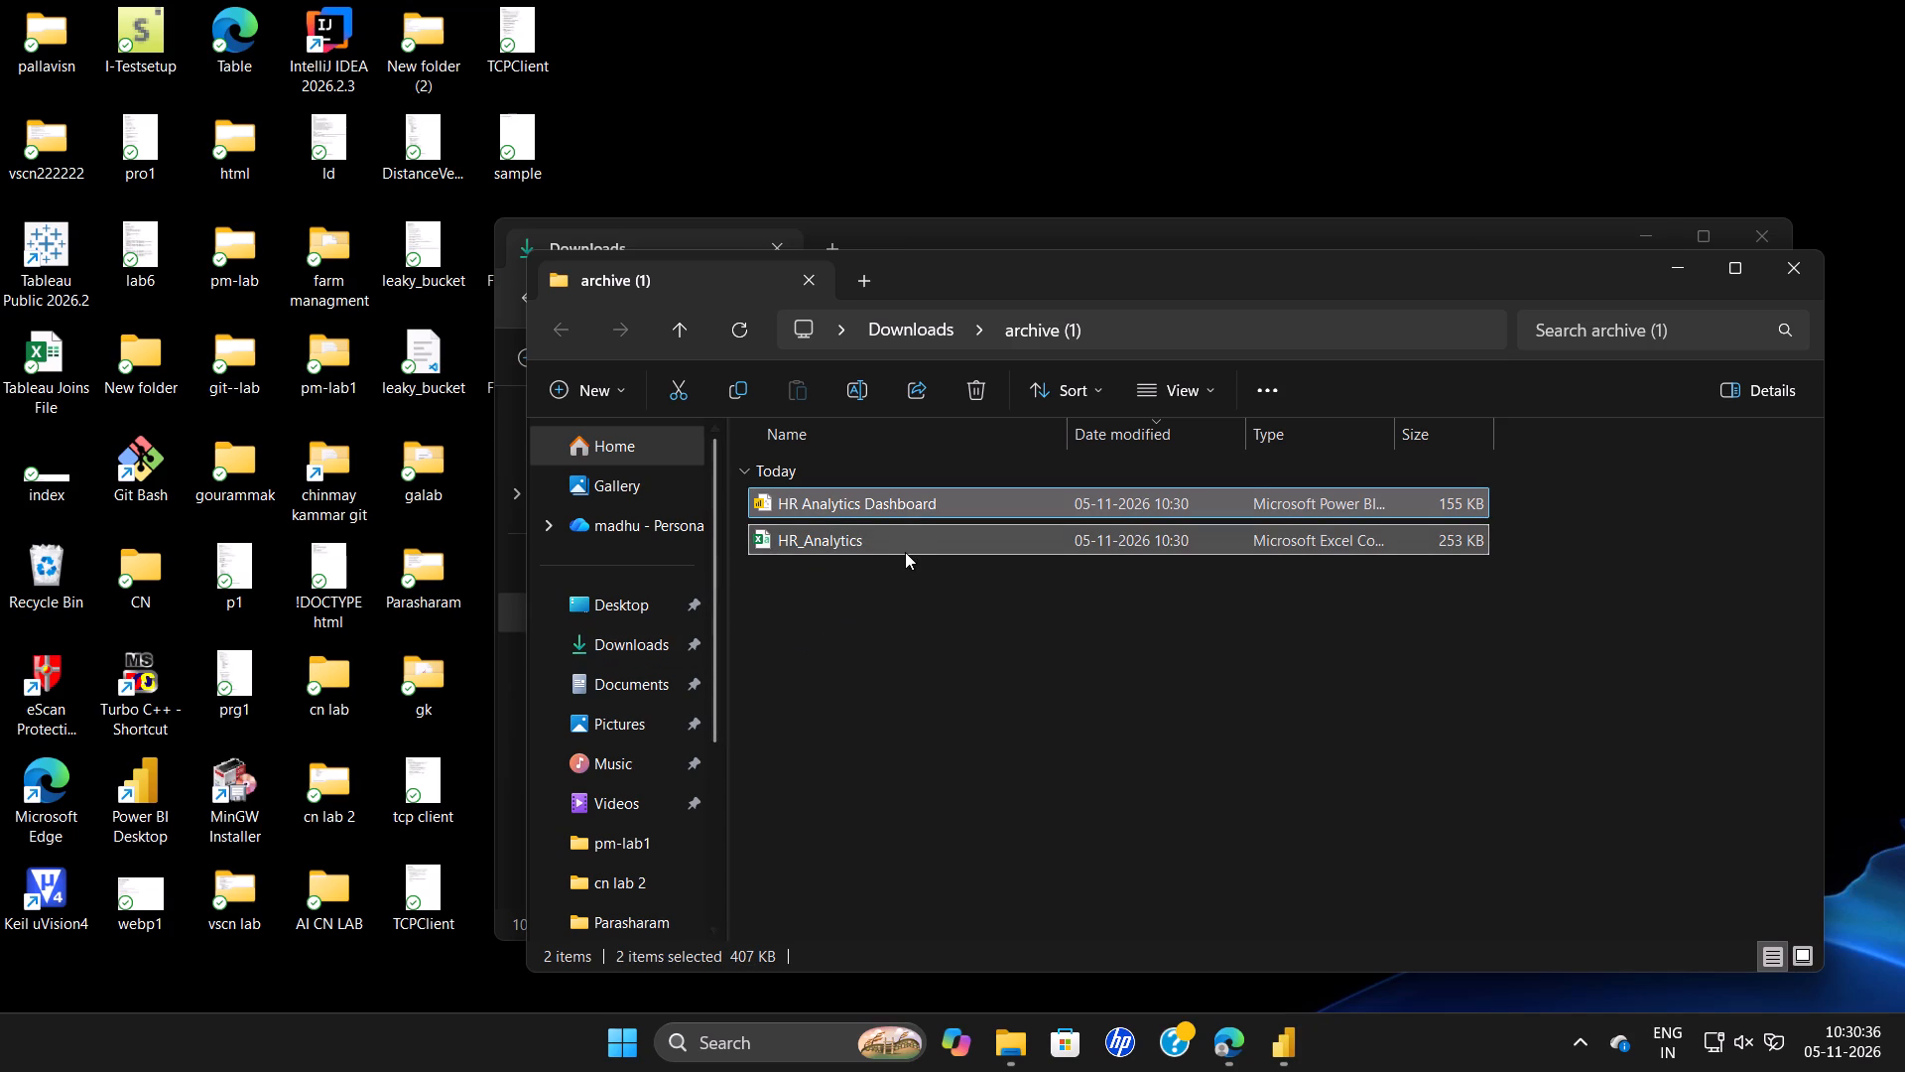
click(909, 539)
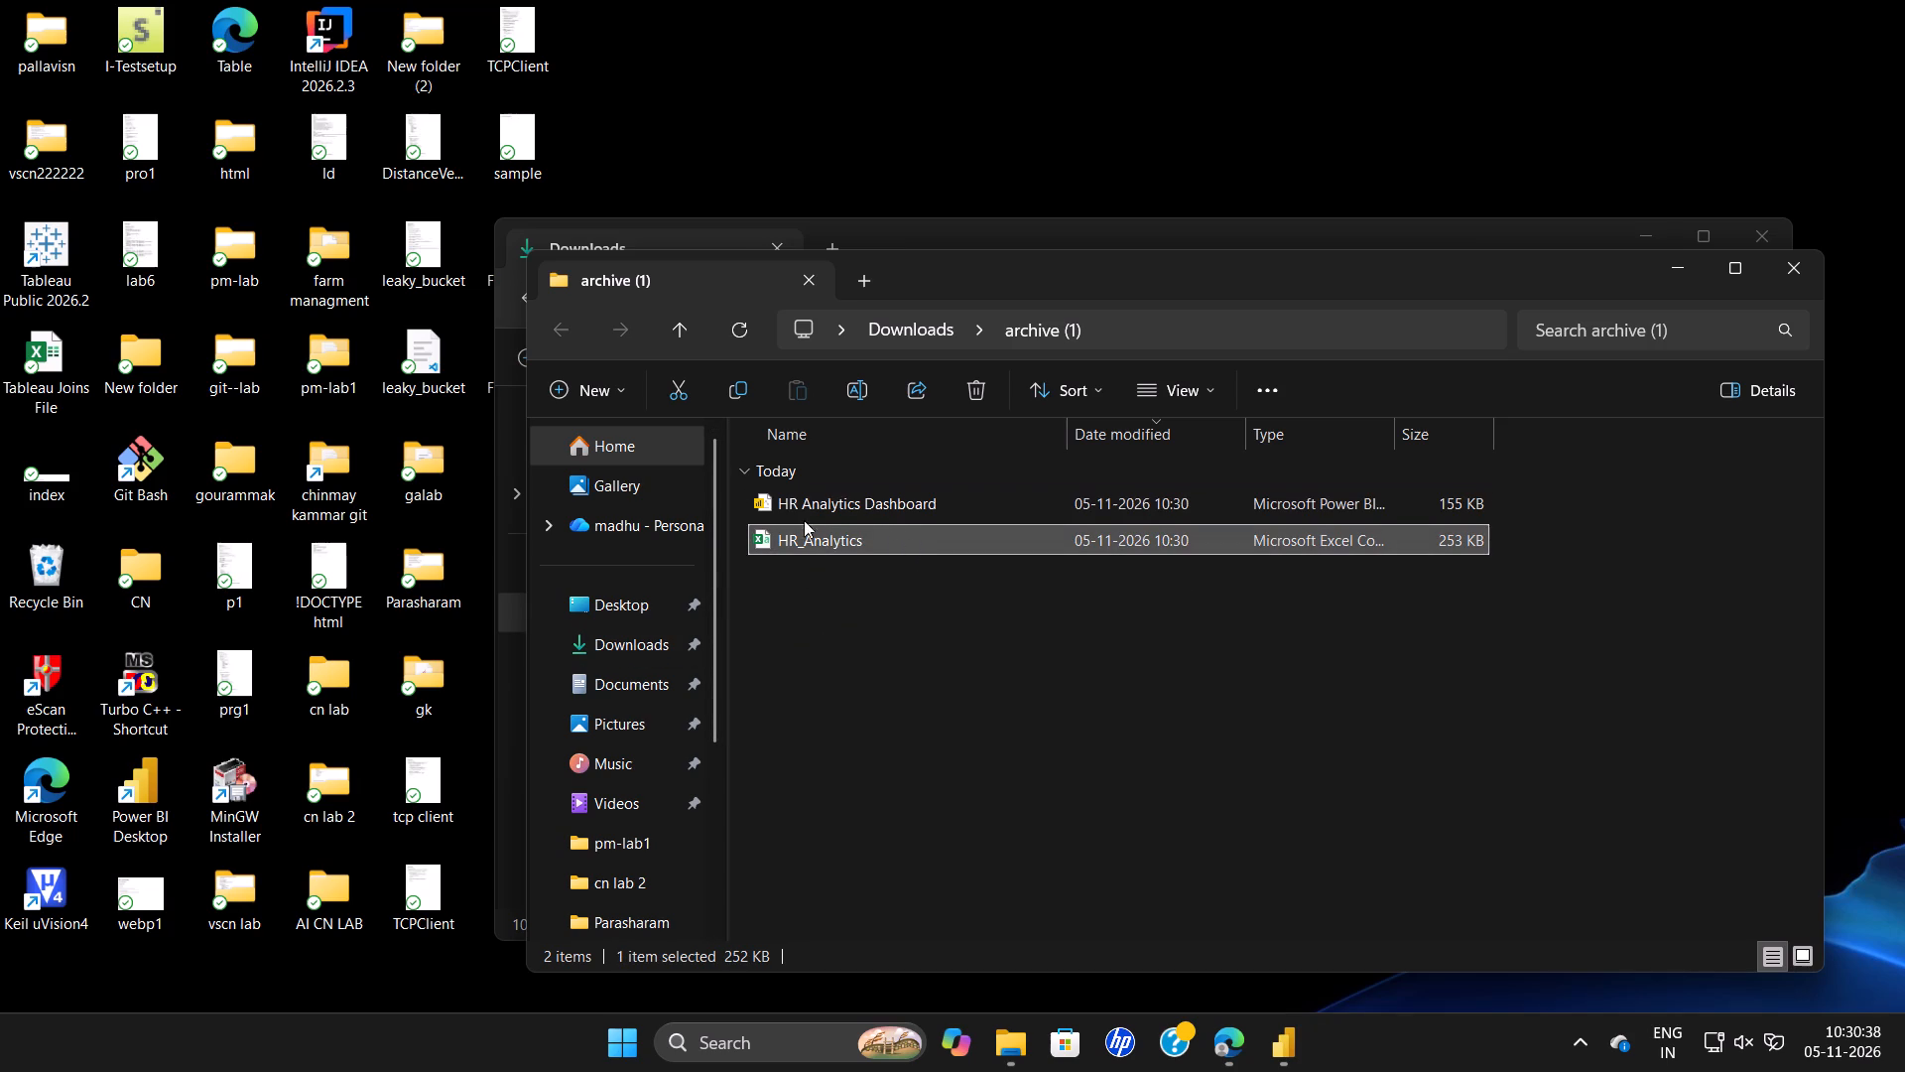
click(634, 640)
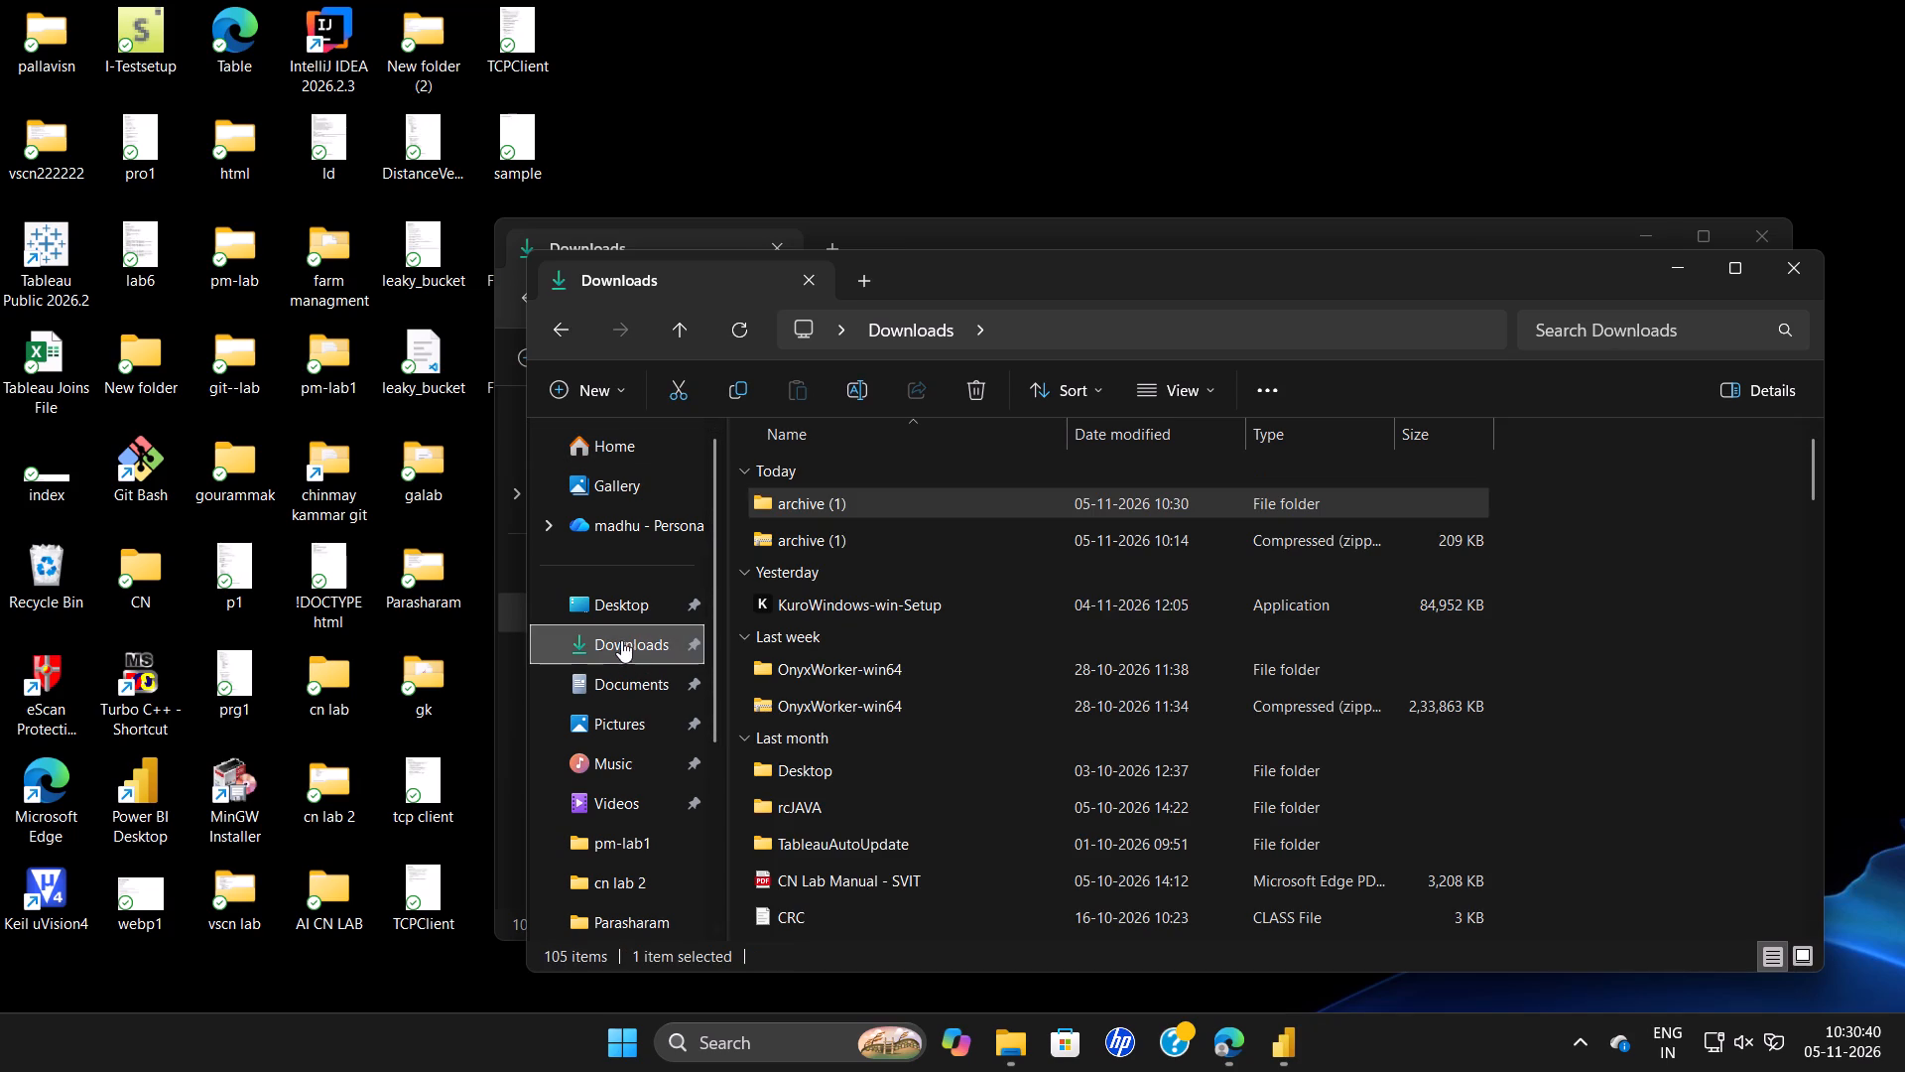
Minimise the File Explorer windows, return to Power BI Desktop and open HR_Analytics.csv from archive (1) for transforming in Power Query Editor.
click(1687, 263)
click(1653, 233)
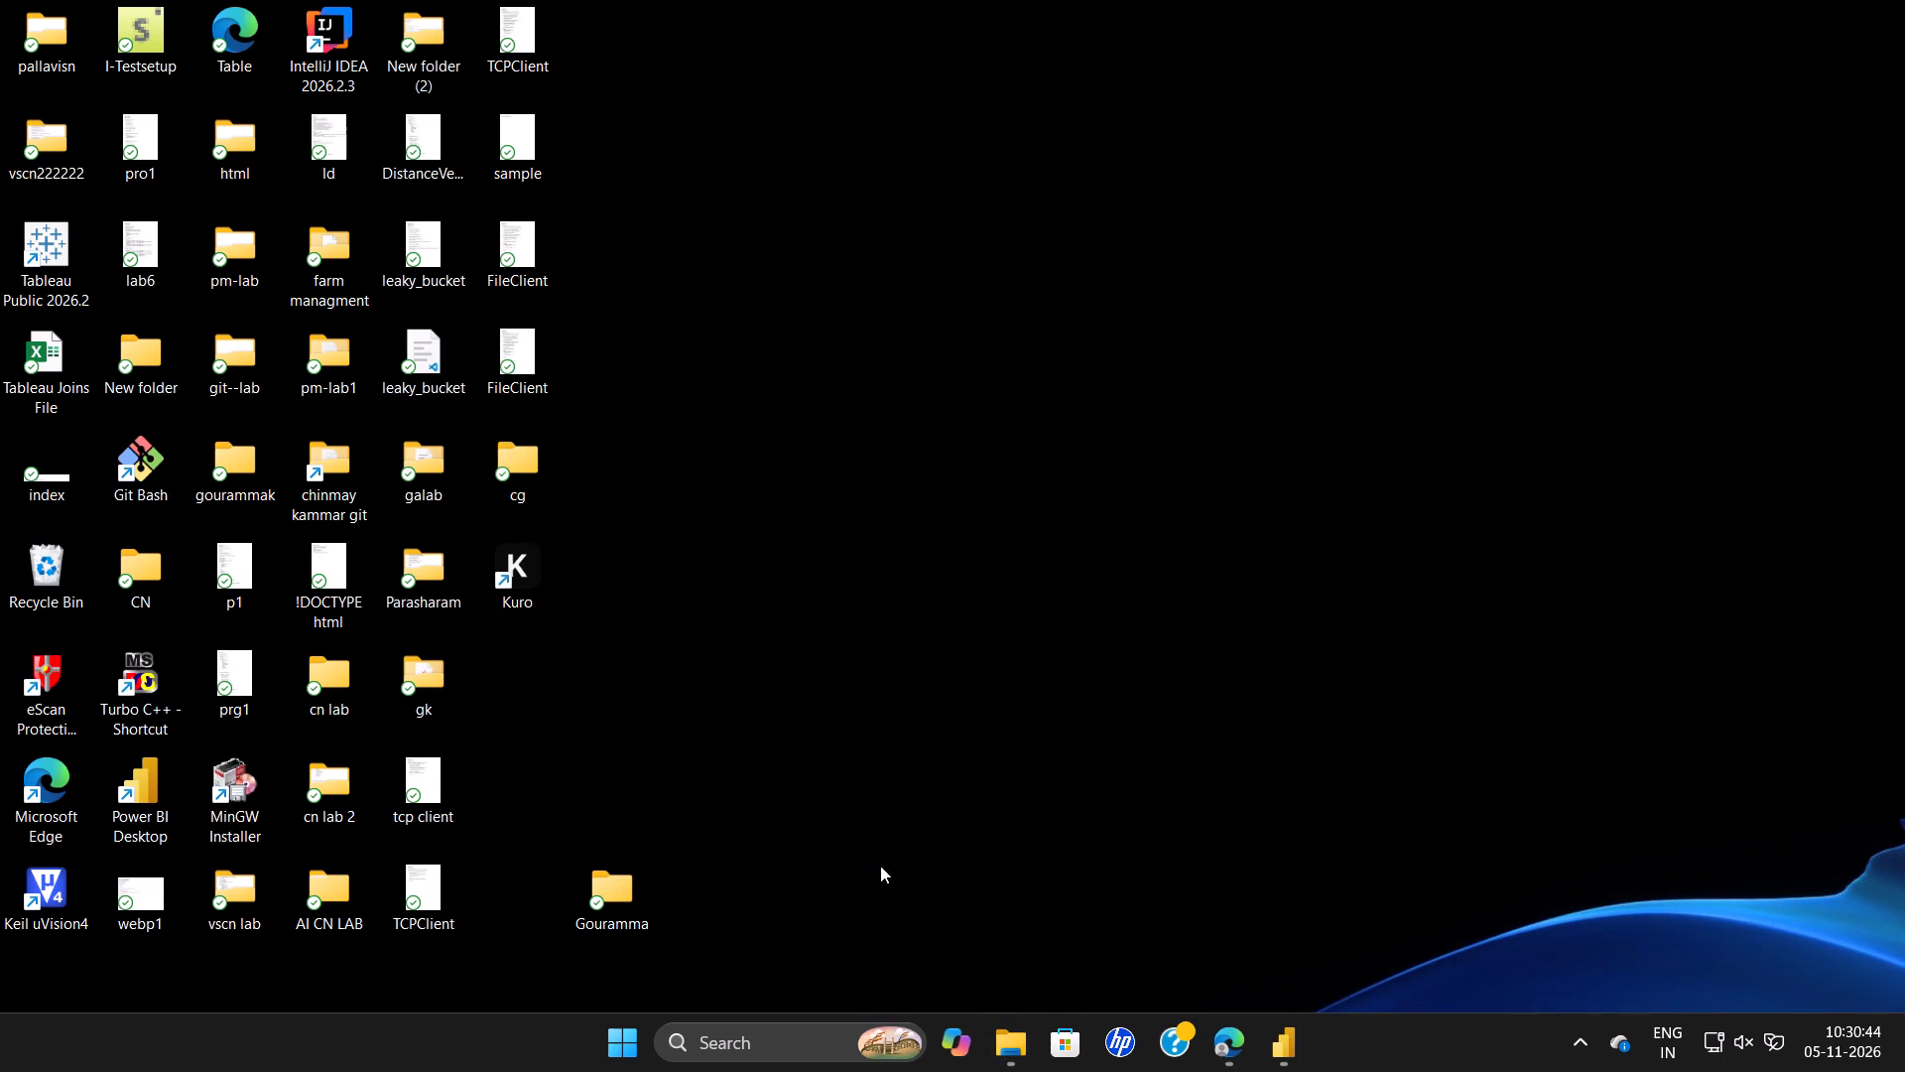
click(1287, 1039)
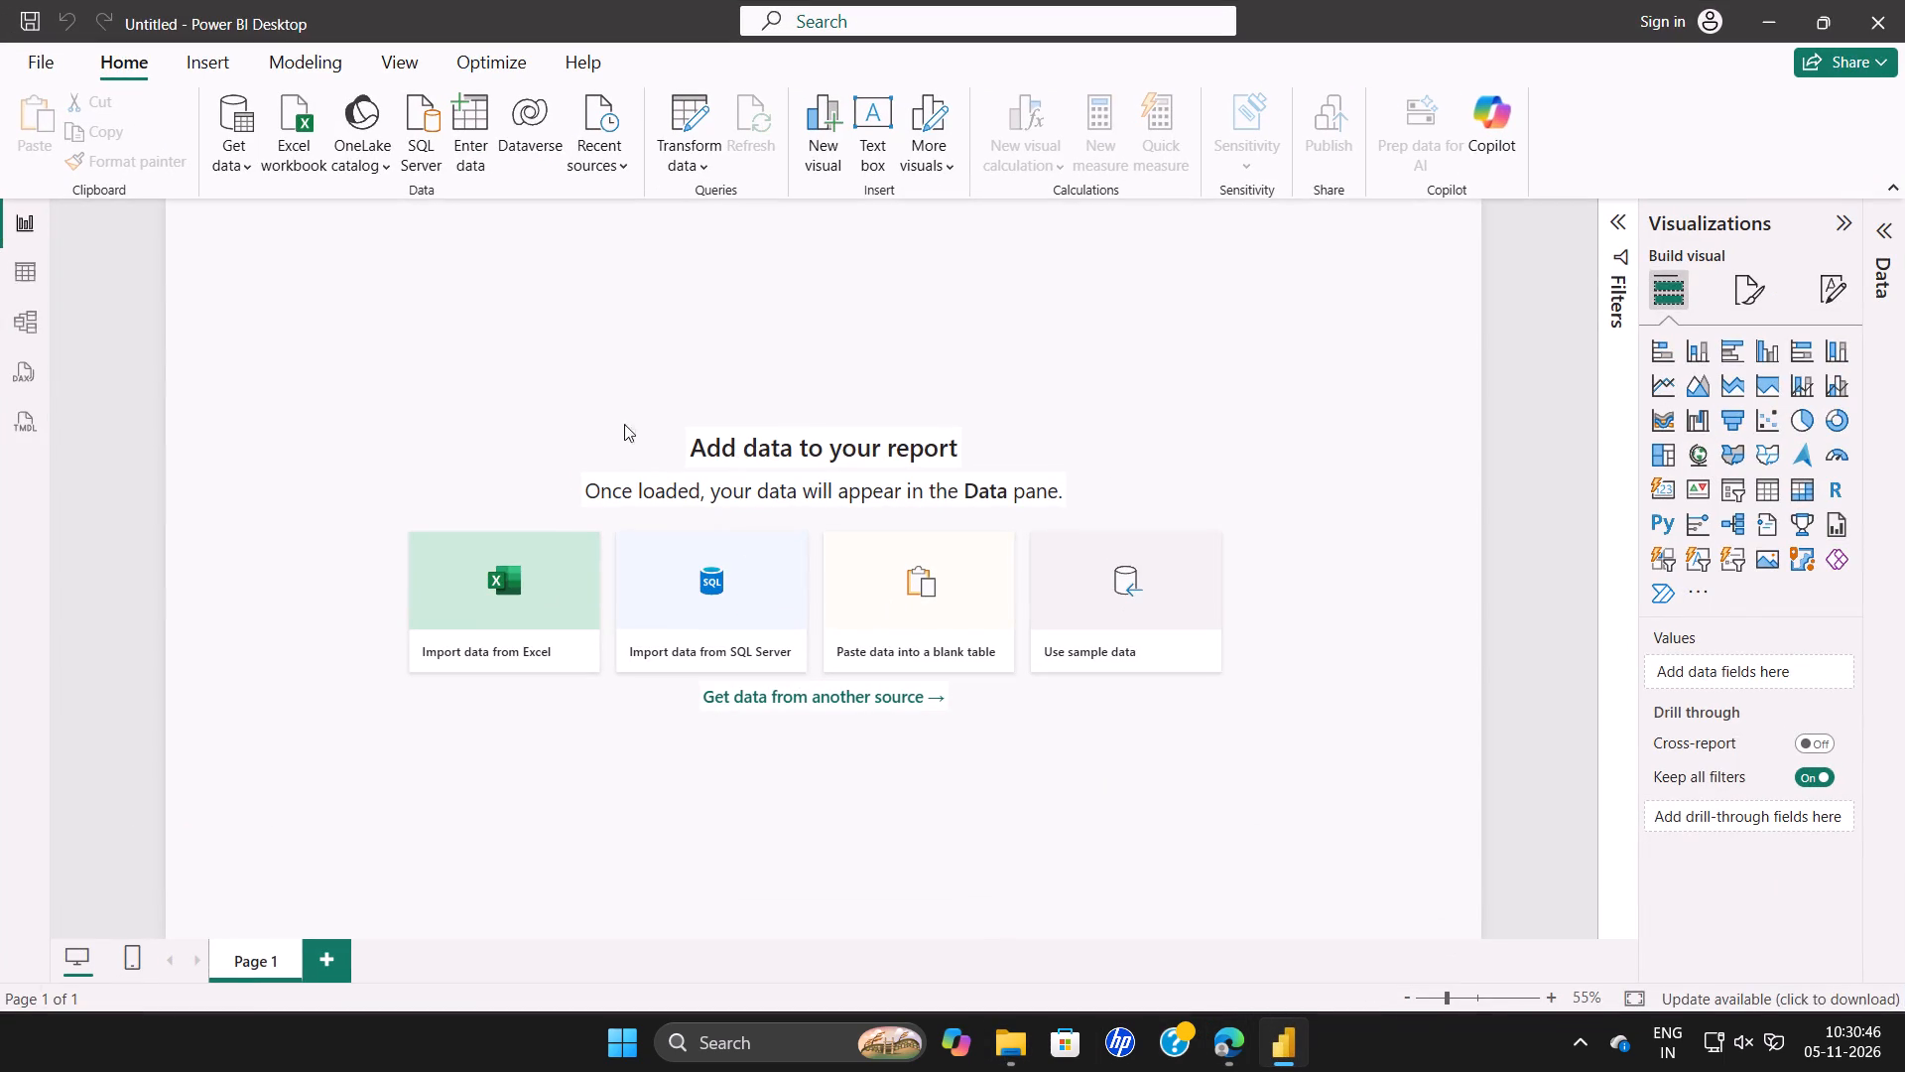
click(229, 122)
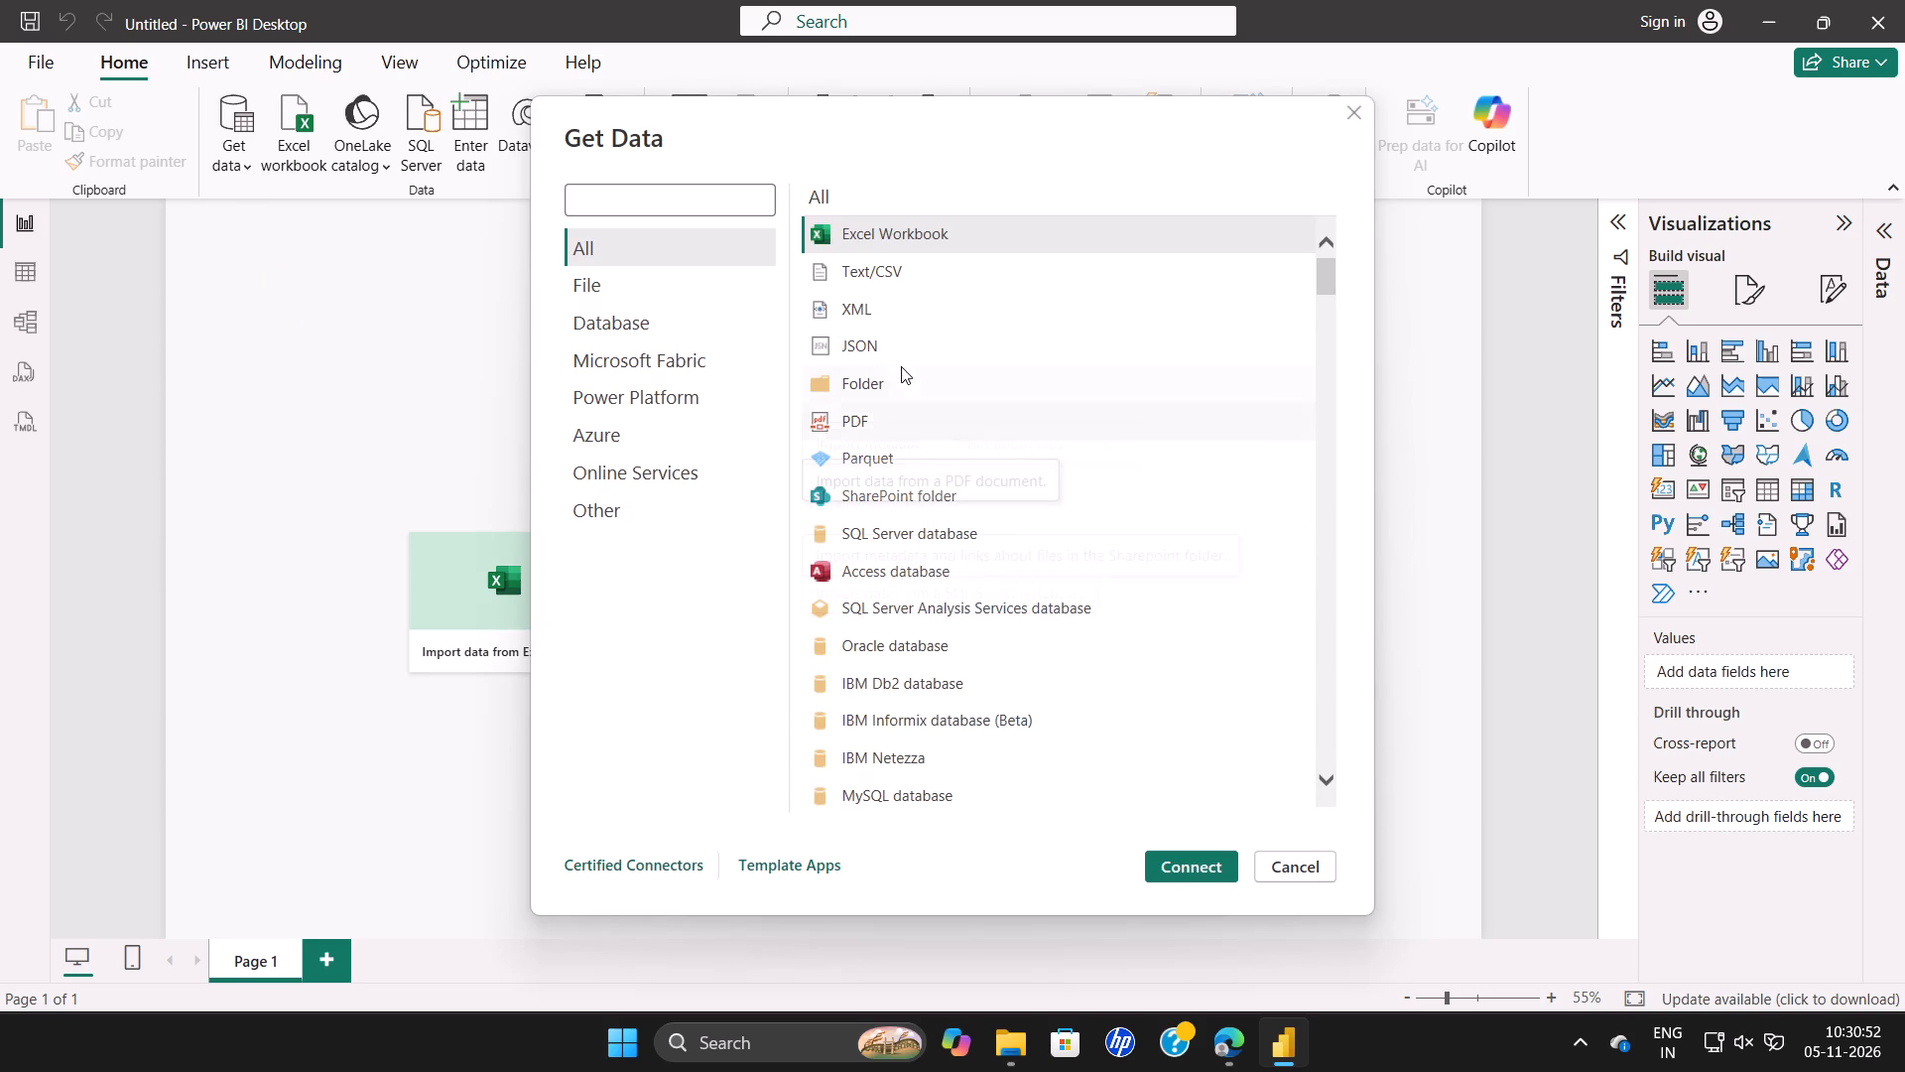
click(942, 270)
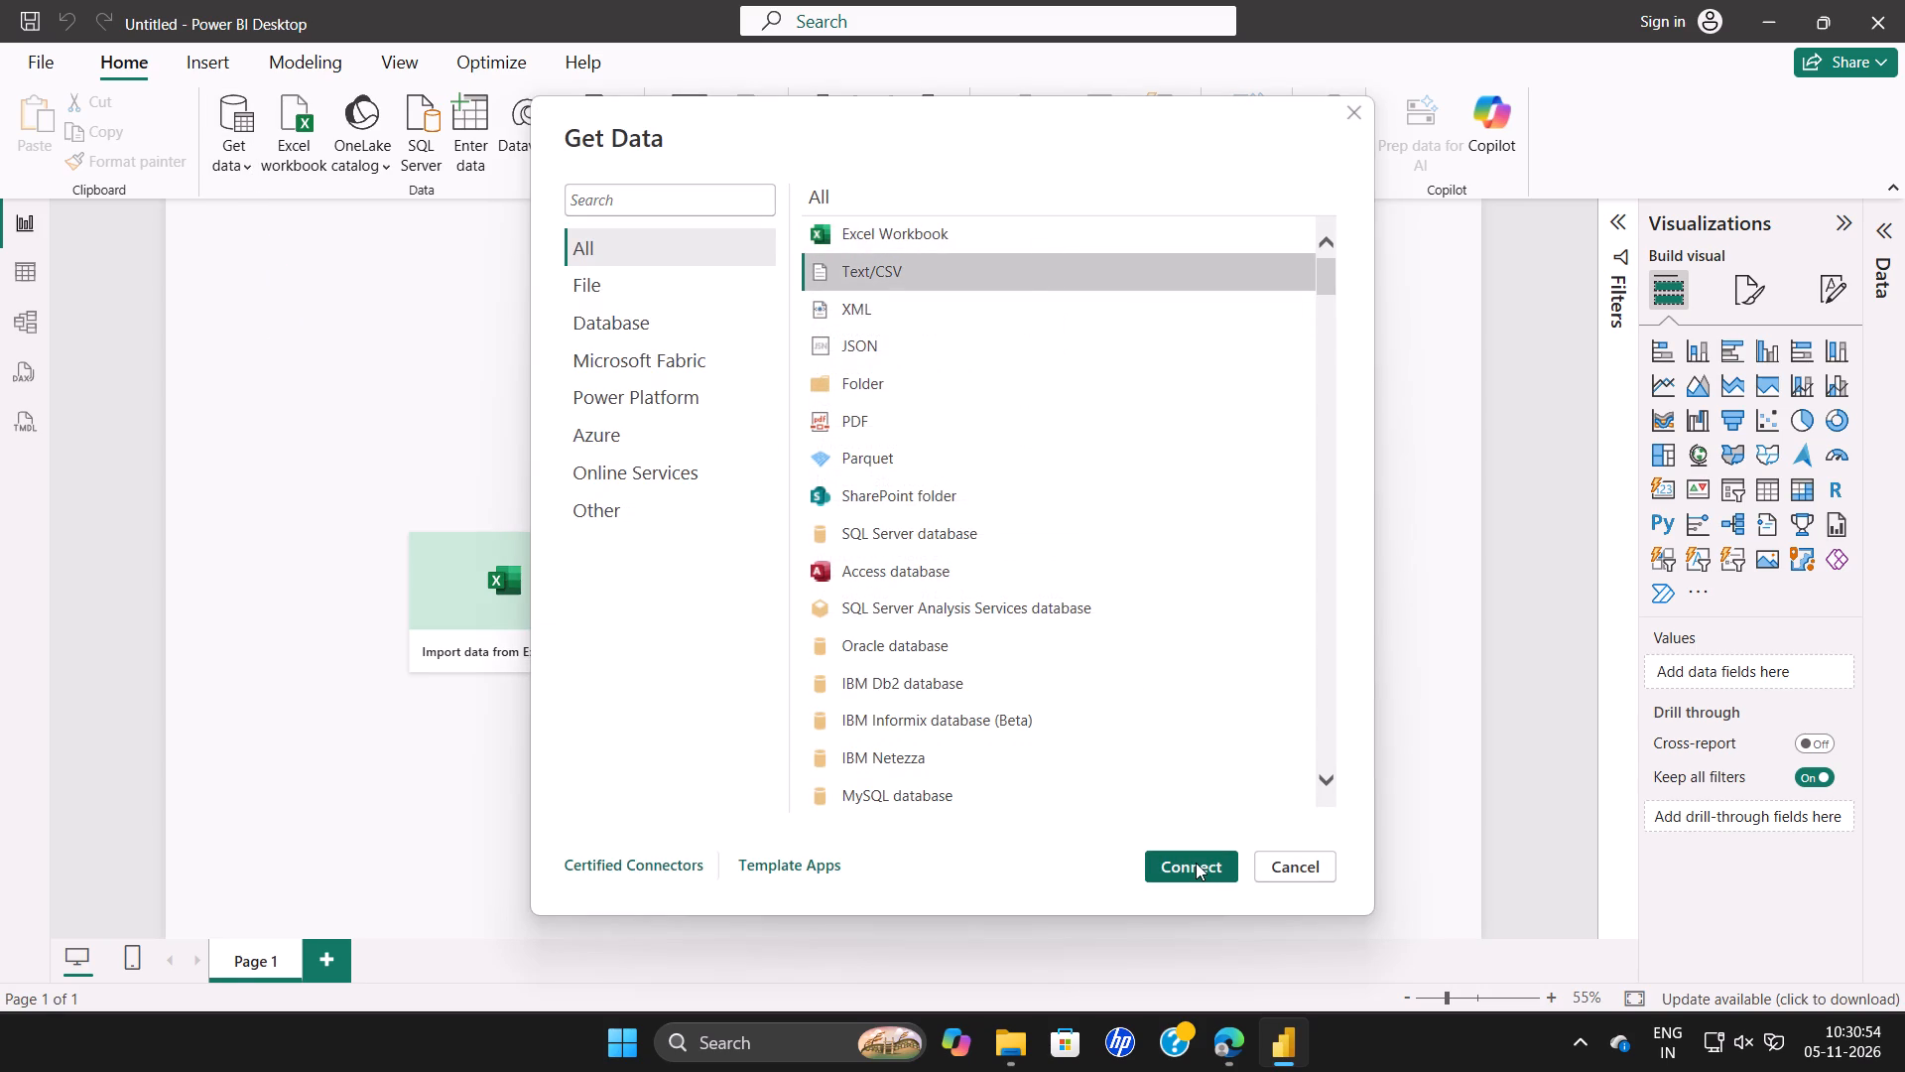
click(1196, 860)
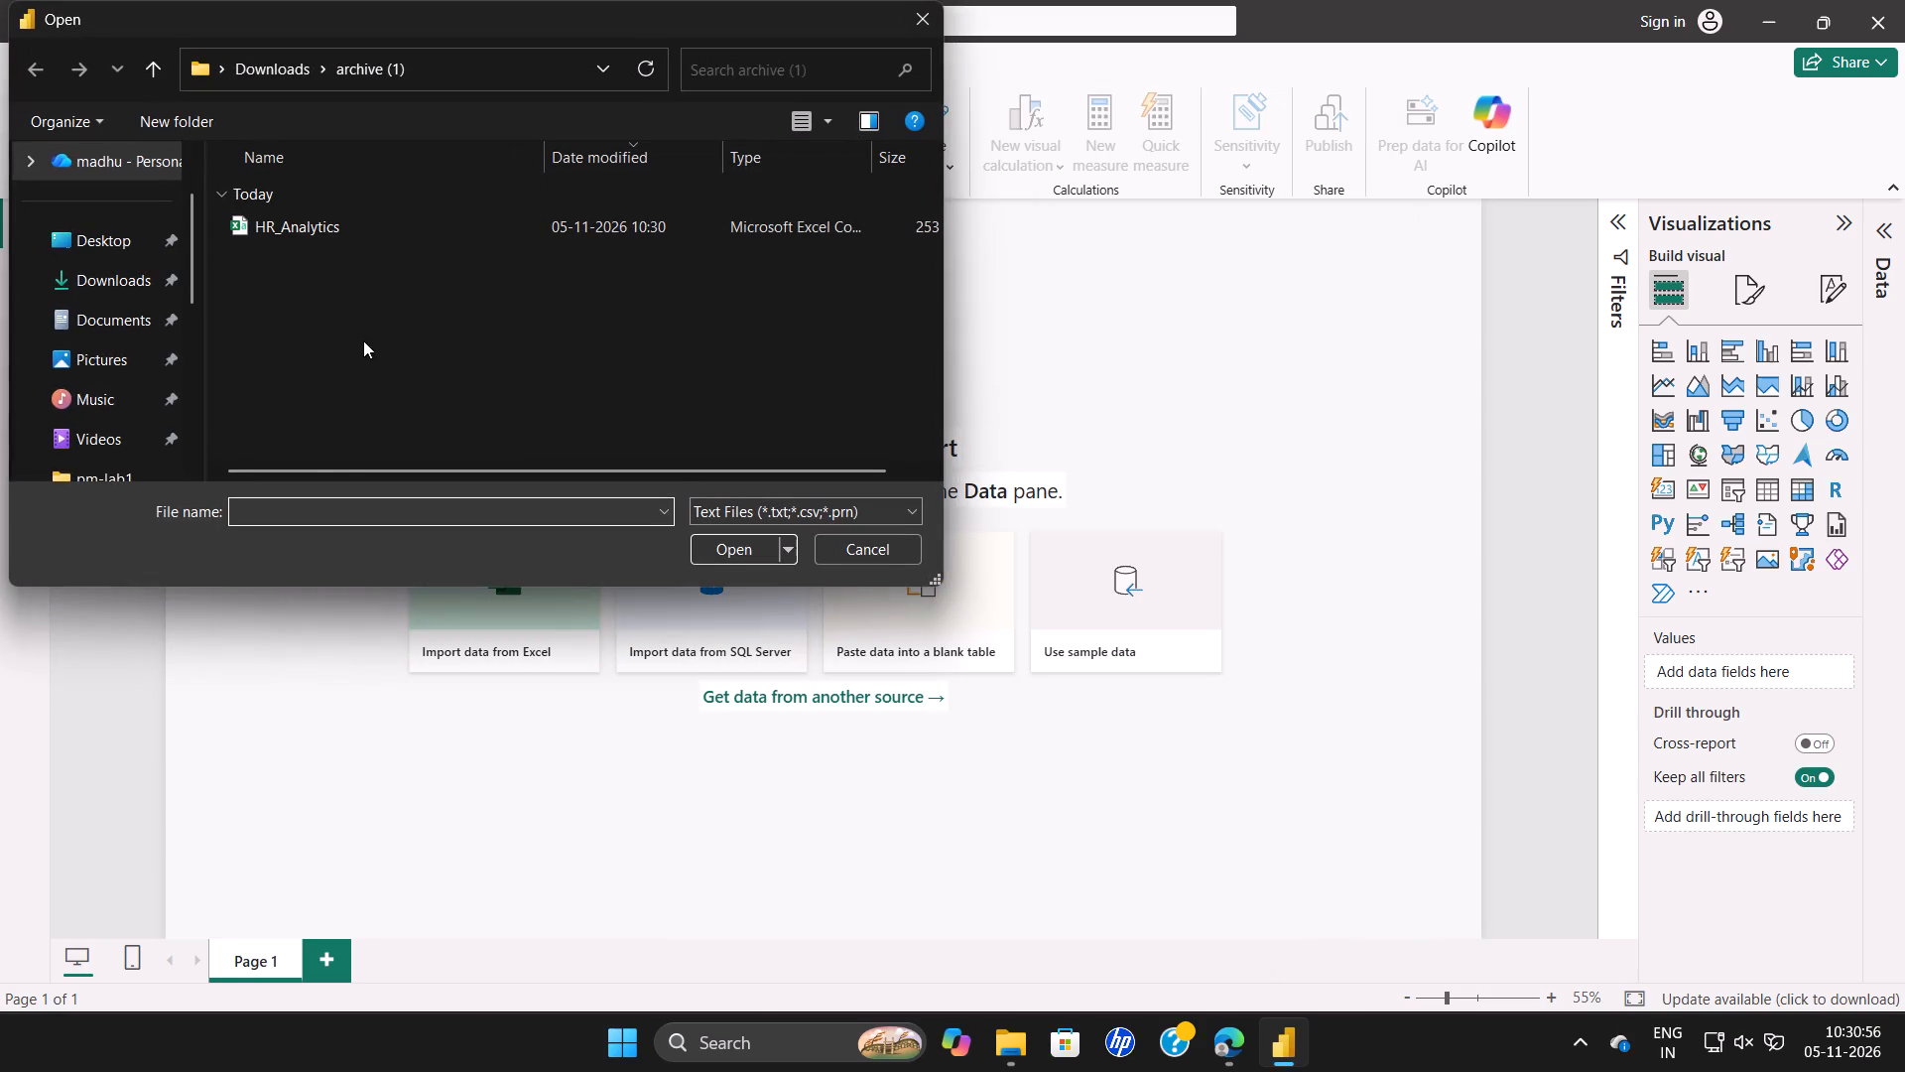
click(357, 220)
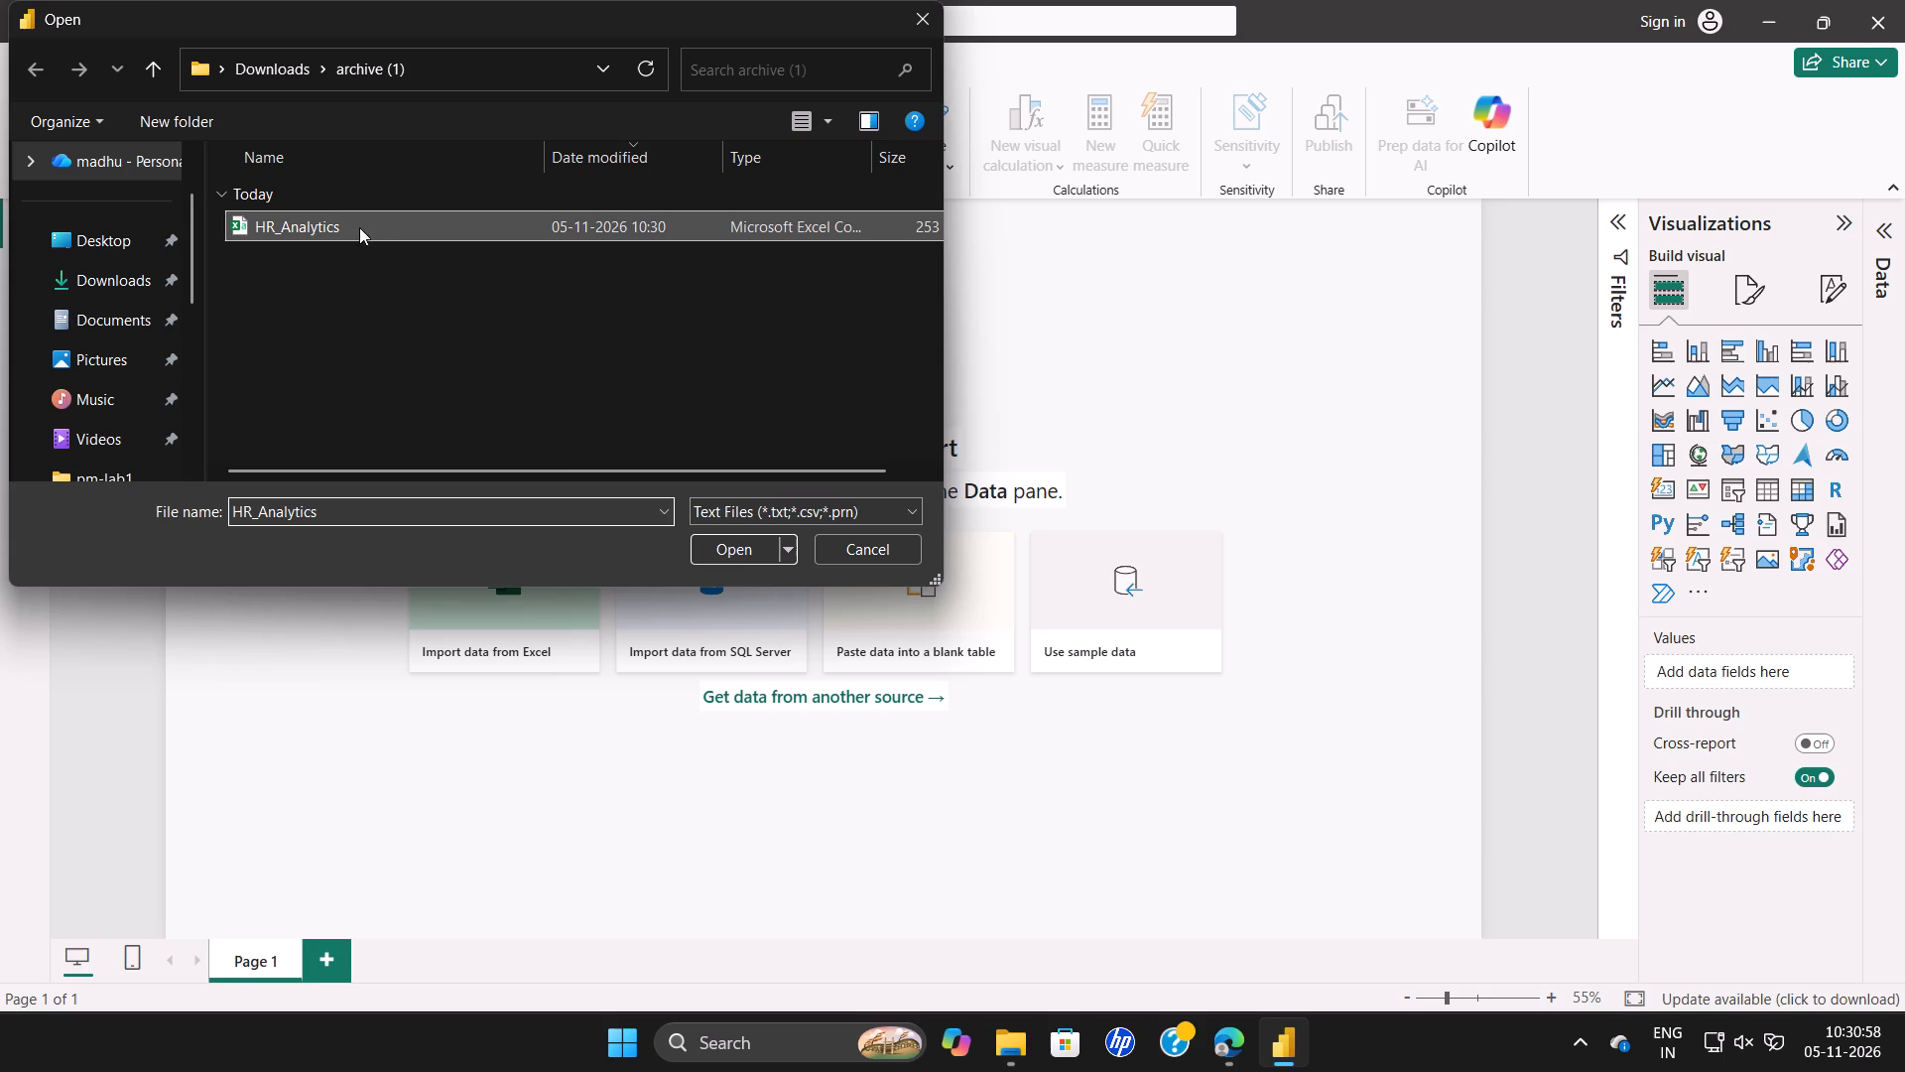
click(743, 548)
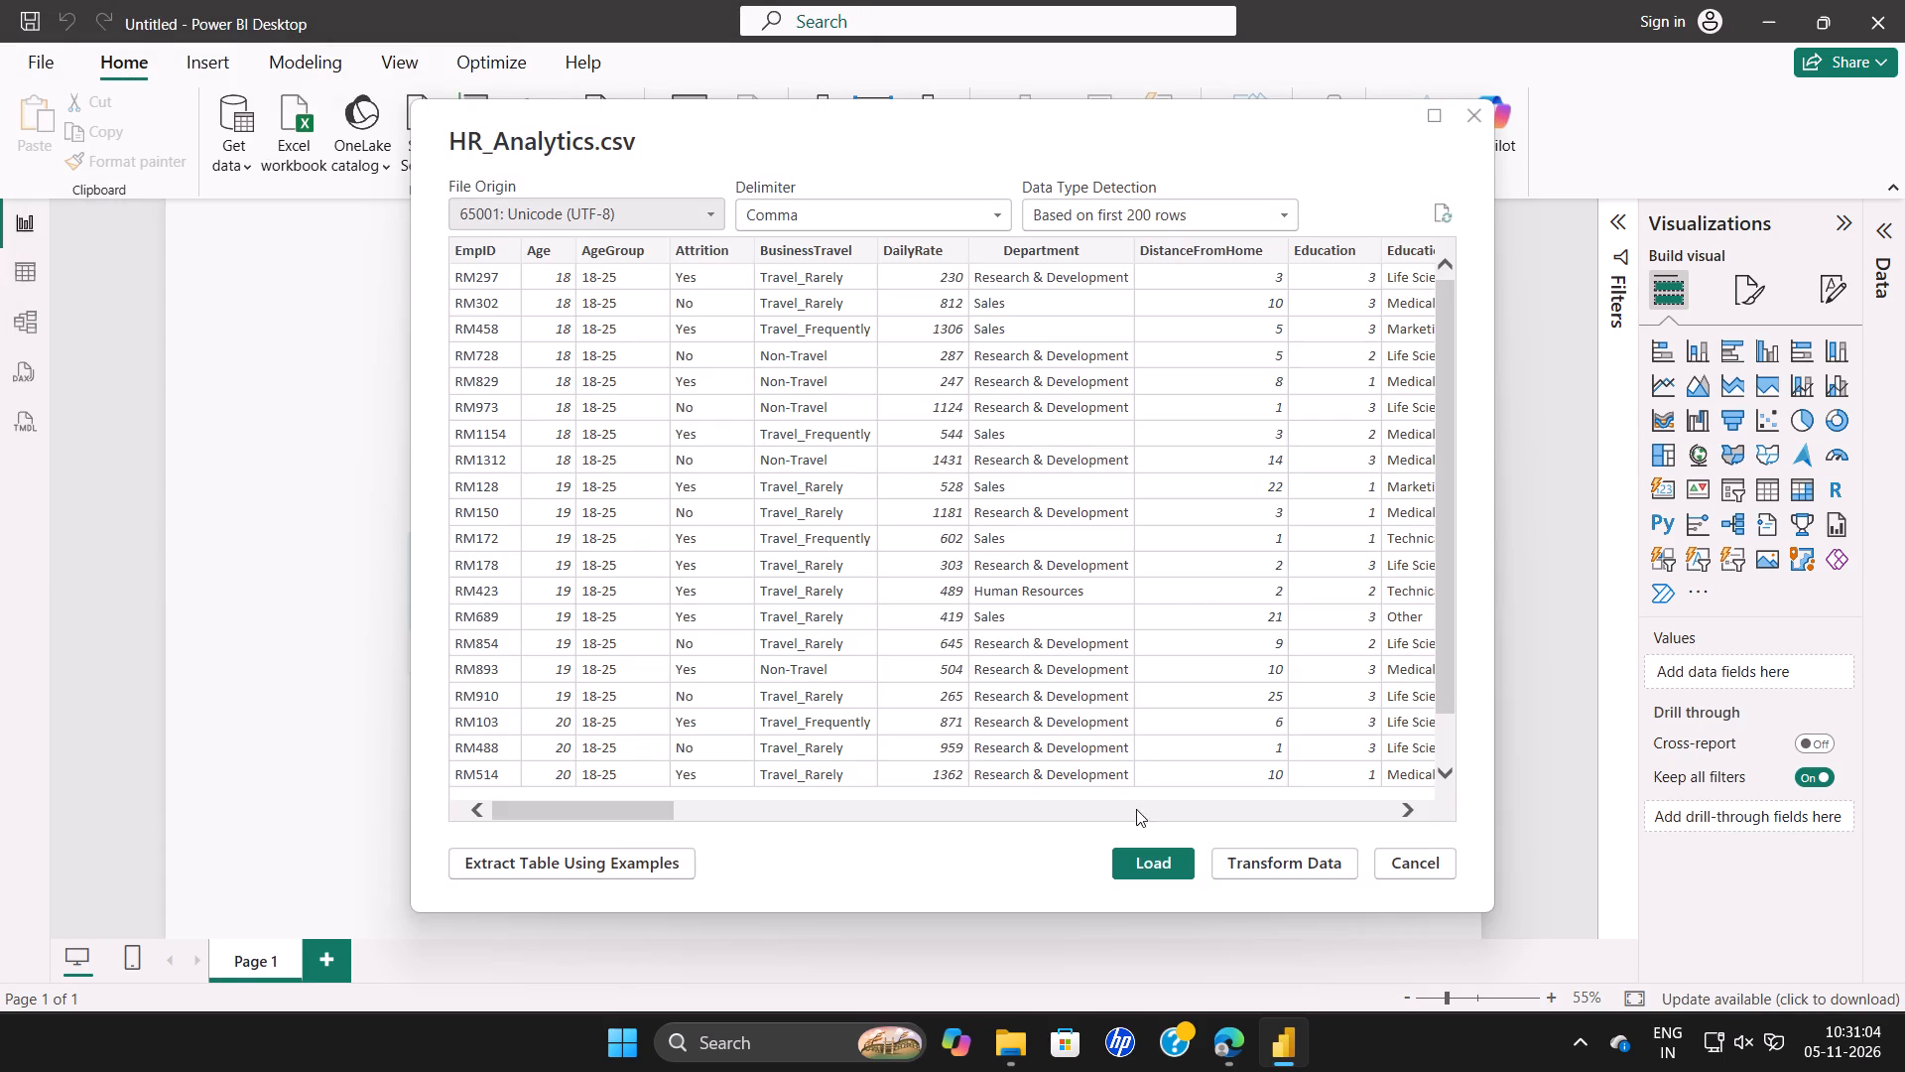
click(1280, 859)
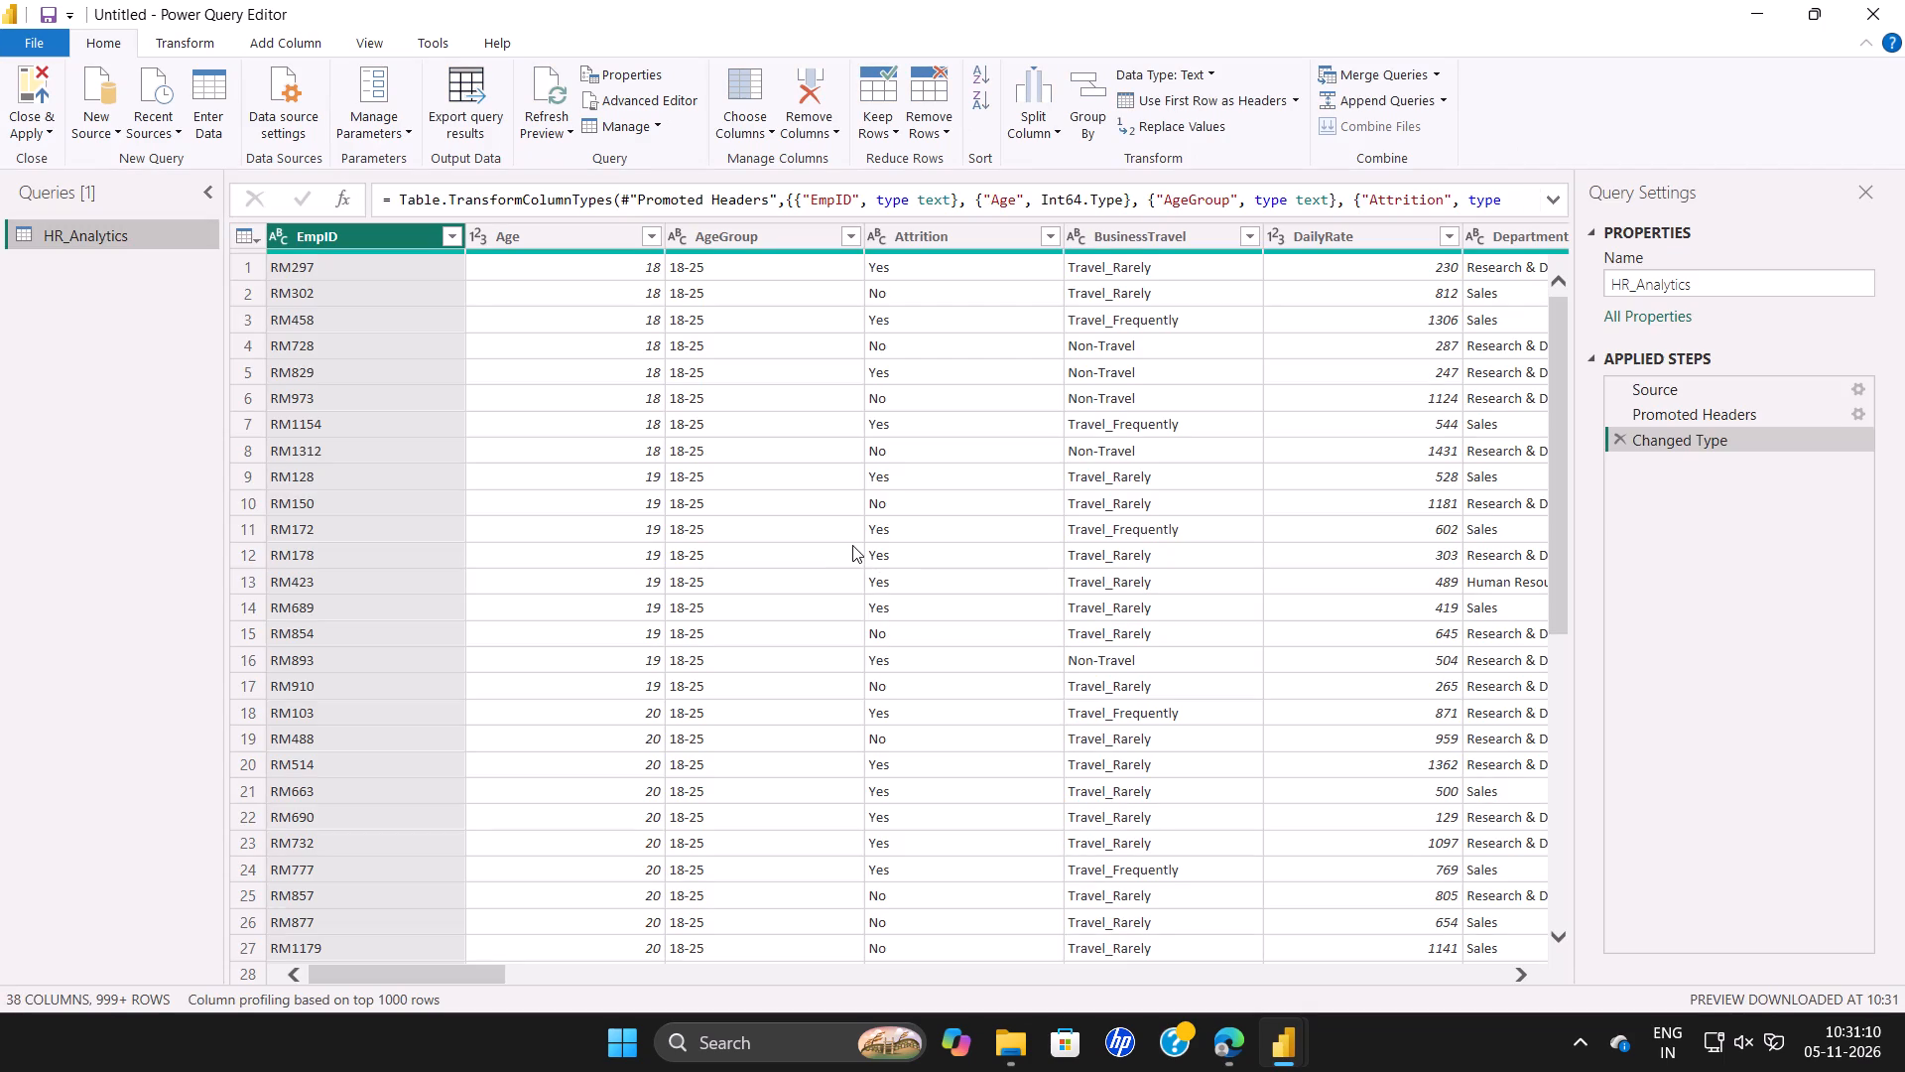
Promote the first row of the HR_Analytics query to headers, then demote the headers back to a first row.
click(1294, 96)
click(1235, 123)
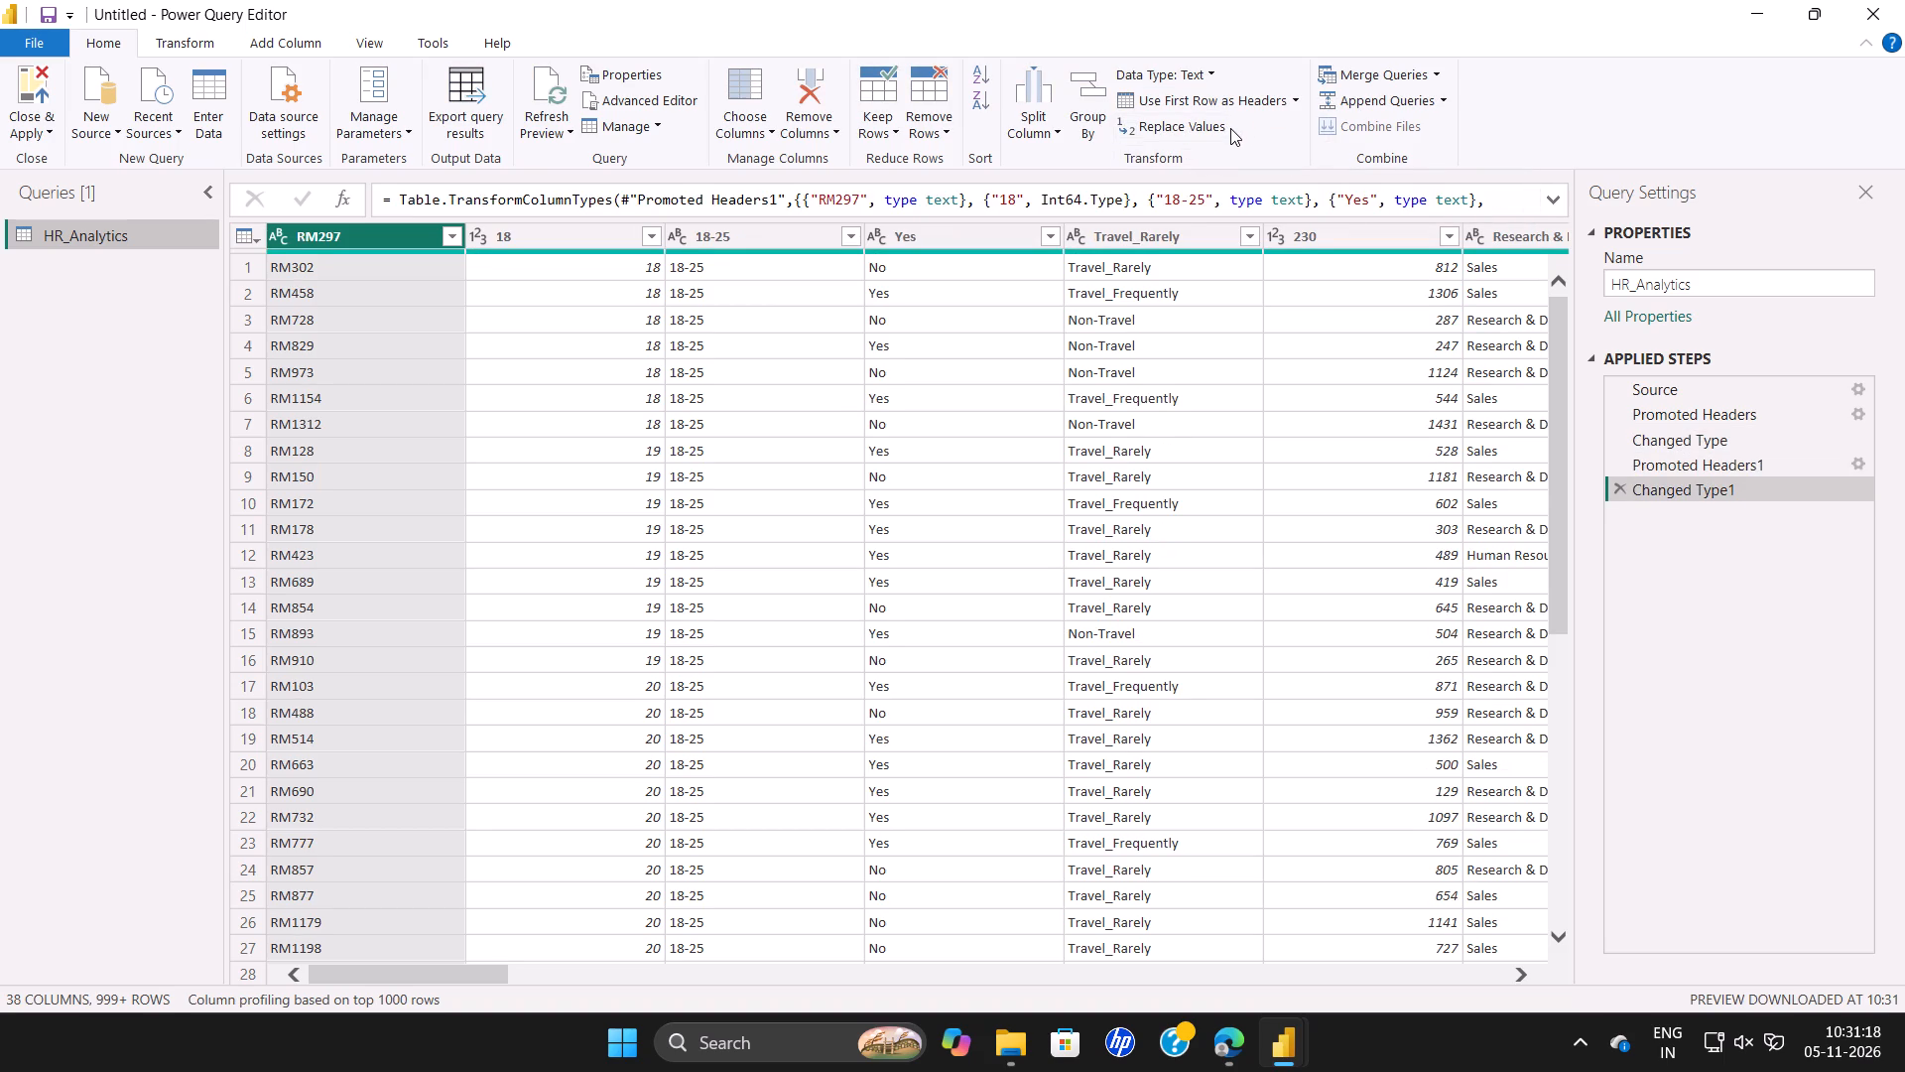
click(1296, 97)
click(1250, 154)
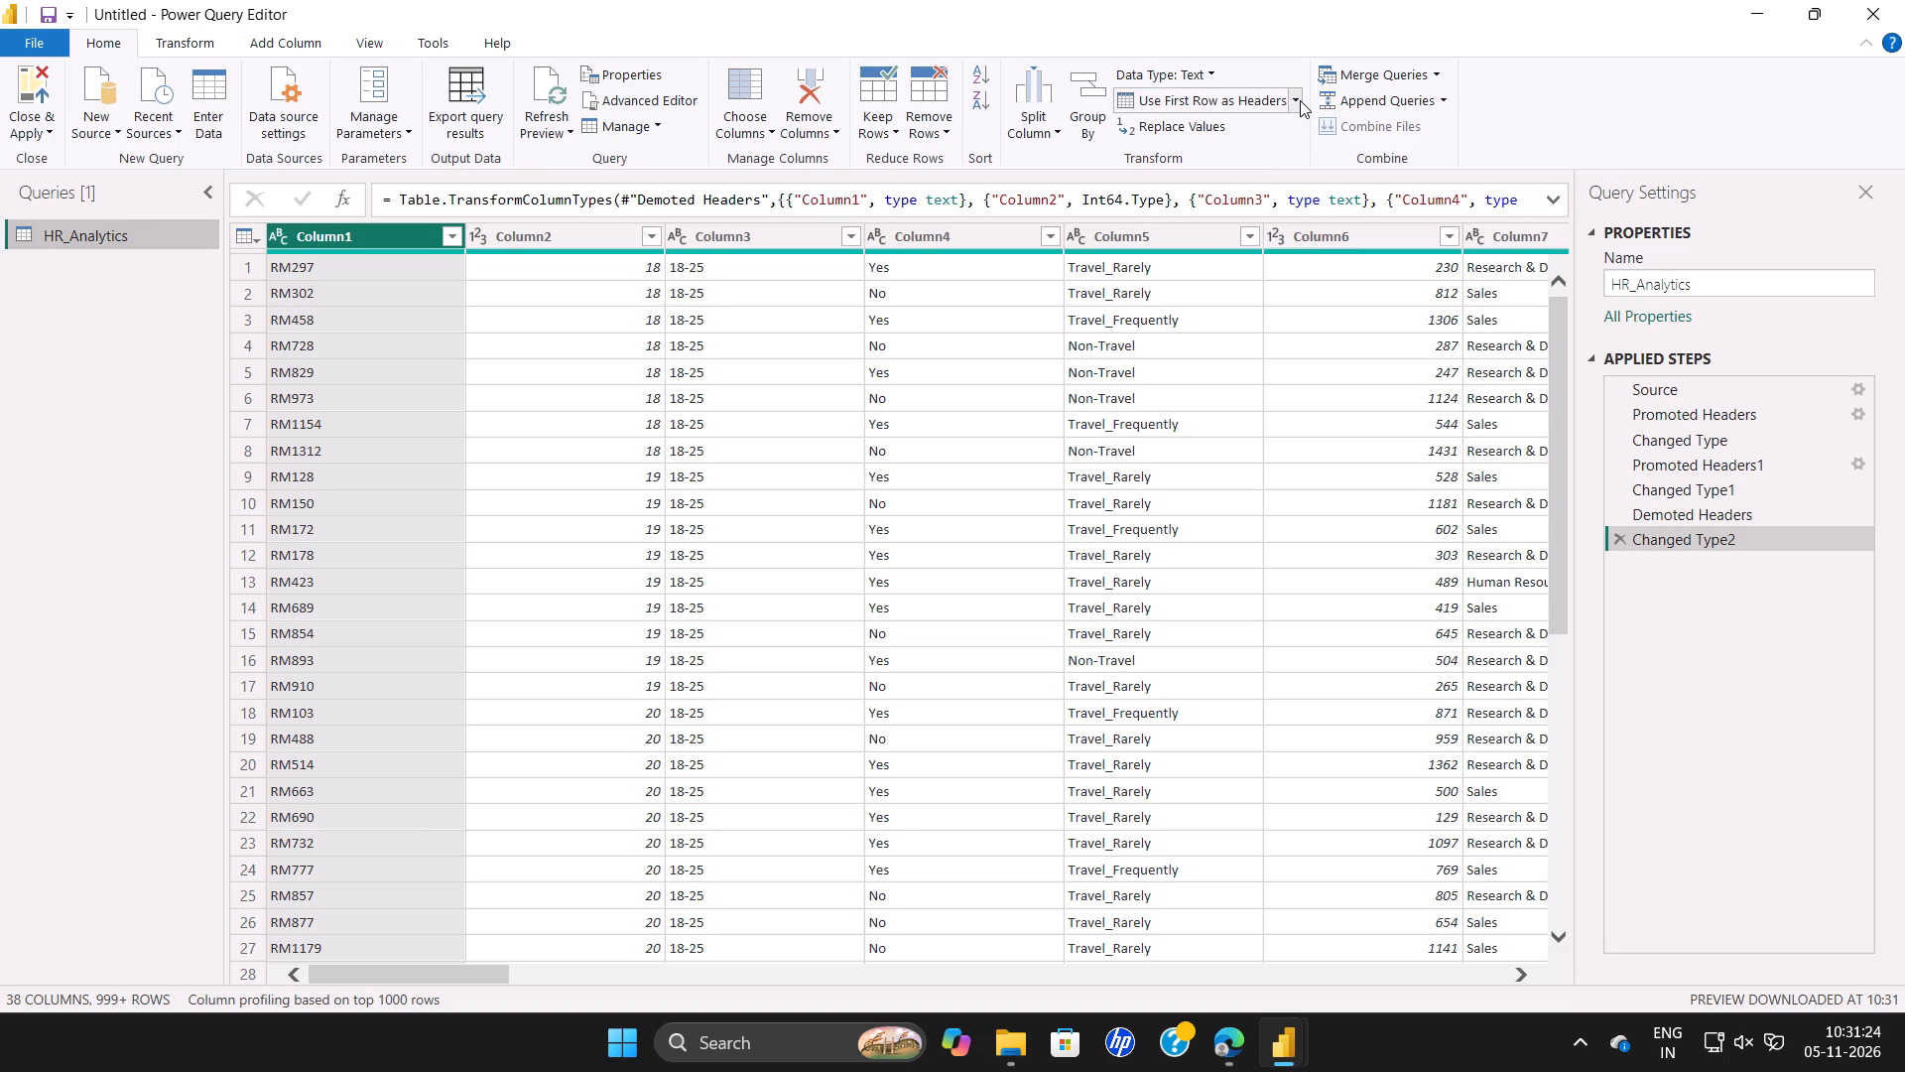
Promote the first row of HR_Analytics to headers two more times, then try to undo the last promotion.
click(1300, 100)
click(1241, 122)
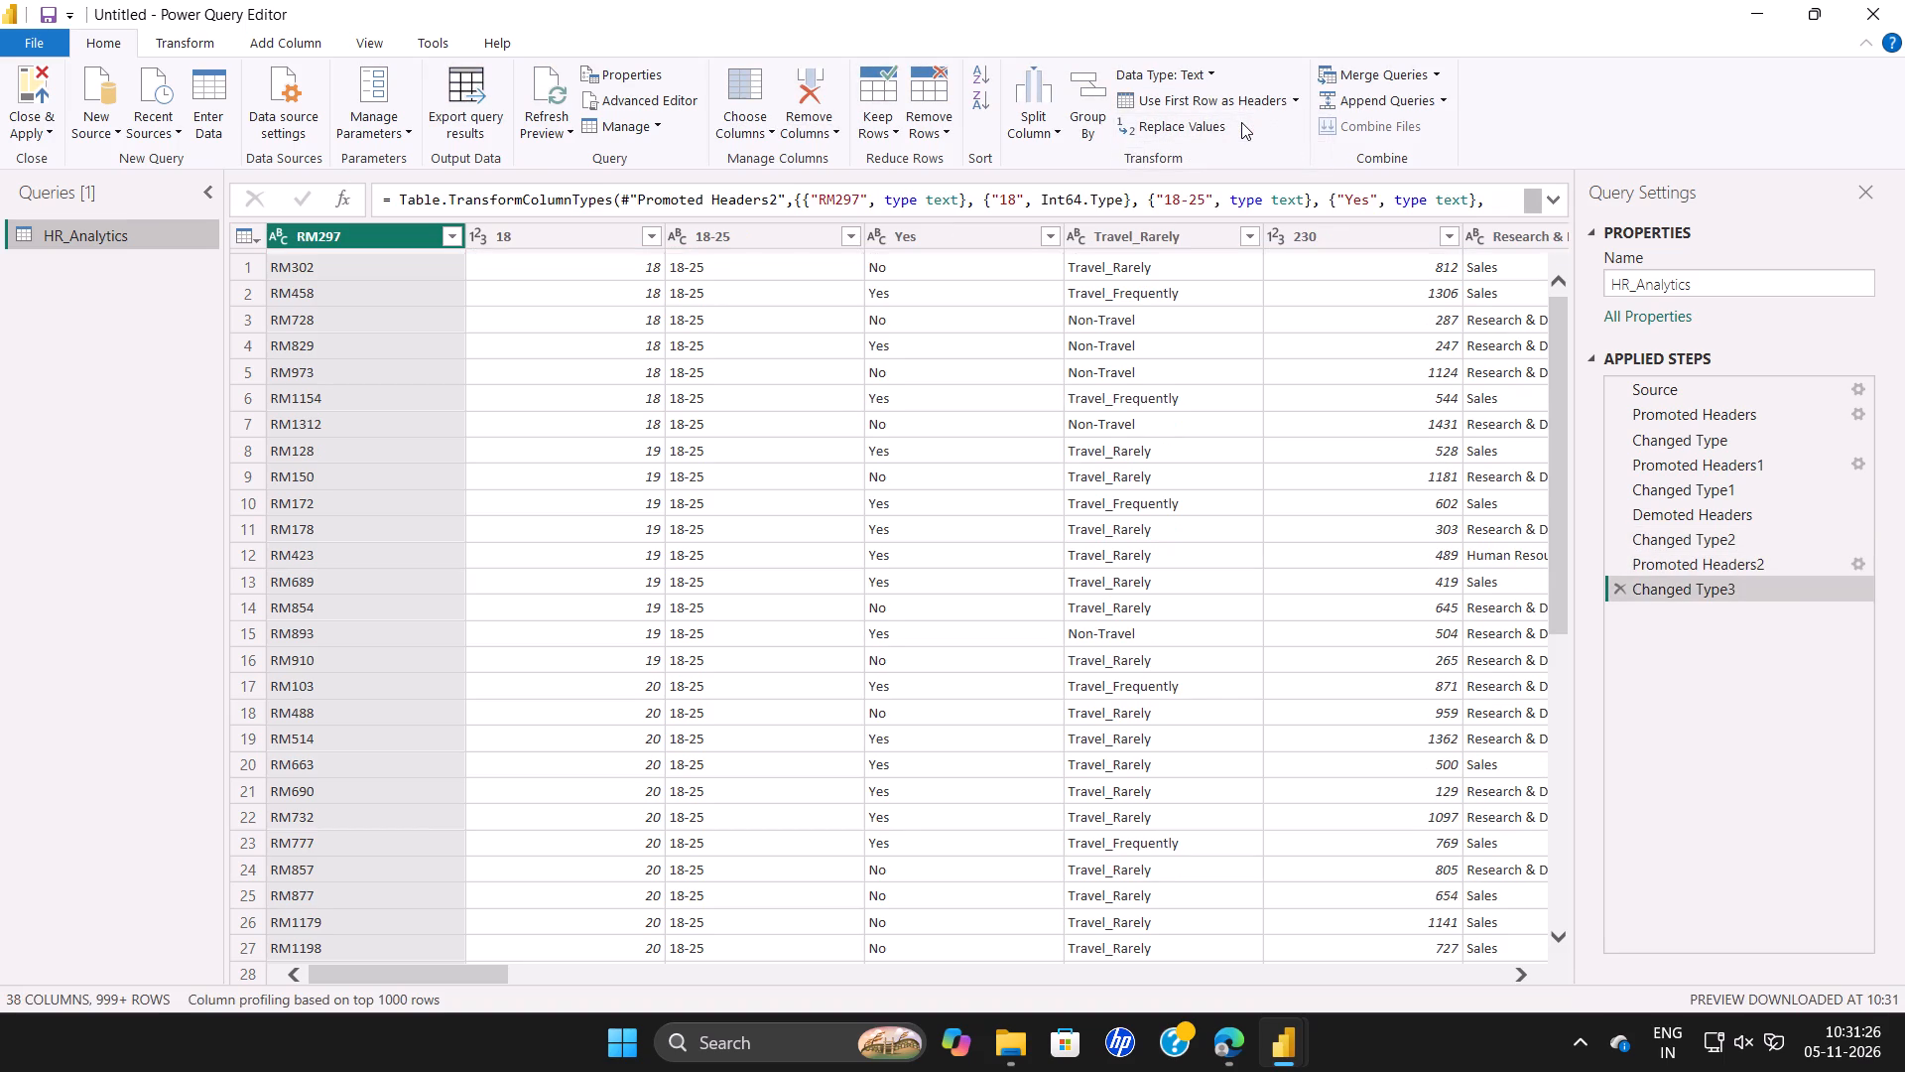
click(1297, 95)
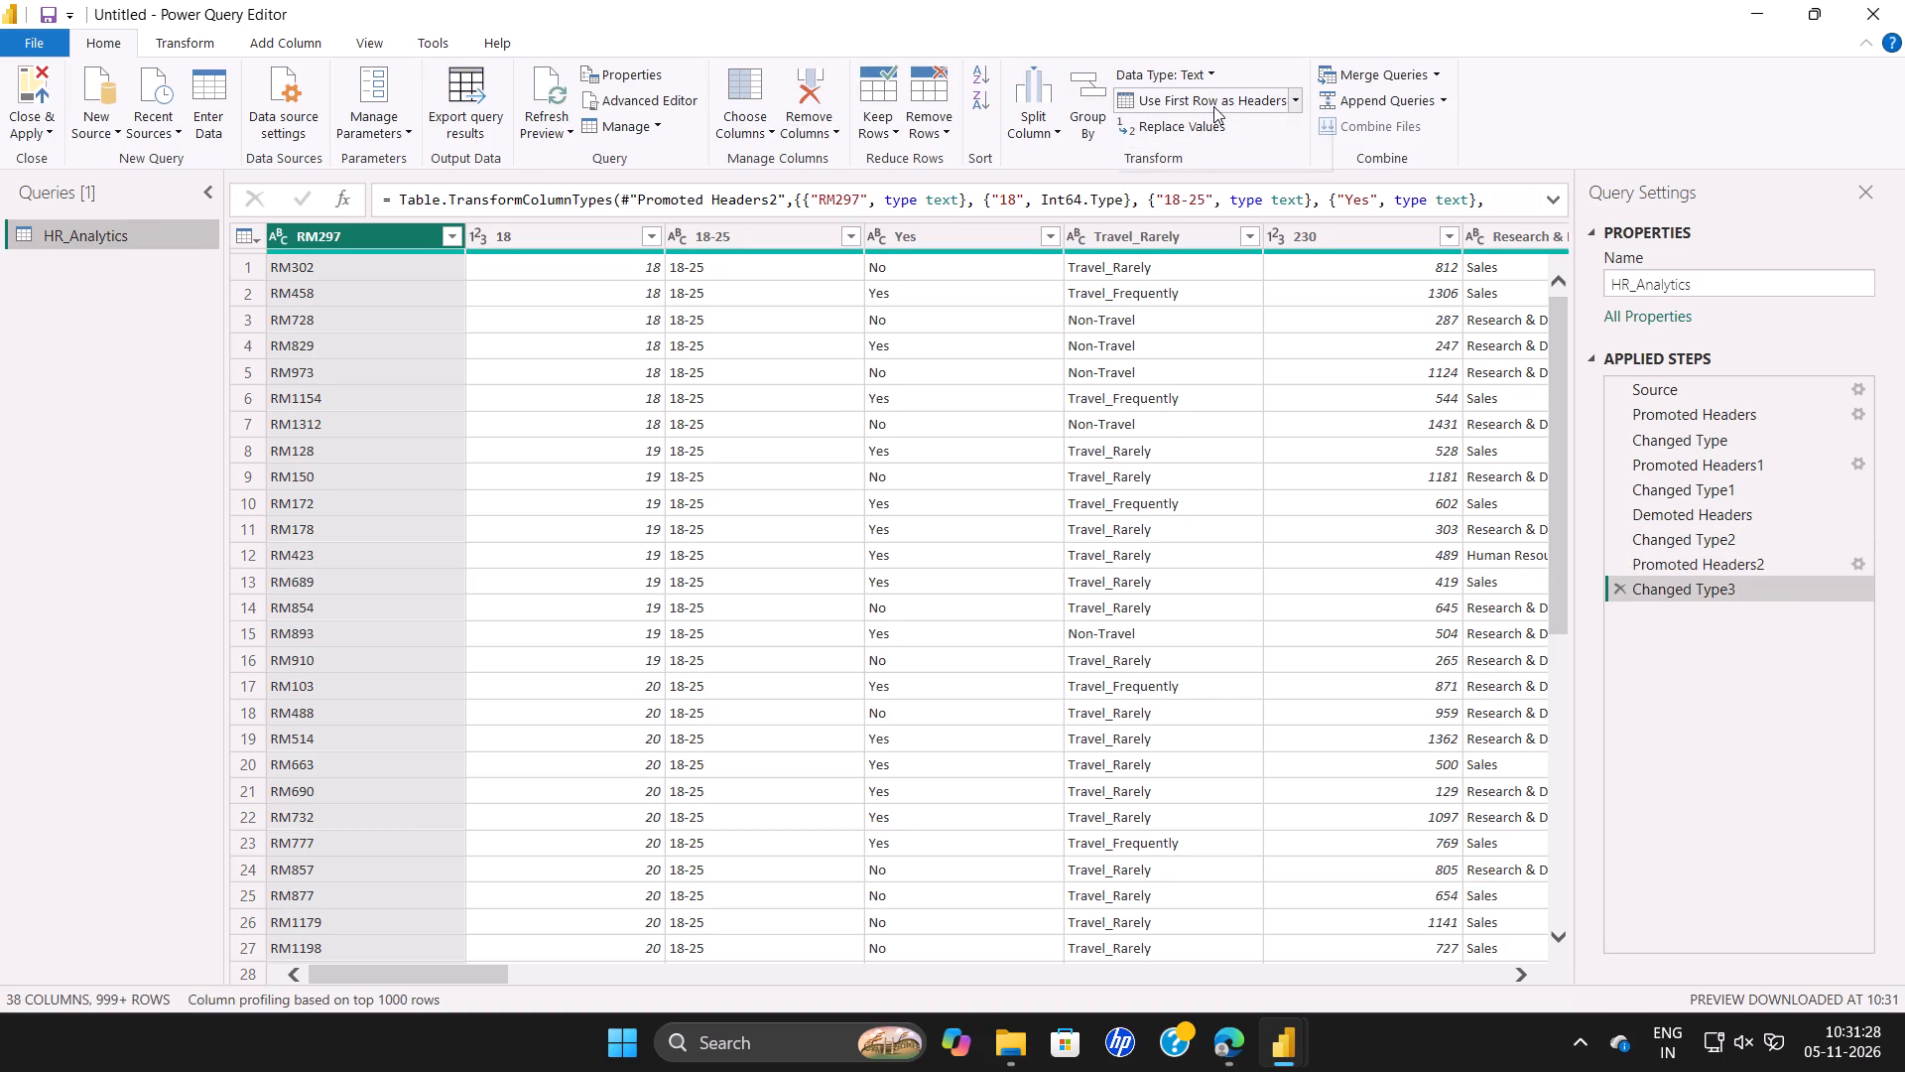
click(1211, 100)
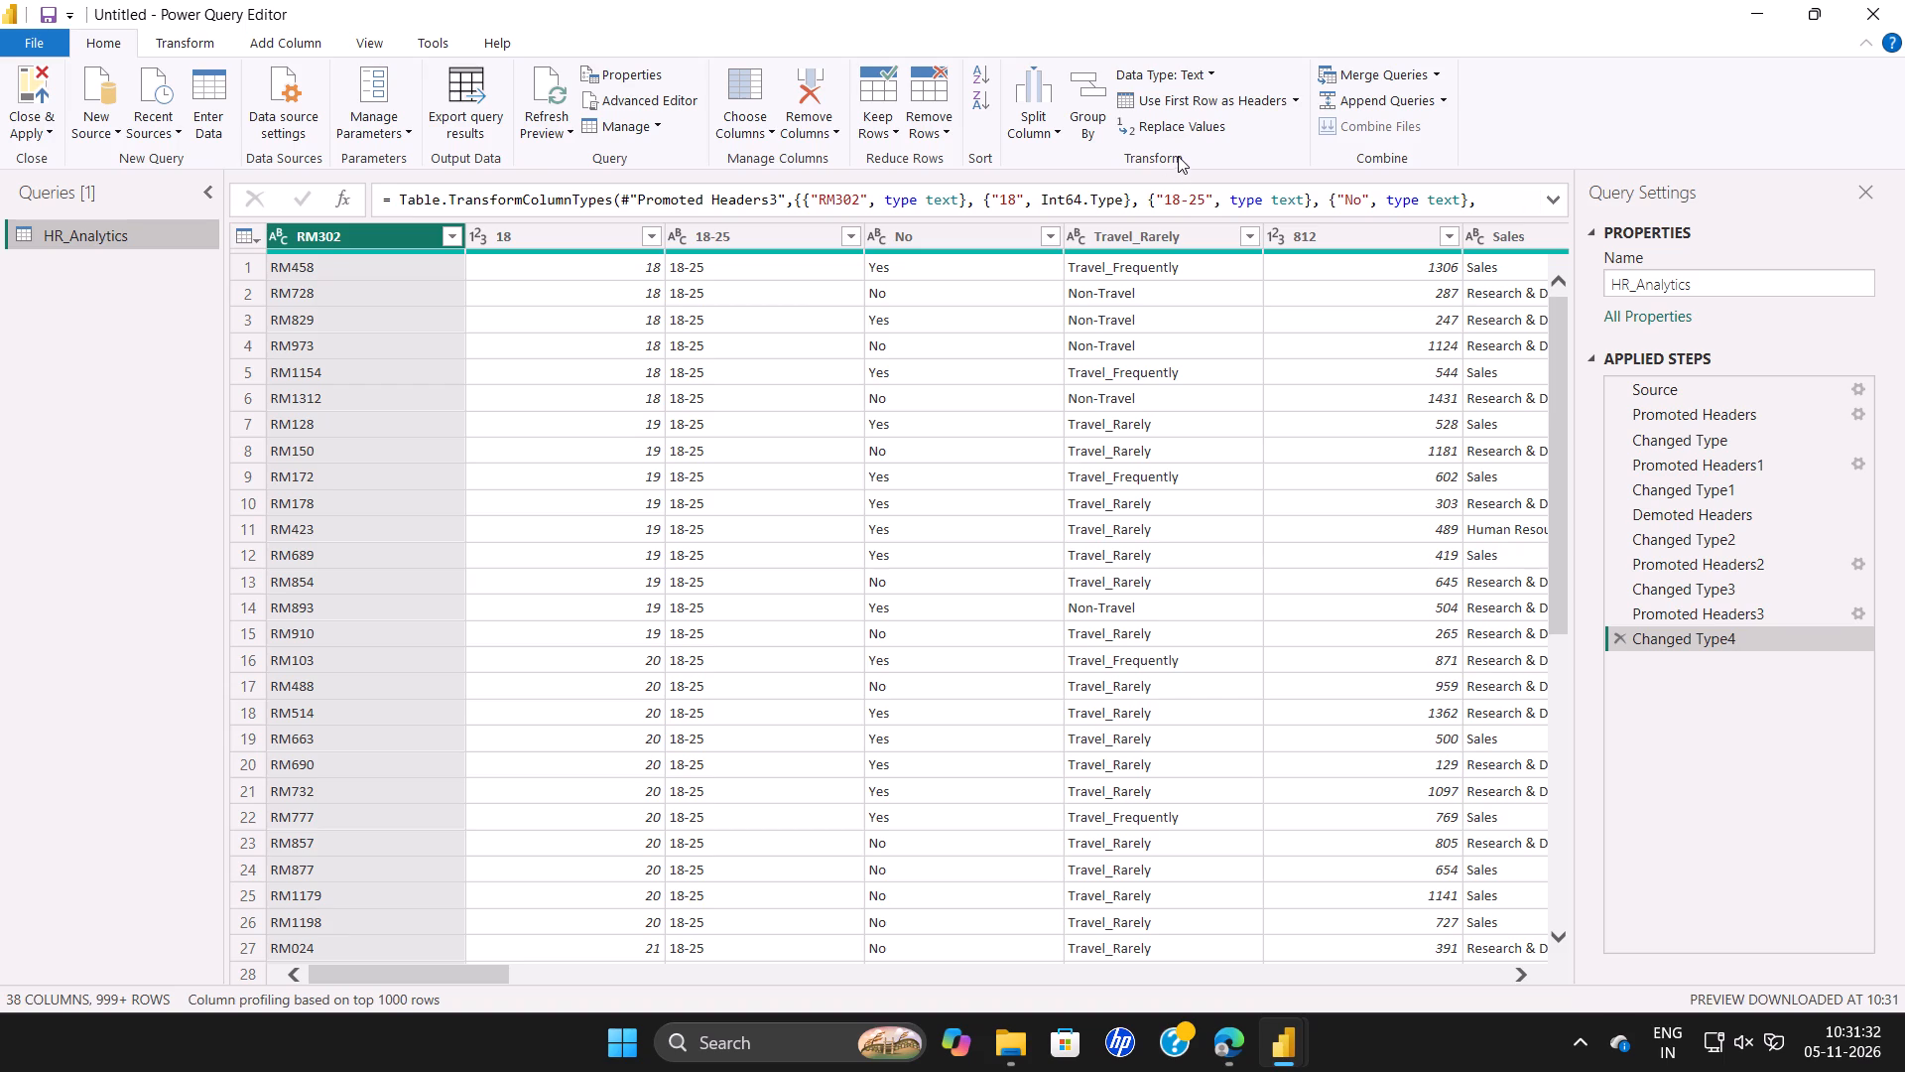
key(ctrl+z)
key(ctrl+z)
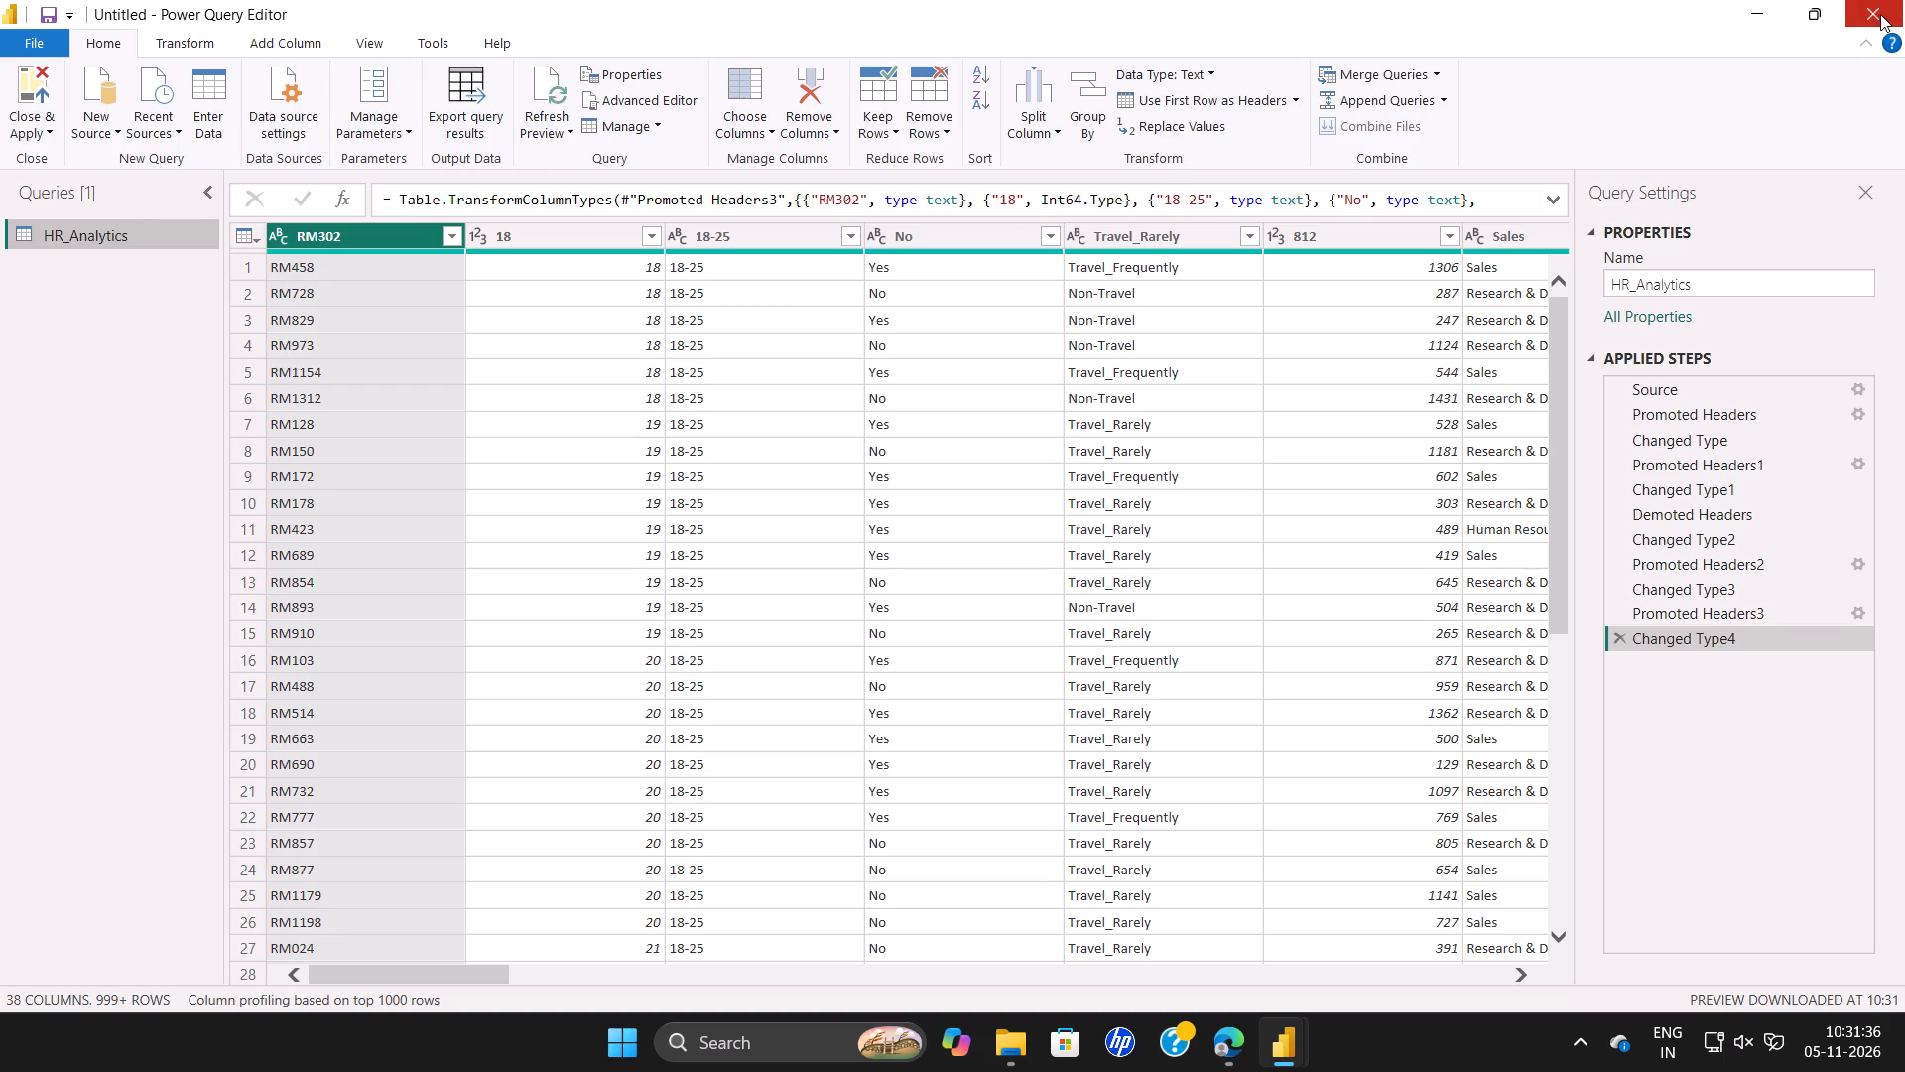
Close Power Query Editor and apply the pending changes to the report.
click(1865, 2)
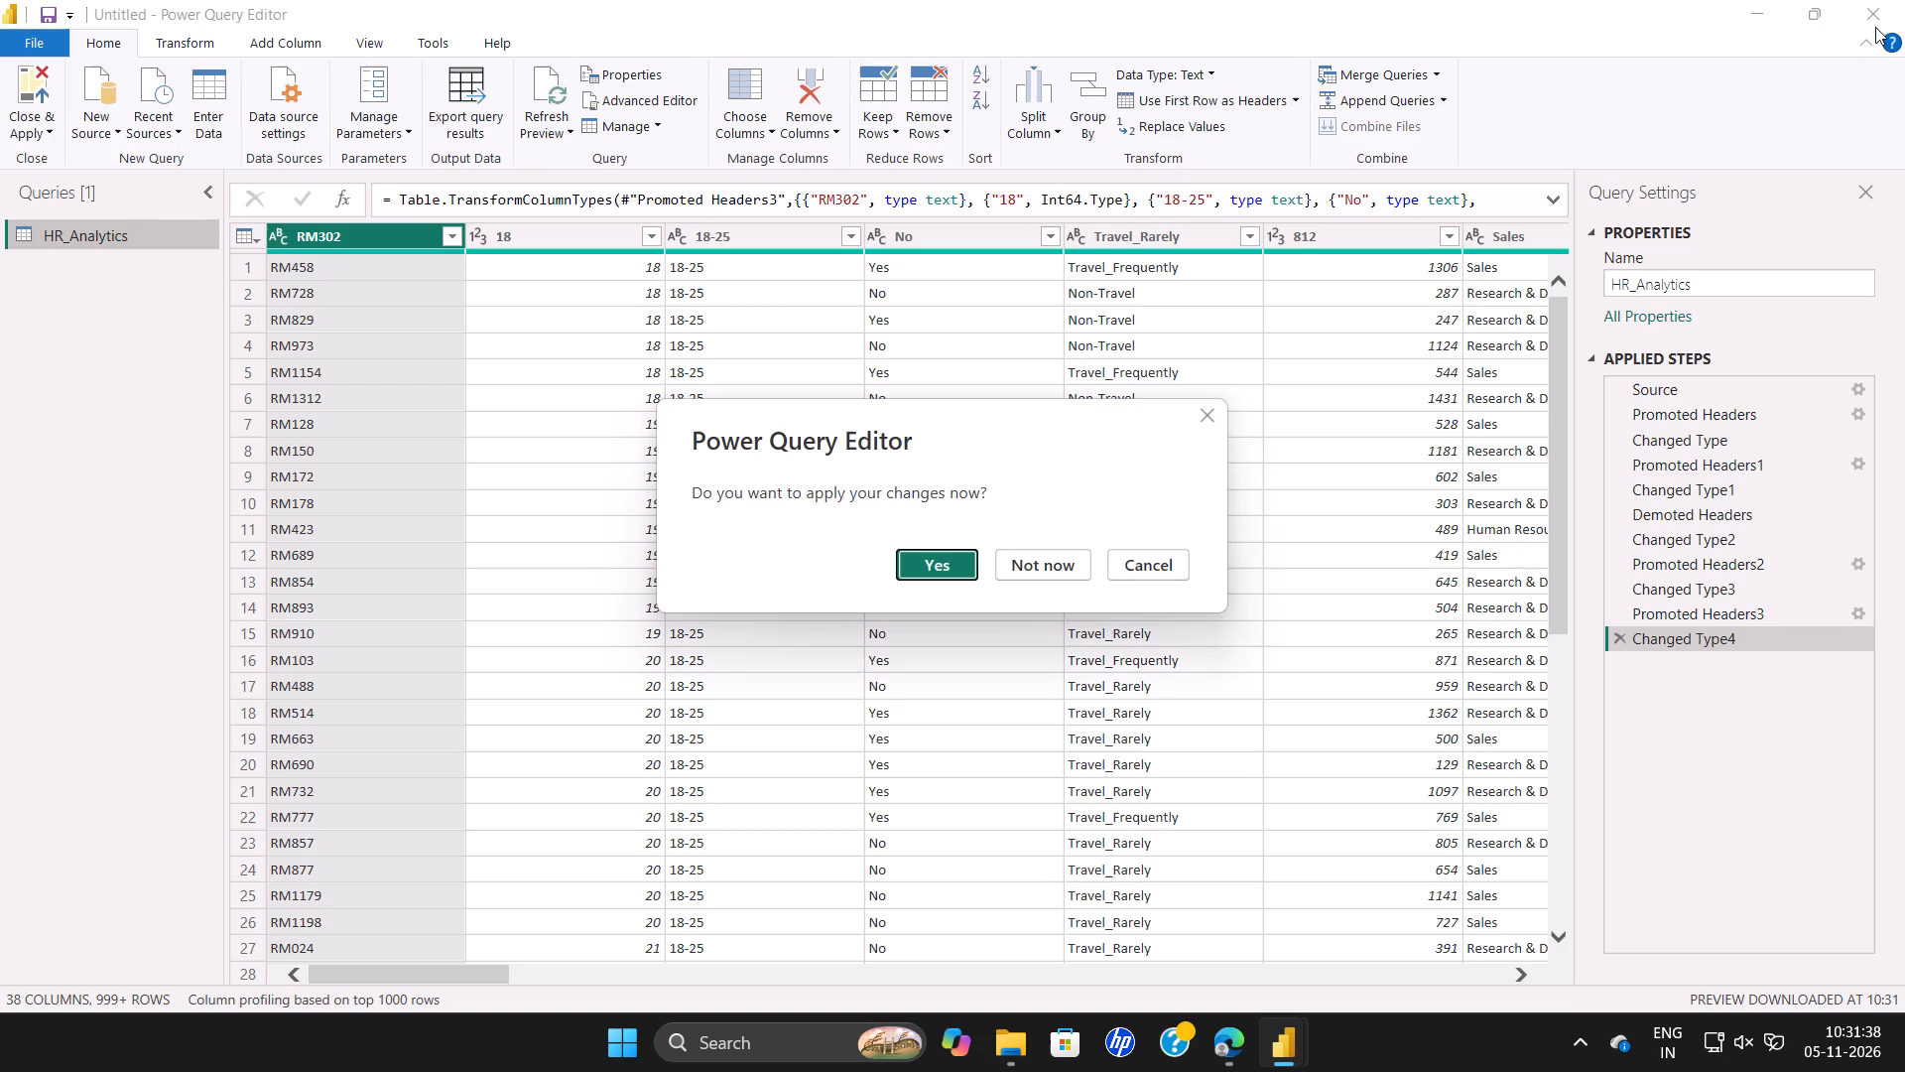
click(921, 562)
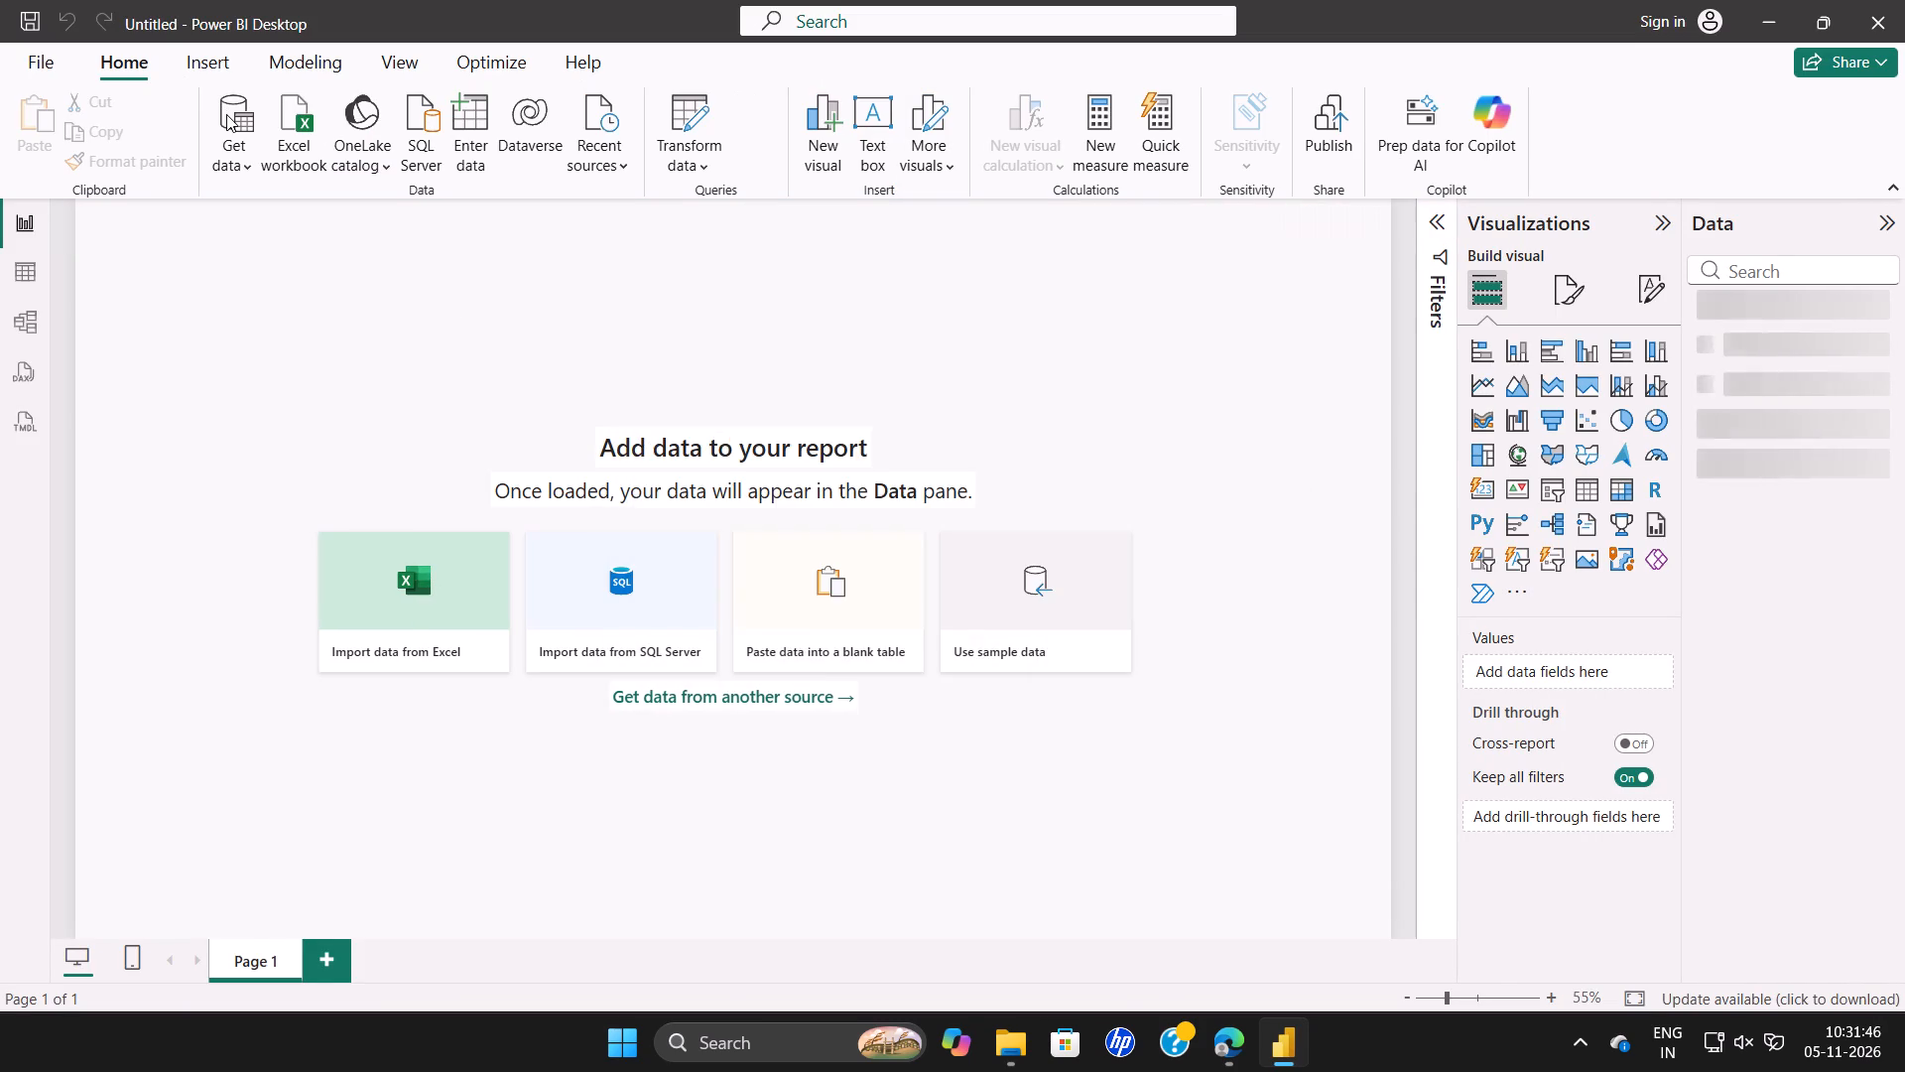
Import HR_Analytics.csv from the archive (1) folder again as a Text/CSV source and open it for transforming.
click(226, 114)
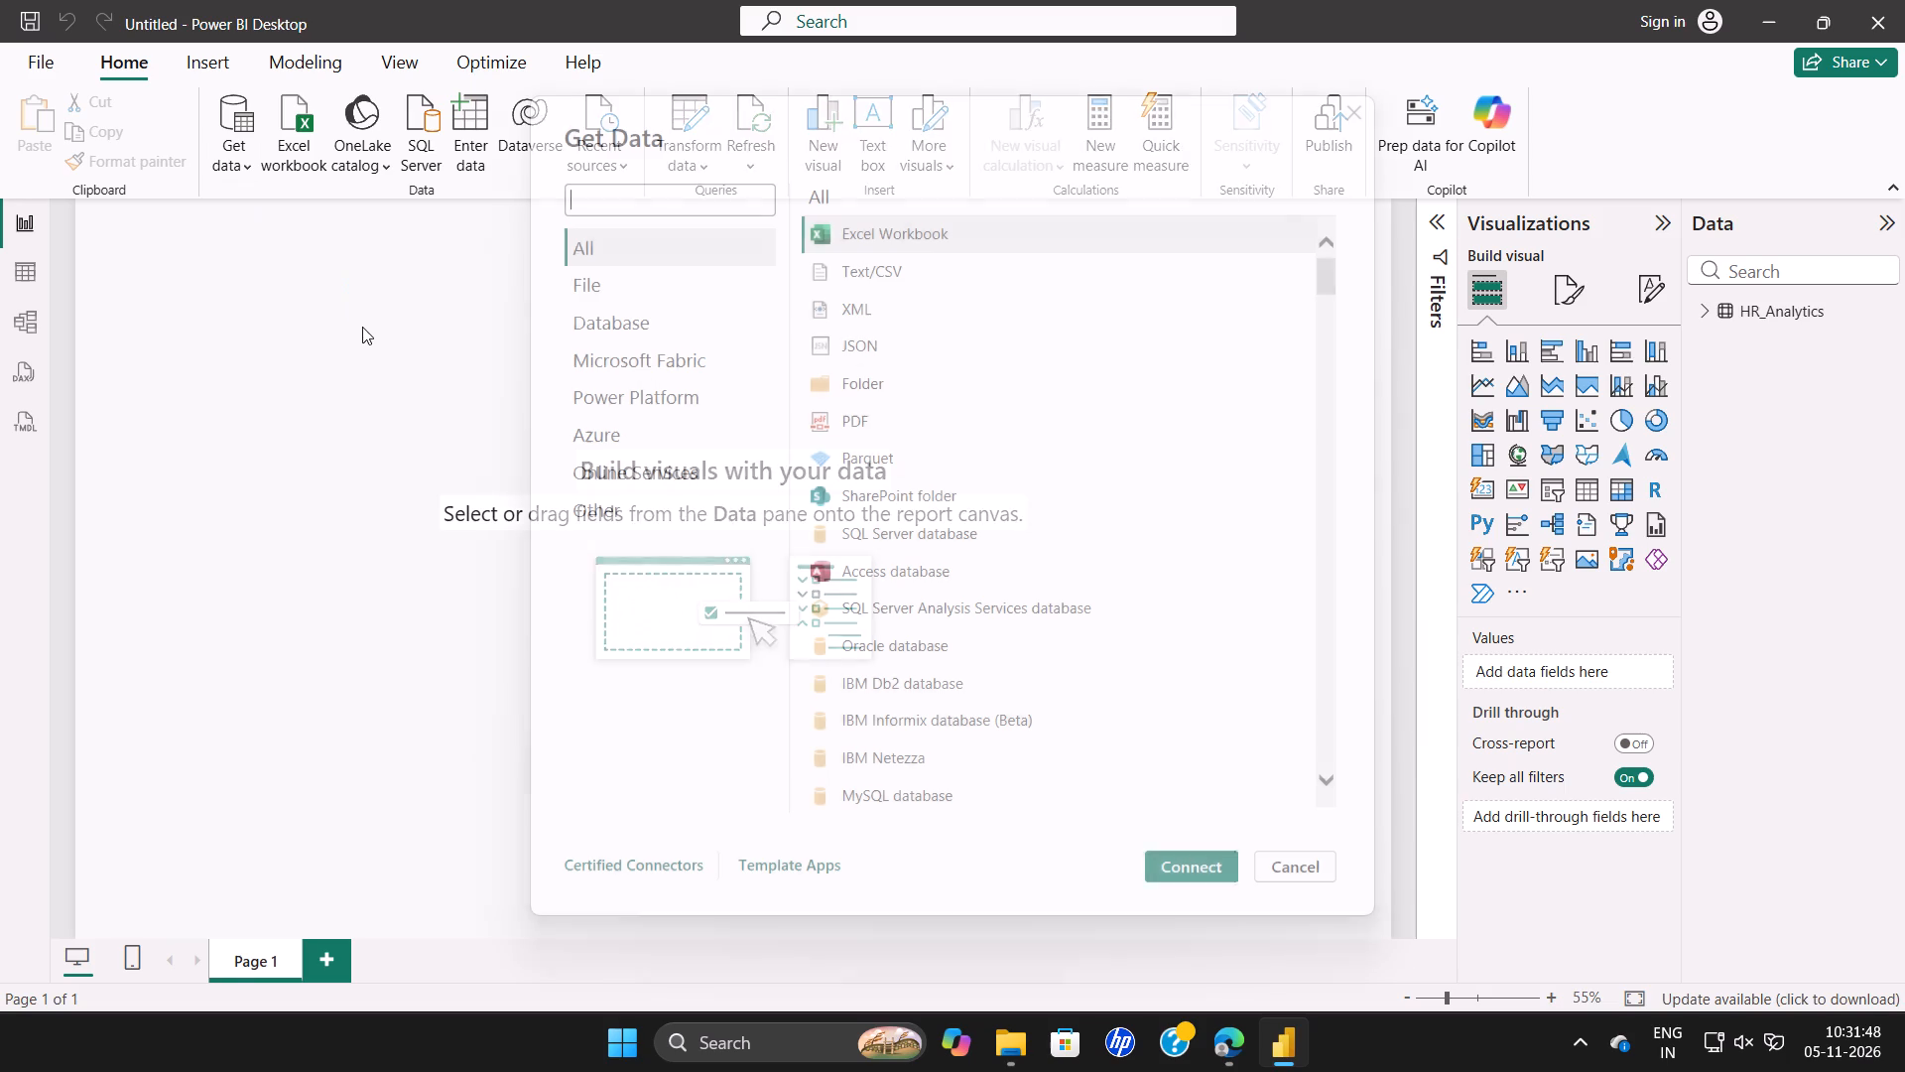
click(962, 267)
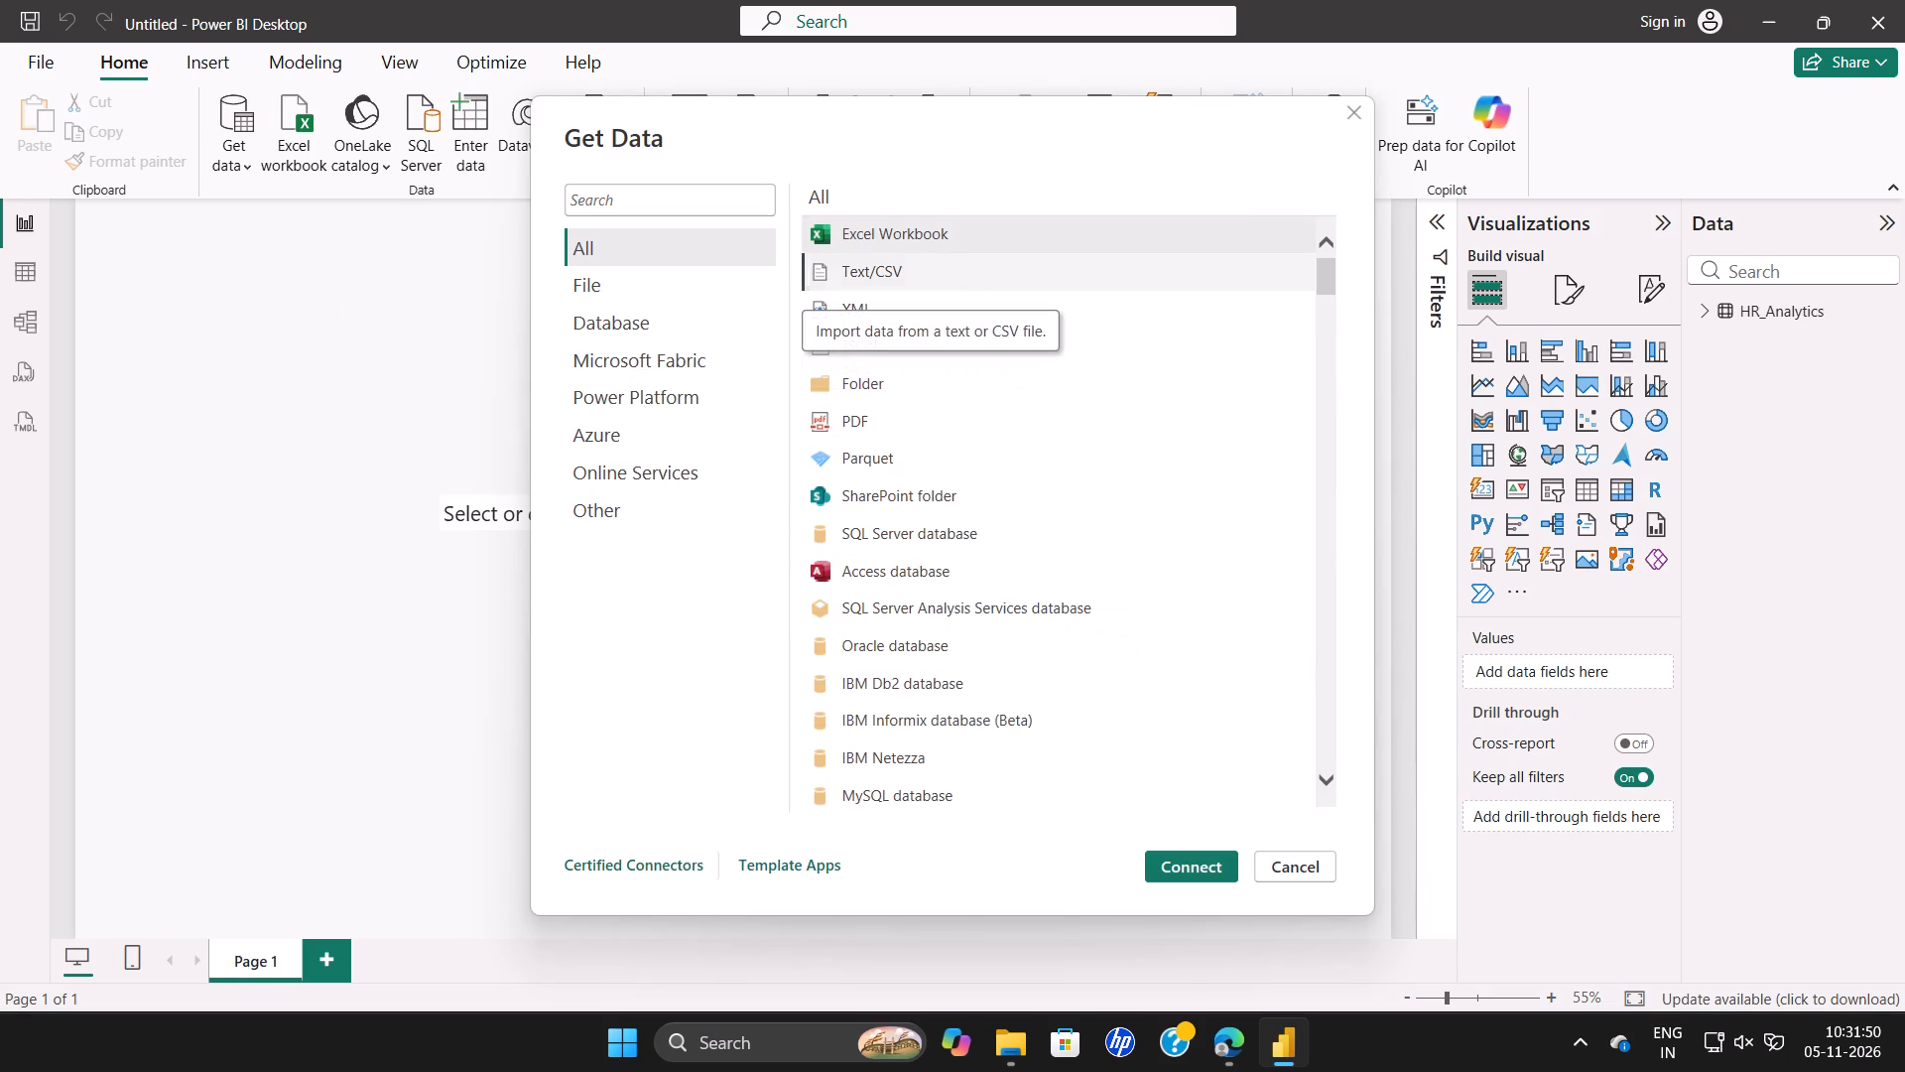
click(1197, 872)
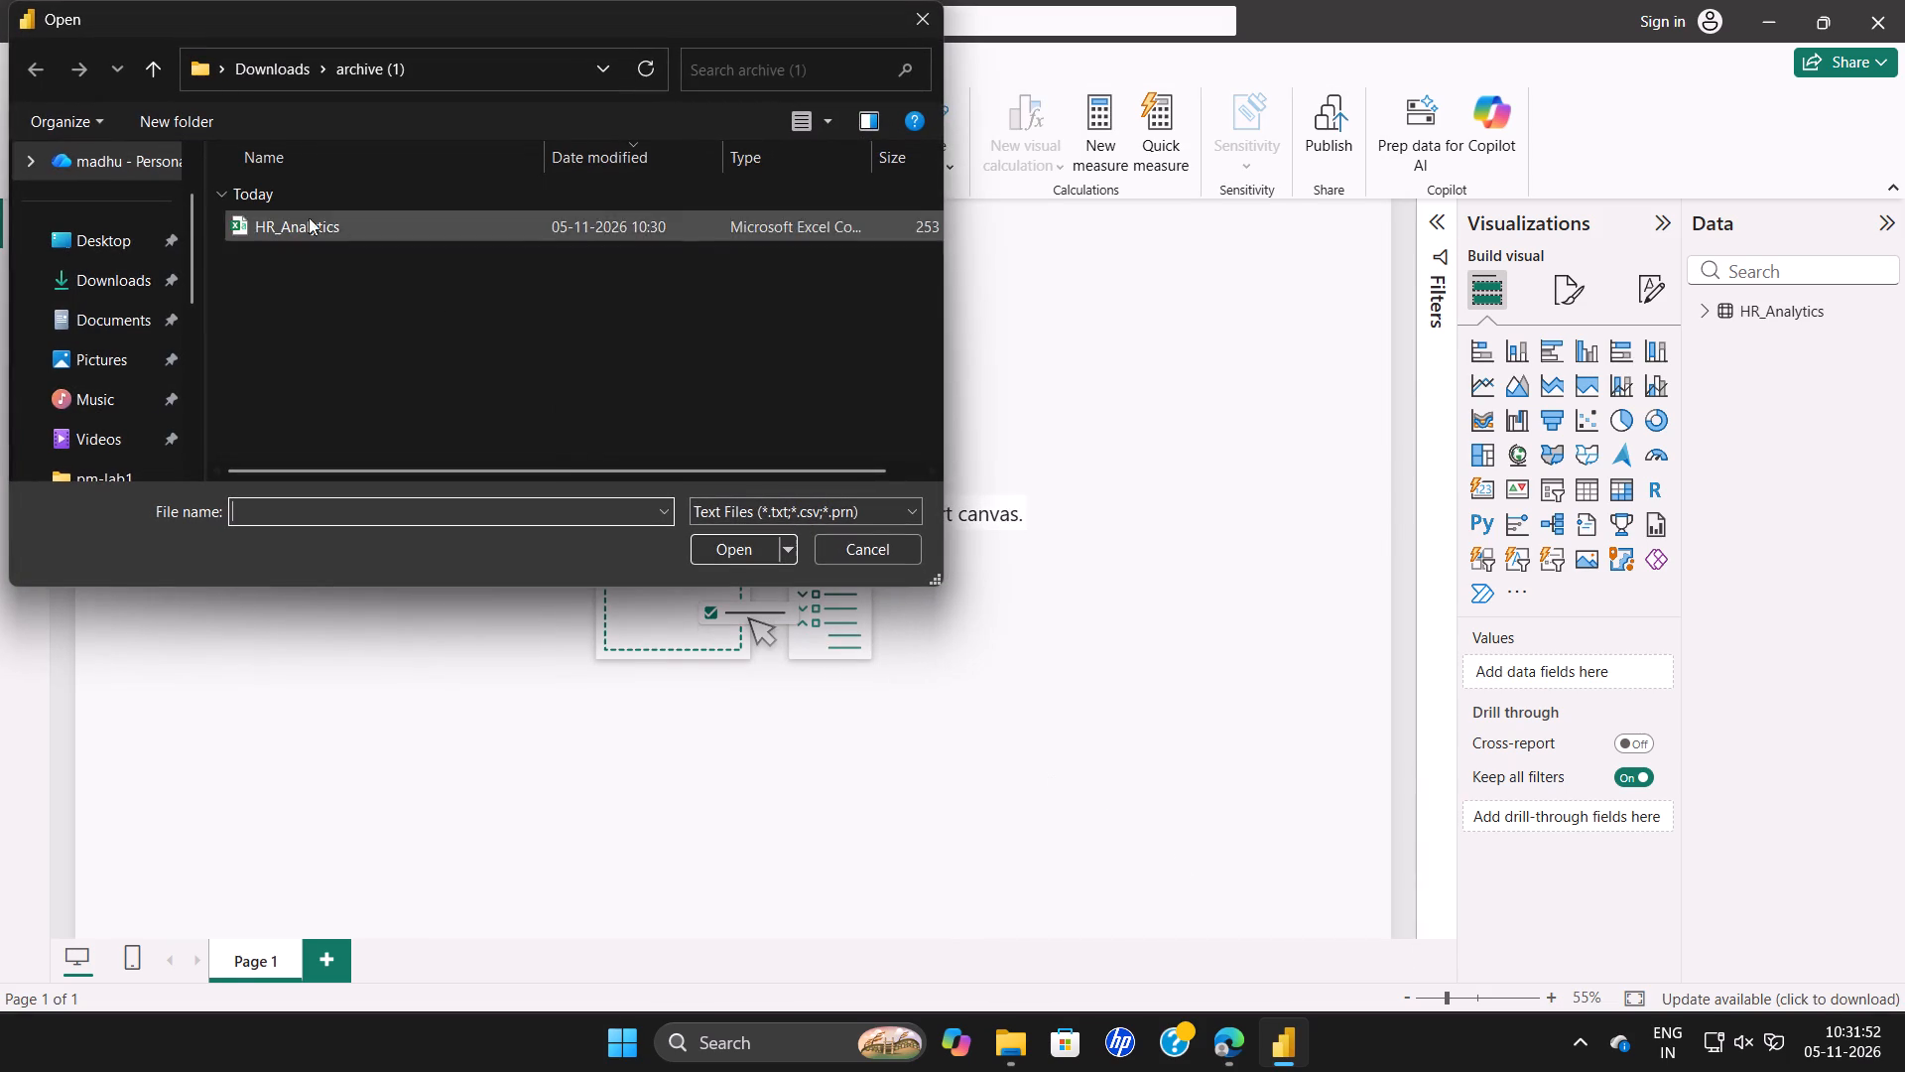
click(429, 210)
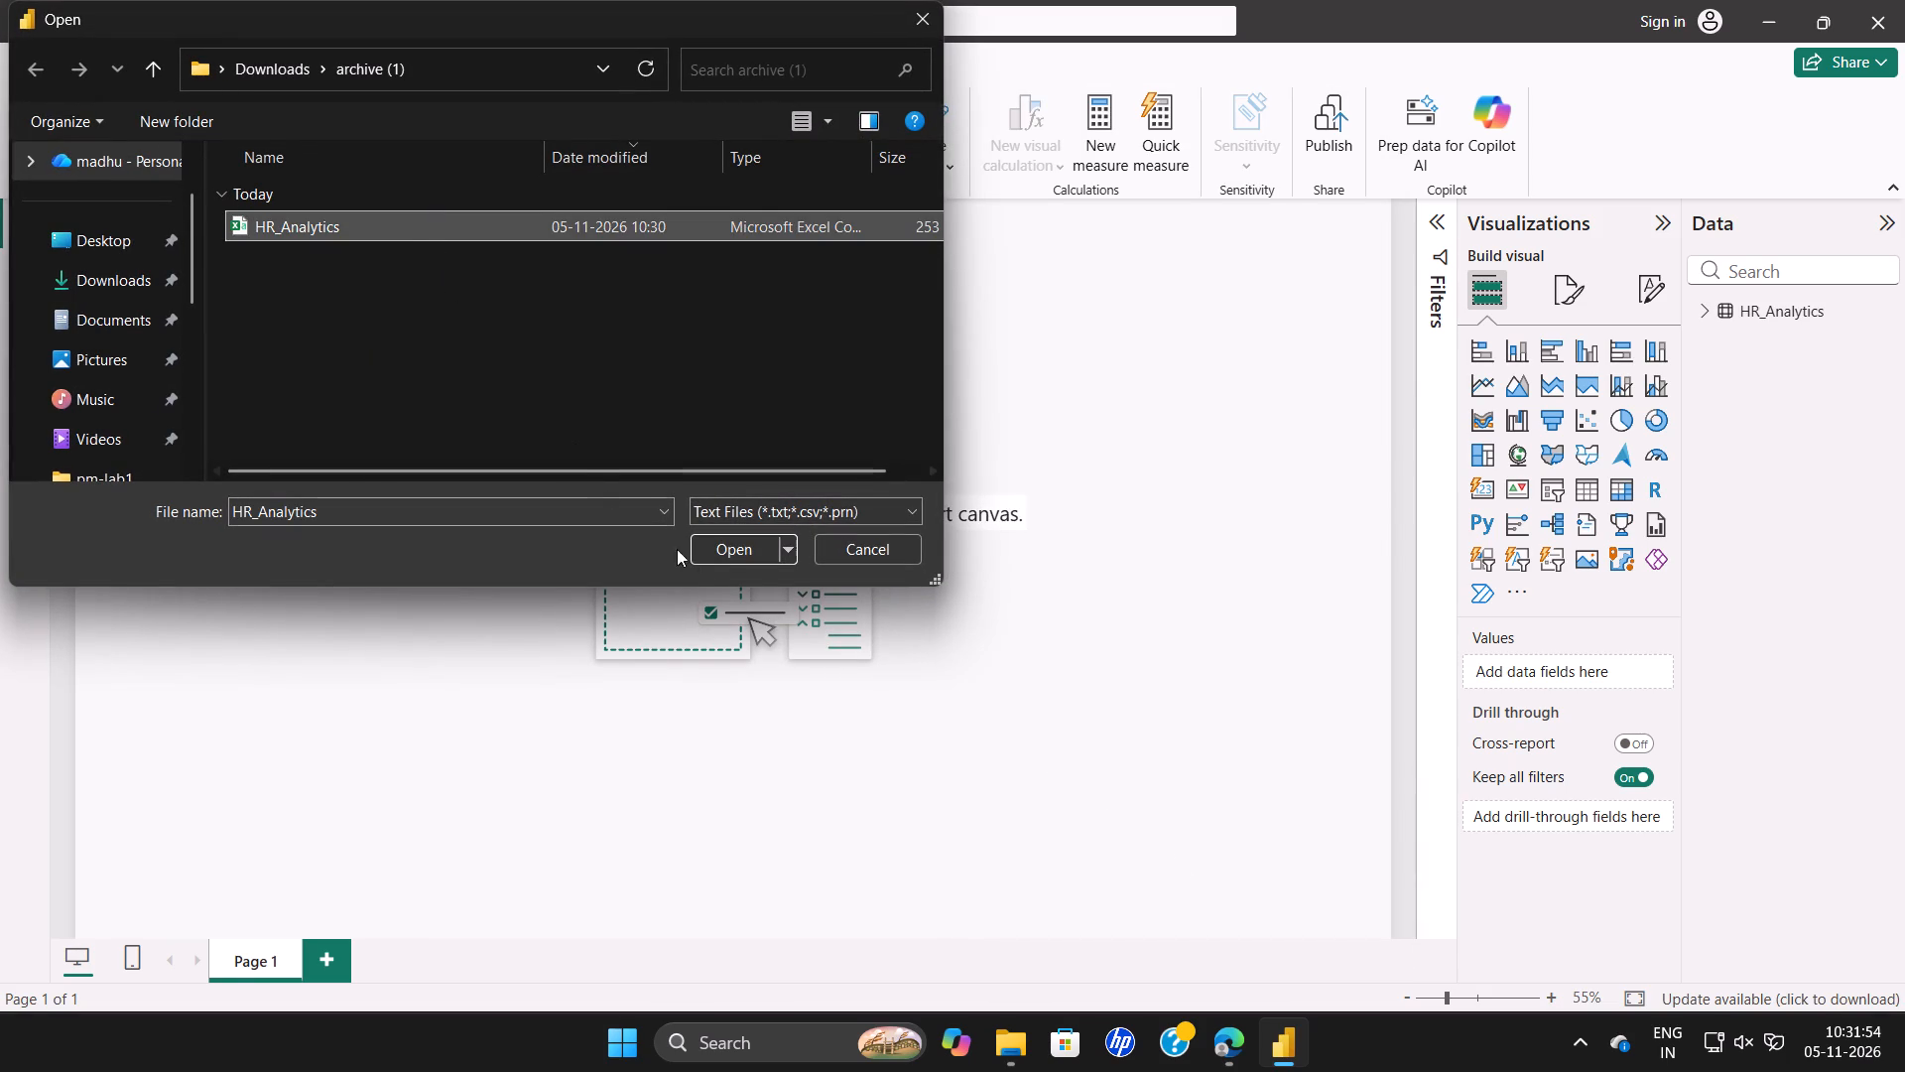
click(734, 550)
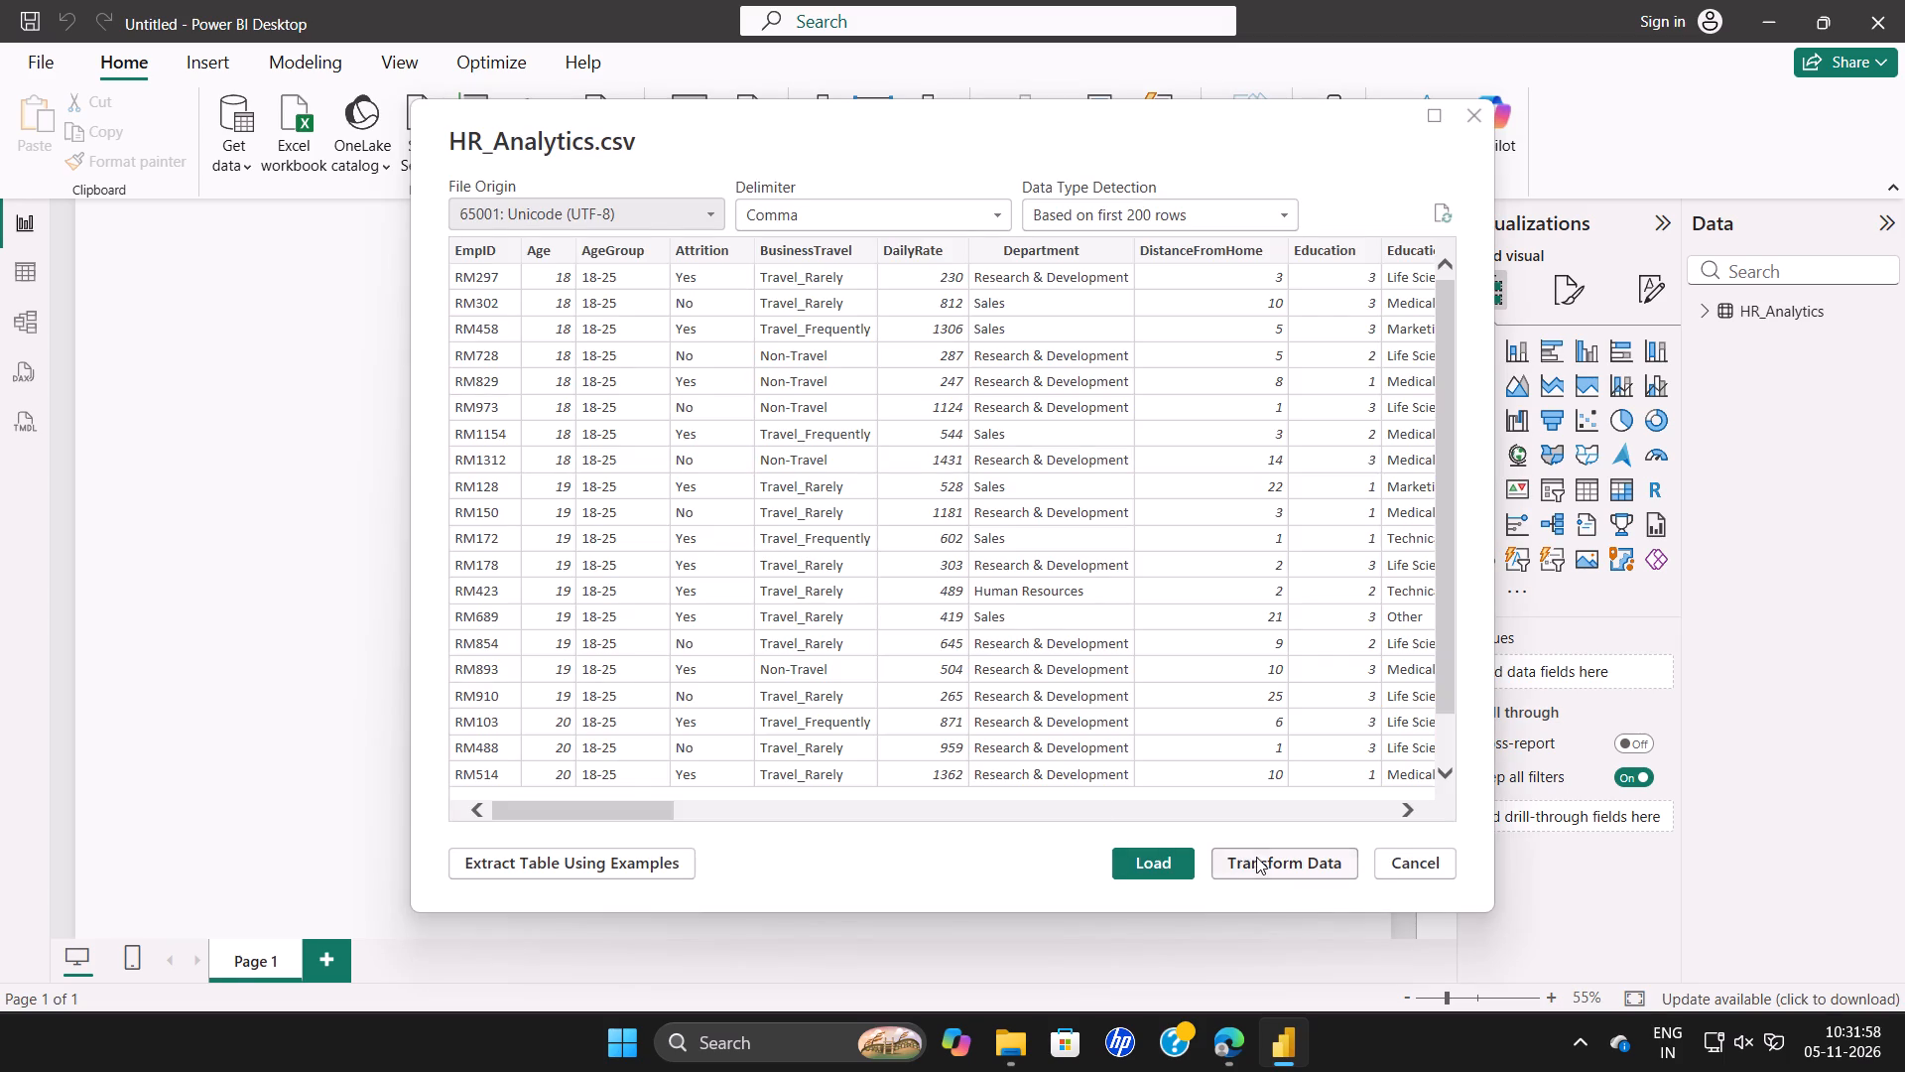
click(1264, 861)
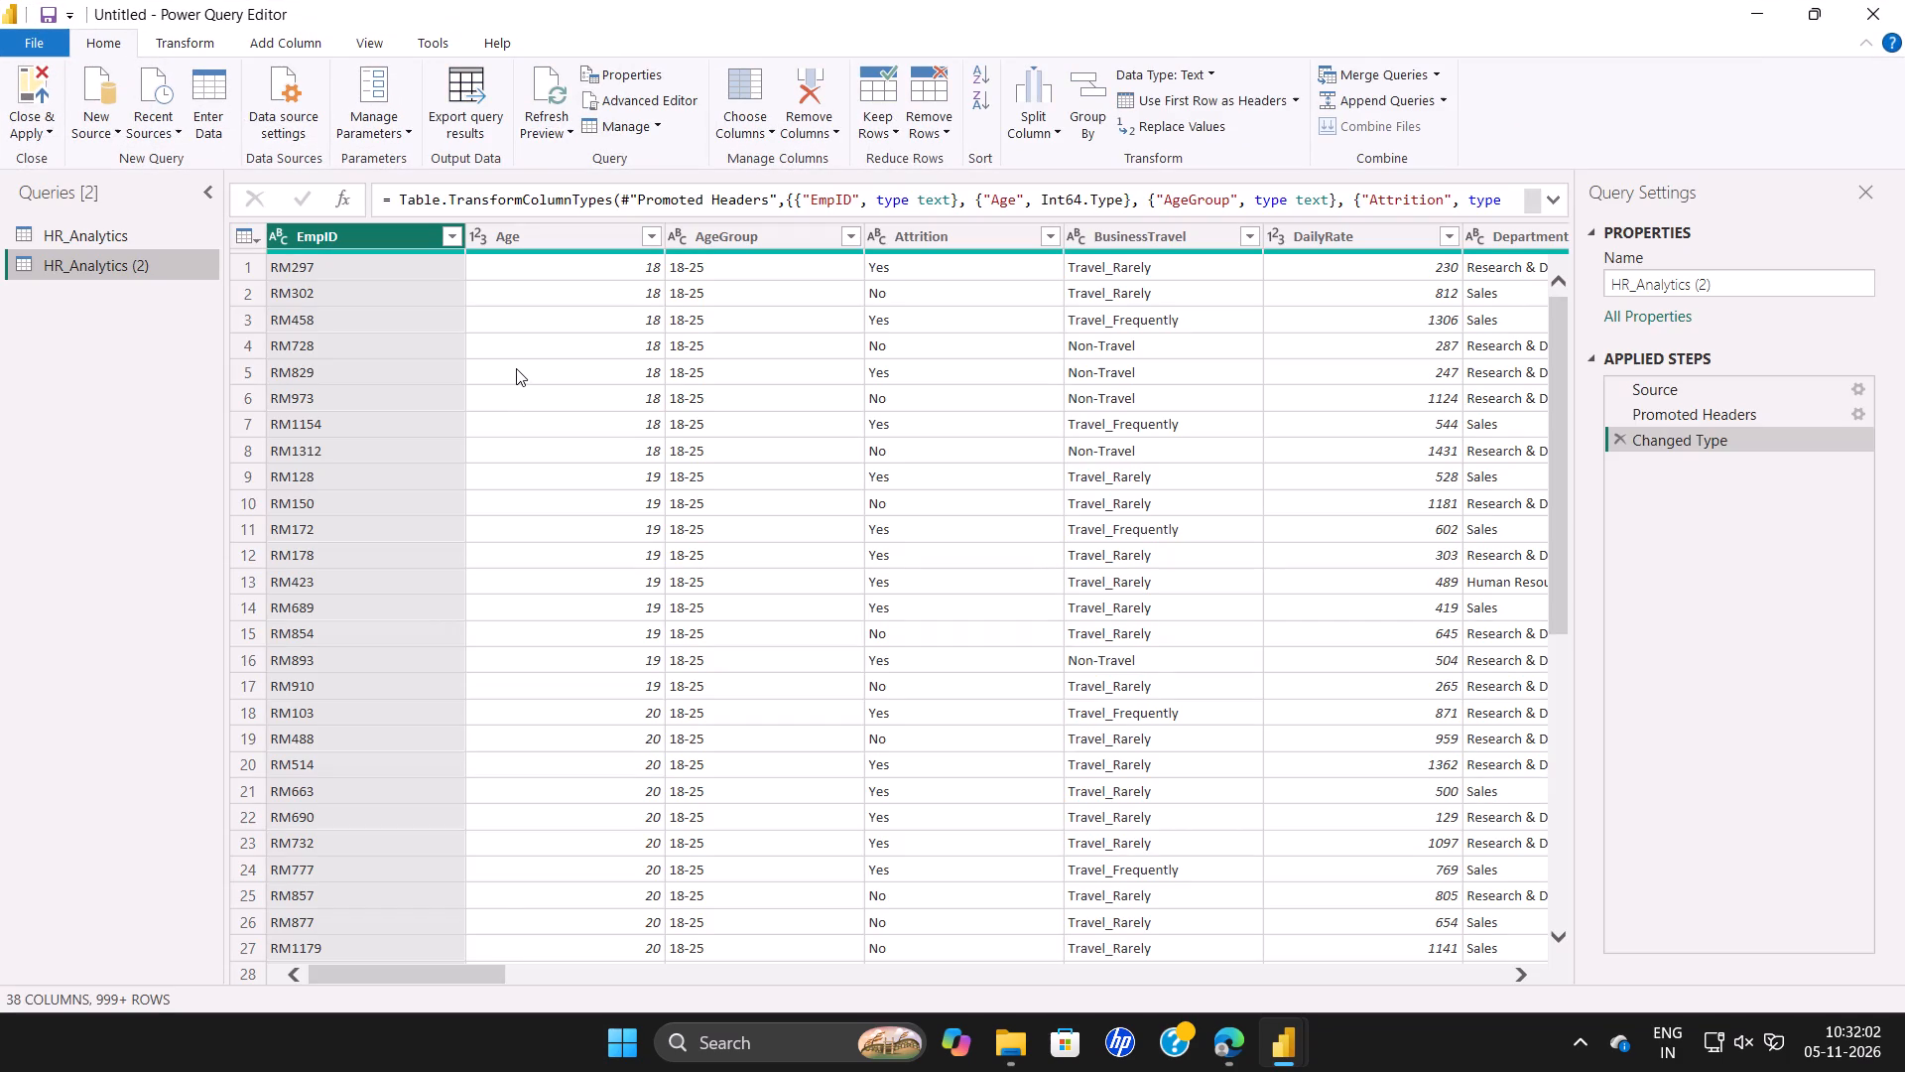
Start a conditional column in the HR_Analytics (2) query and name it Attrition.
click(293, 40)
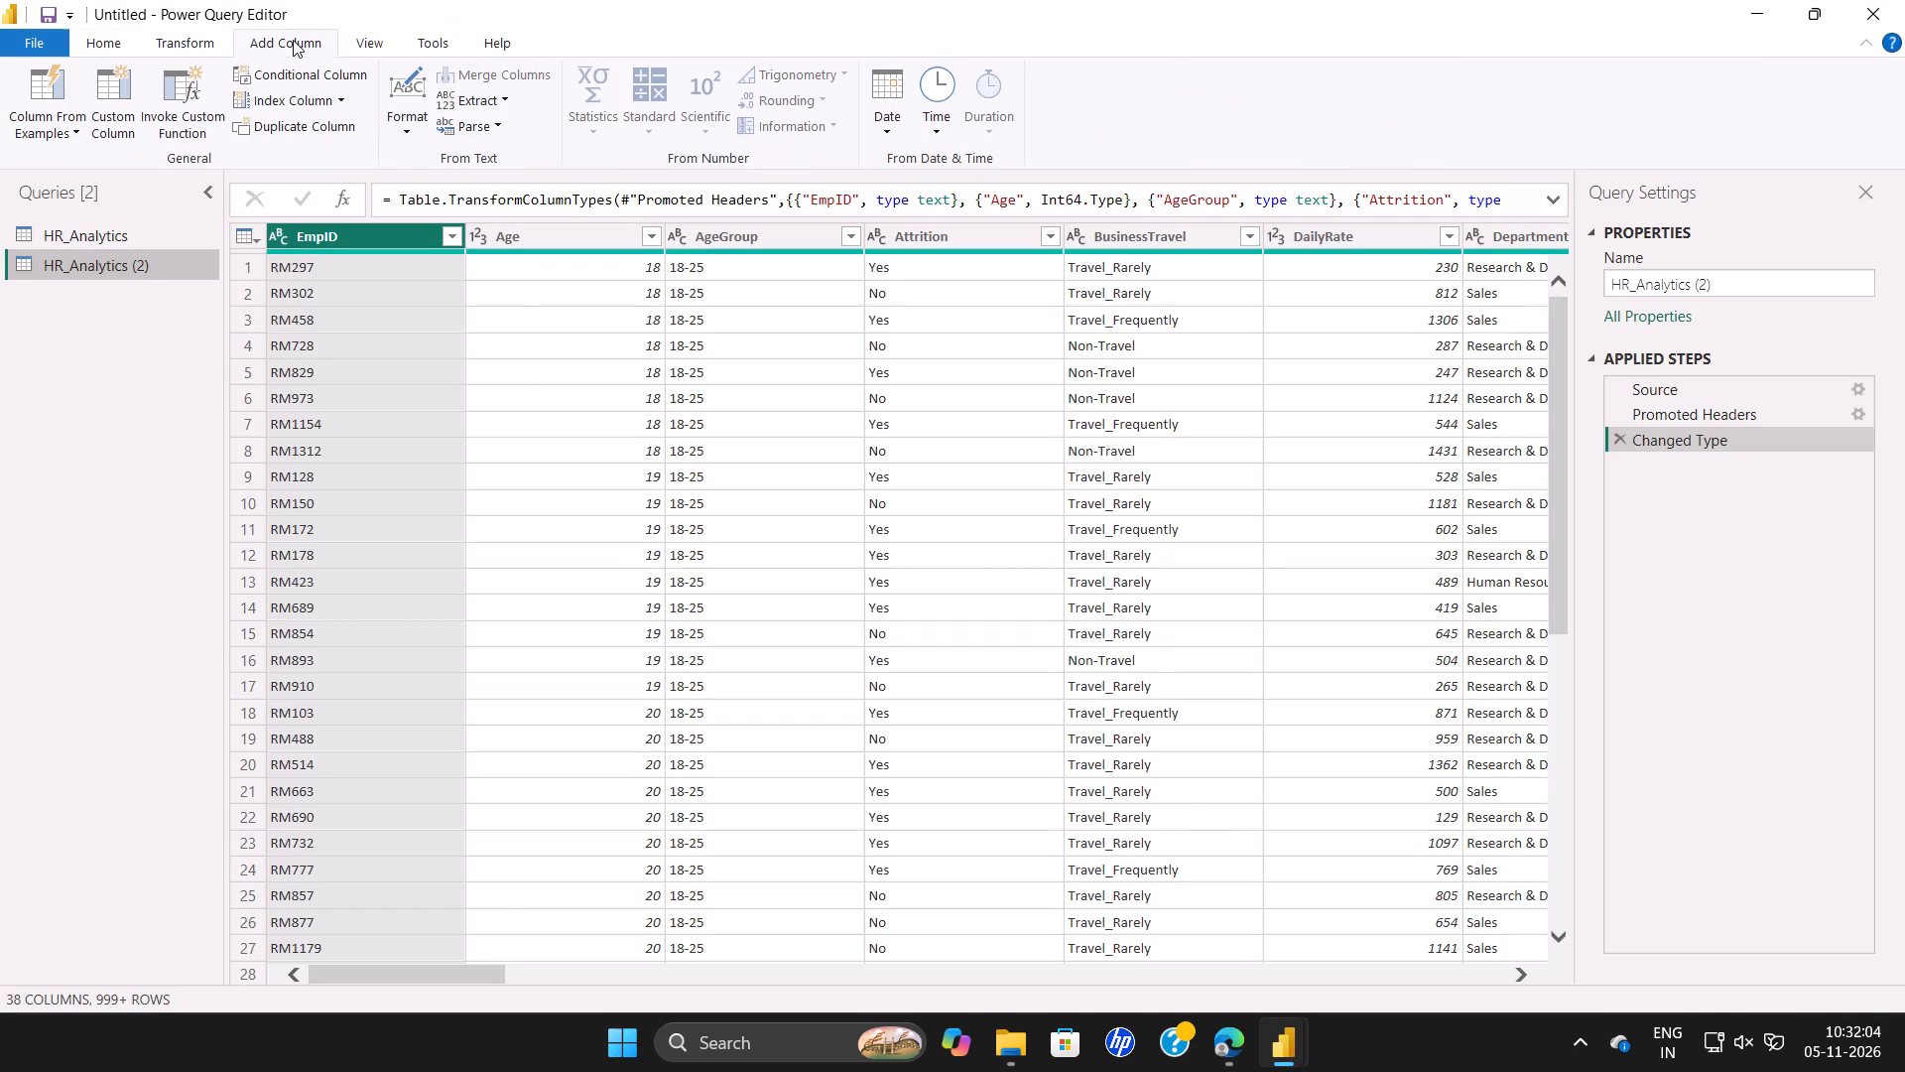
click(313, 67)
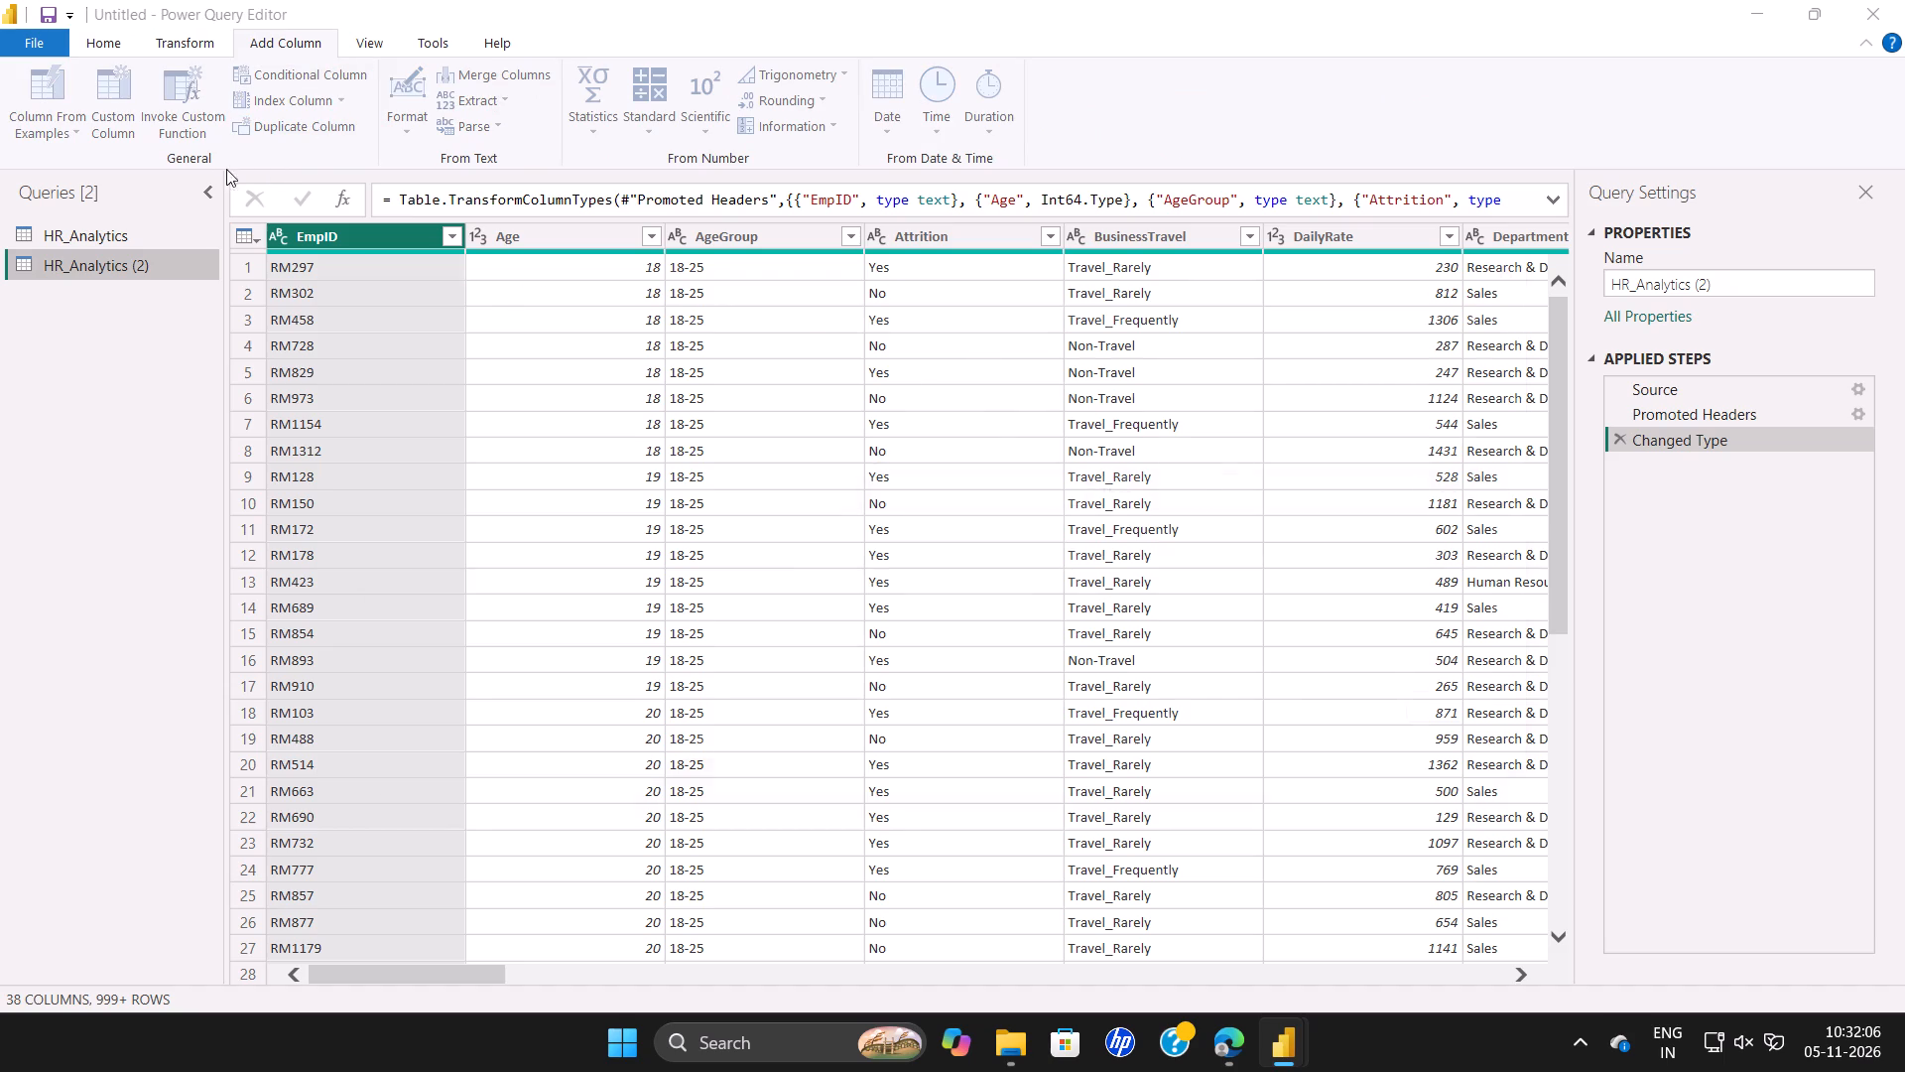
click(483, 410)
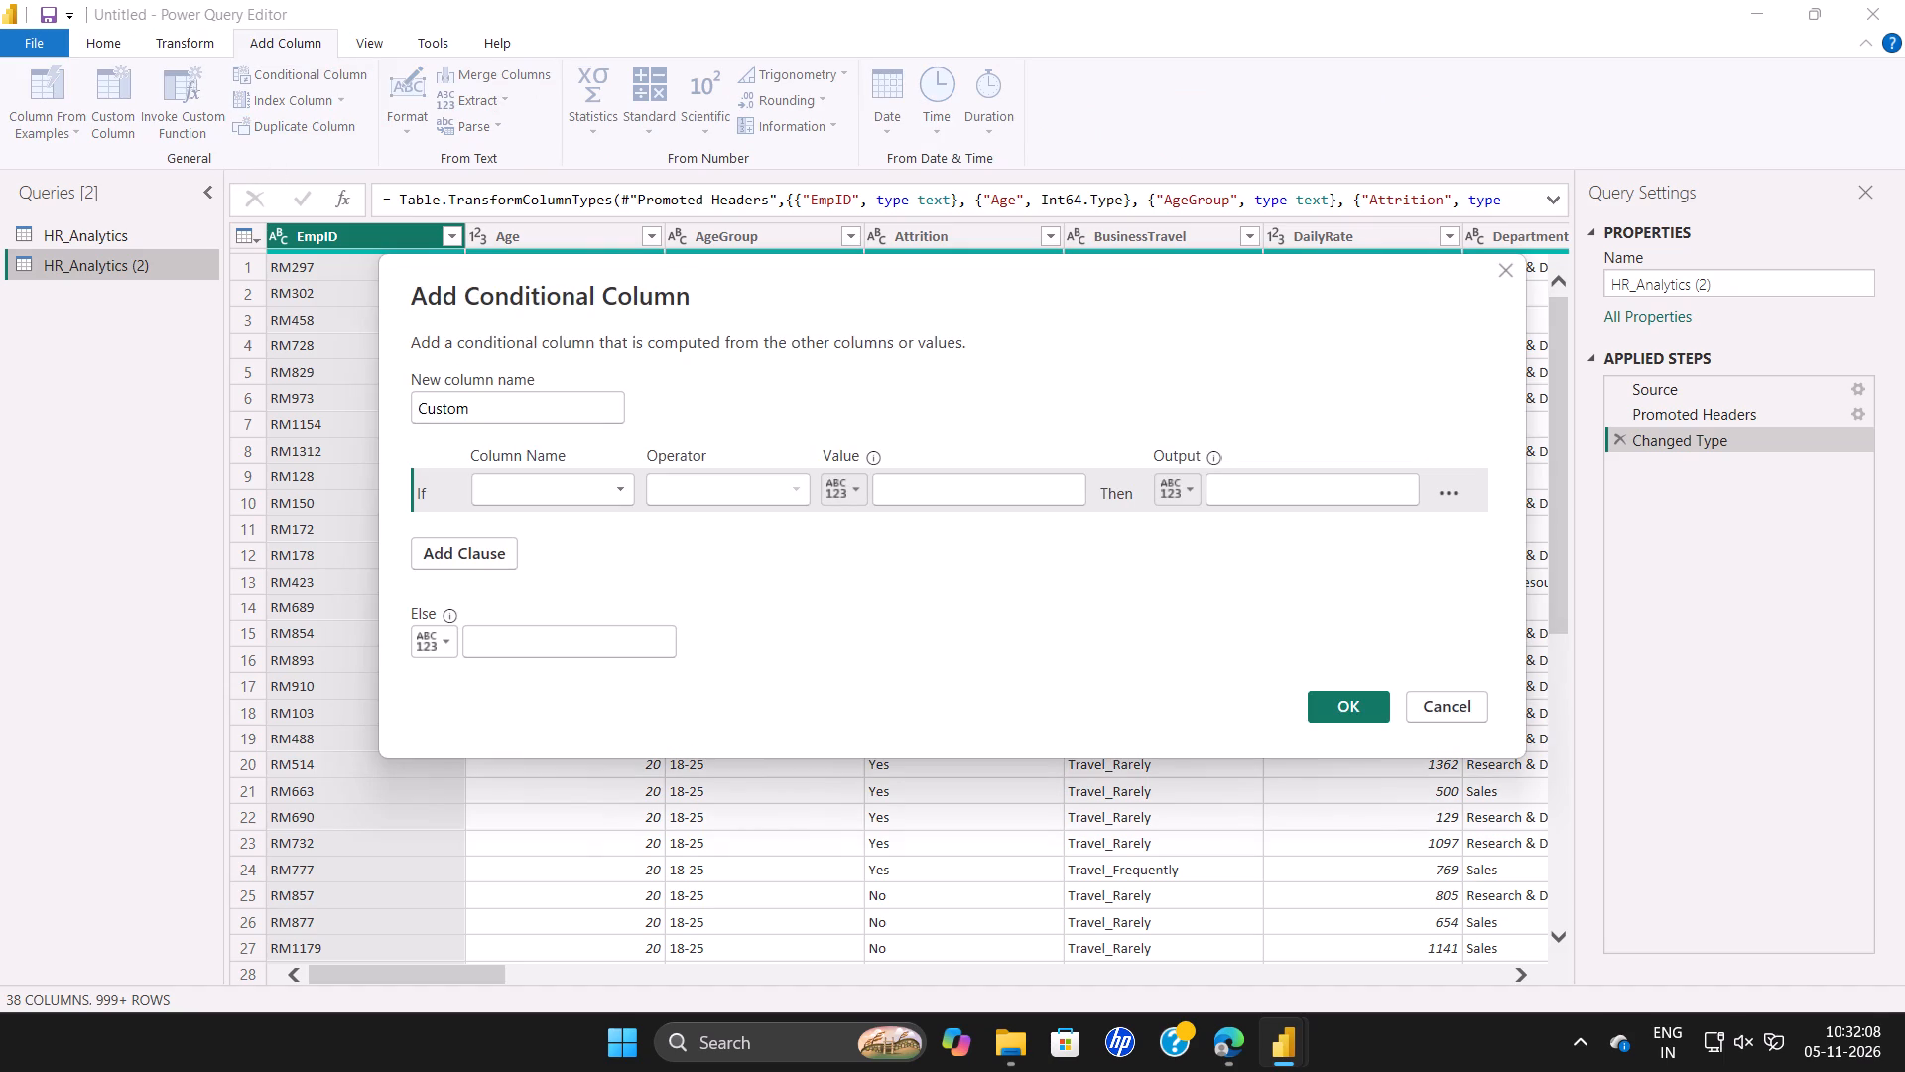
key(BackSpace)
key(BackSpace)
key(BackSpace)
key(BackSpace)
key(BackSpace)
key(BackSpace)
key(BackSpace)
key(BackSpace)
key(BackSpace)
key(BackSpace)
key(BackSpace)
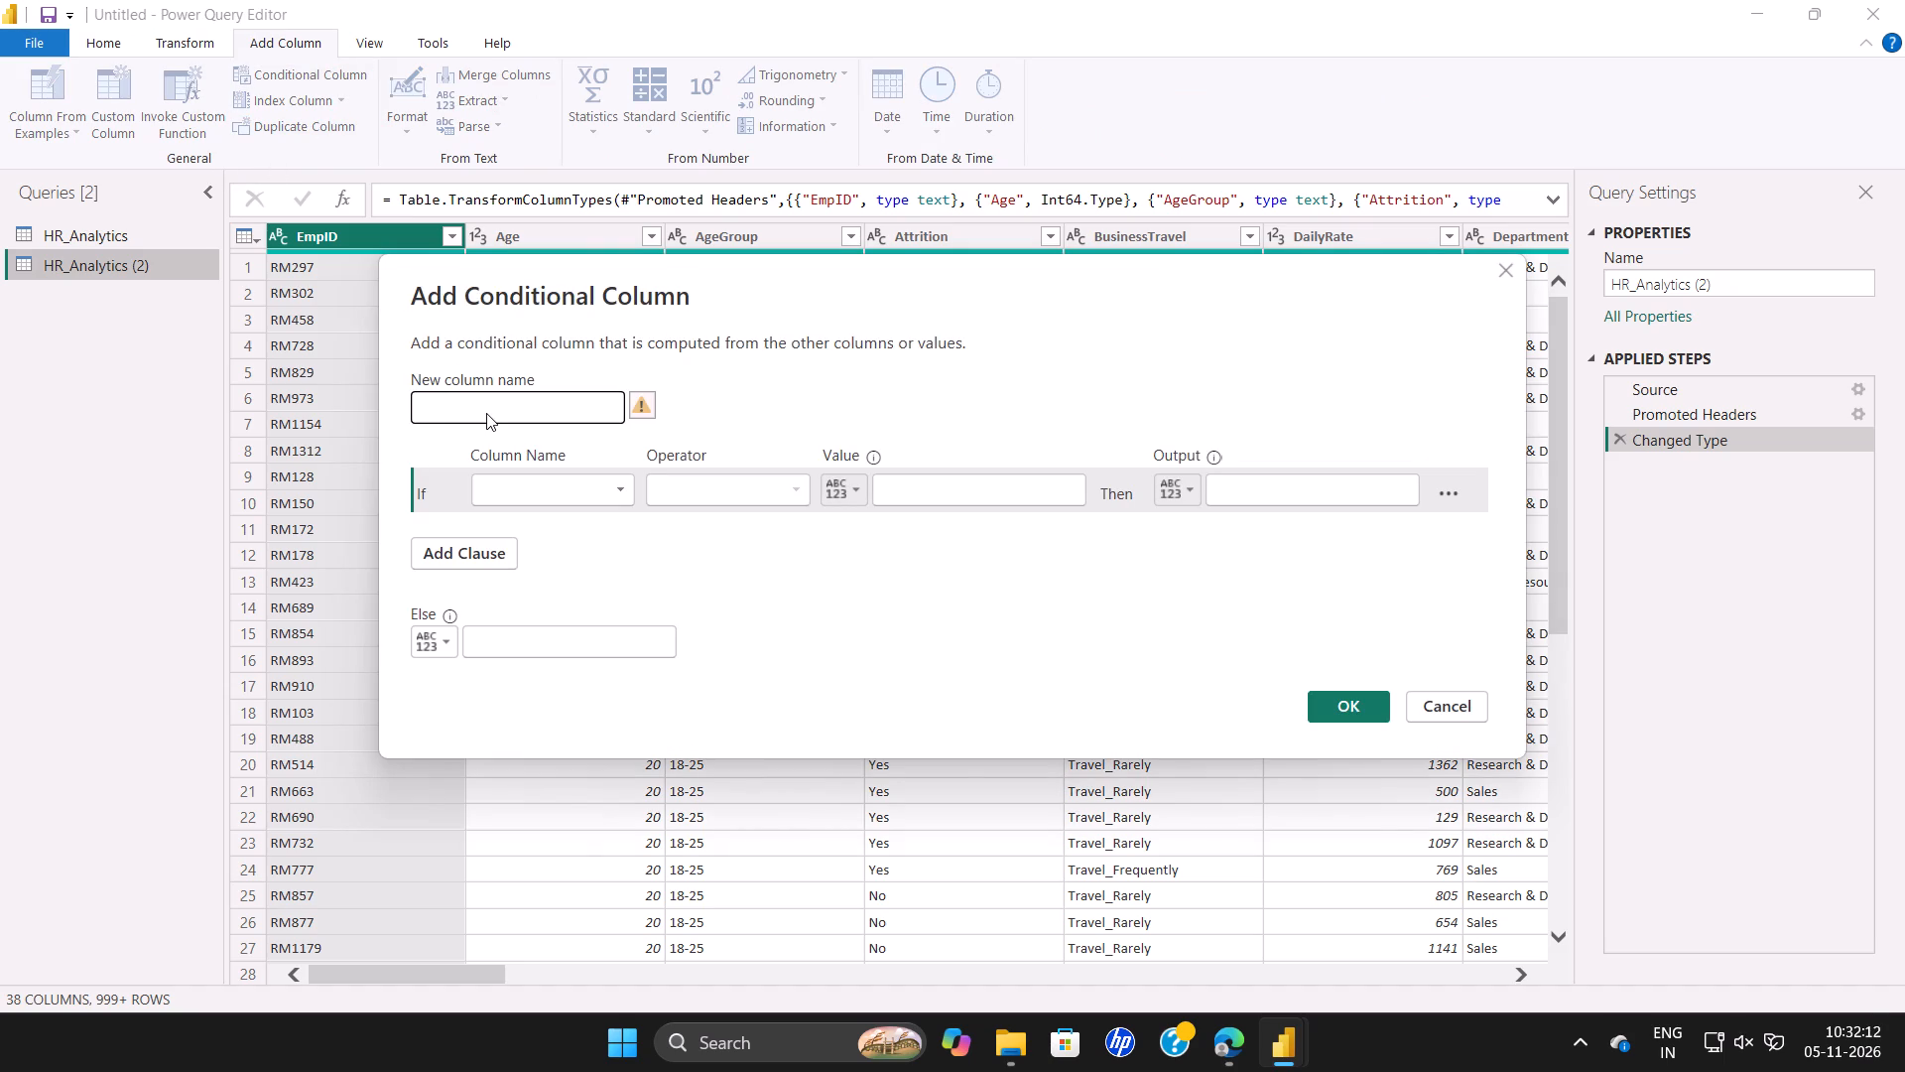
key(shift+a)
text(ttr)
key(i)
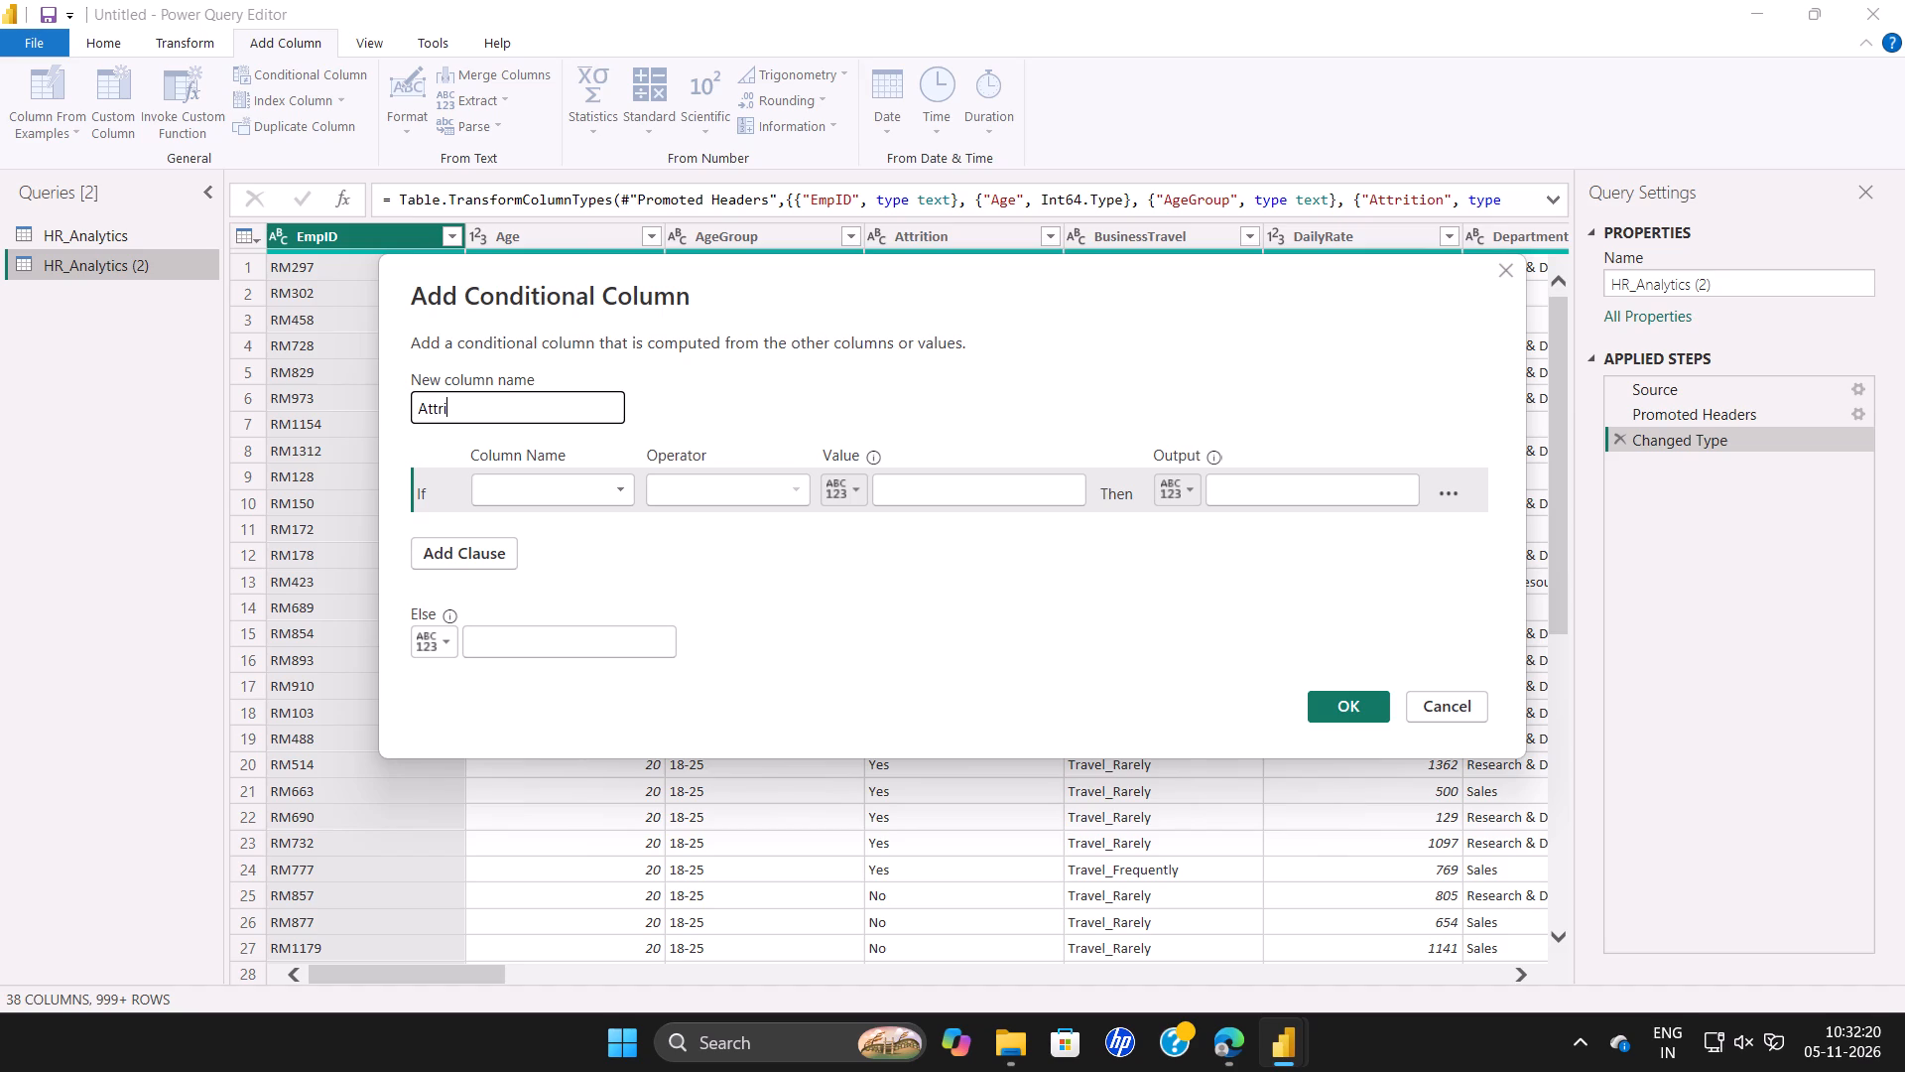
text(tion)
Define the rule as Age equals Yes giving 1, else 0, and try to add the conditional column.
click(620, 486)
drag(537, 543, 594, 542)
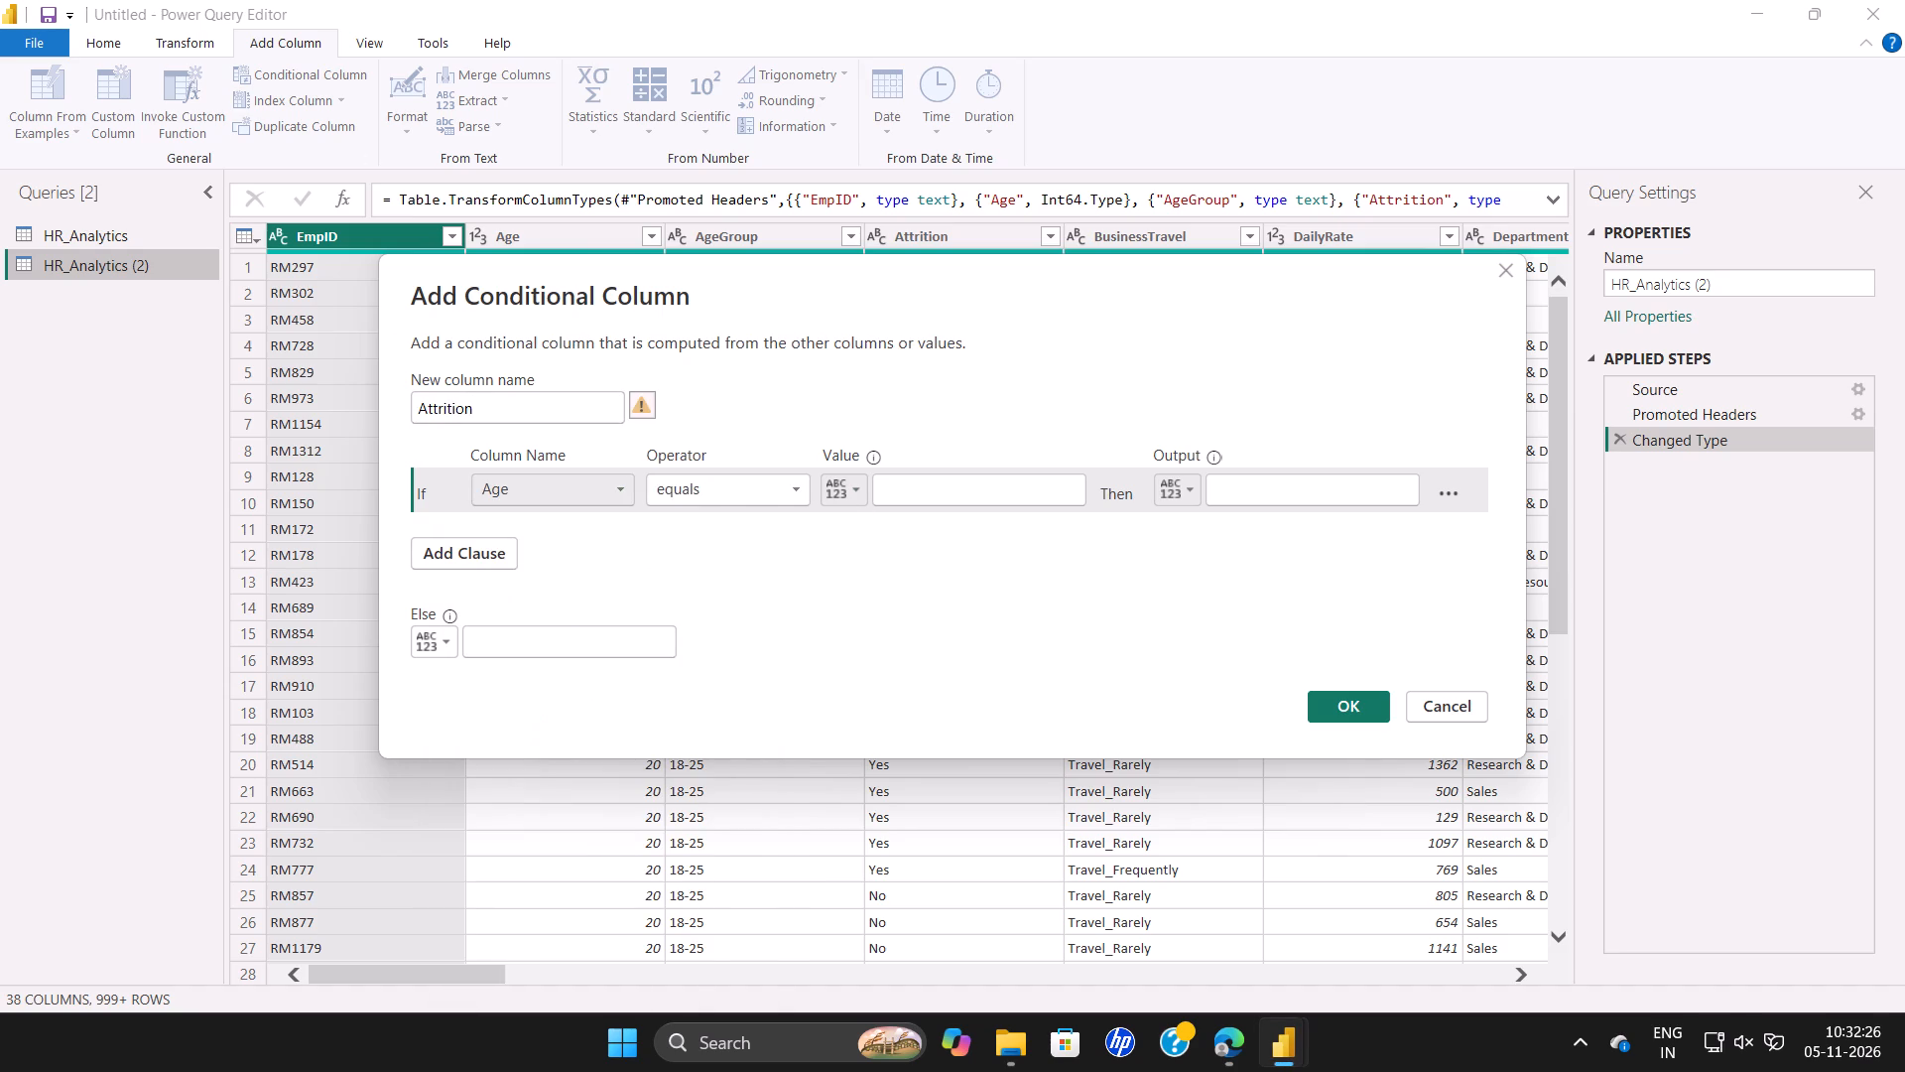
click(971, 495)
text(Yes)
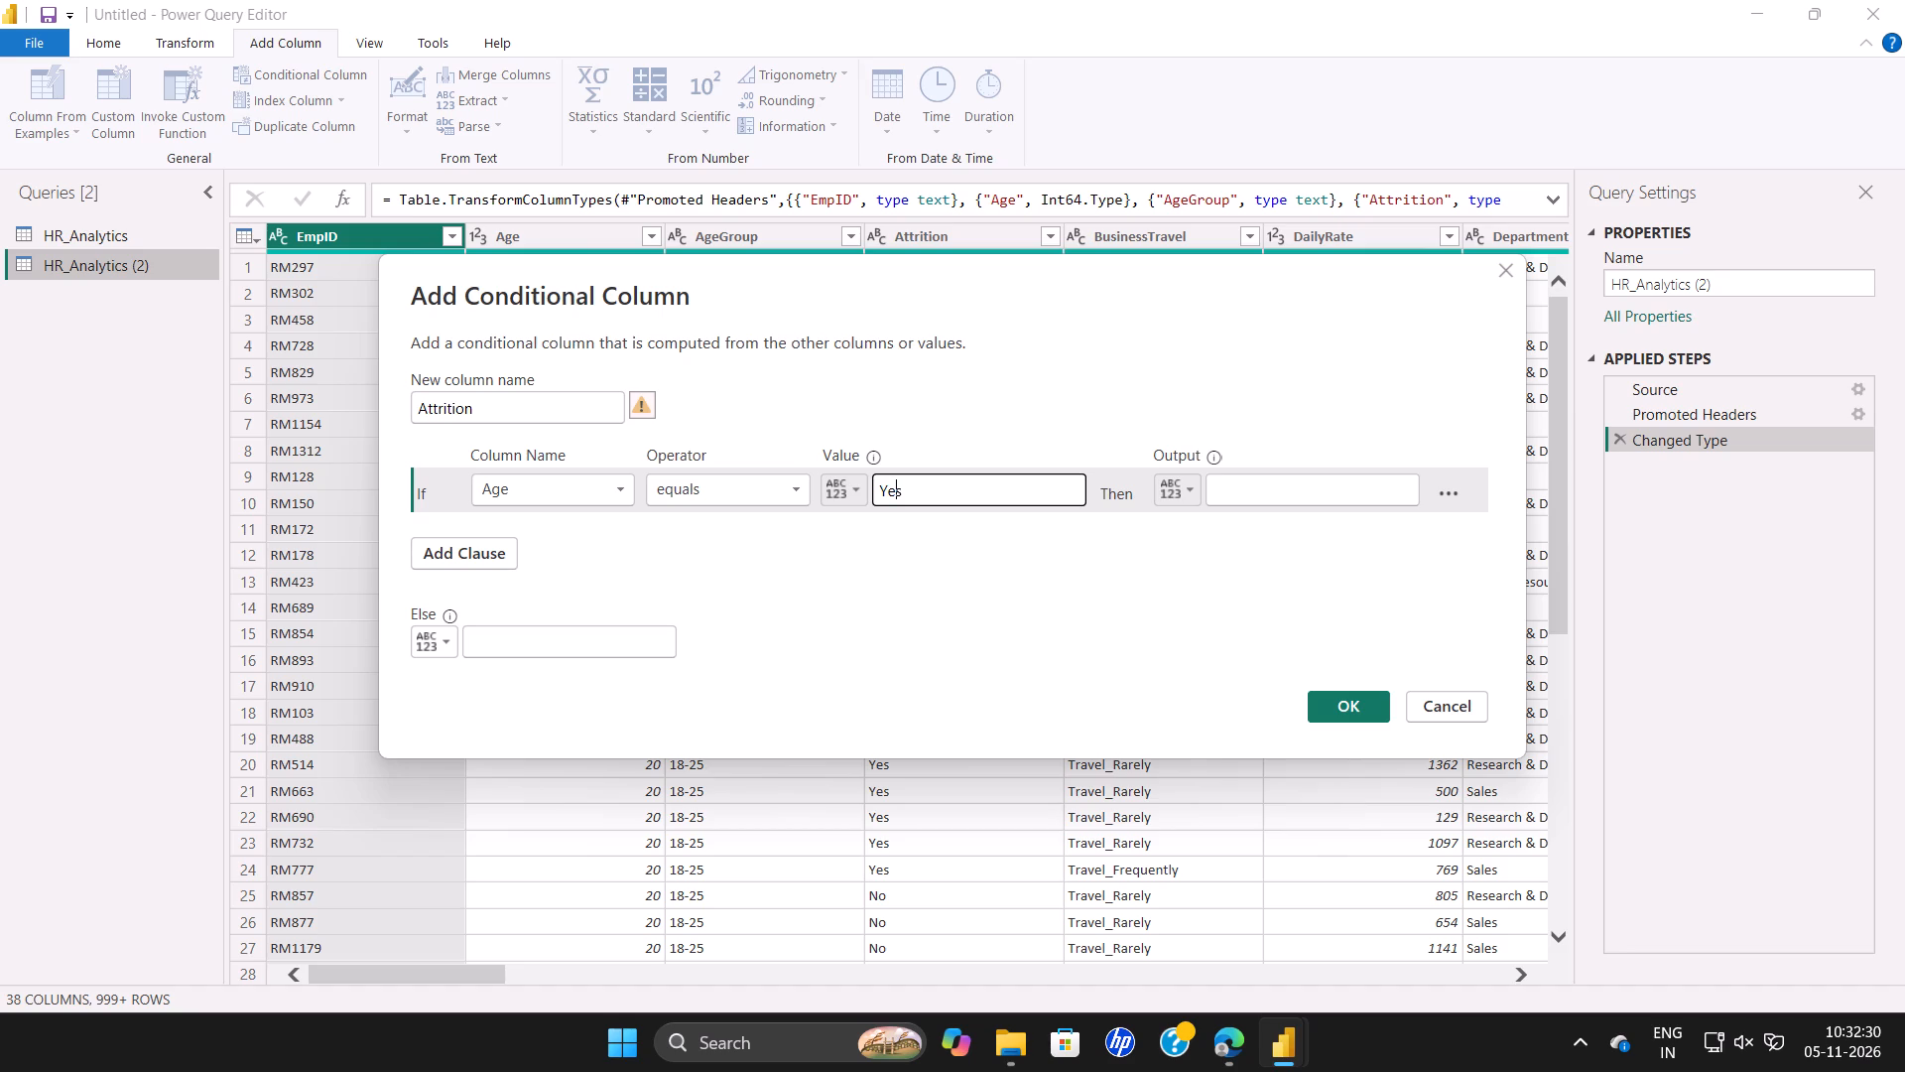
click(1229, 483)
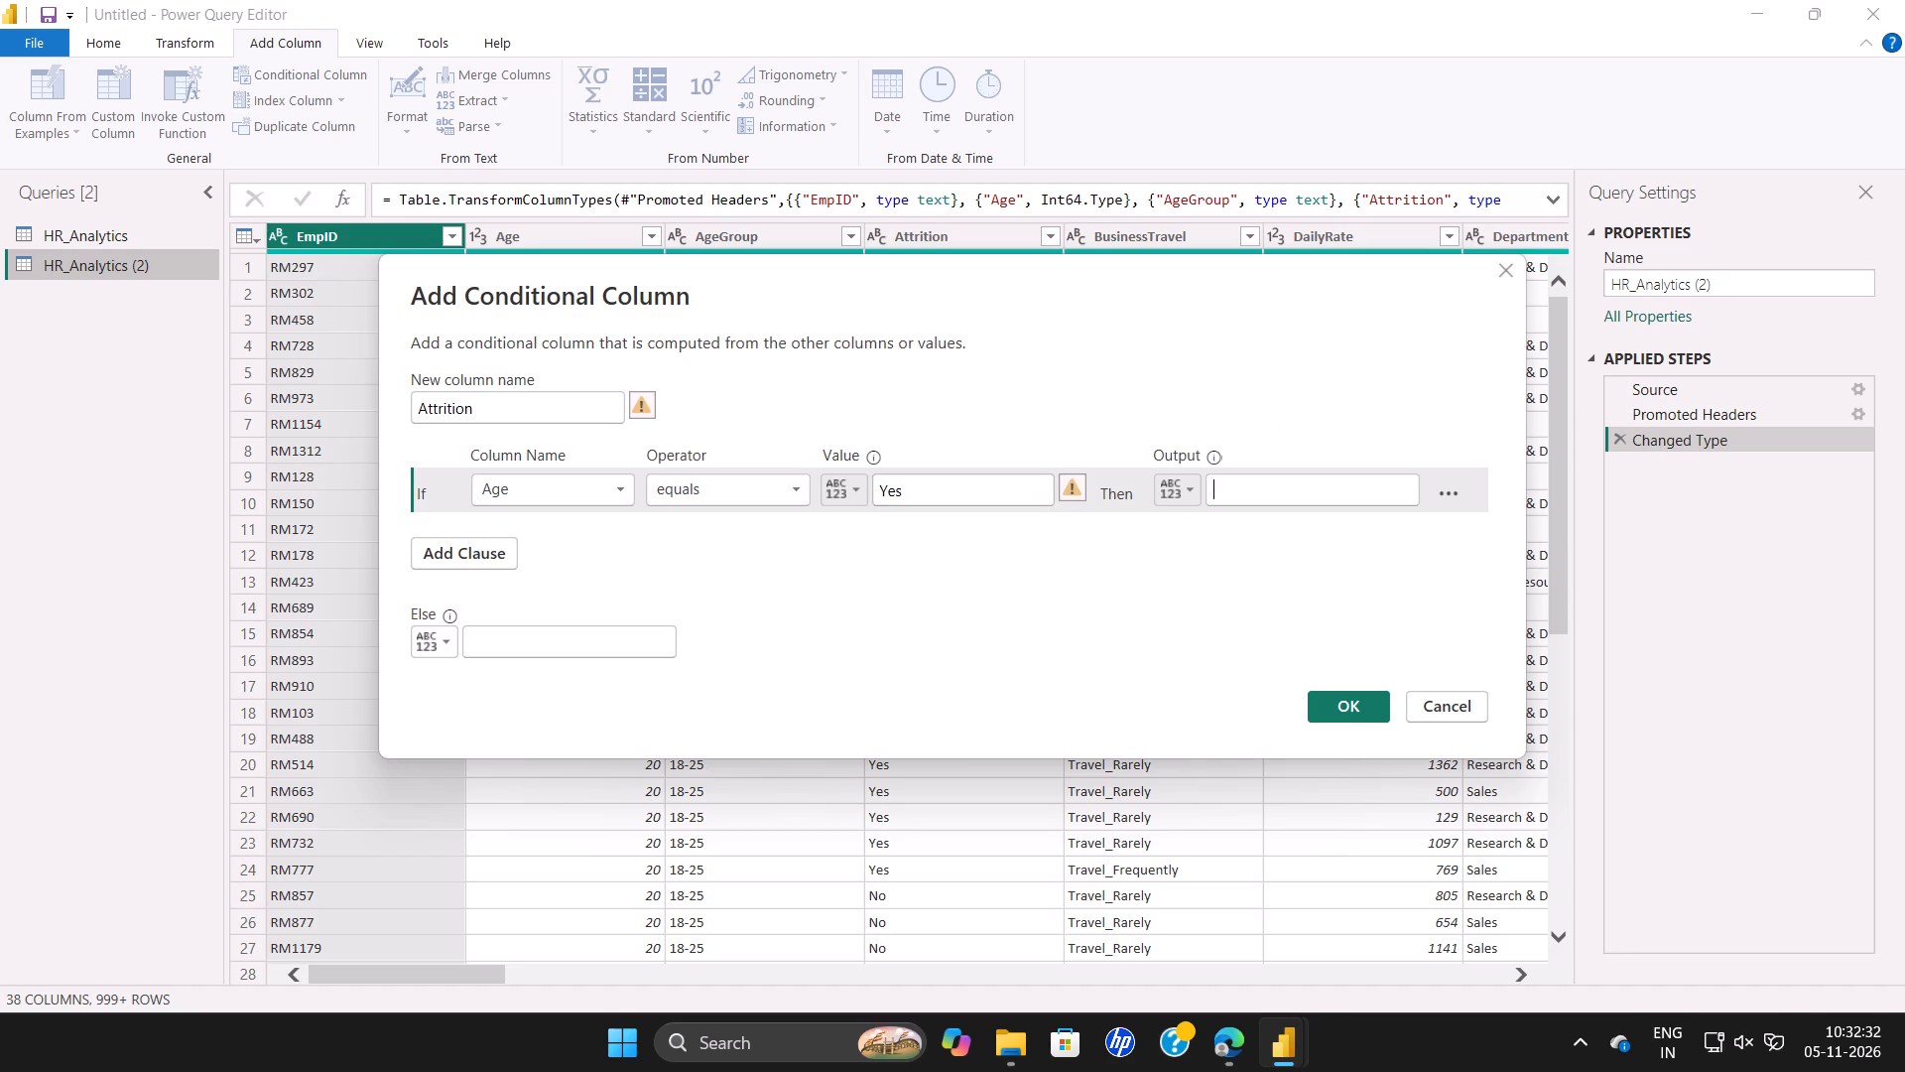
key(1)
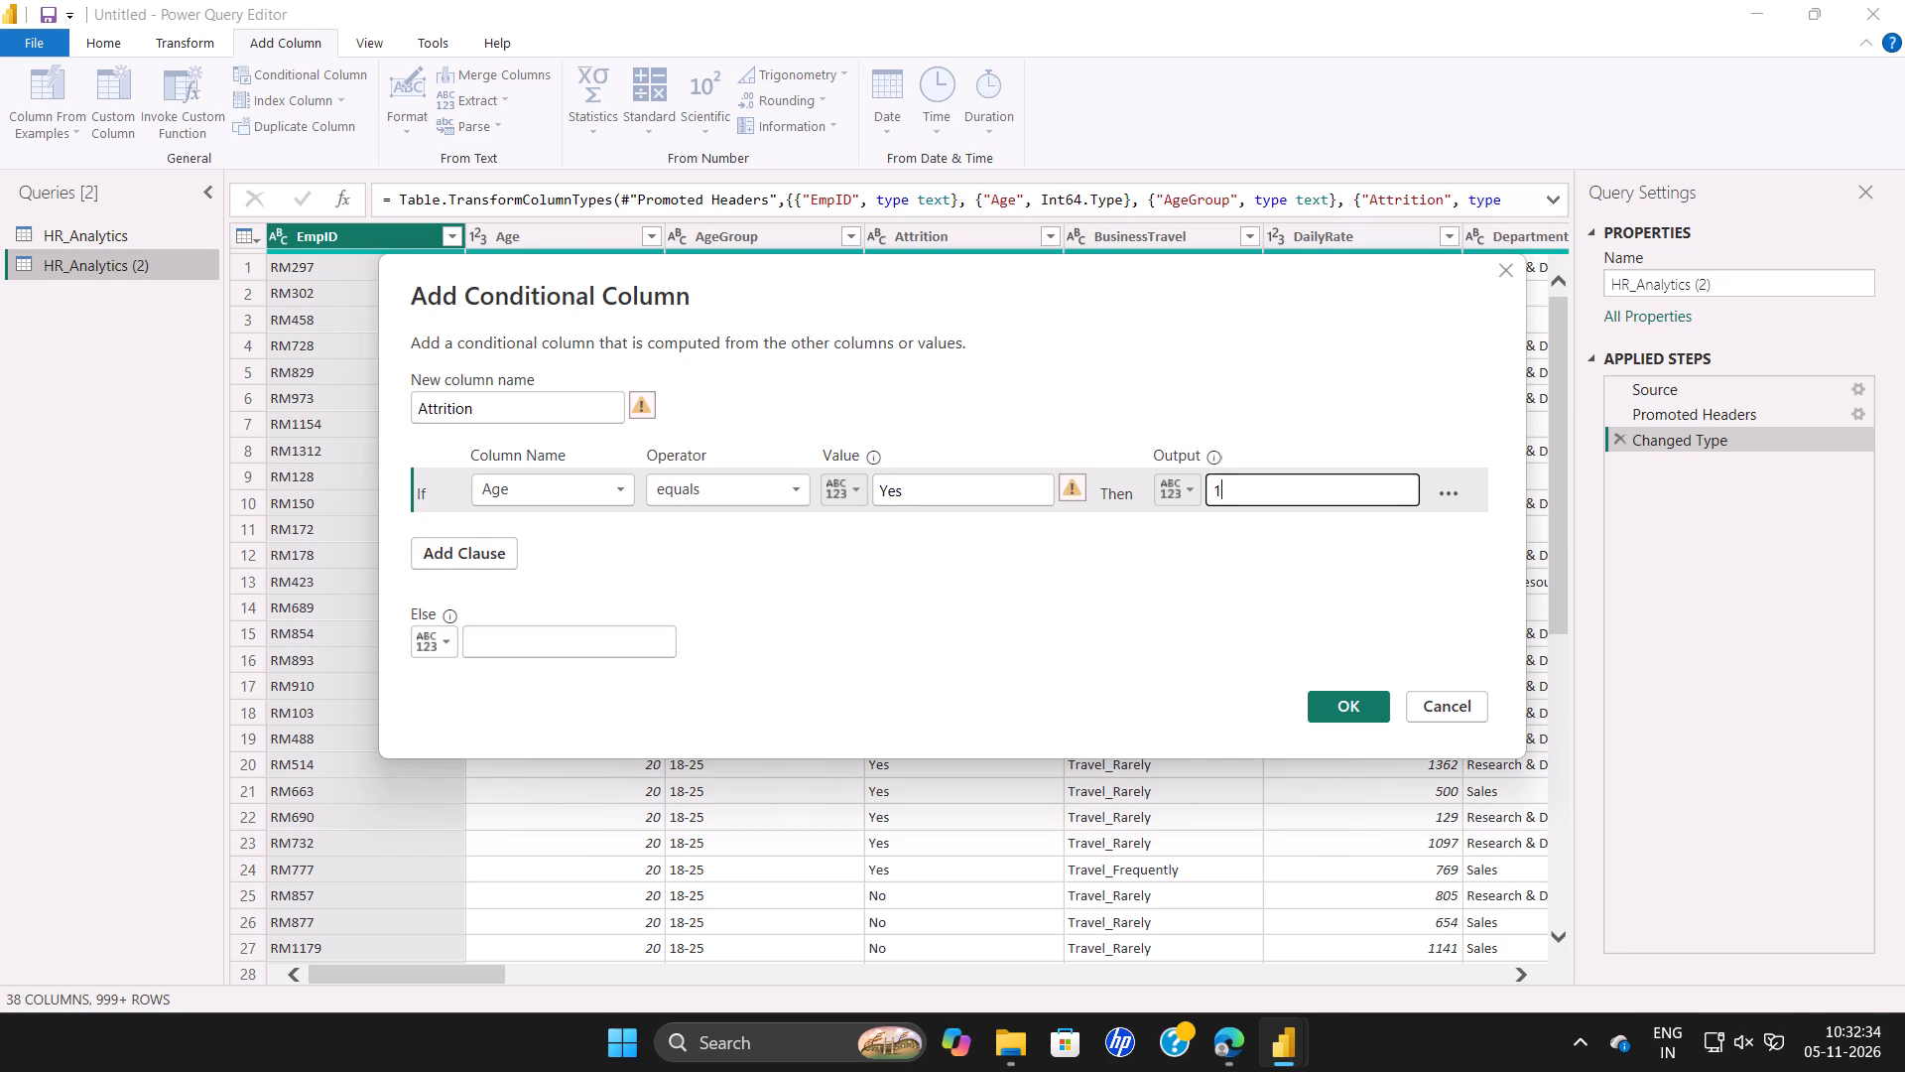
click(553, 635)
key(0)
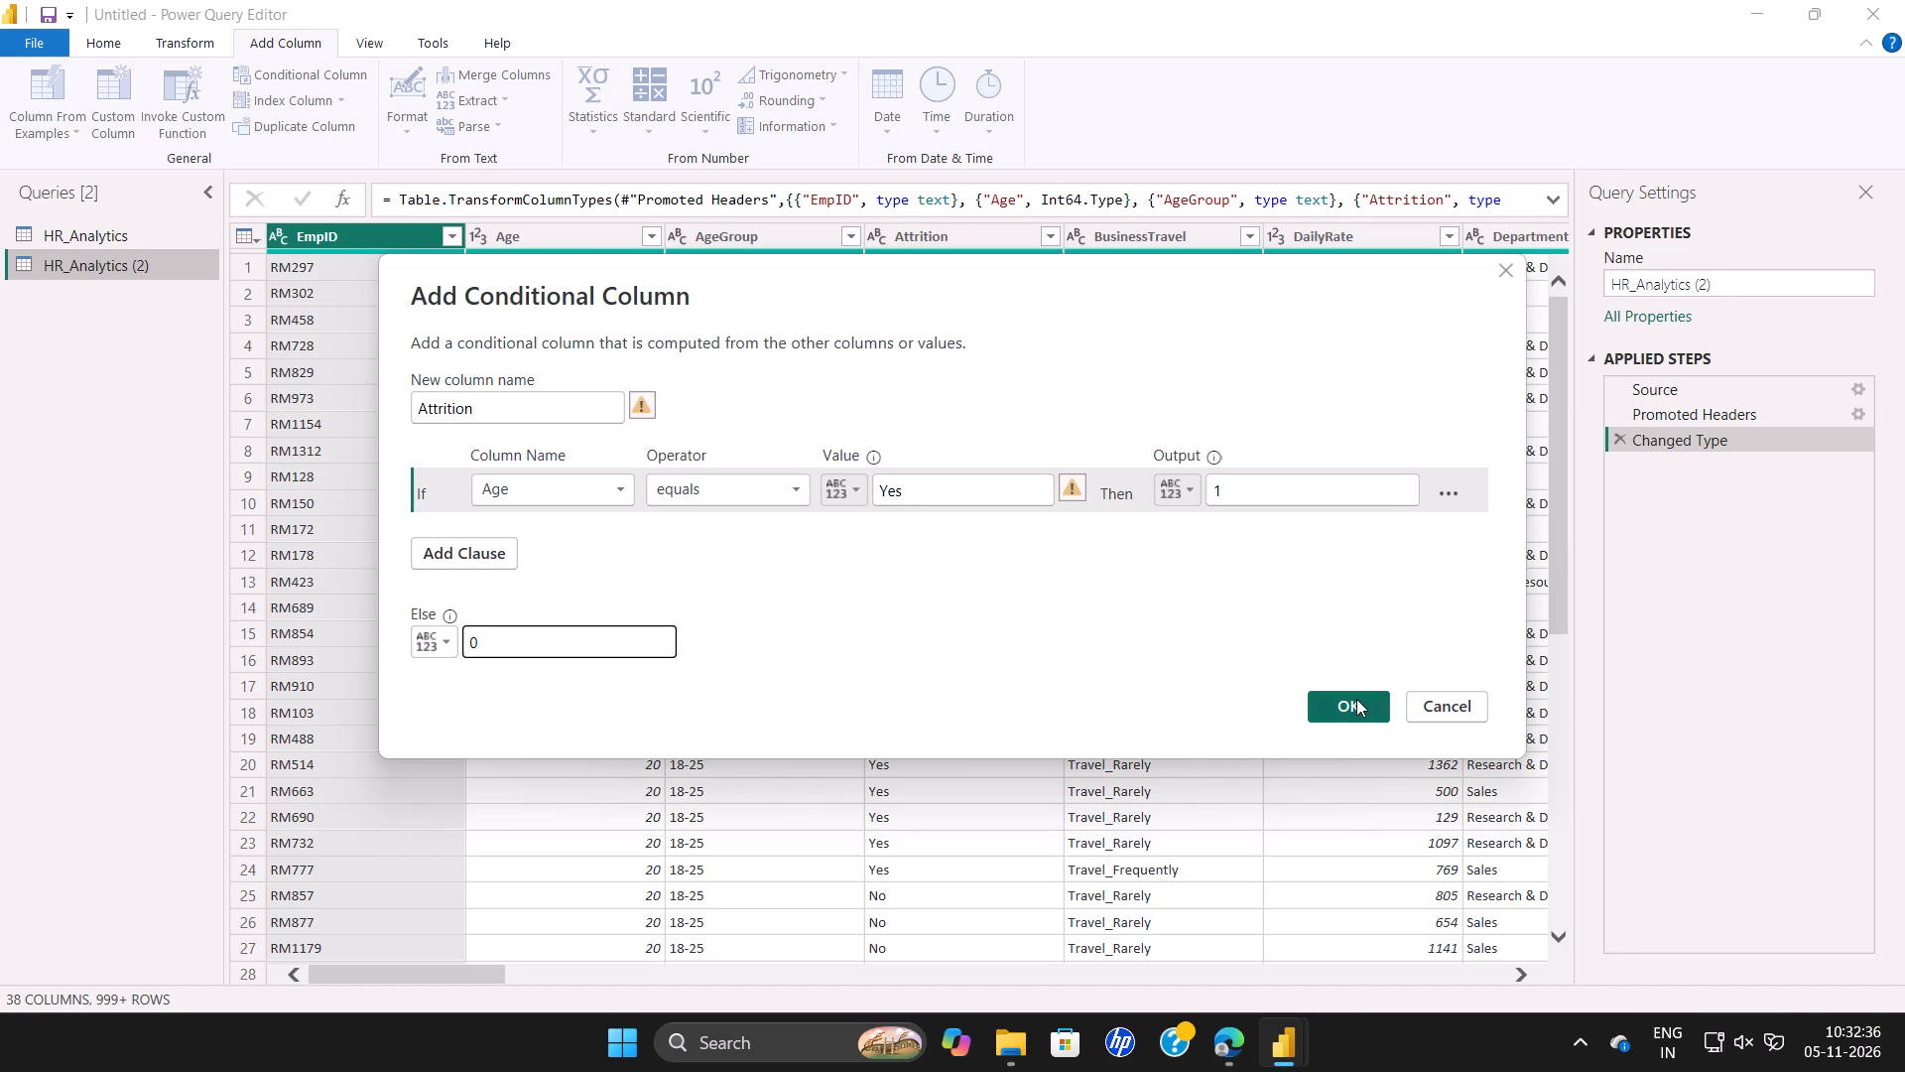
click(1356, 699)
triple_click(1356, 699)
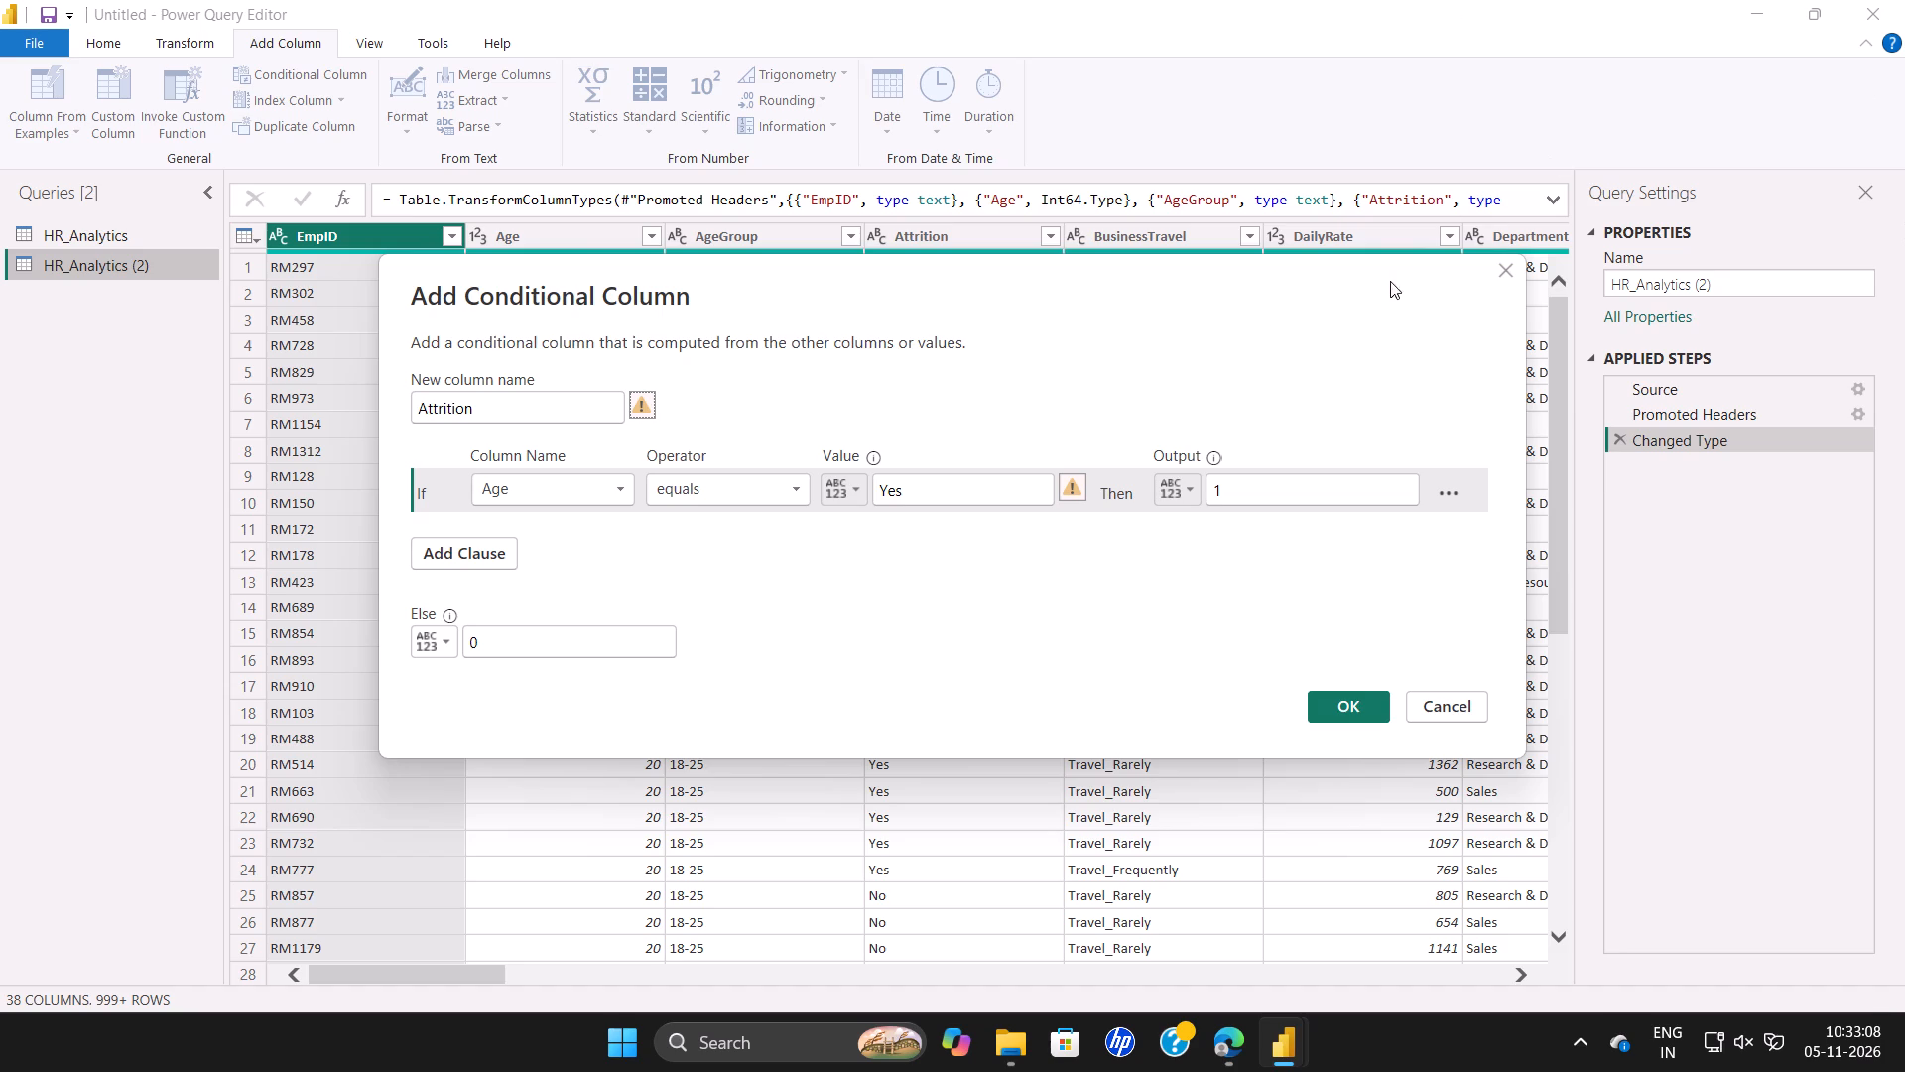
drag(1213, 293, 1171, 444)
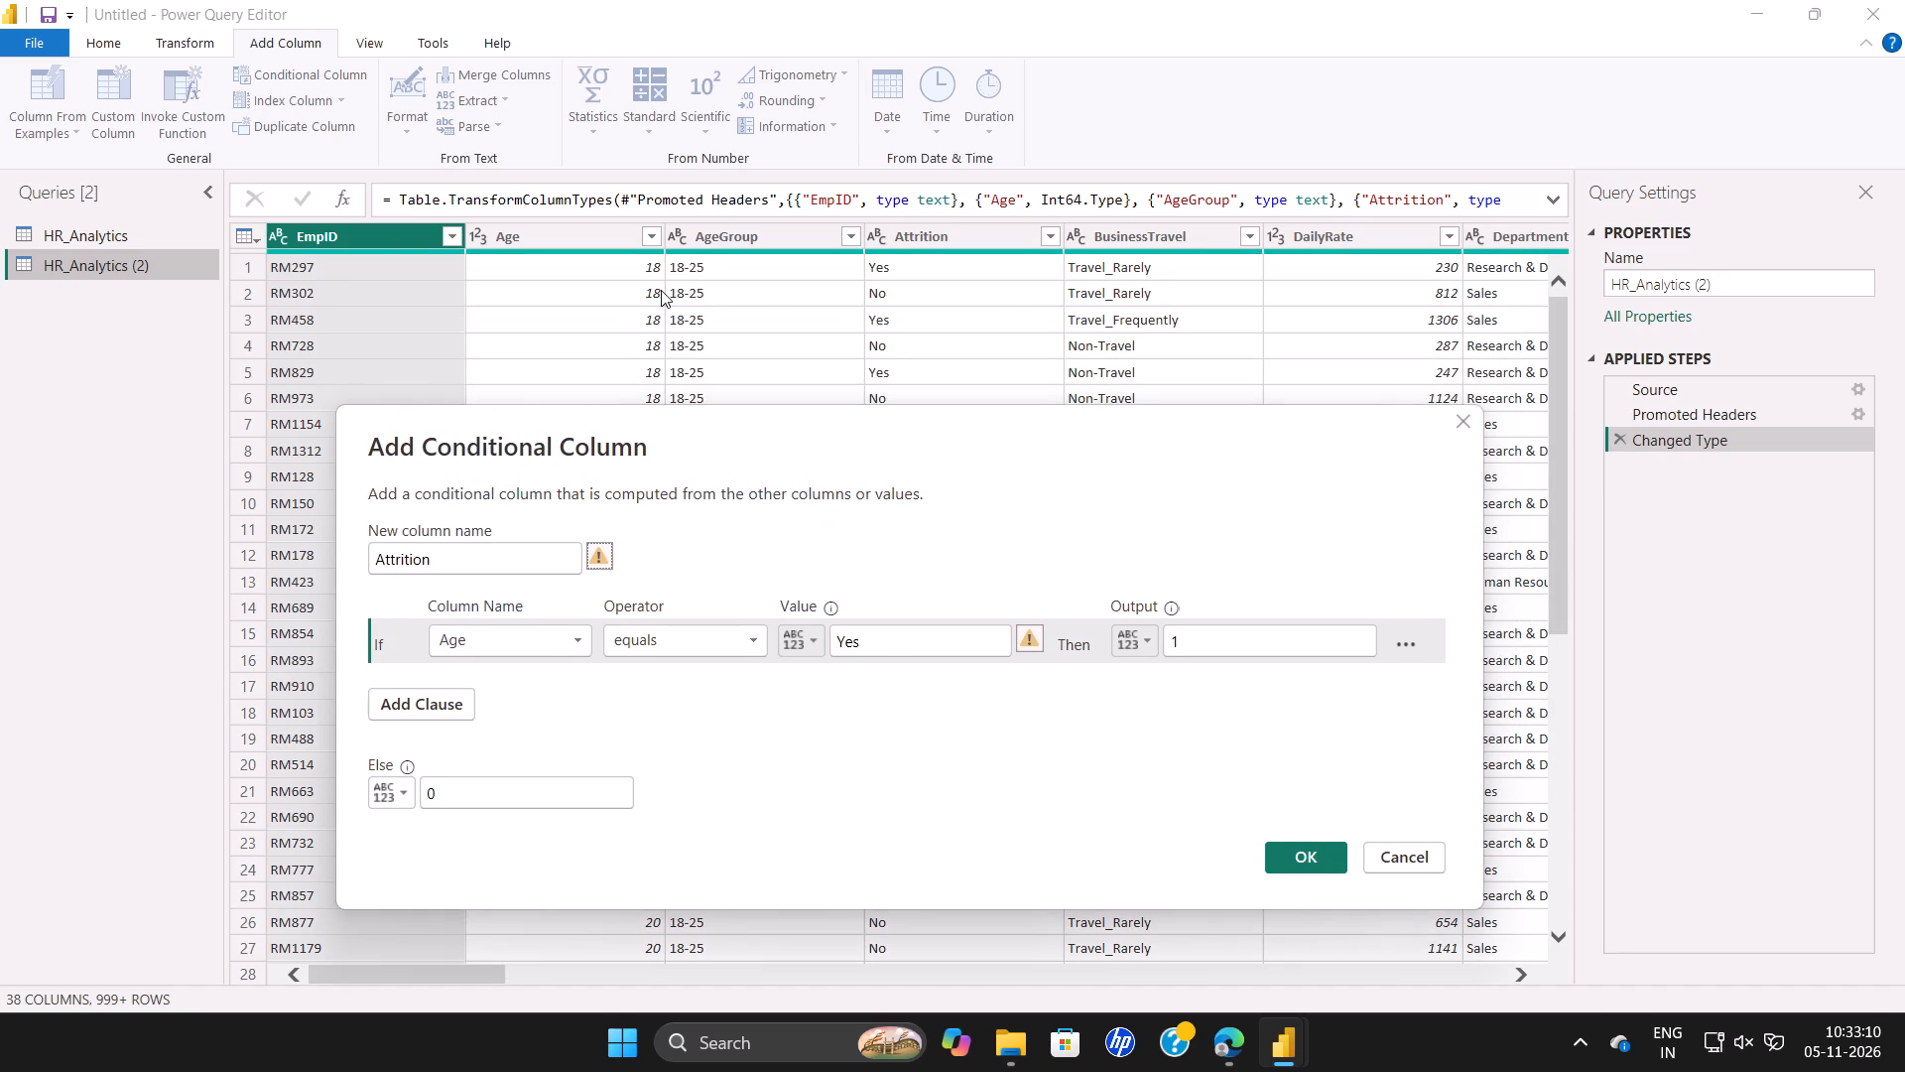
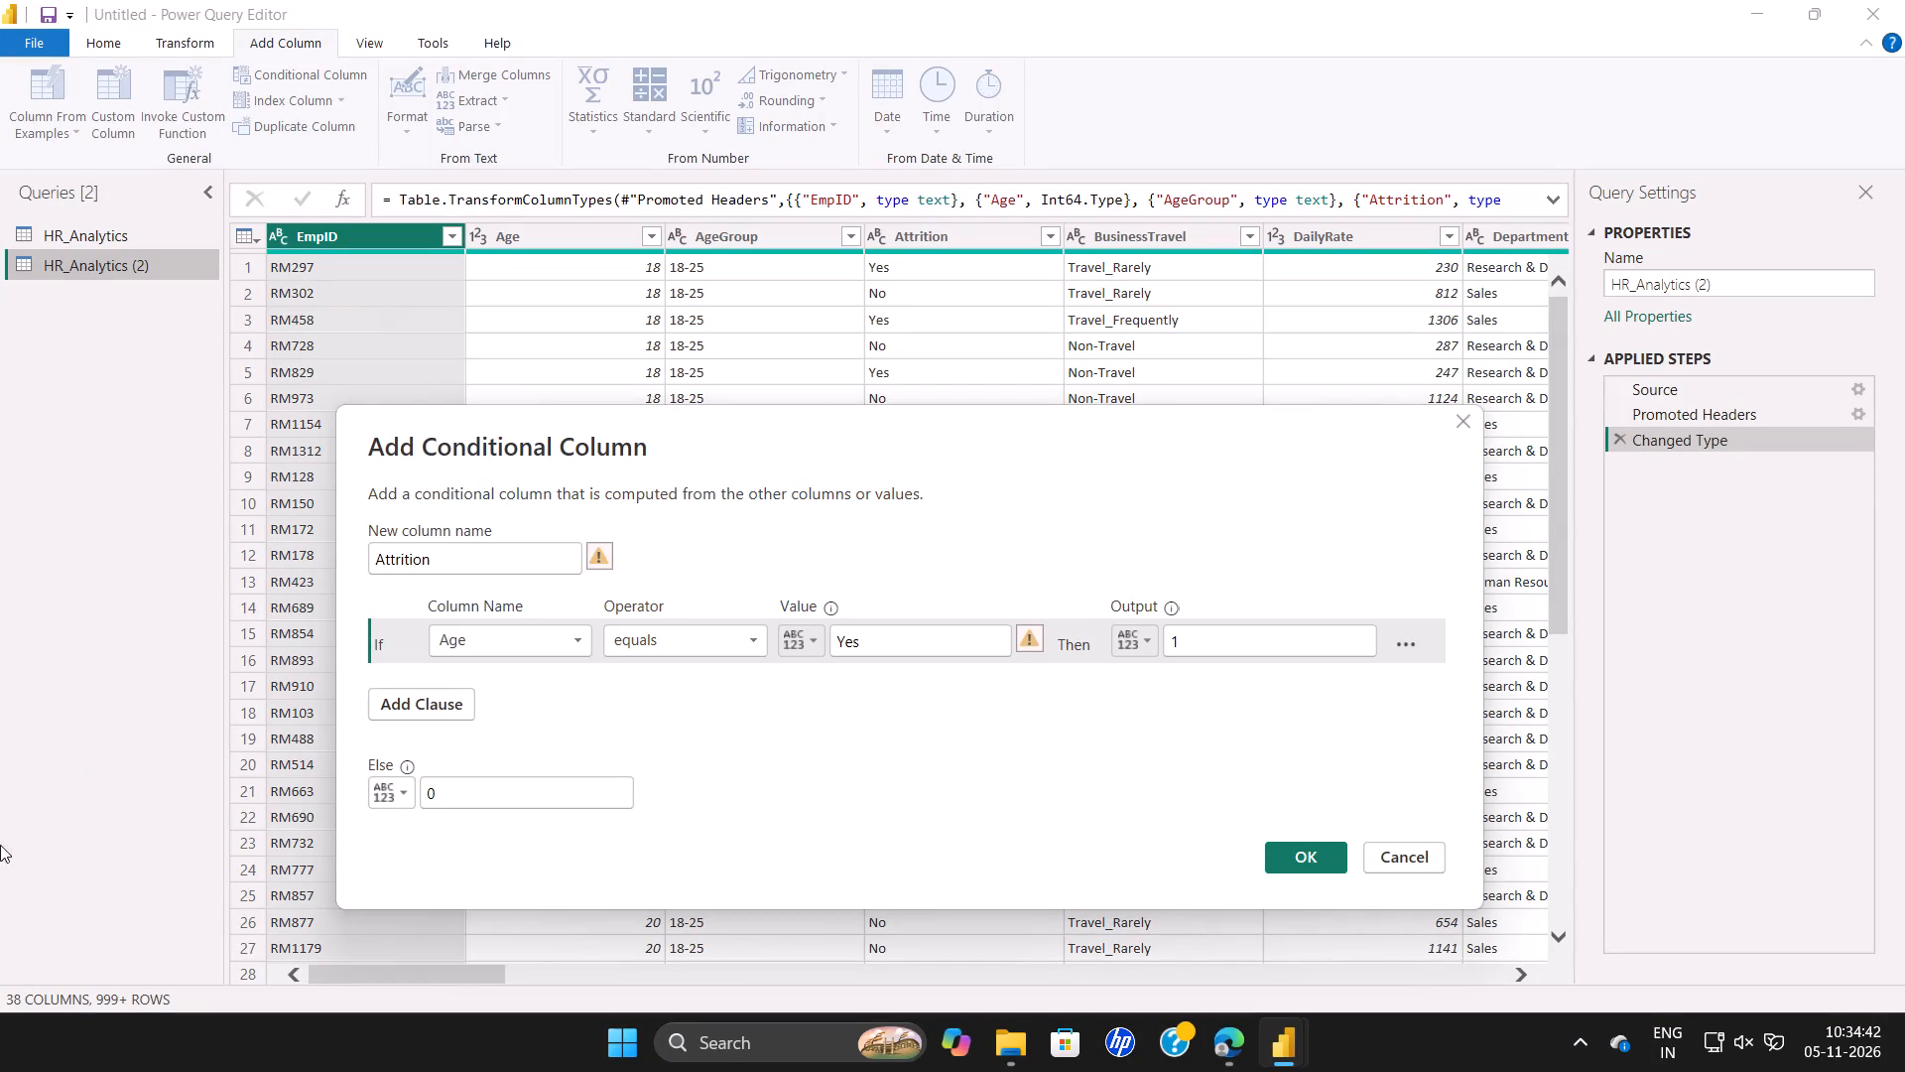
Rename the new conditional column Attrition count, base its rule on the Attrition column instead of Age, and add it.
click(452, 558)
key(space)
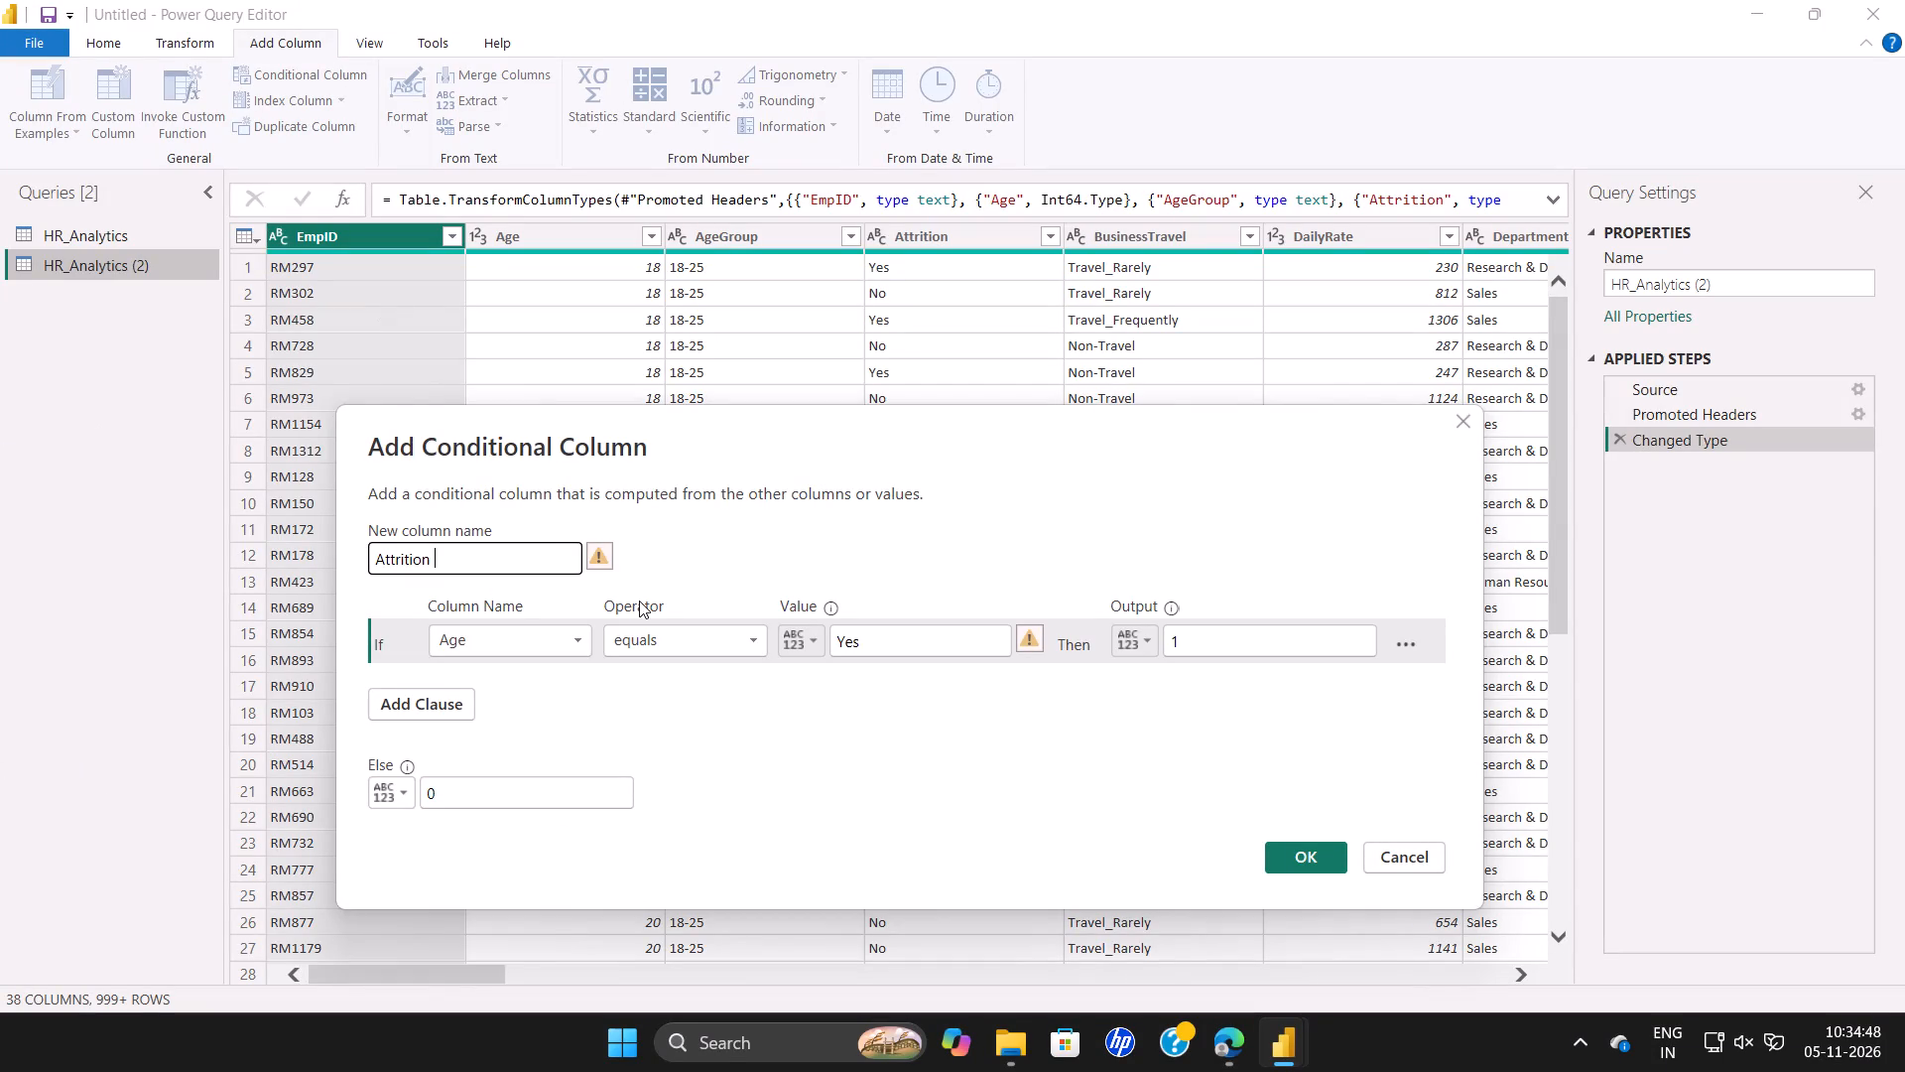
text(count)
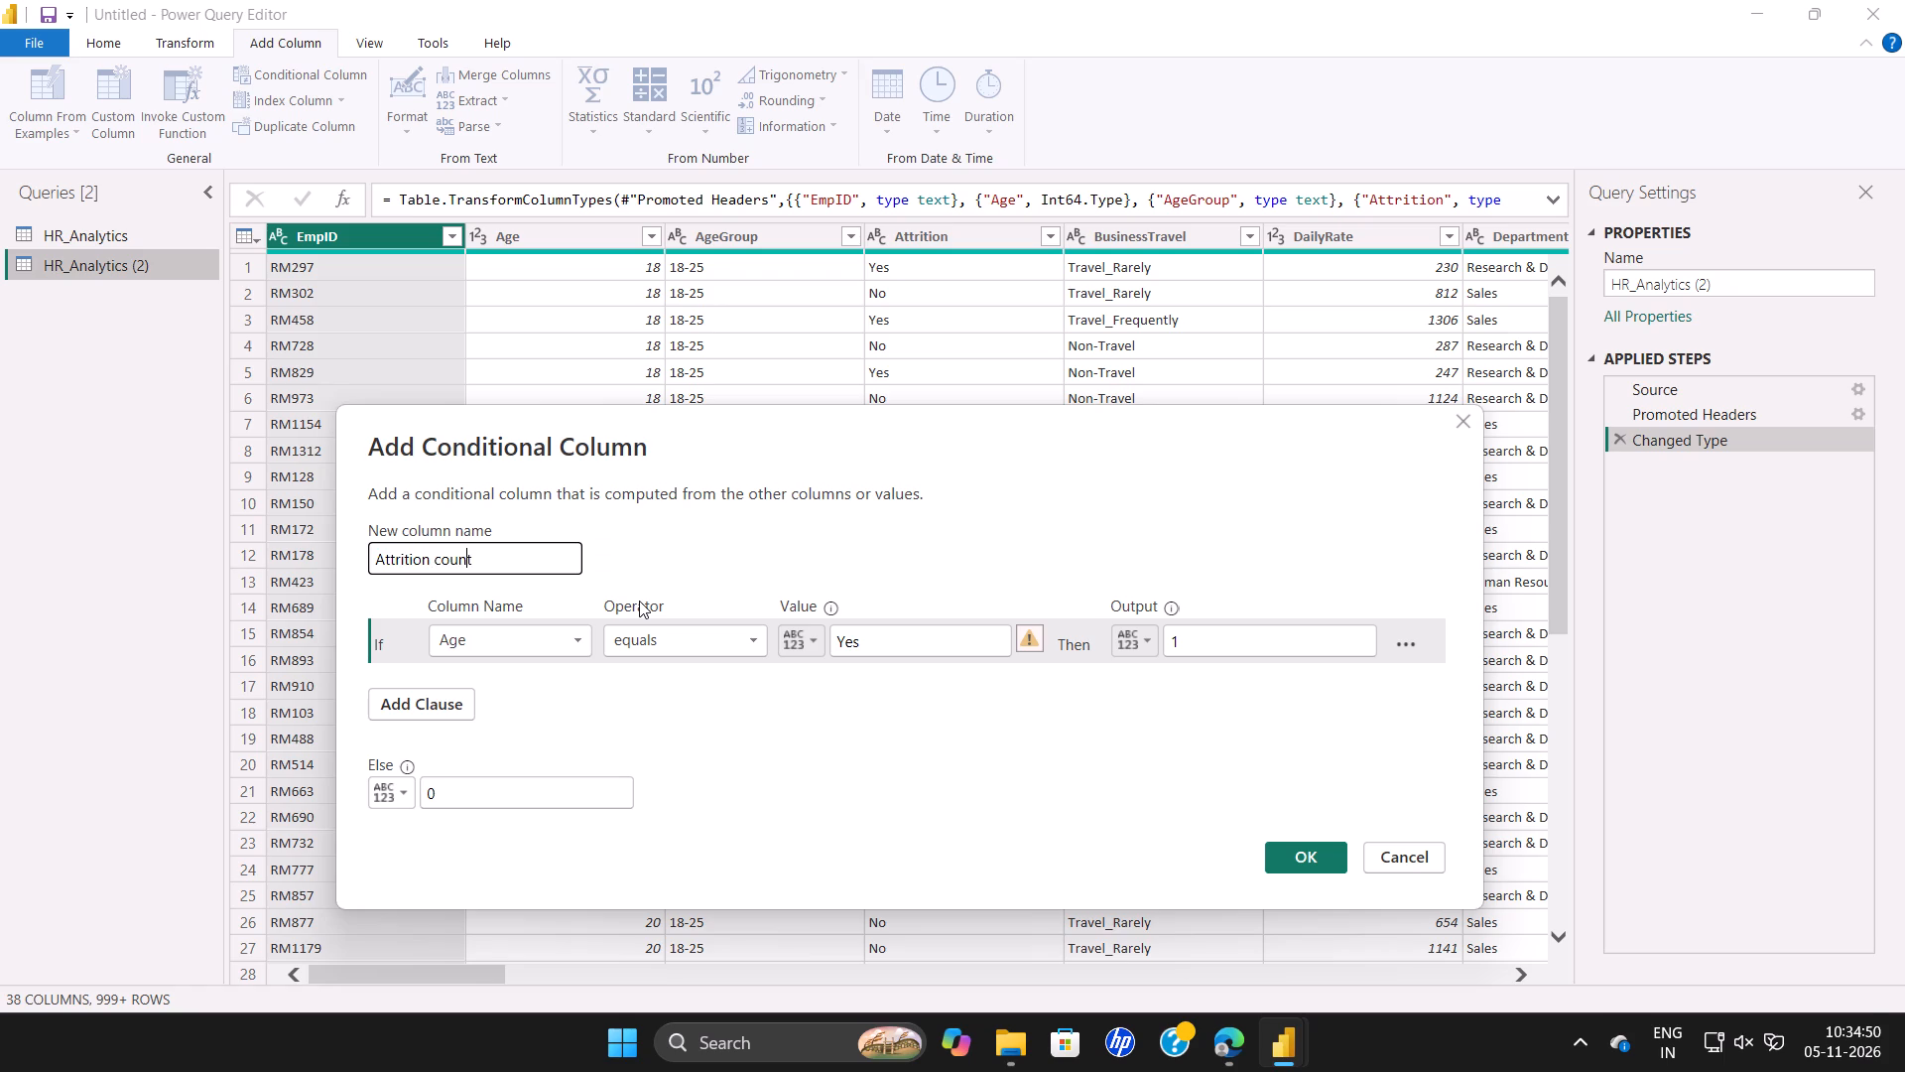
click(578, 635)
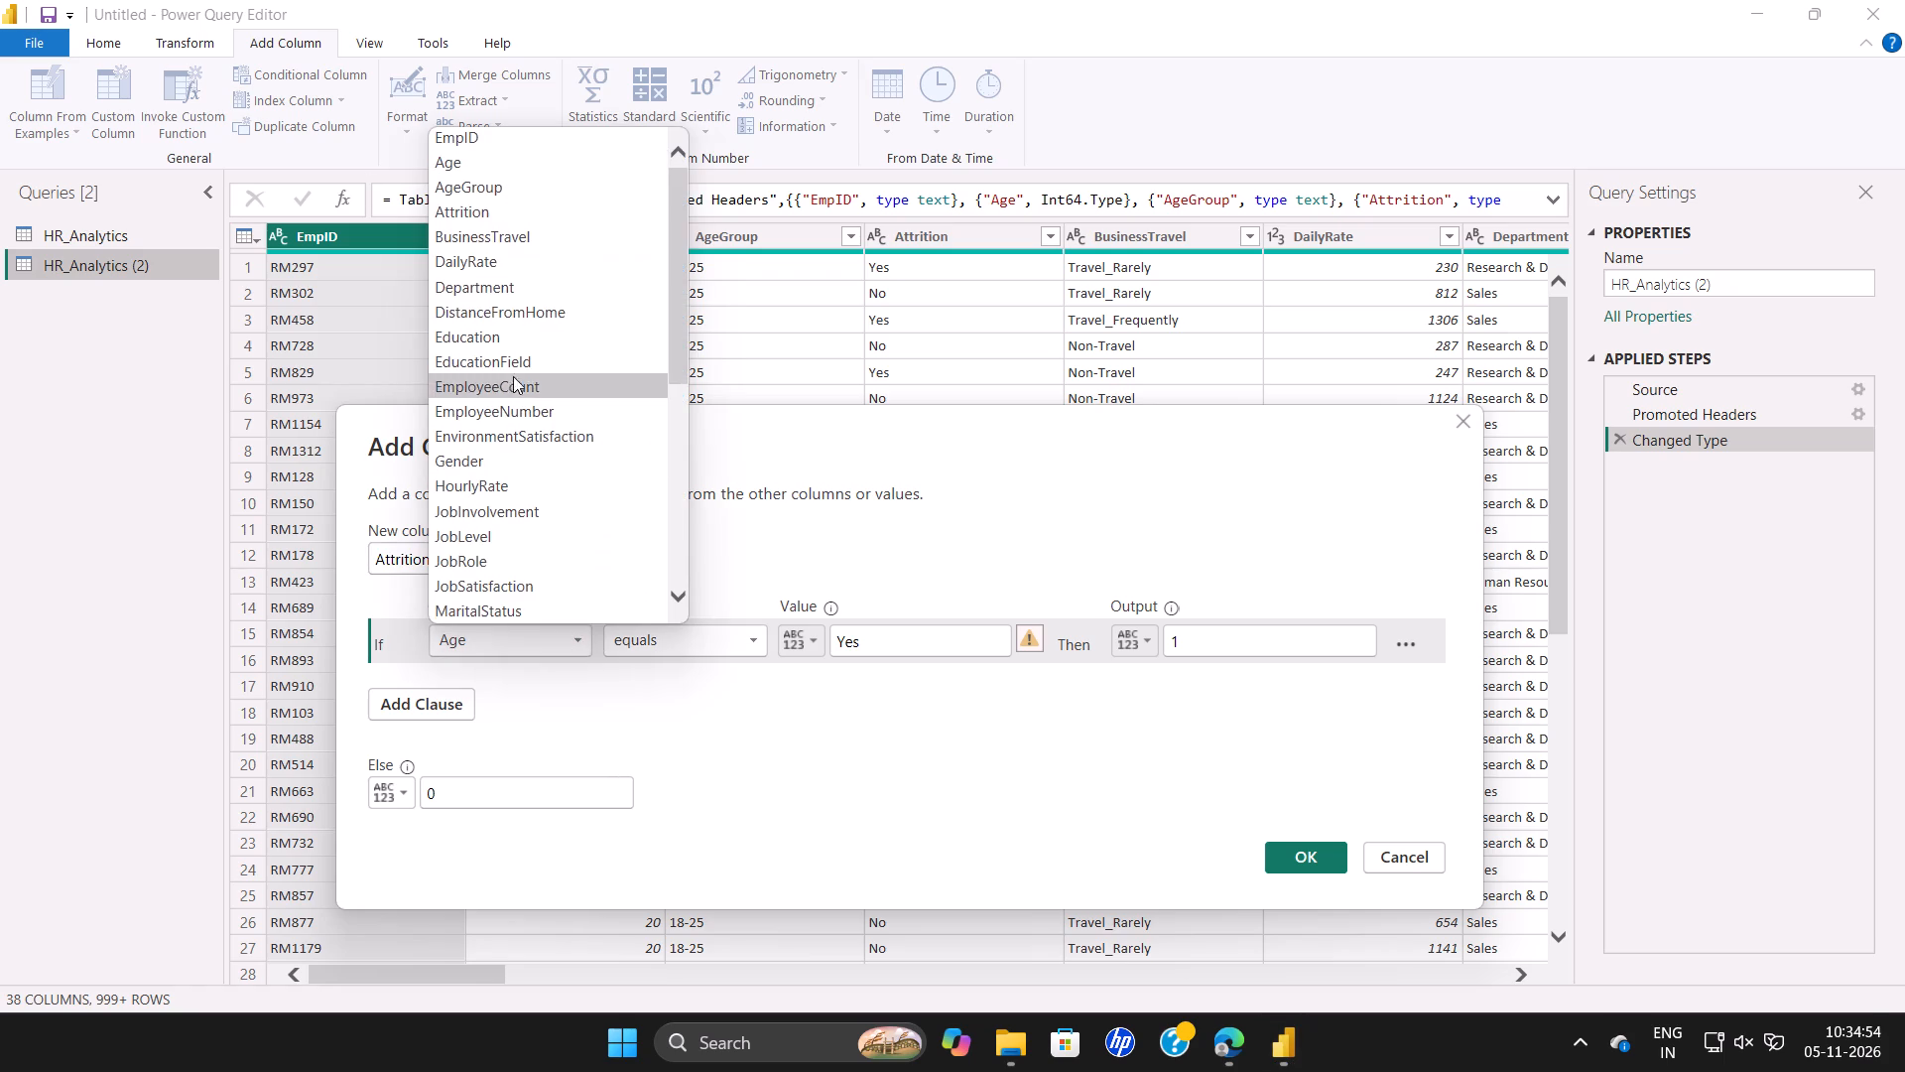
click(530, 215)
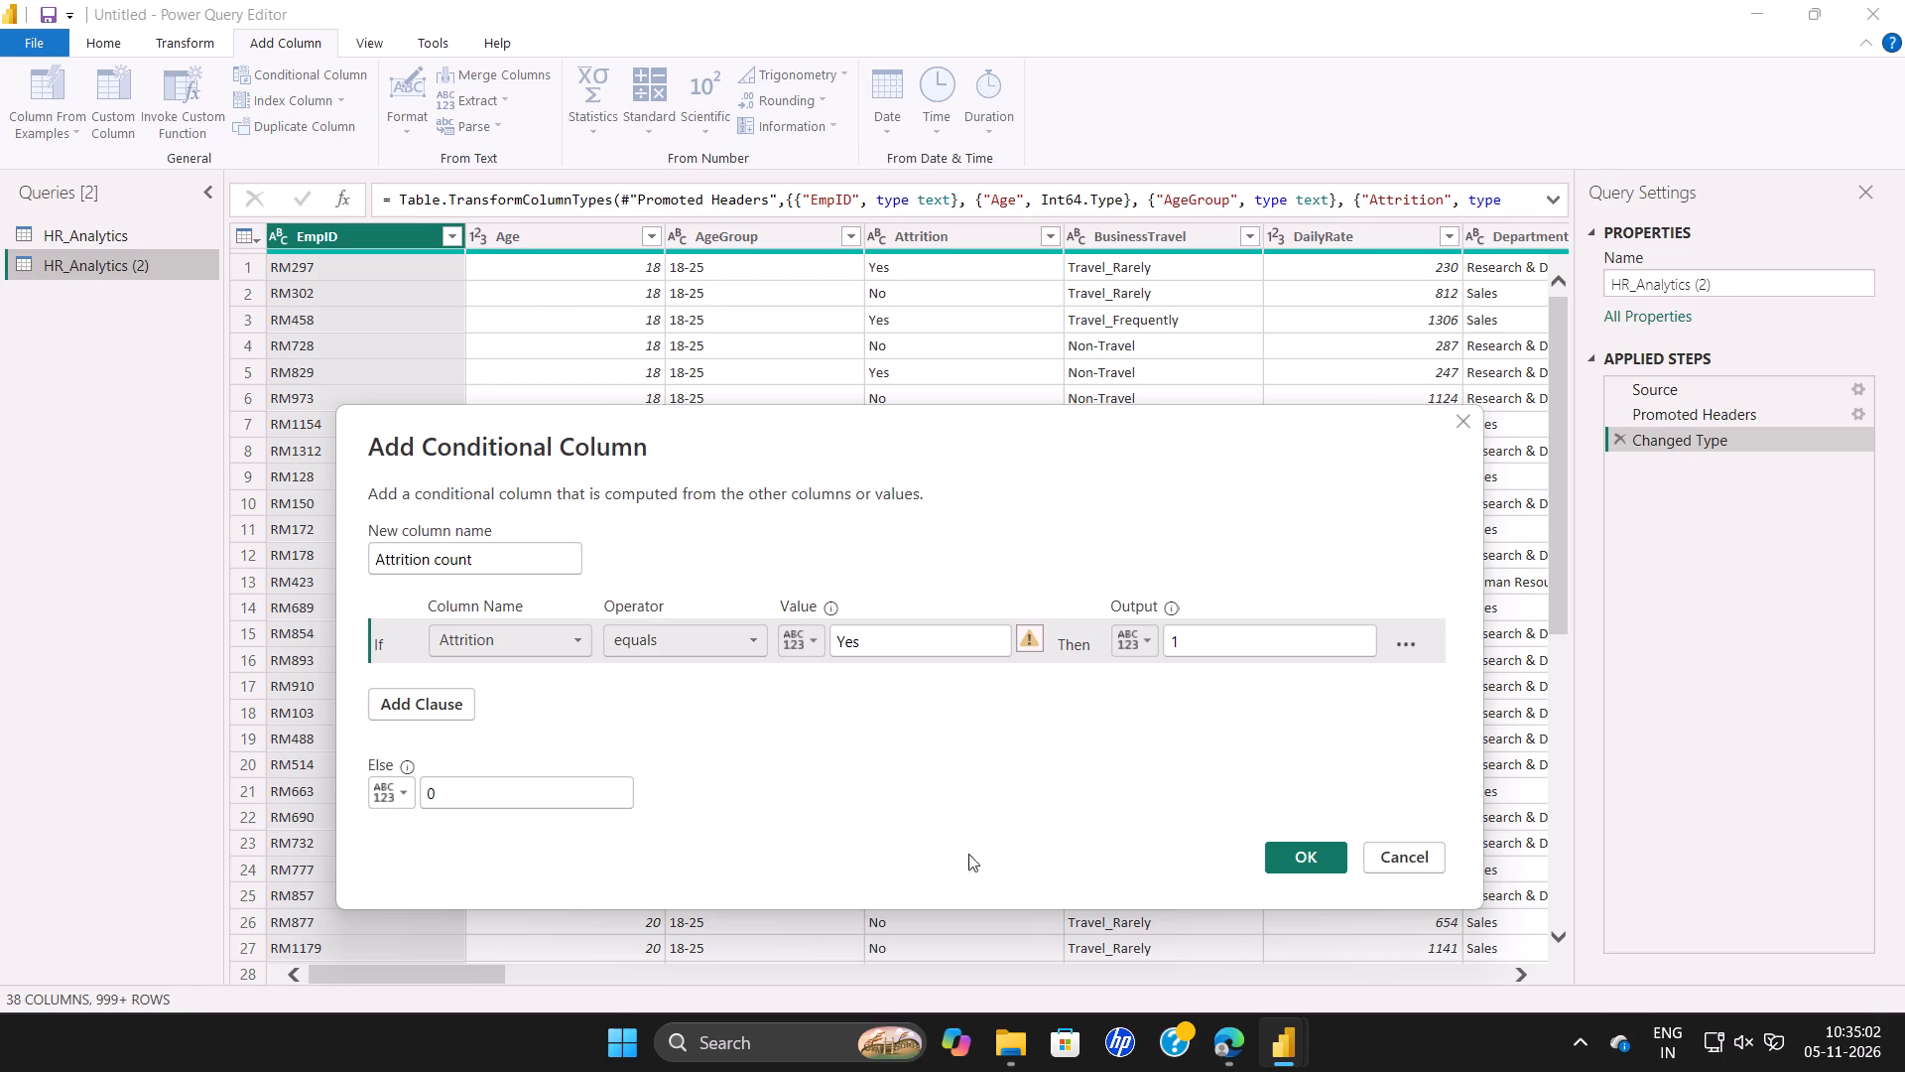
click(1305, 864)
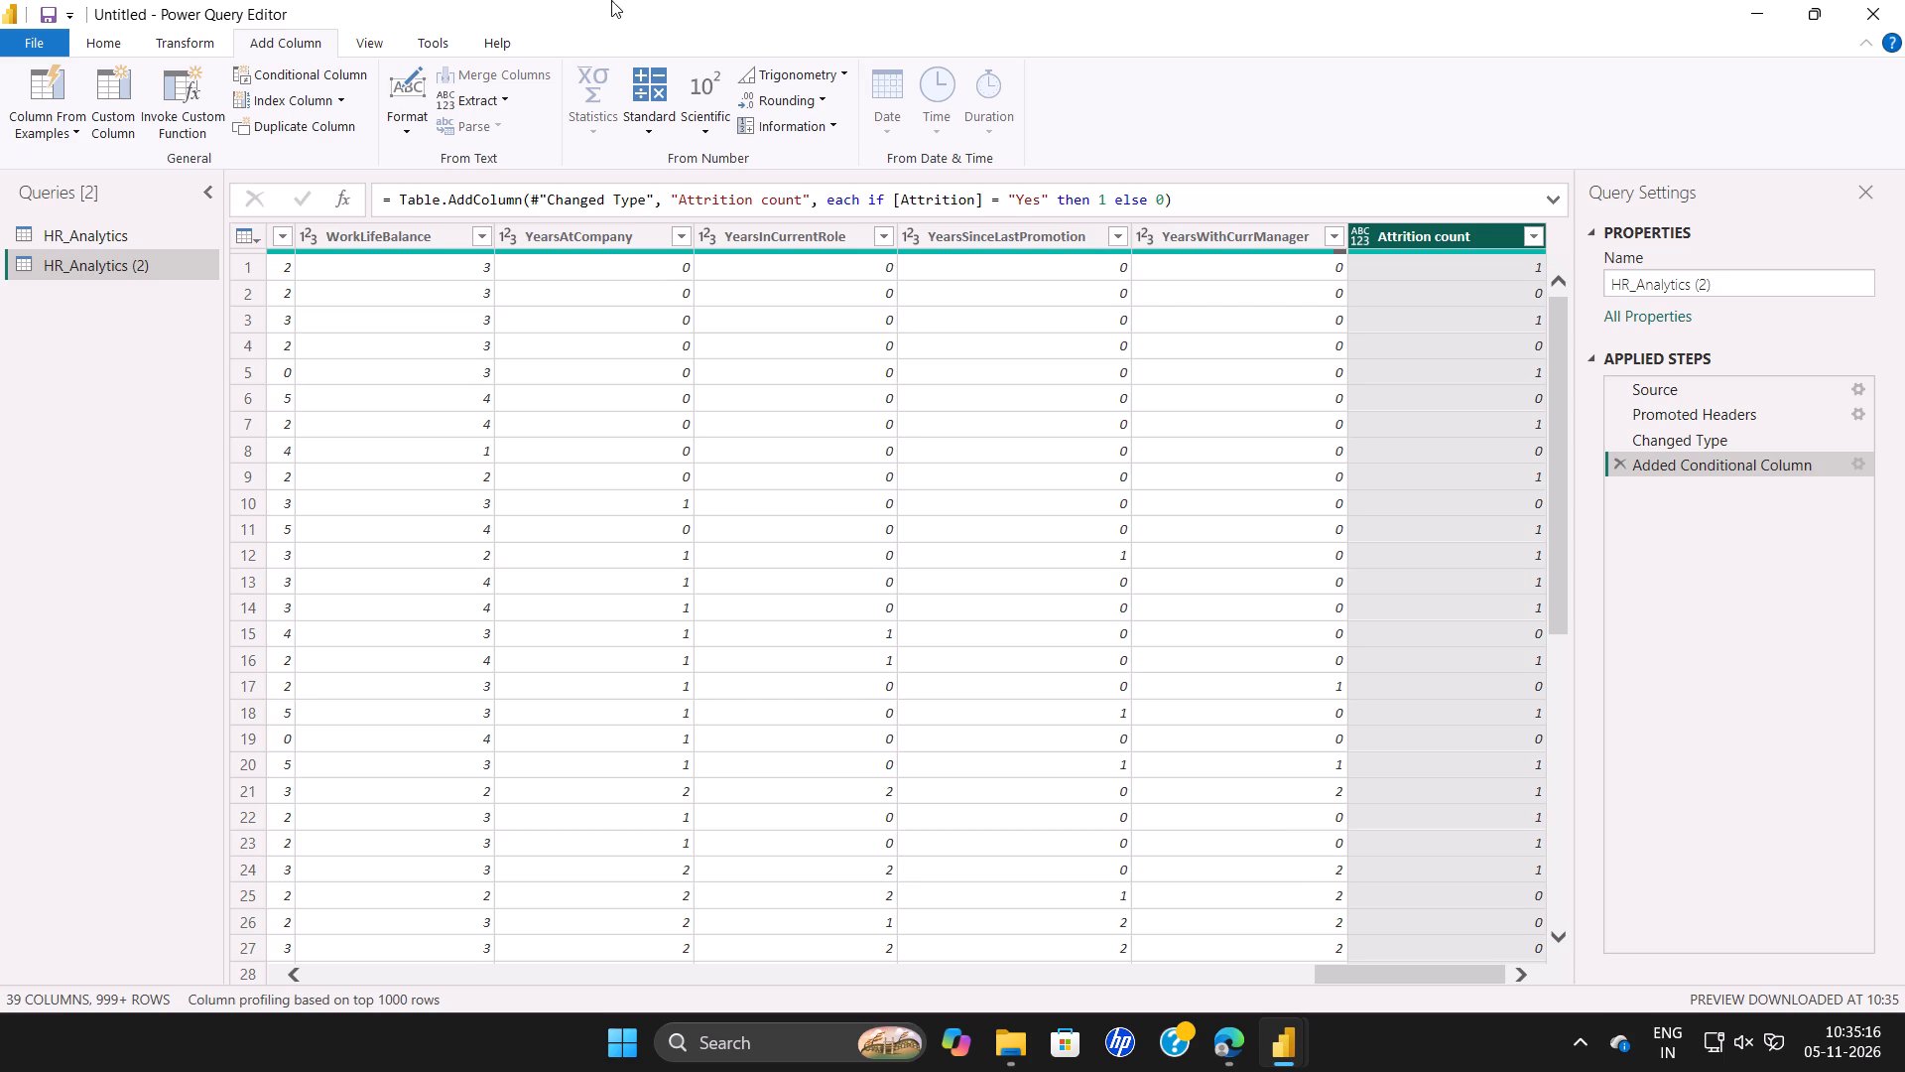
Close Power Query Editor and apply the query changes to the report.
click(107, 44)
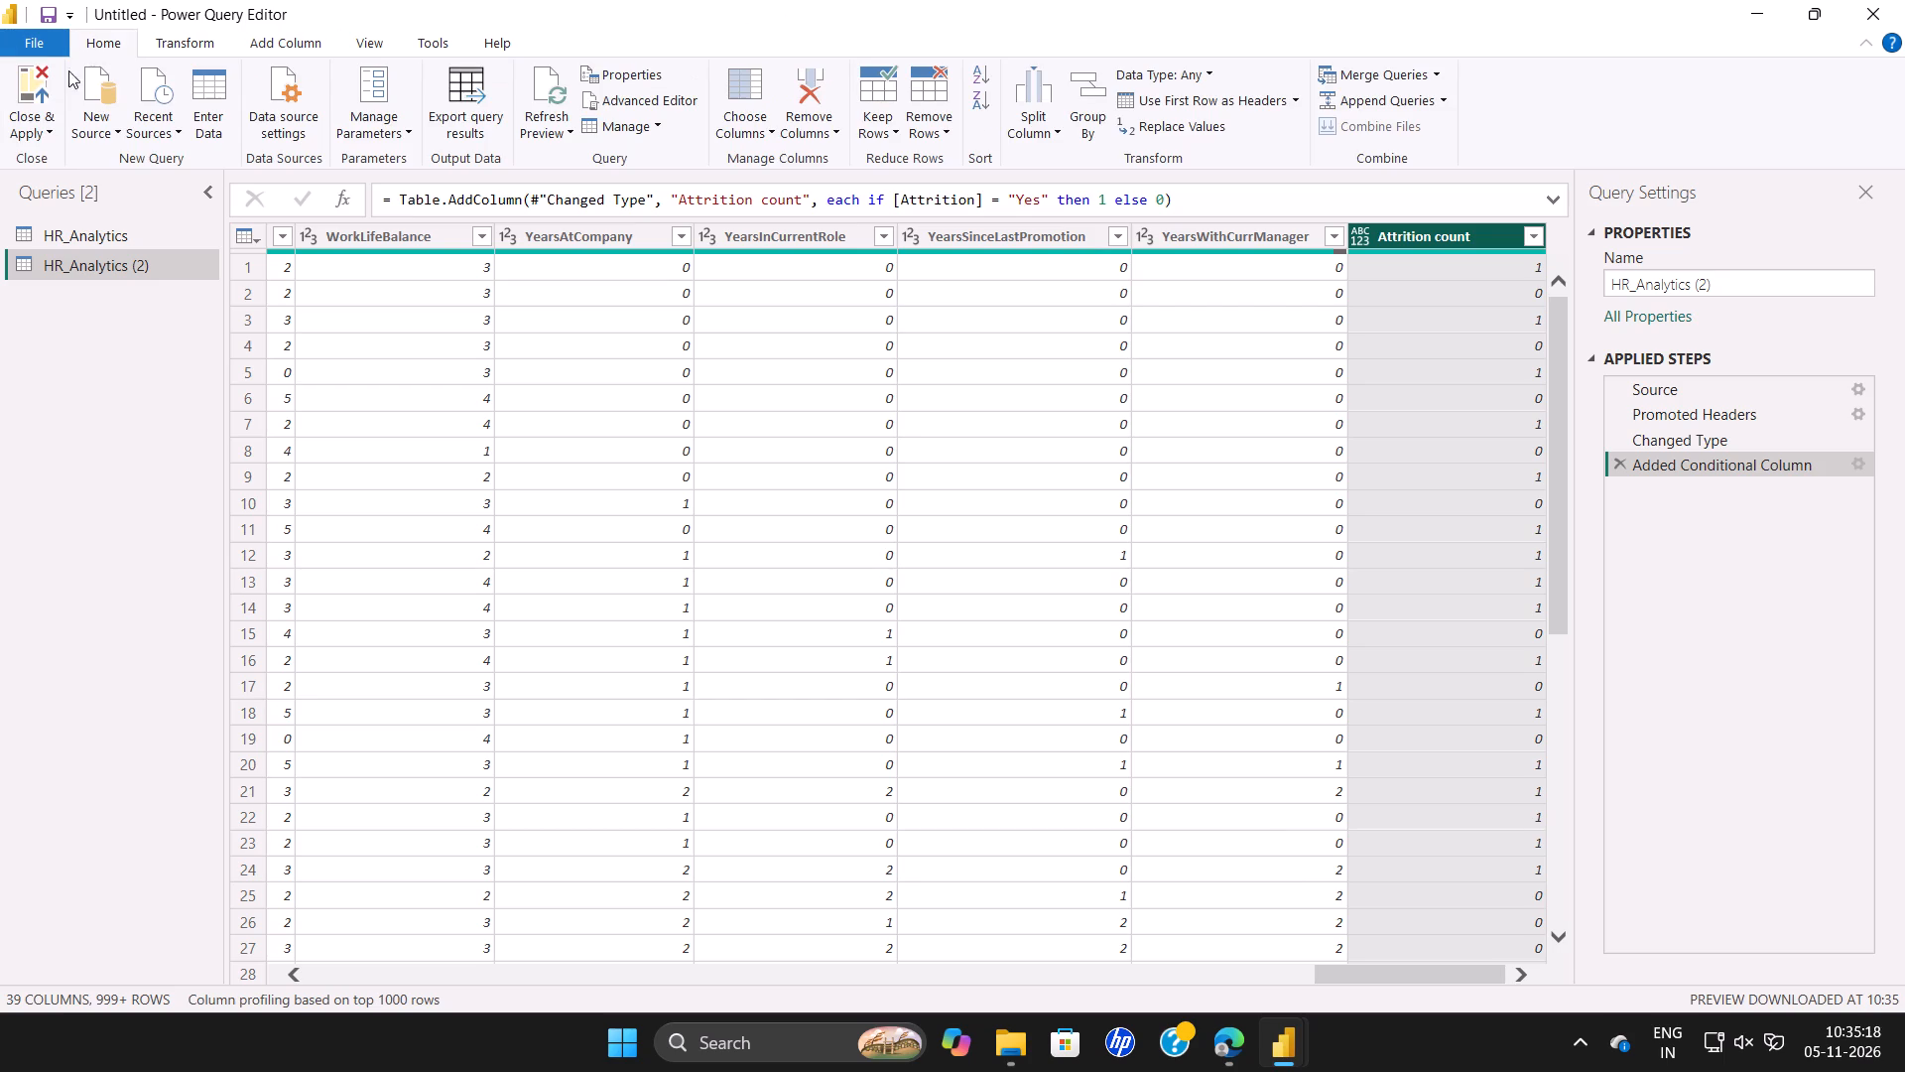
click(27, 85)
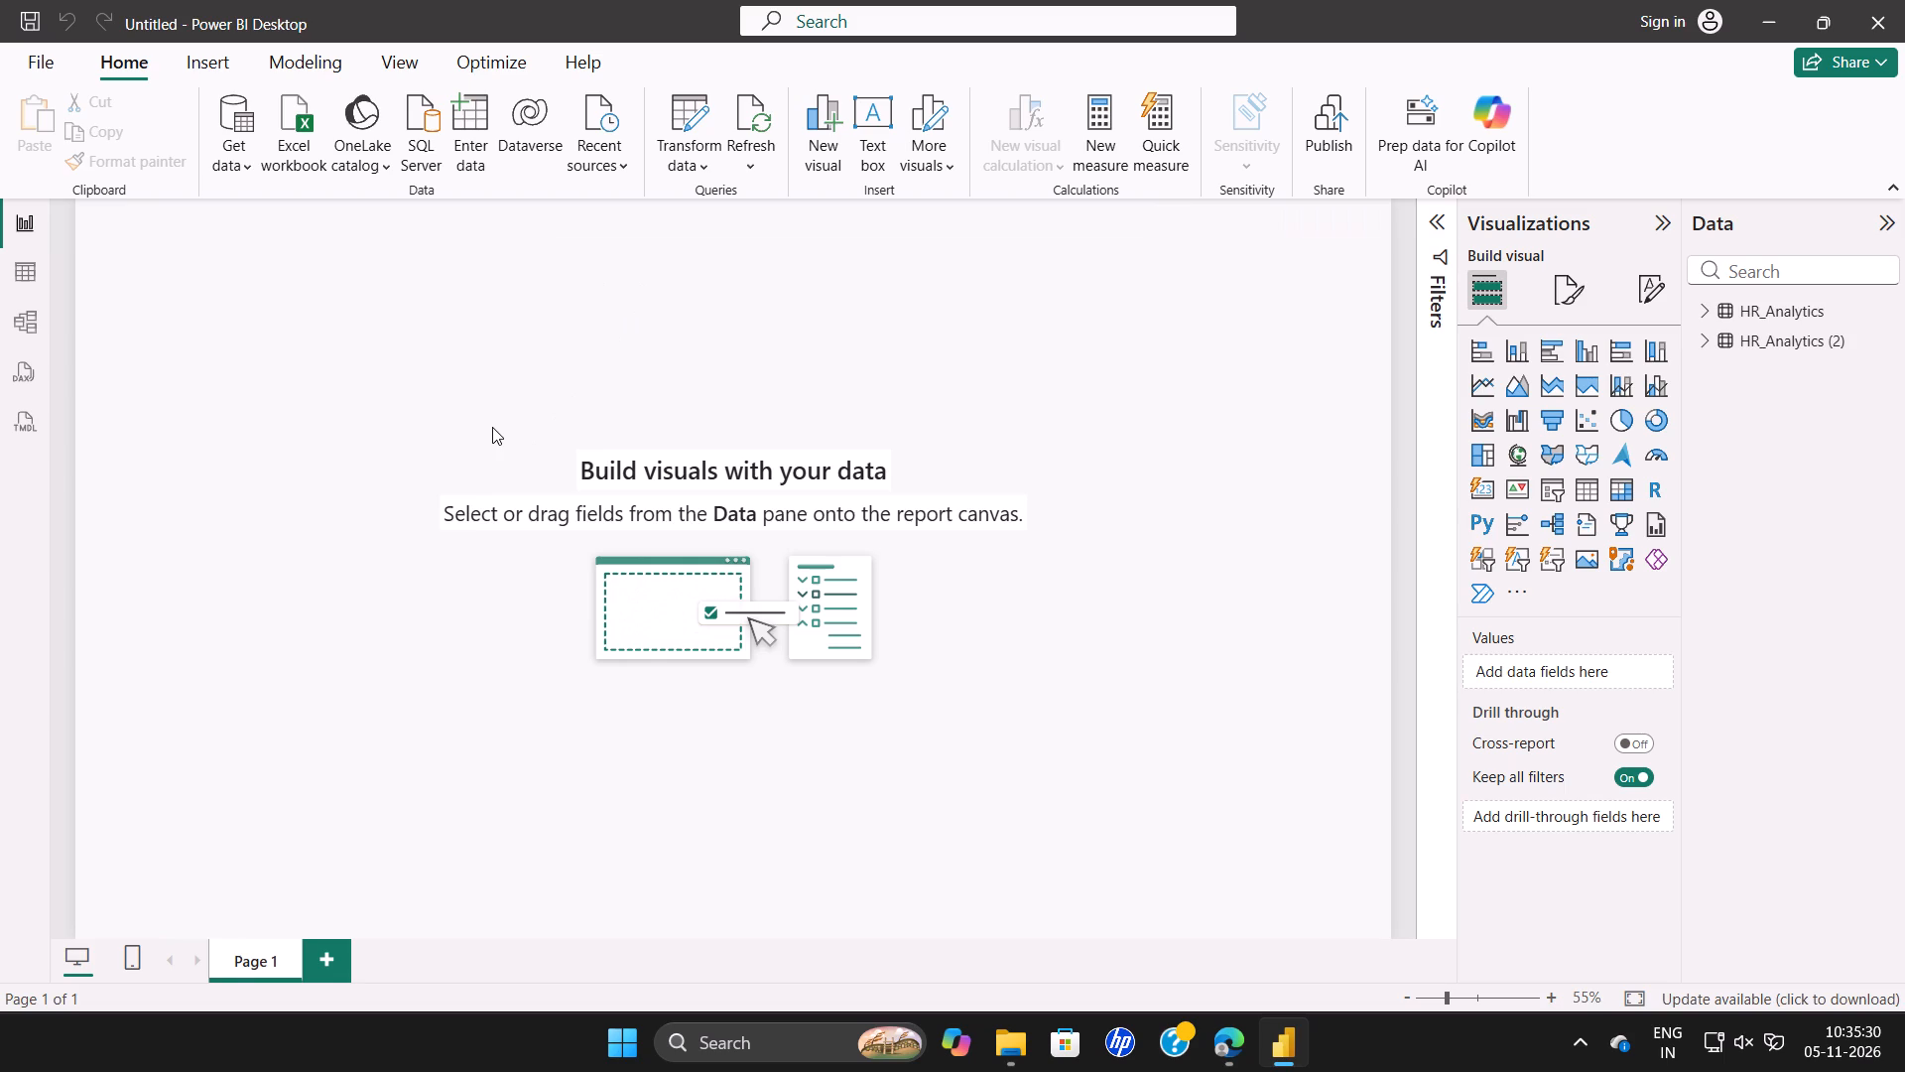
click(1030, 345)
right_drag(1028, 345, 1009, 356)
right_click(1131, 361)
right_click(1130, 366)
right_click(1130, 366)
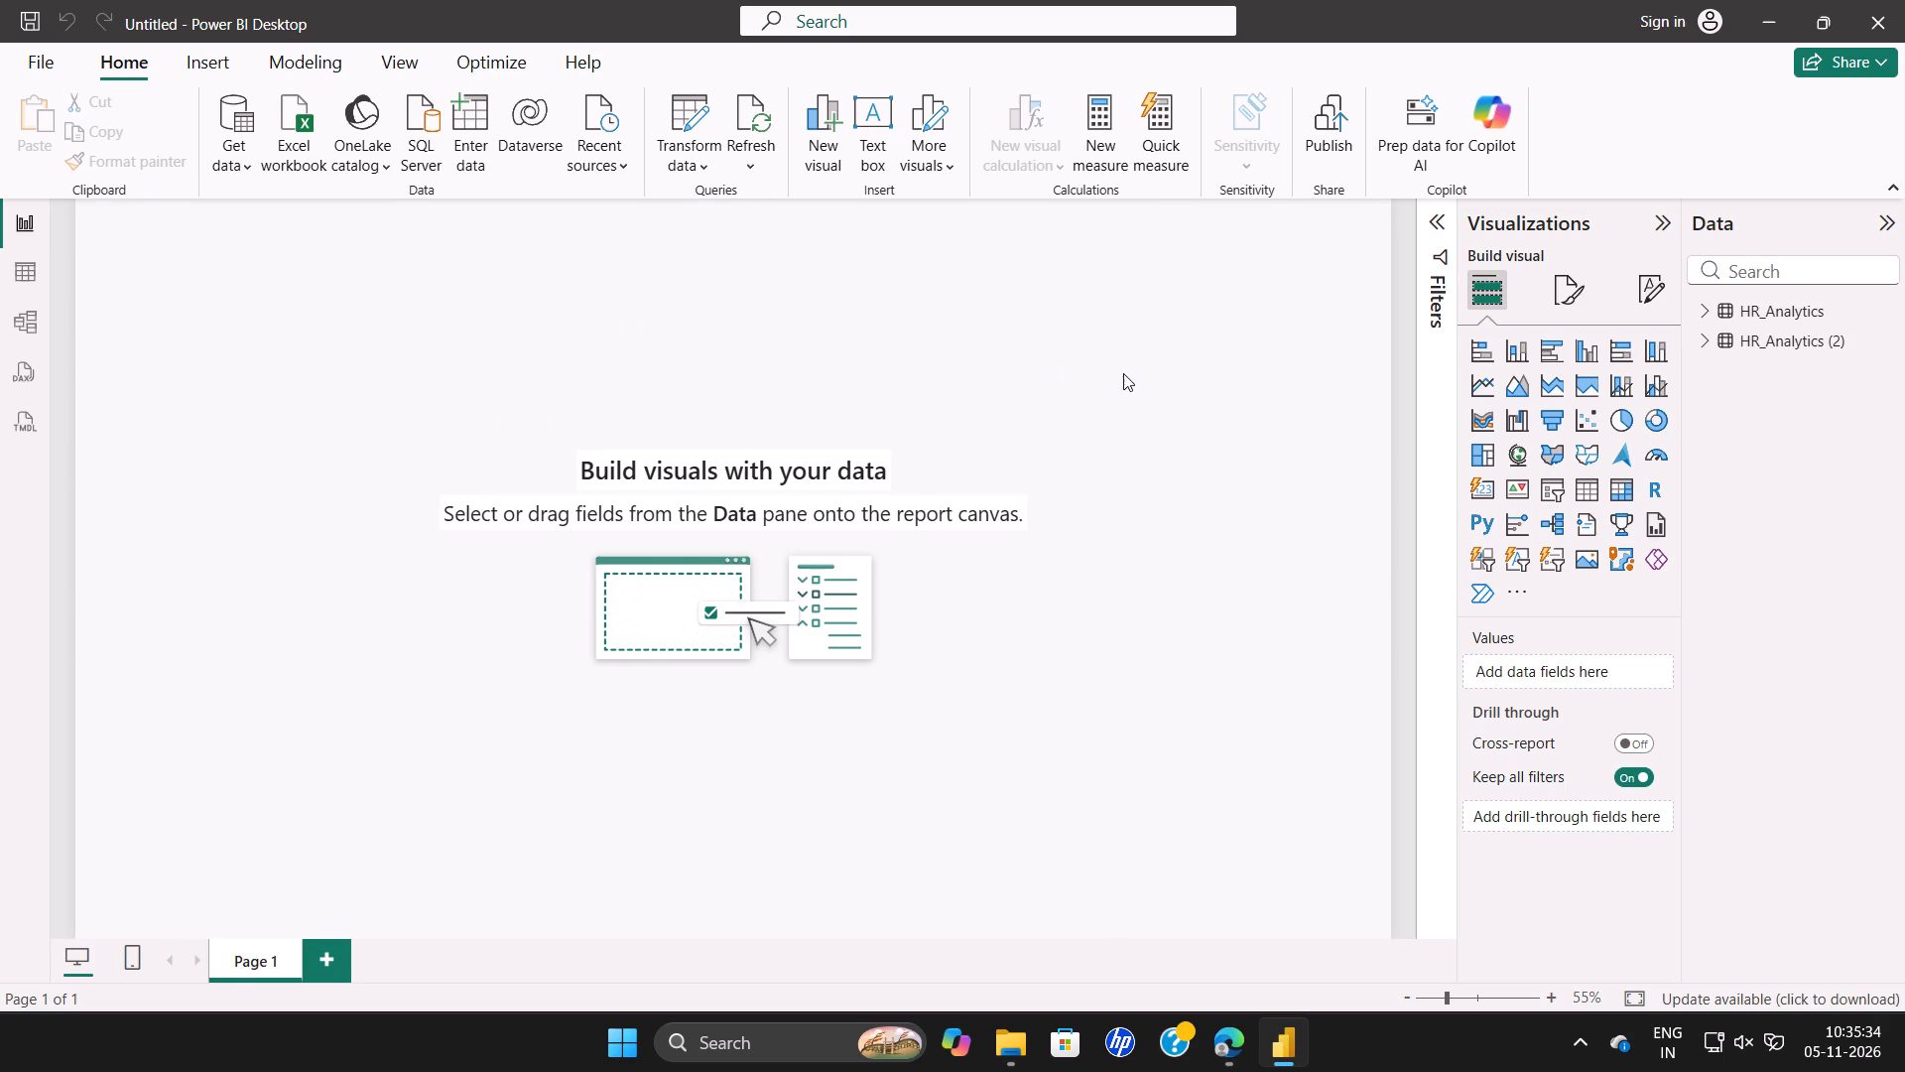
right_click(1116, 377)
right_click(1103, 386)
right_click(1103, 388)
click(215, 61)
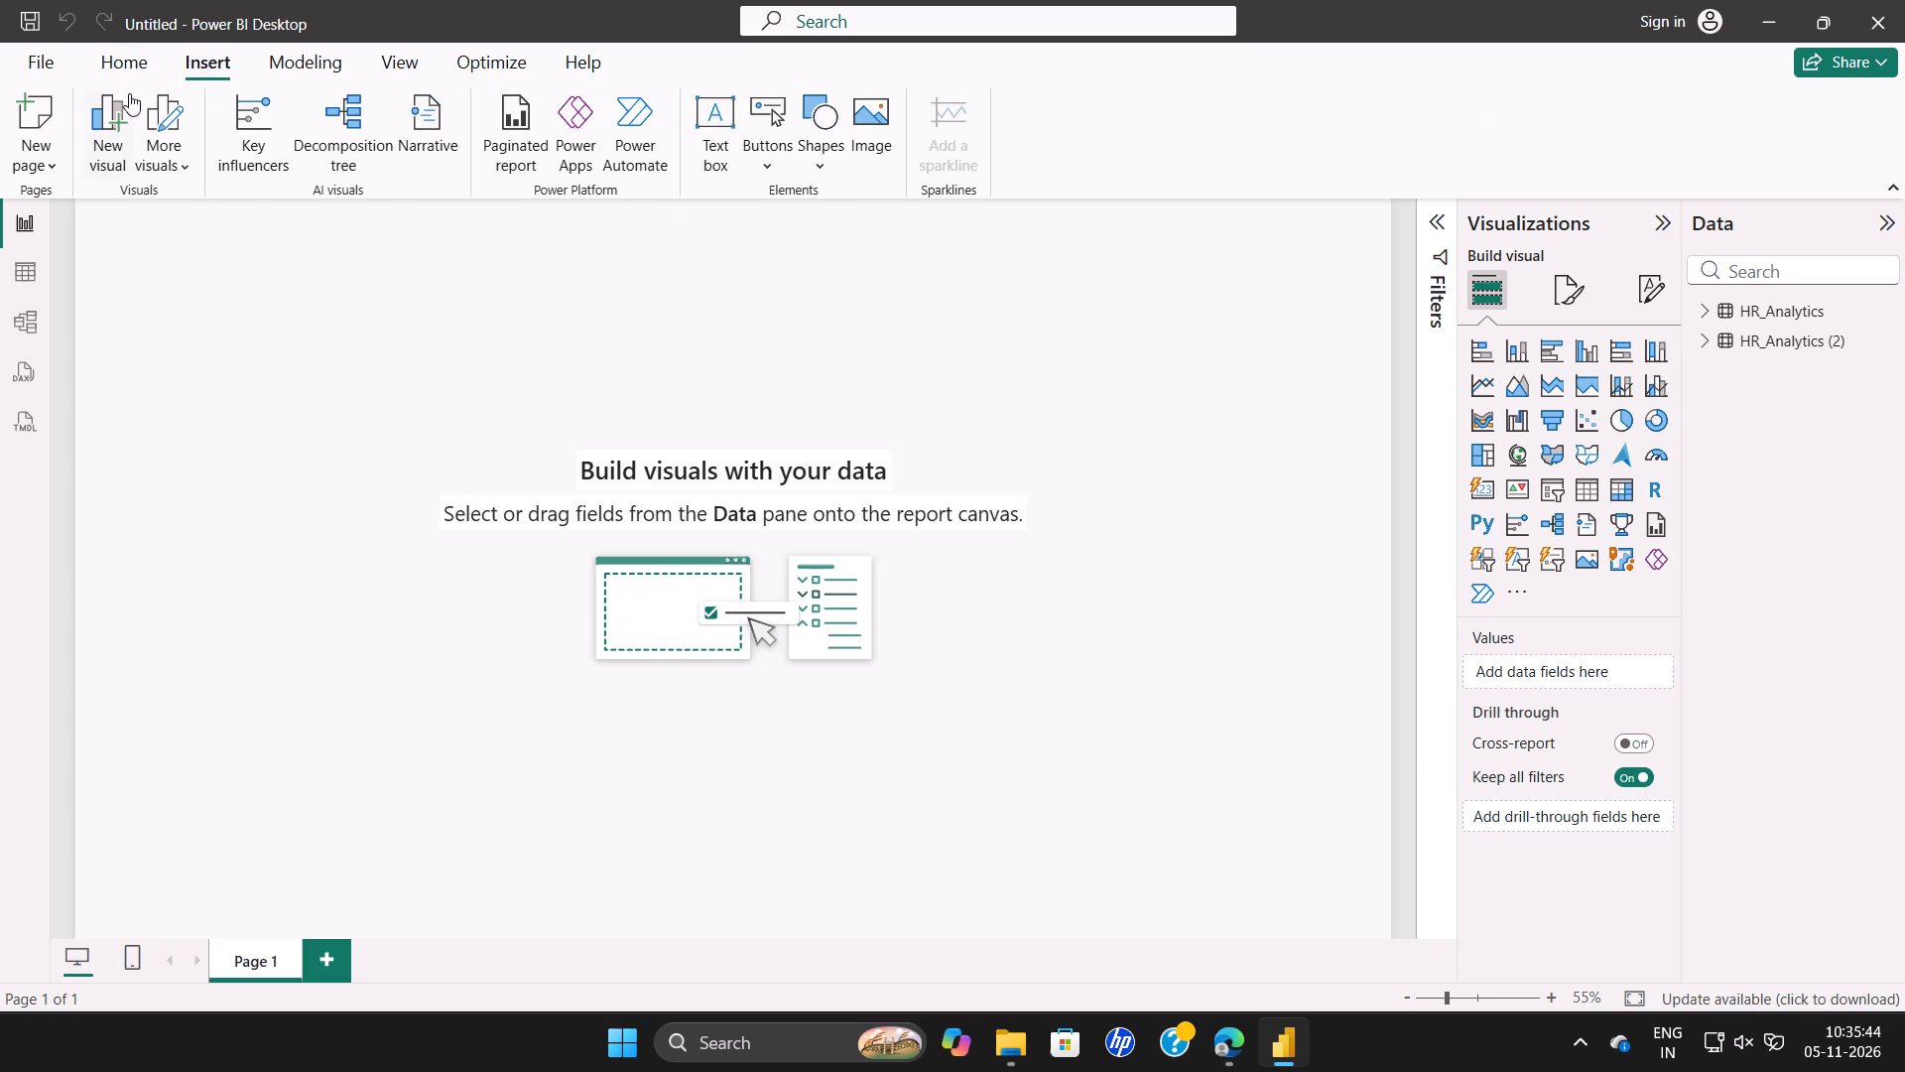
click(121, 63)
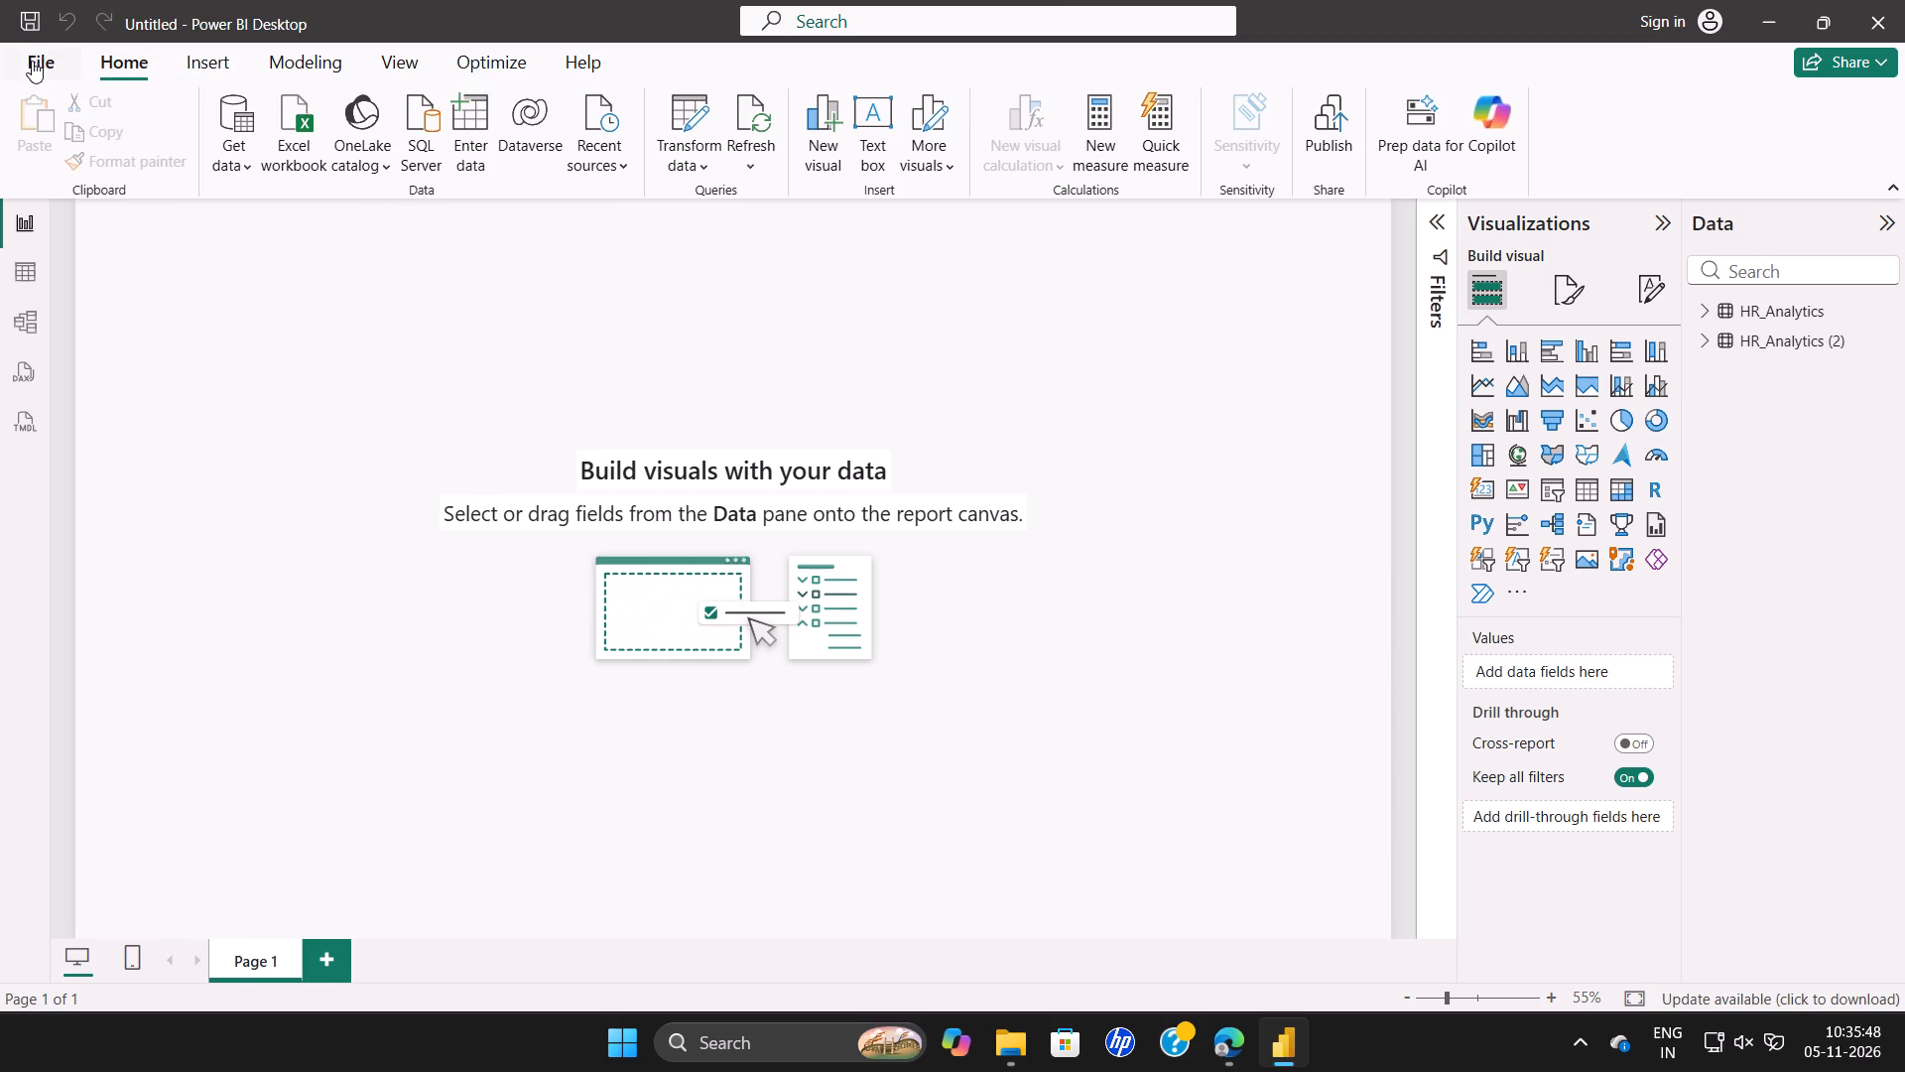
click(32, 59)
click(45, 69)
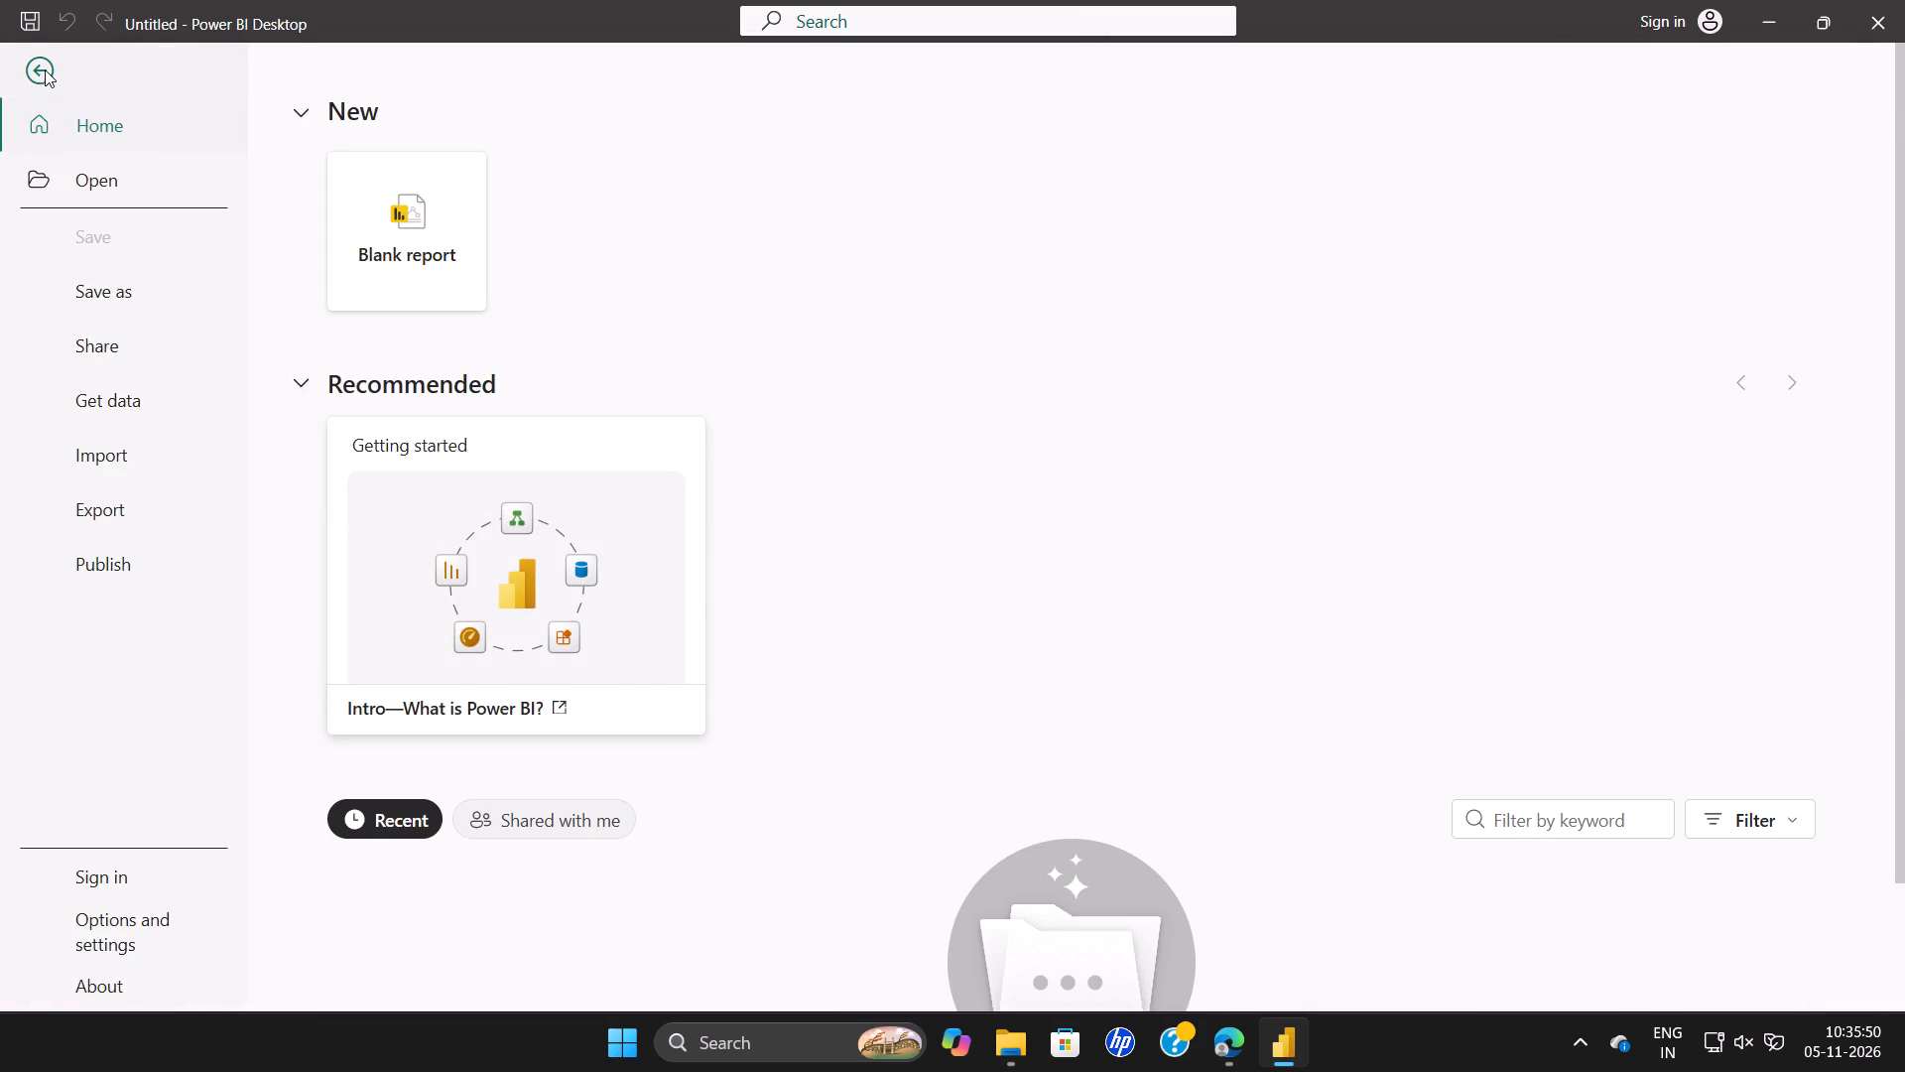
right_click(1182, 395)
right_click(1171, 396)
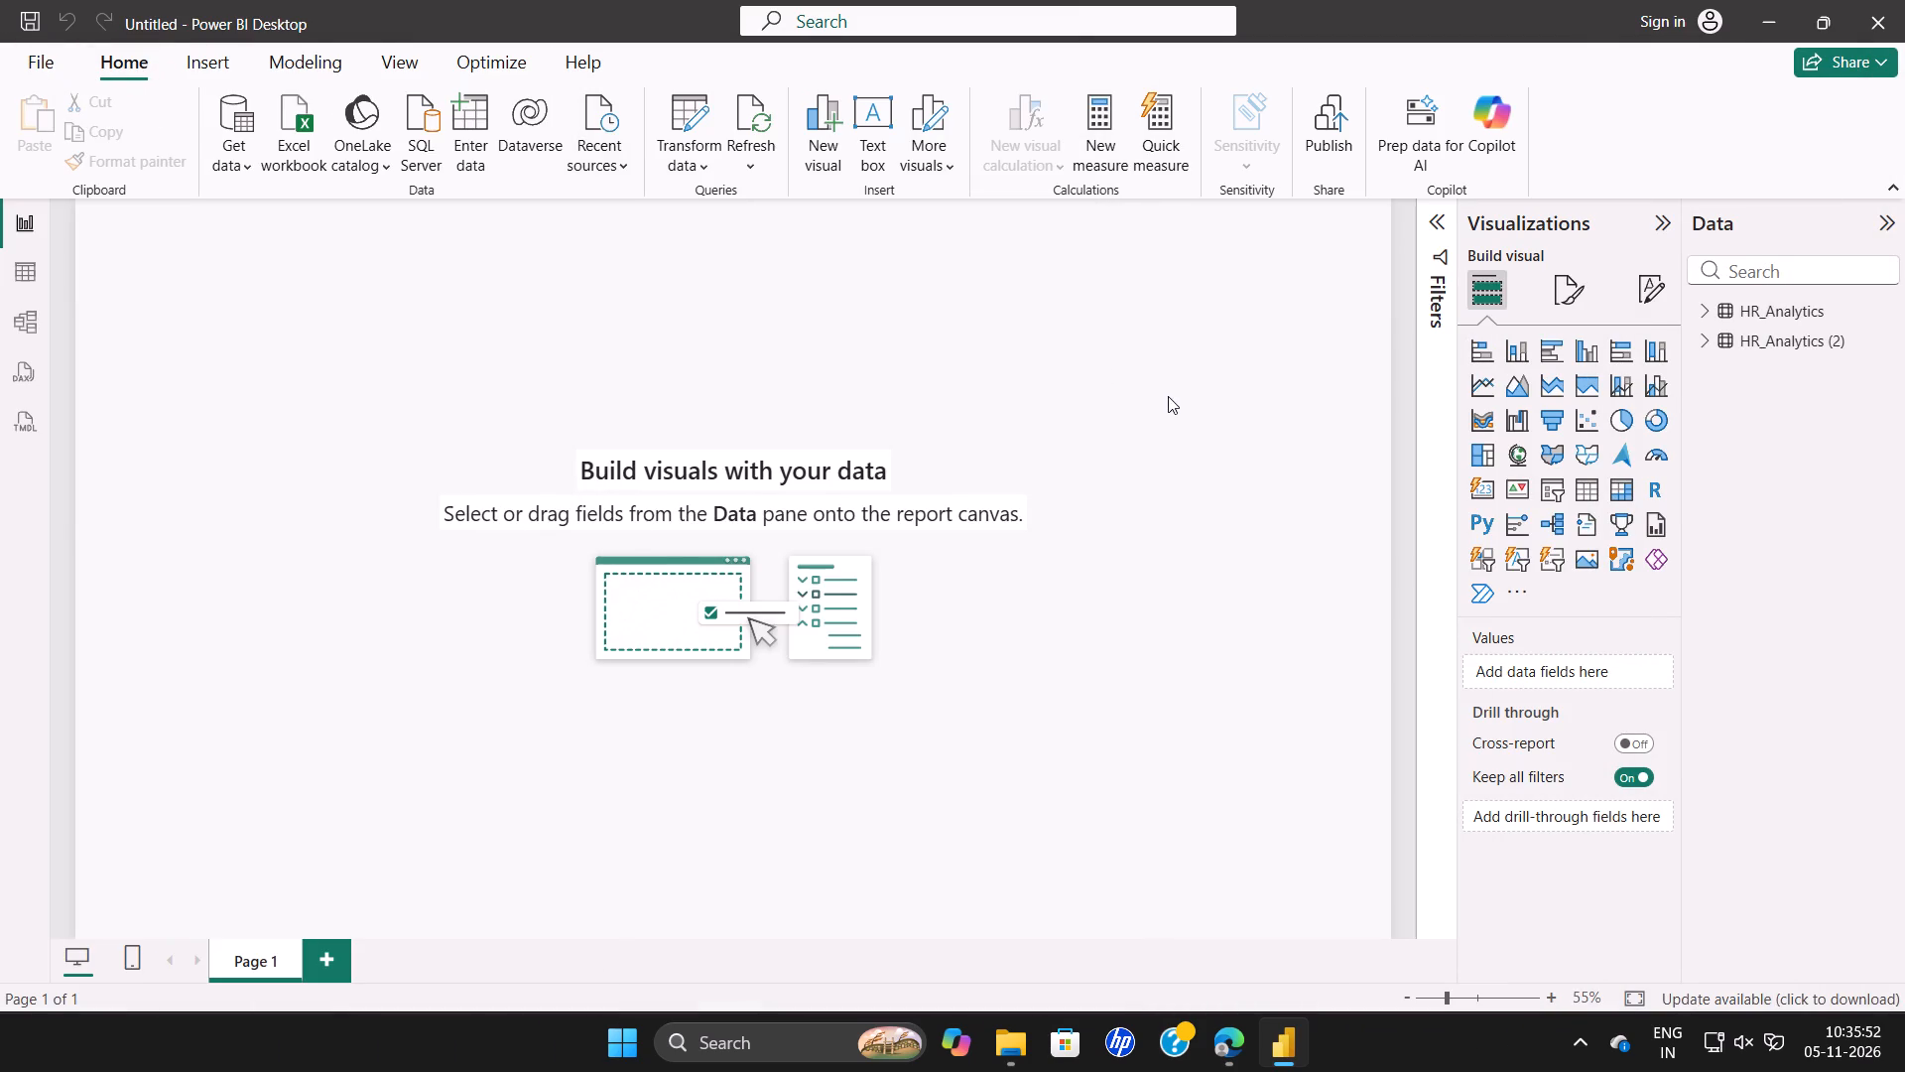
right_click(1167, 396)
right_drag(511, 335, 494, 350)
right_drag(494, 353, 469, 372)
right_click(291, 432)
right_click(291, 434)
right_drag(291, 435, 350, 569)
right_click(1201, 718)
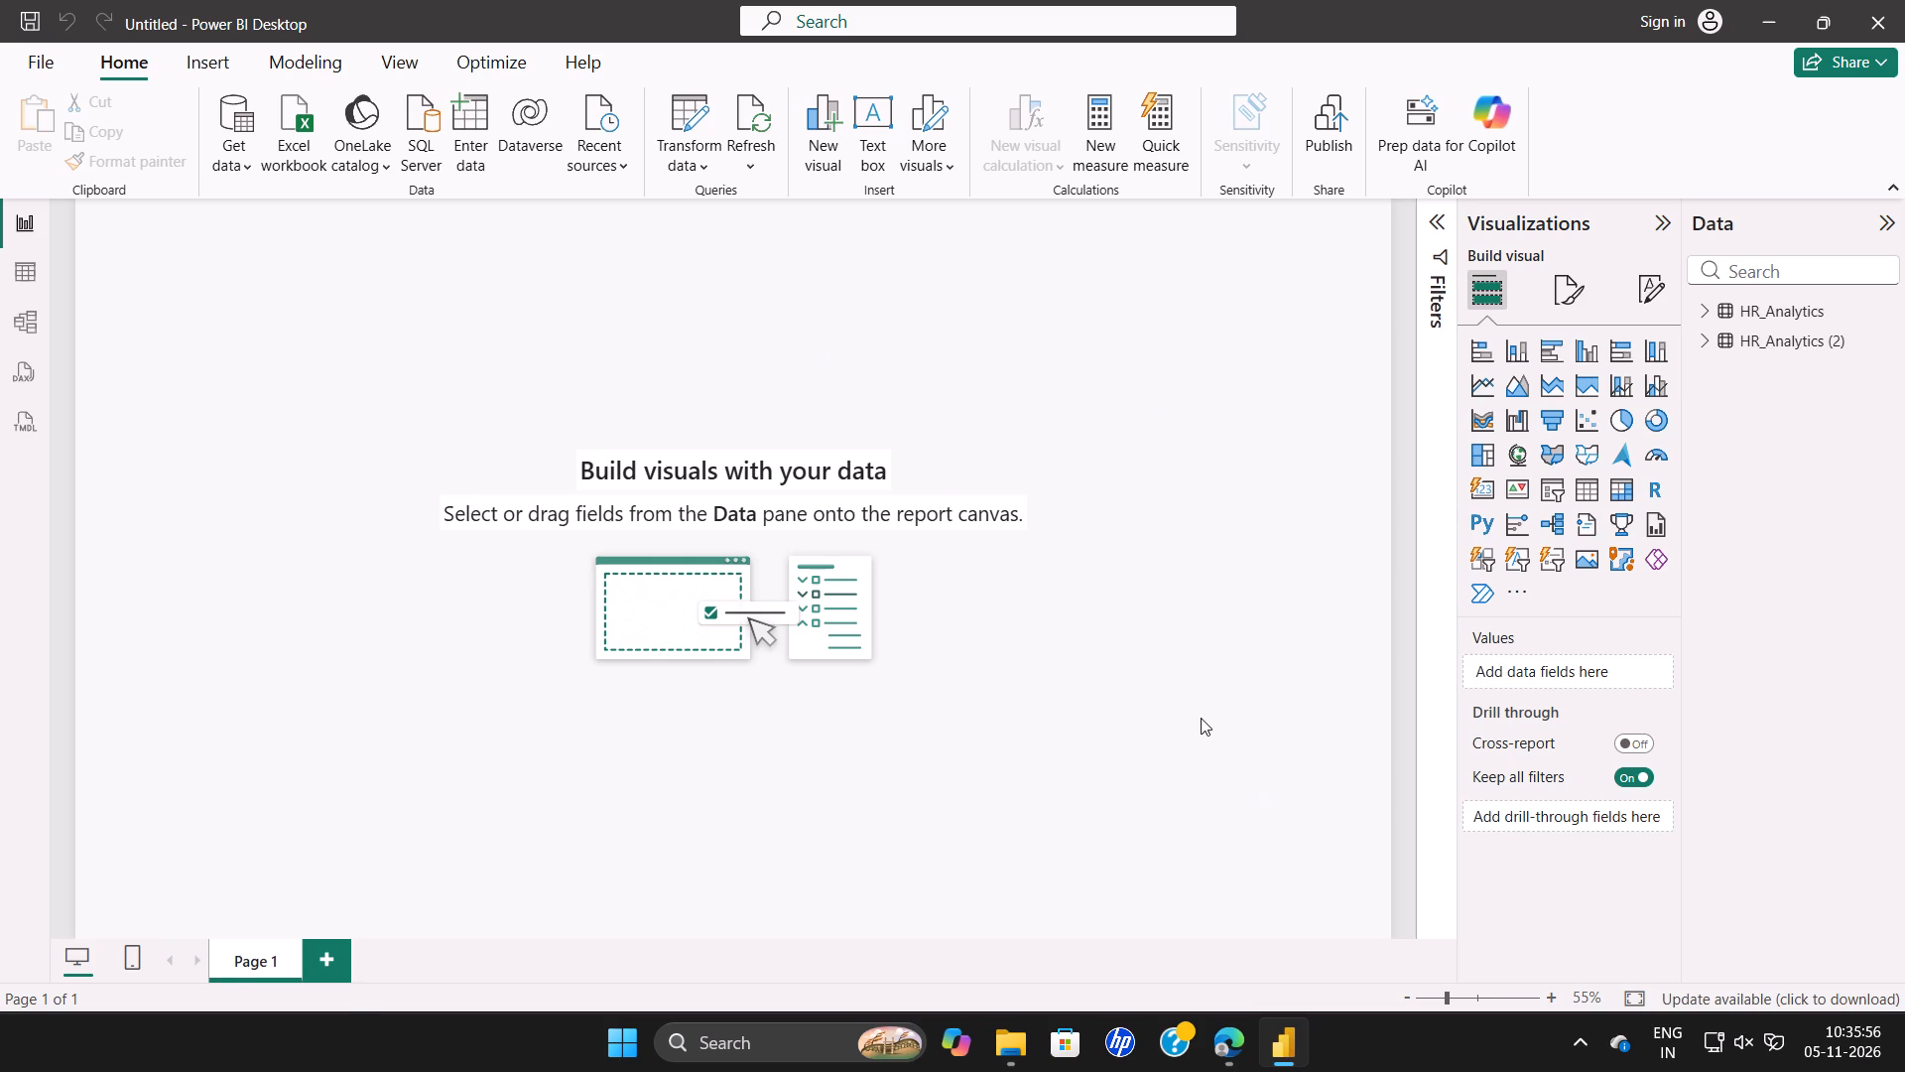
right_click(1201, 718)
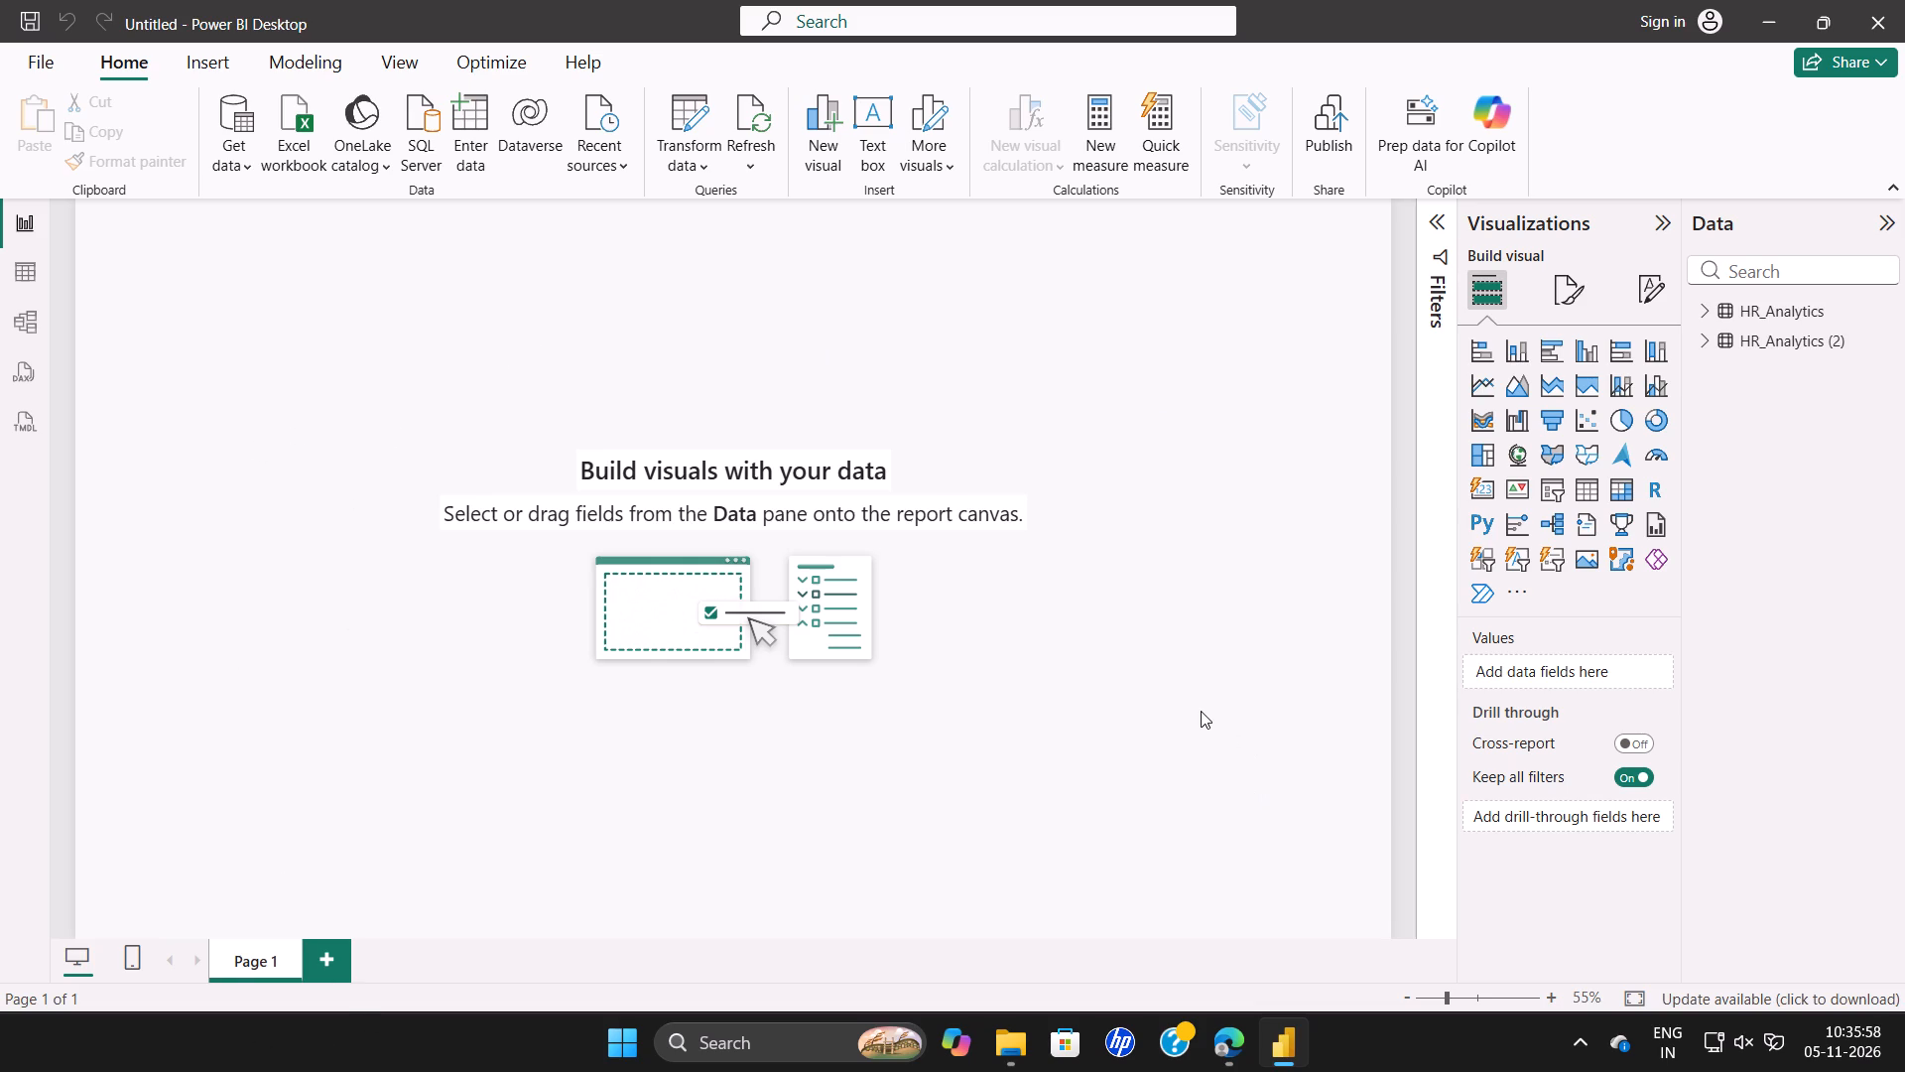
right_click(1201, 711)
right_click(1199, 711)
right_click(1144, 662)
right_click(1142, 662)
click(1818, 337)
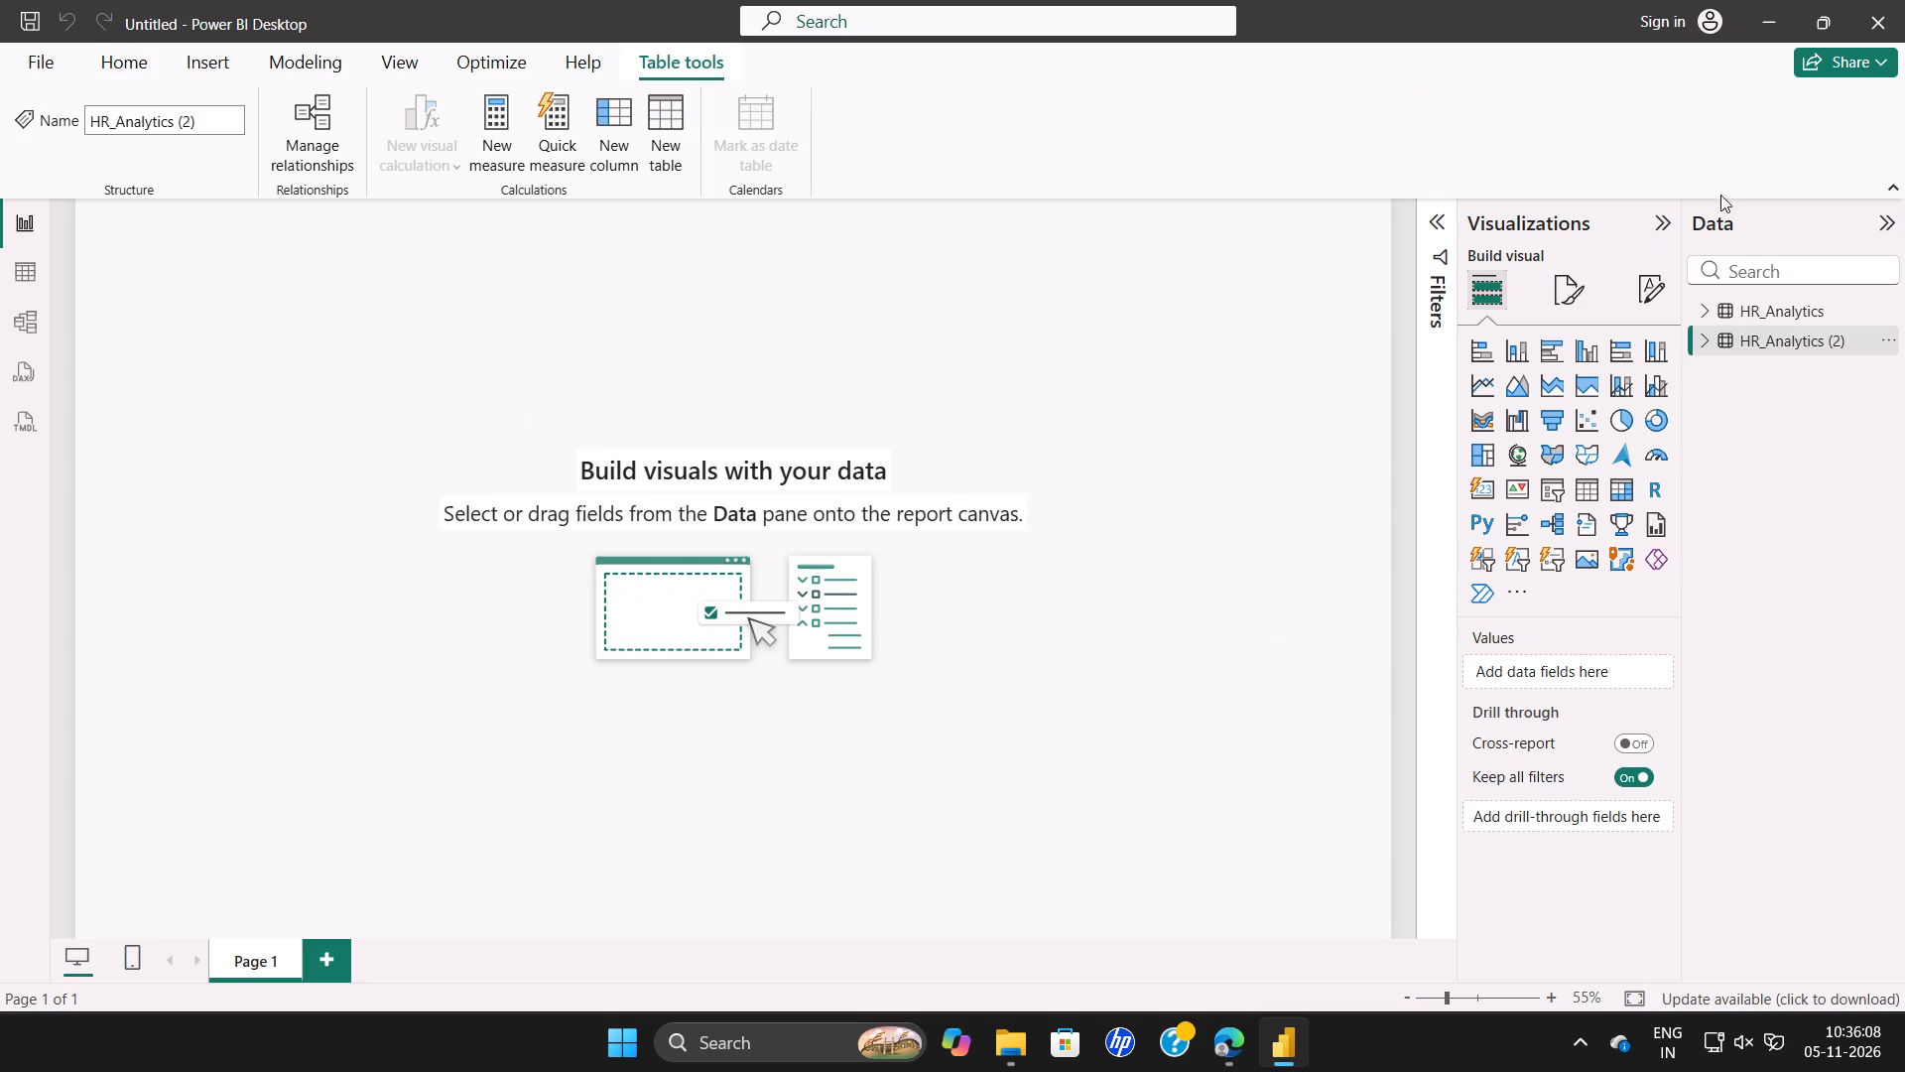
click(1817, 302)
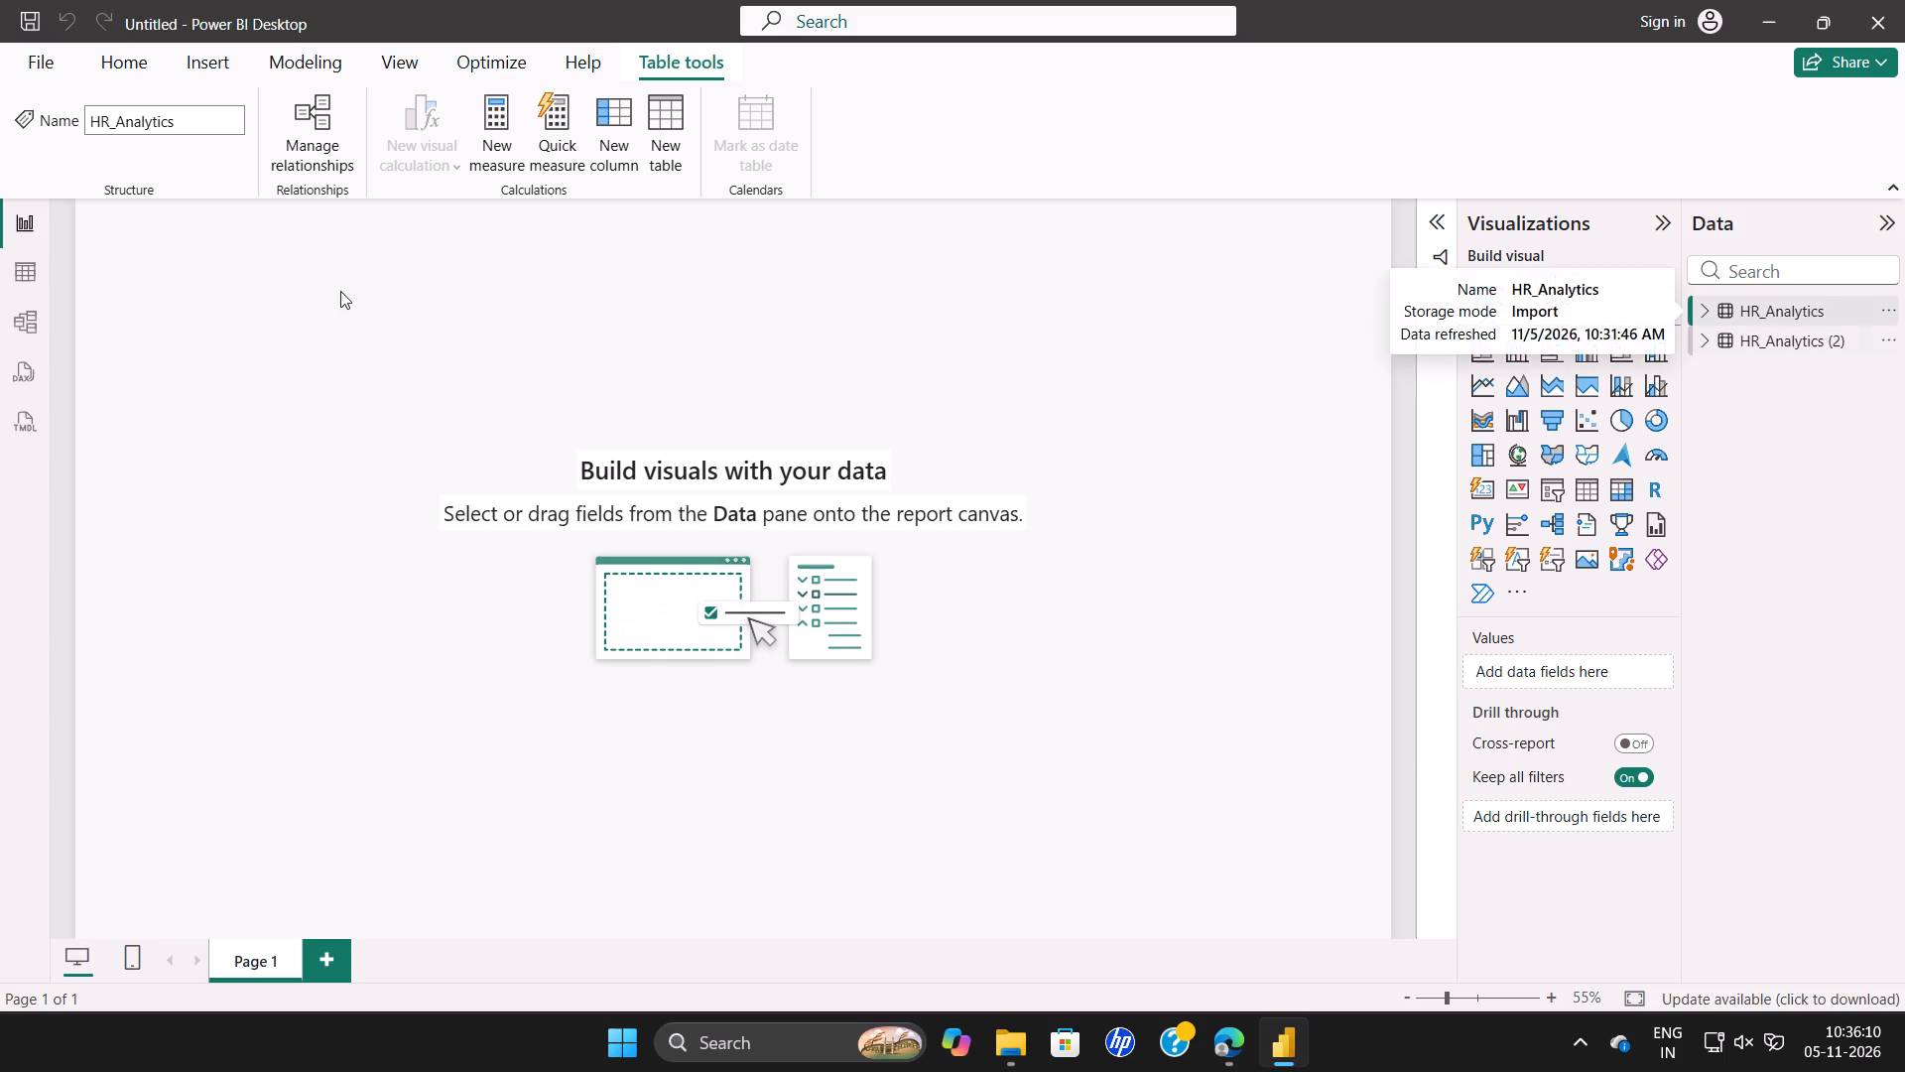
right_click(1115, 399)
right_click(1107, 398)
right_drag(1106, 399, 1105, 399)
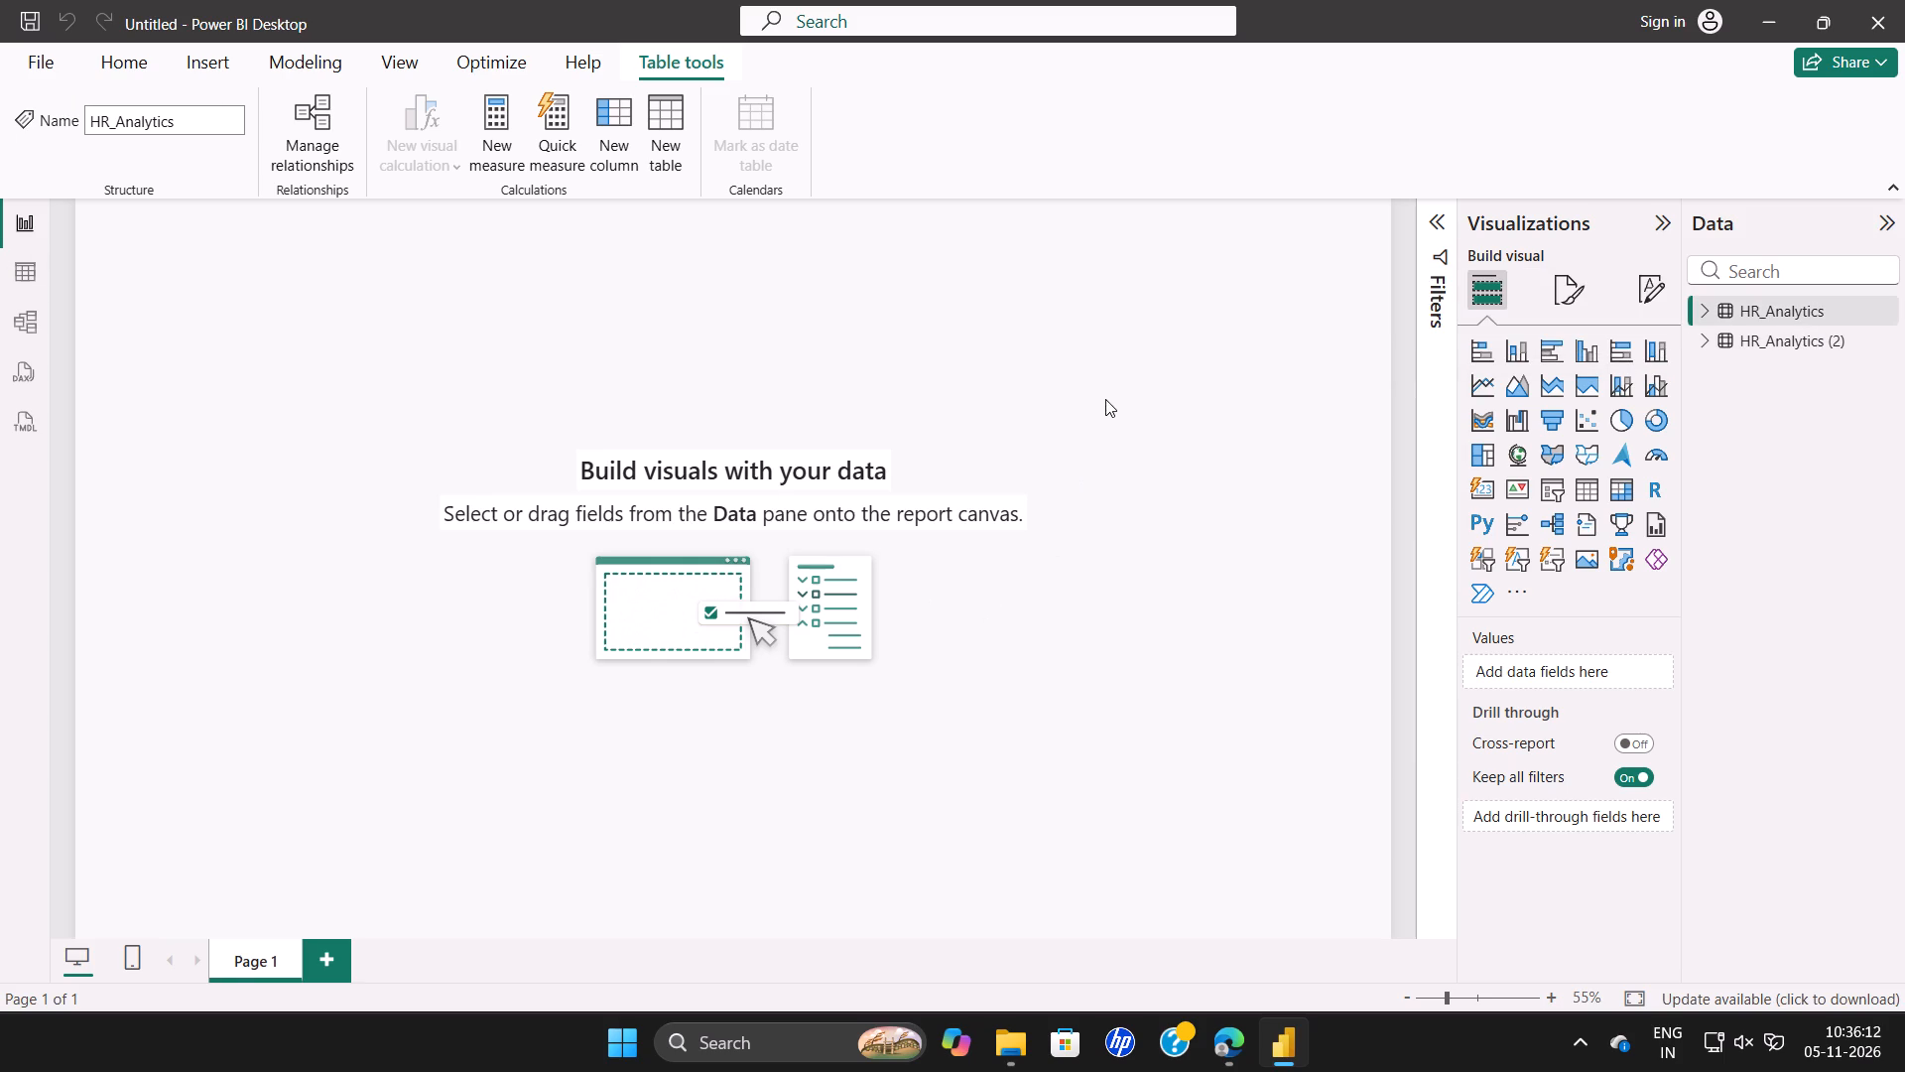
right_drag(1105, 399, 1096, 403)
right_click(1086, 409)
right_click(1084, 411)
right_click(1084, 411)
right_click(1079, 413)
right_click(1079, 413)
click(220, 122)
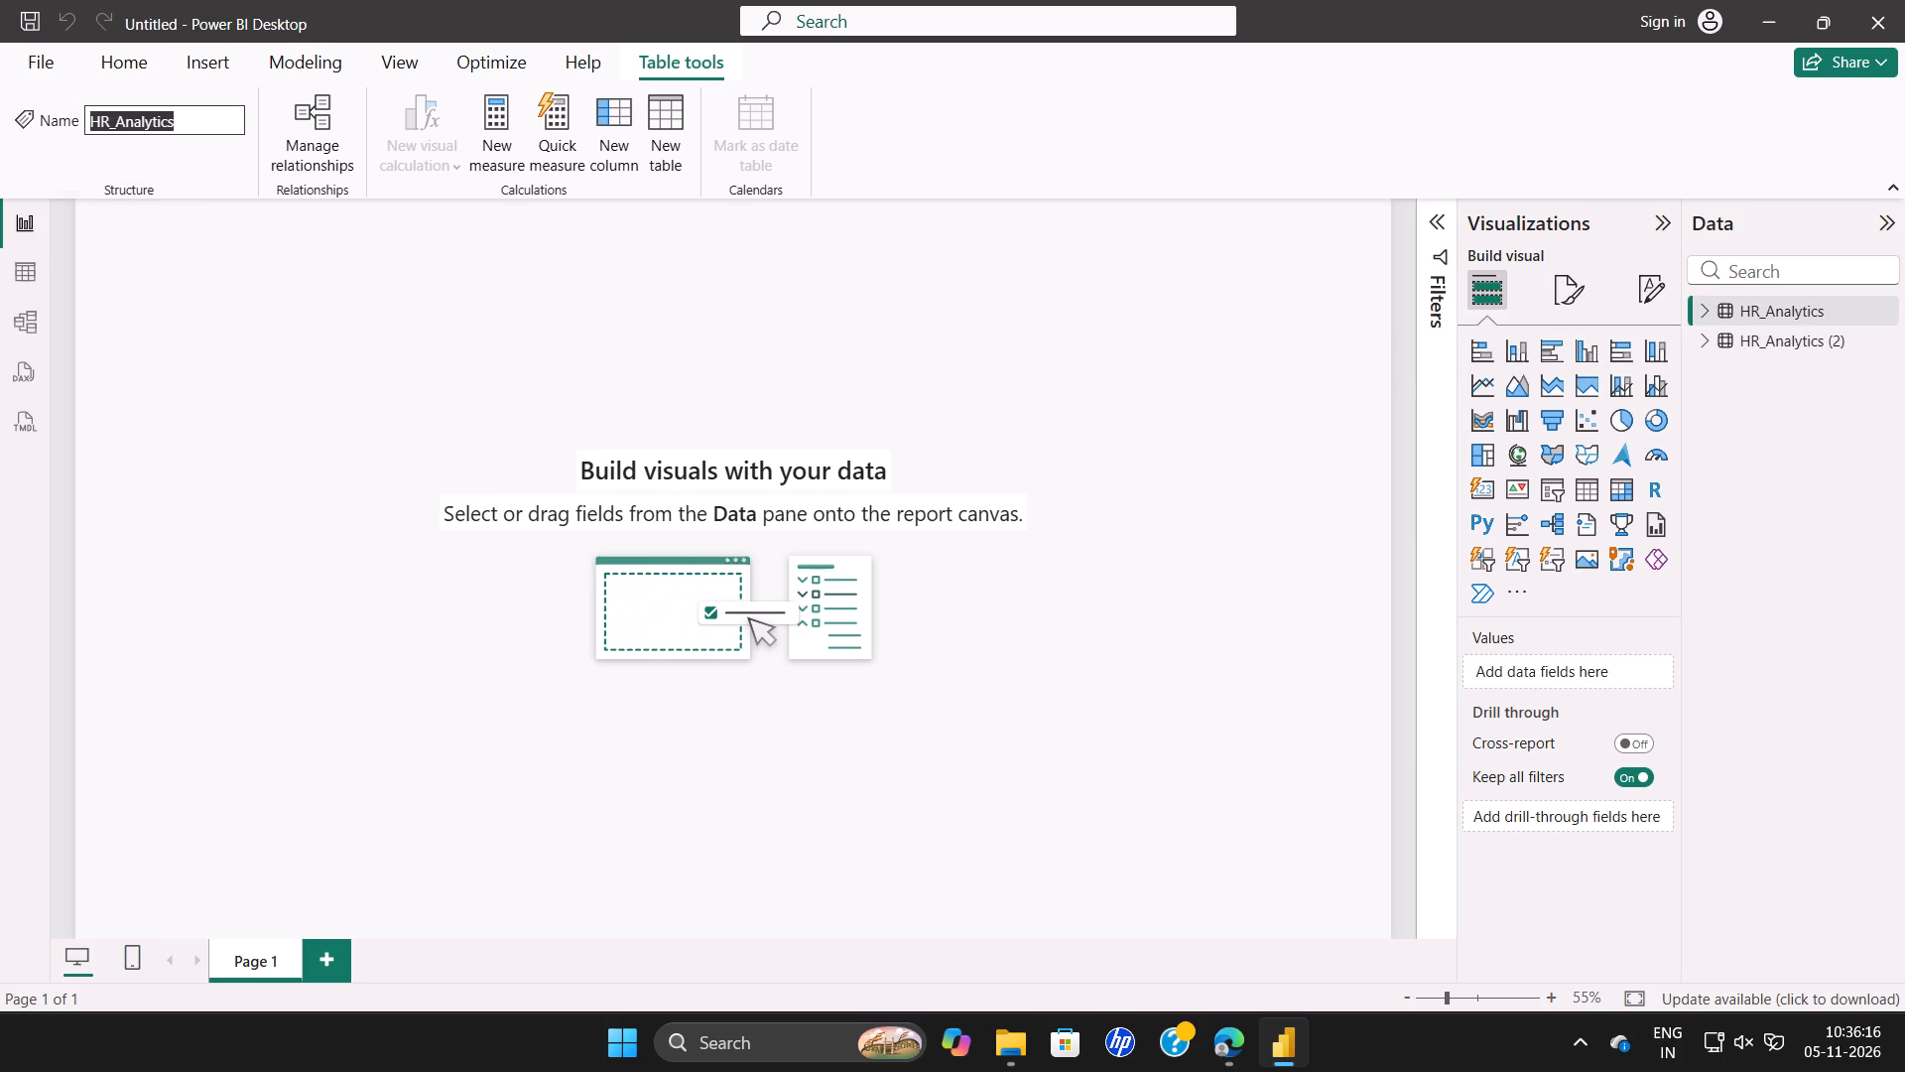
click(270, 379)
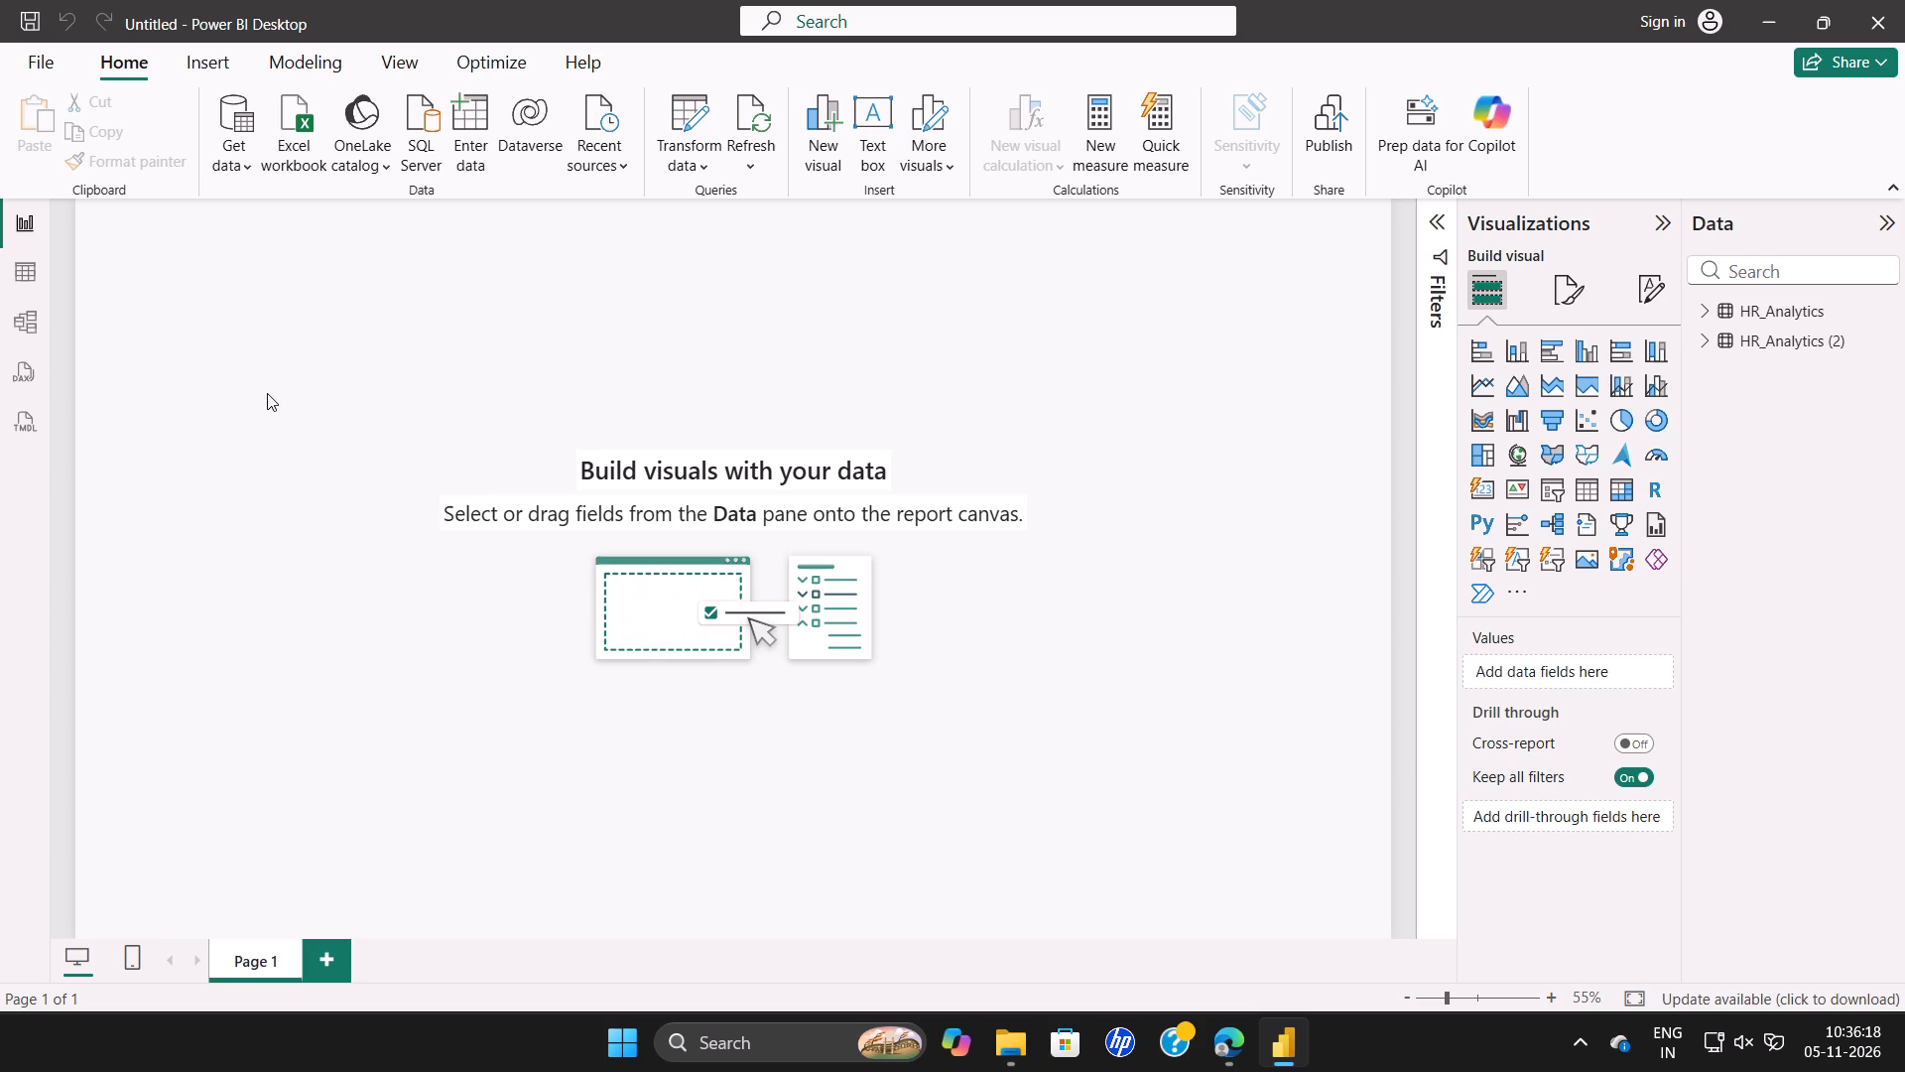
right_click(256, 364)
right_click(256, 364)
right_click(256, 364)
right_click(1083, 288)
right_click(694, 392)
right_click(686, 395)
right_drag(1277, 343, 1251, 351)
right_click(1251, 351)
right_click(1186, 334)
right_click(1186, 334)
Expand the report's page and all-pages filters, keeping the visualization options open beside them.
click(1666, 223)
click(1625, 219)
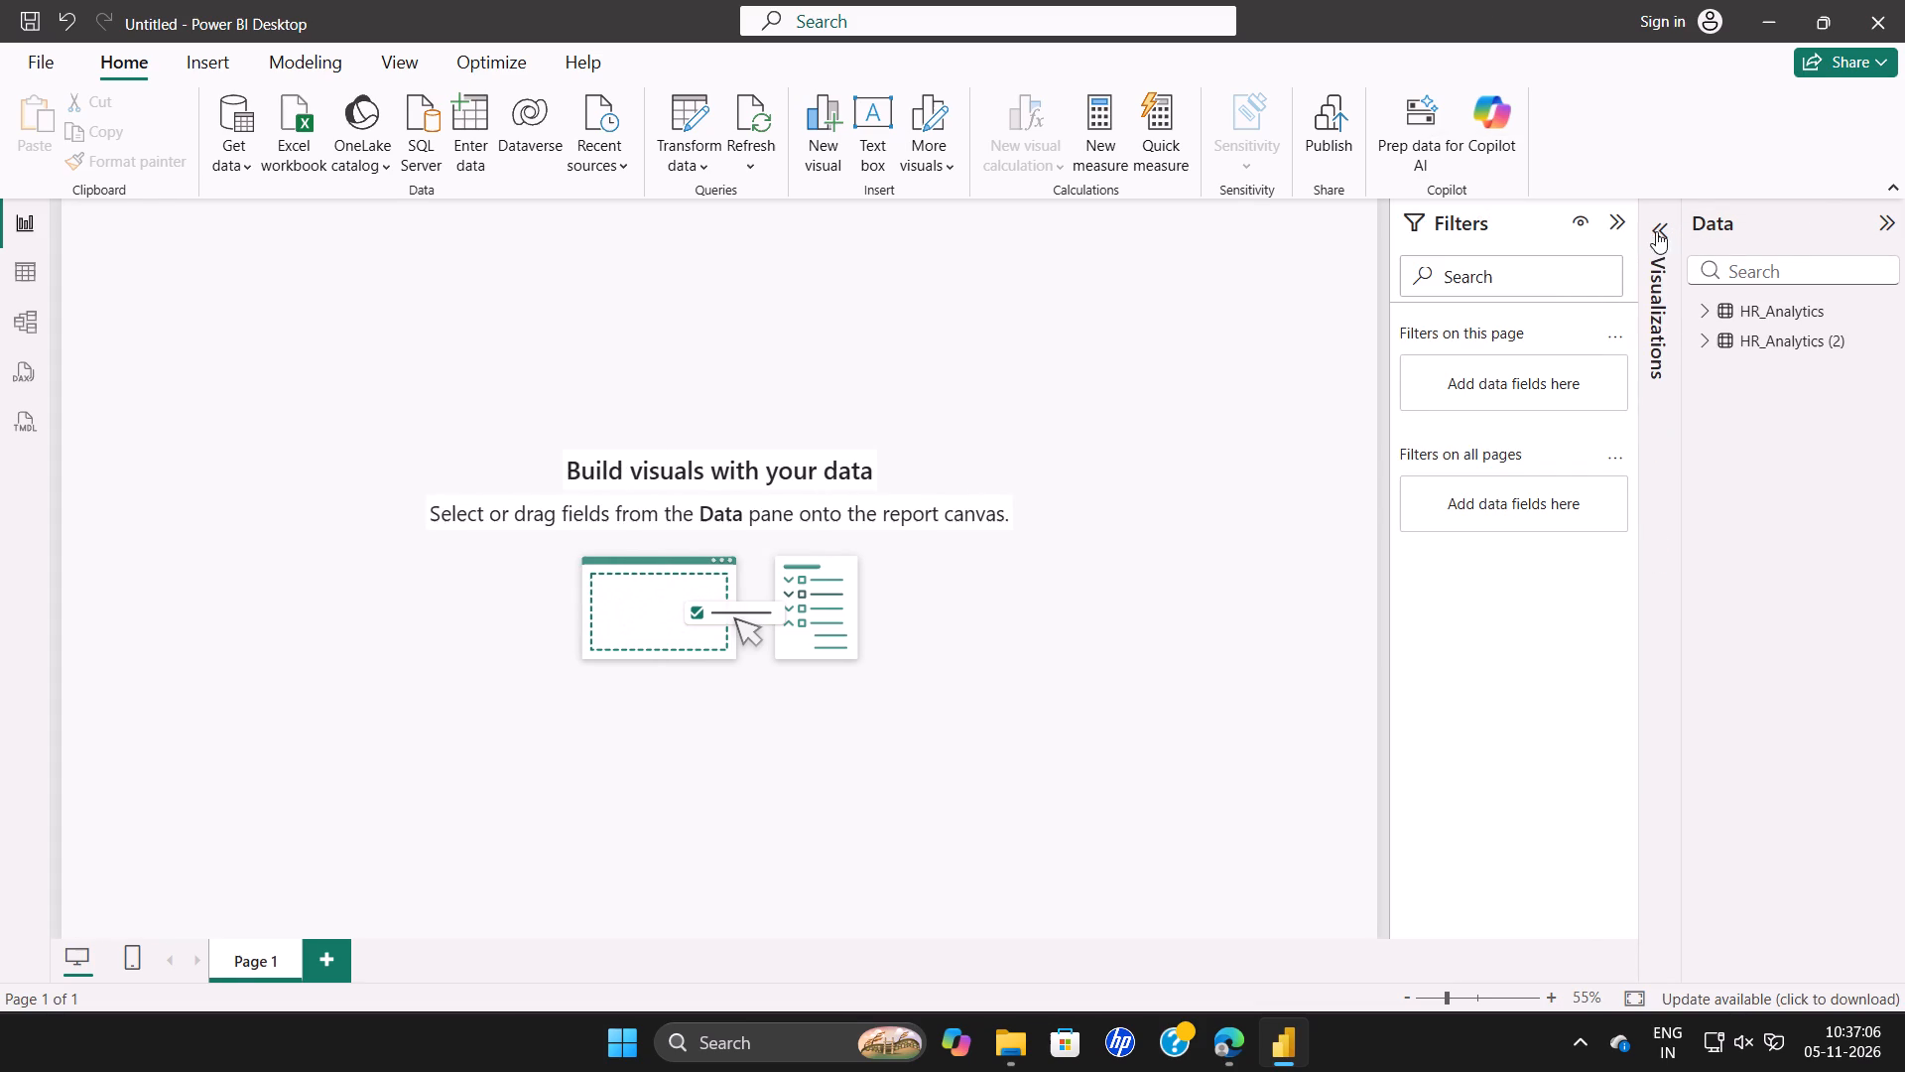
click(1657, 227)
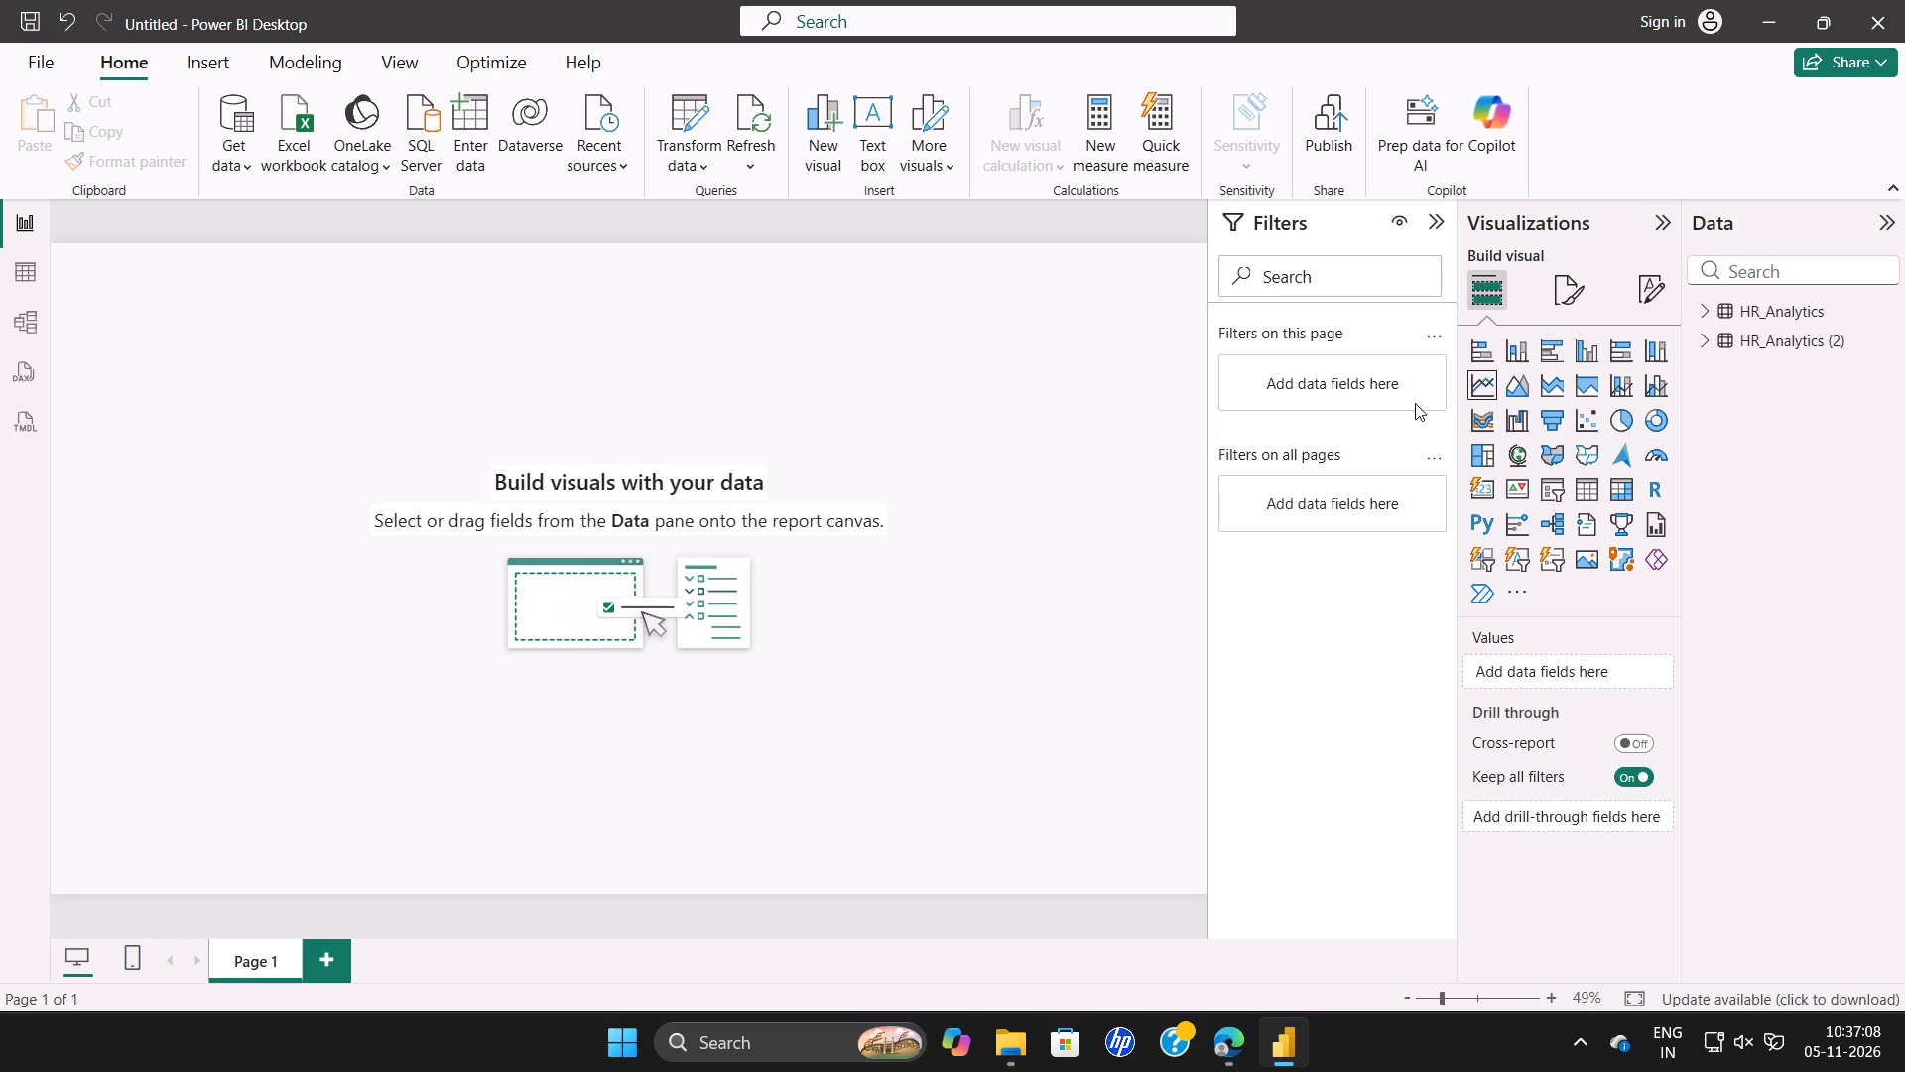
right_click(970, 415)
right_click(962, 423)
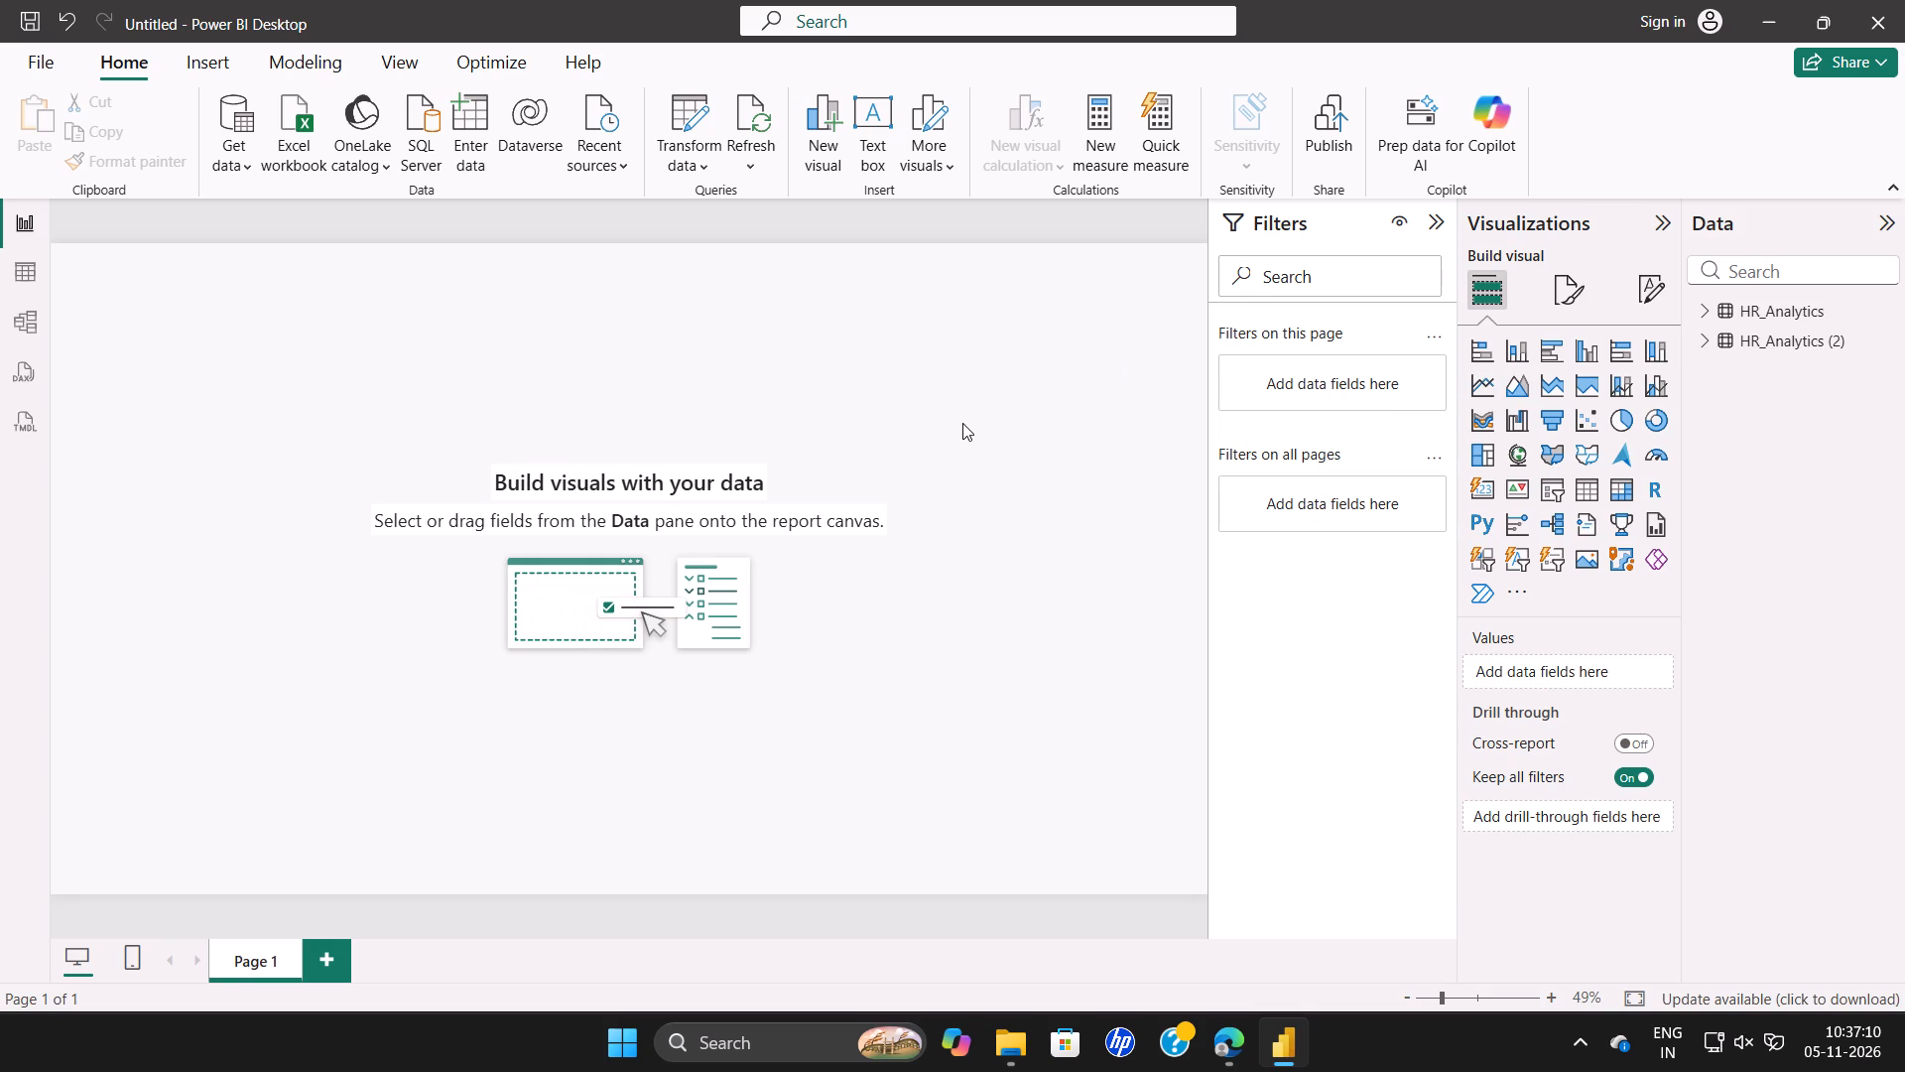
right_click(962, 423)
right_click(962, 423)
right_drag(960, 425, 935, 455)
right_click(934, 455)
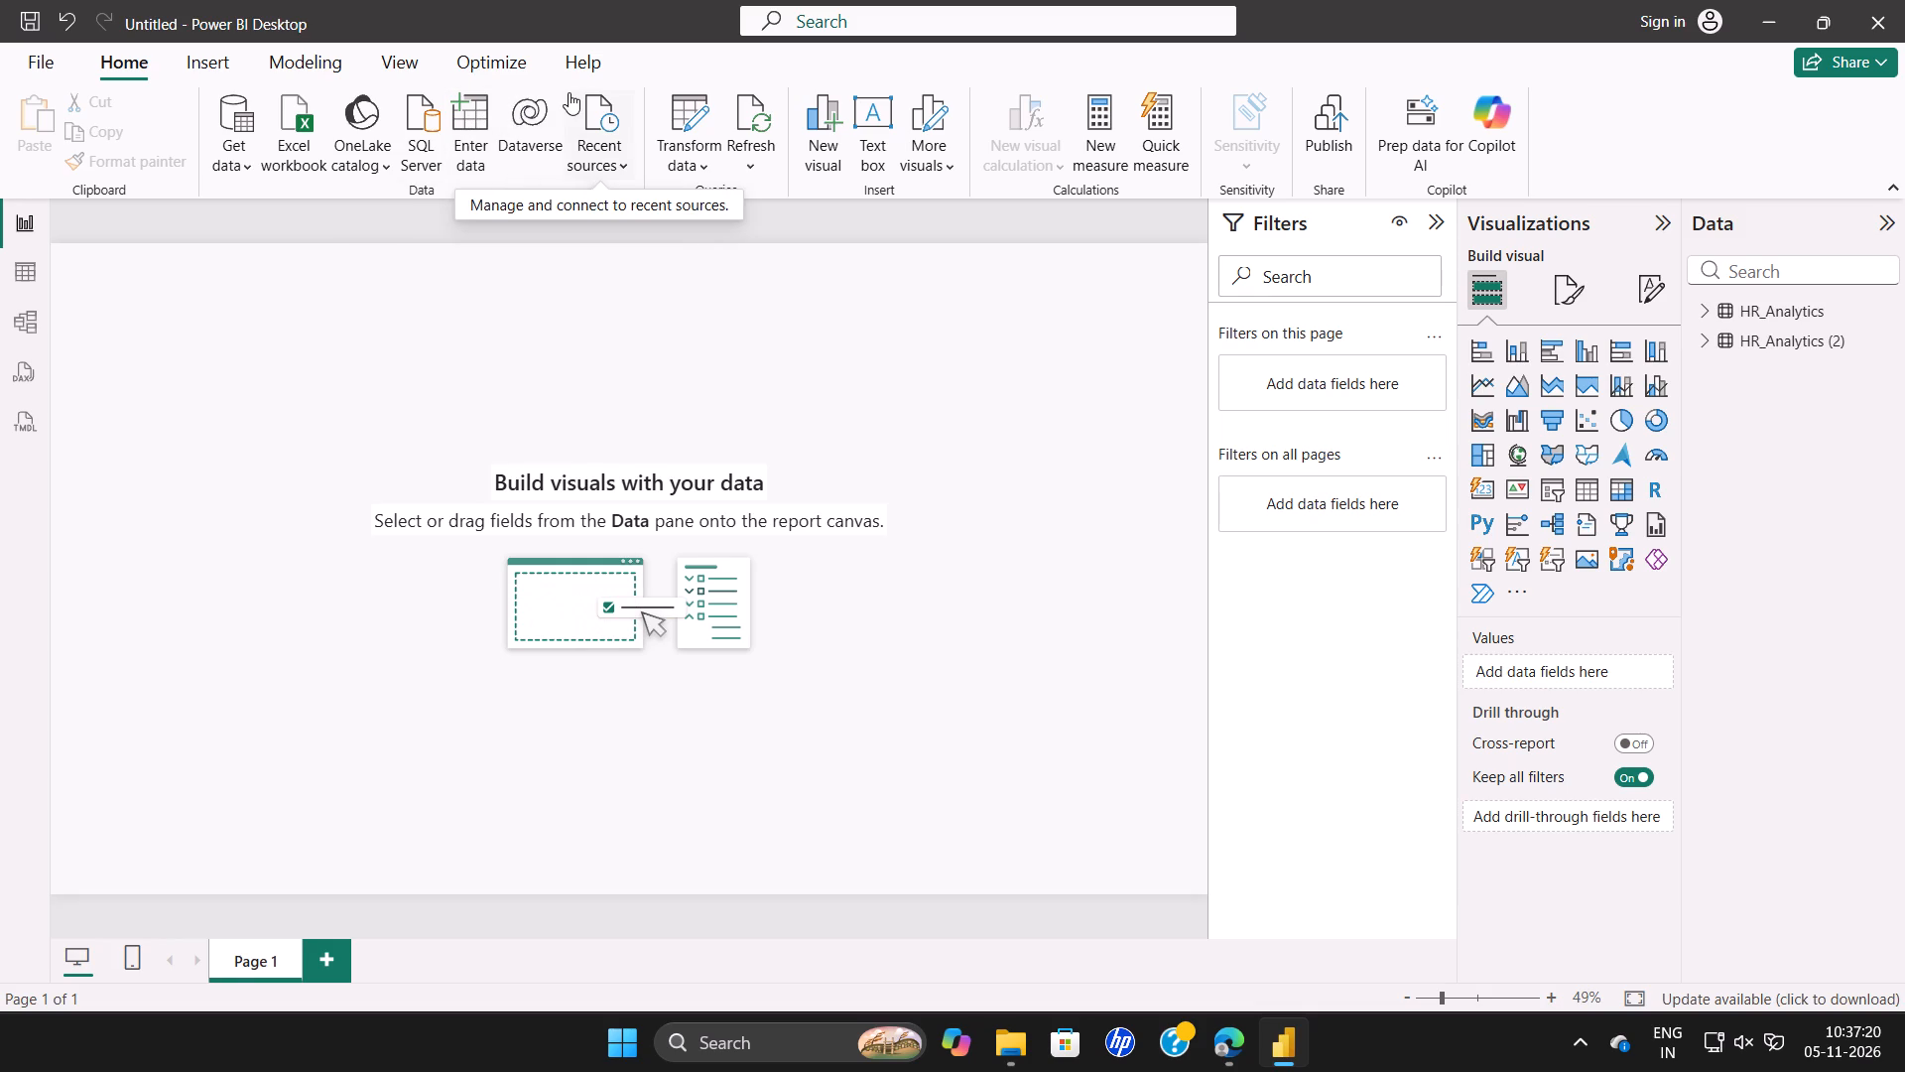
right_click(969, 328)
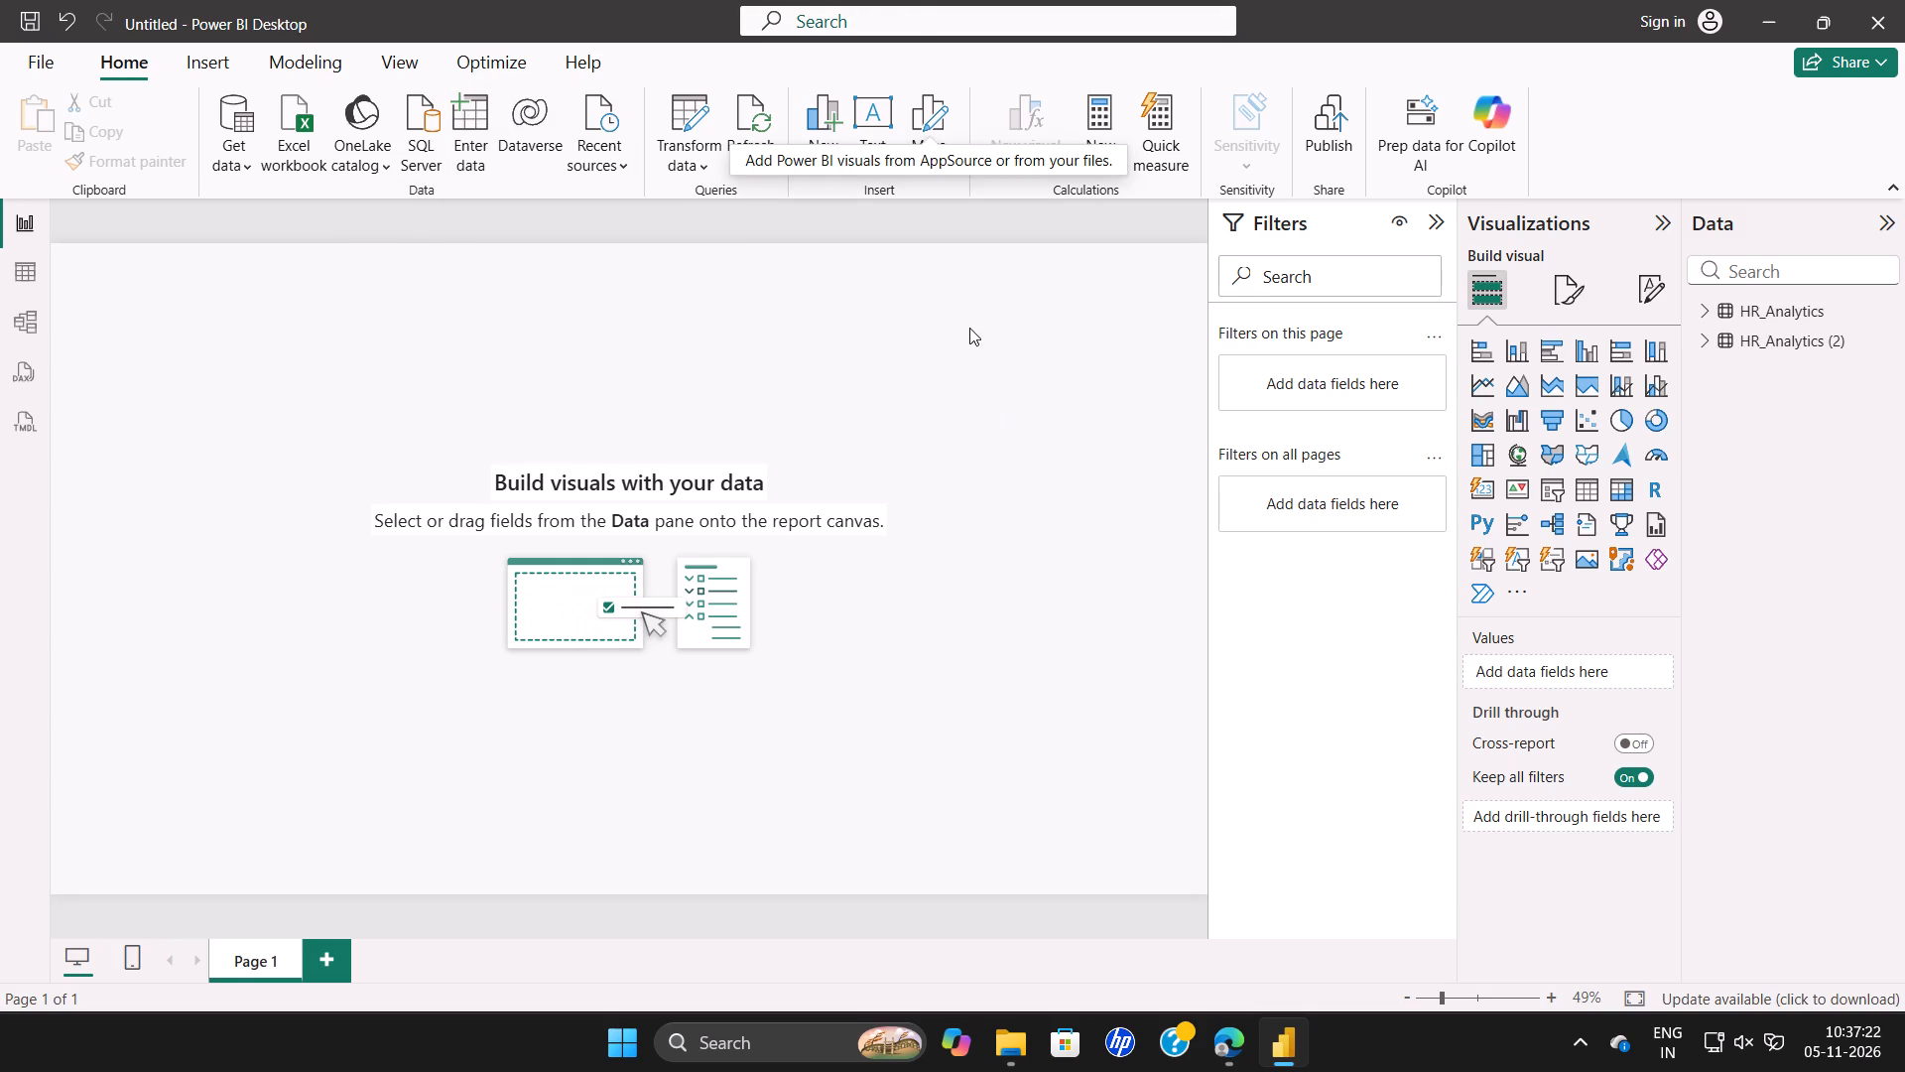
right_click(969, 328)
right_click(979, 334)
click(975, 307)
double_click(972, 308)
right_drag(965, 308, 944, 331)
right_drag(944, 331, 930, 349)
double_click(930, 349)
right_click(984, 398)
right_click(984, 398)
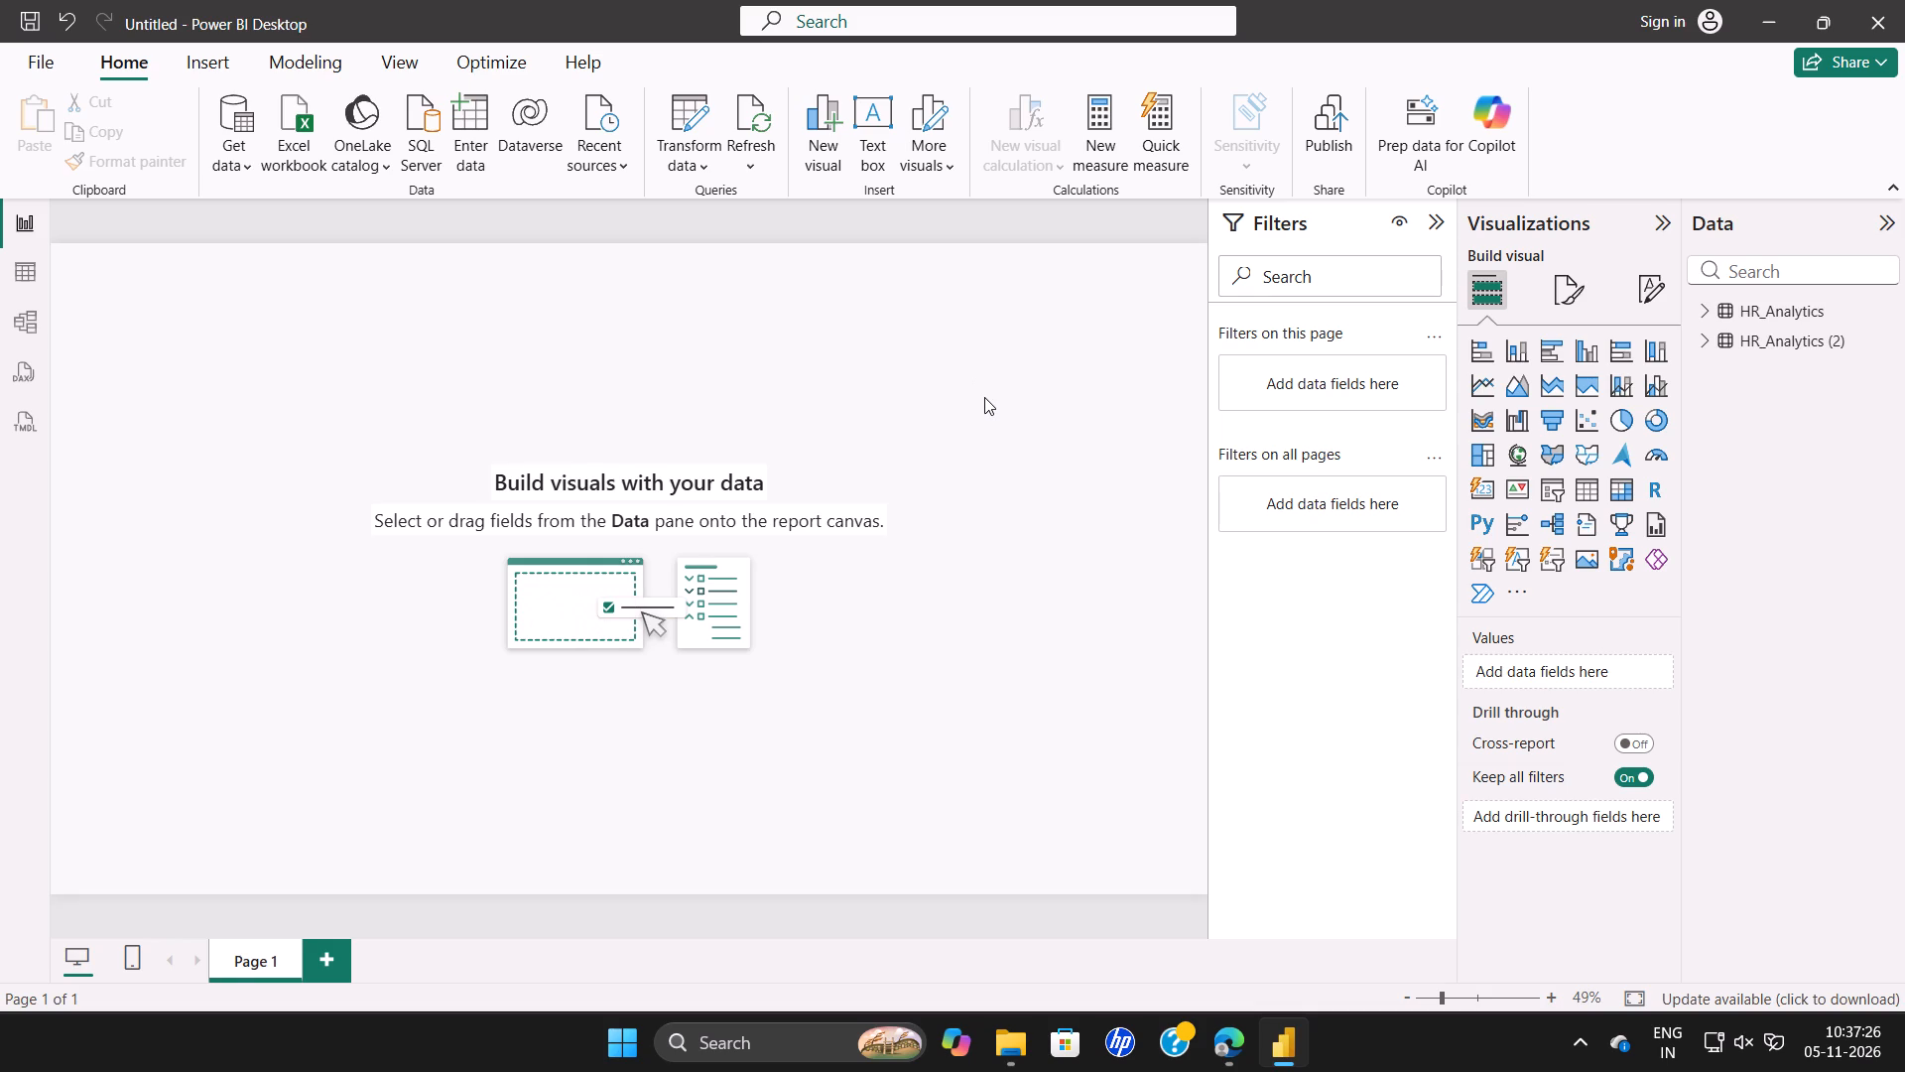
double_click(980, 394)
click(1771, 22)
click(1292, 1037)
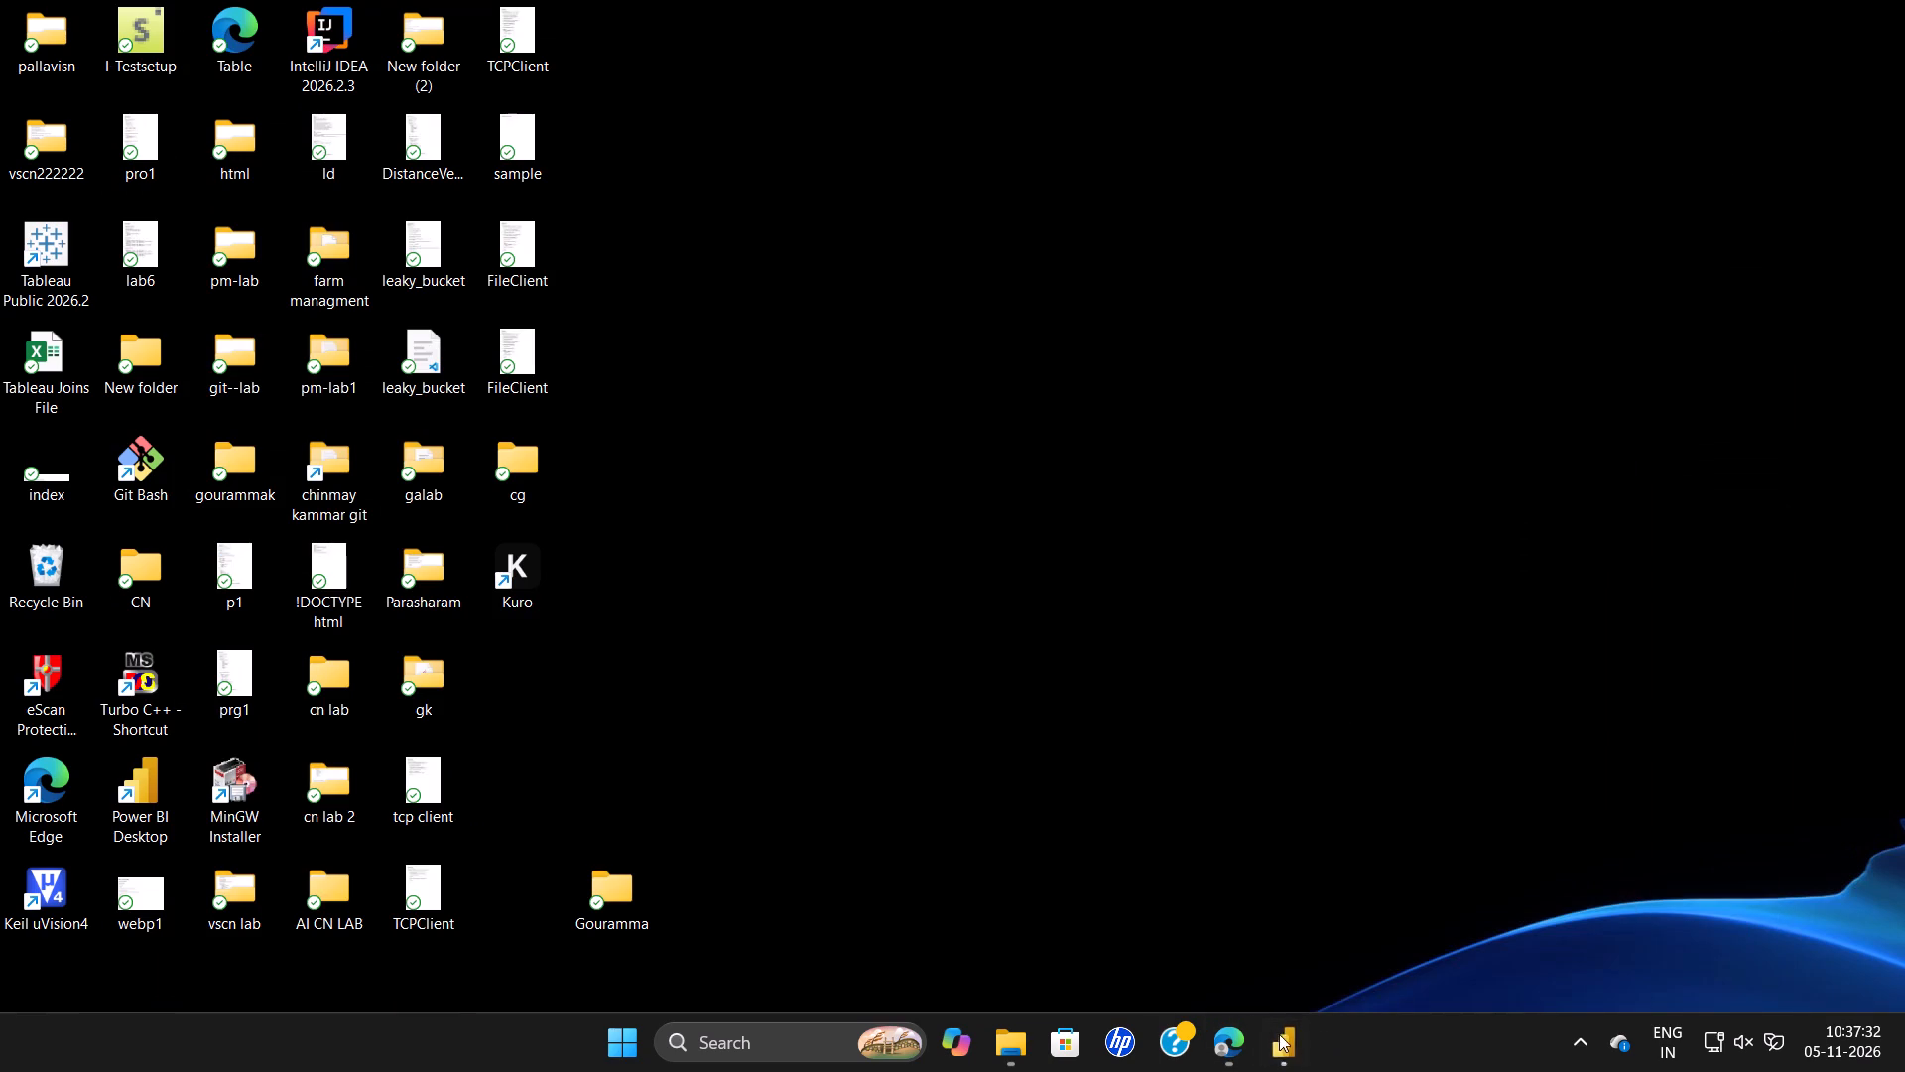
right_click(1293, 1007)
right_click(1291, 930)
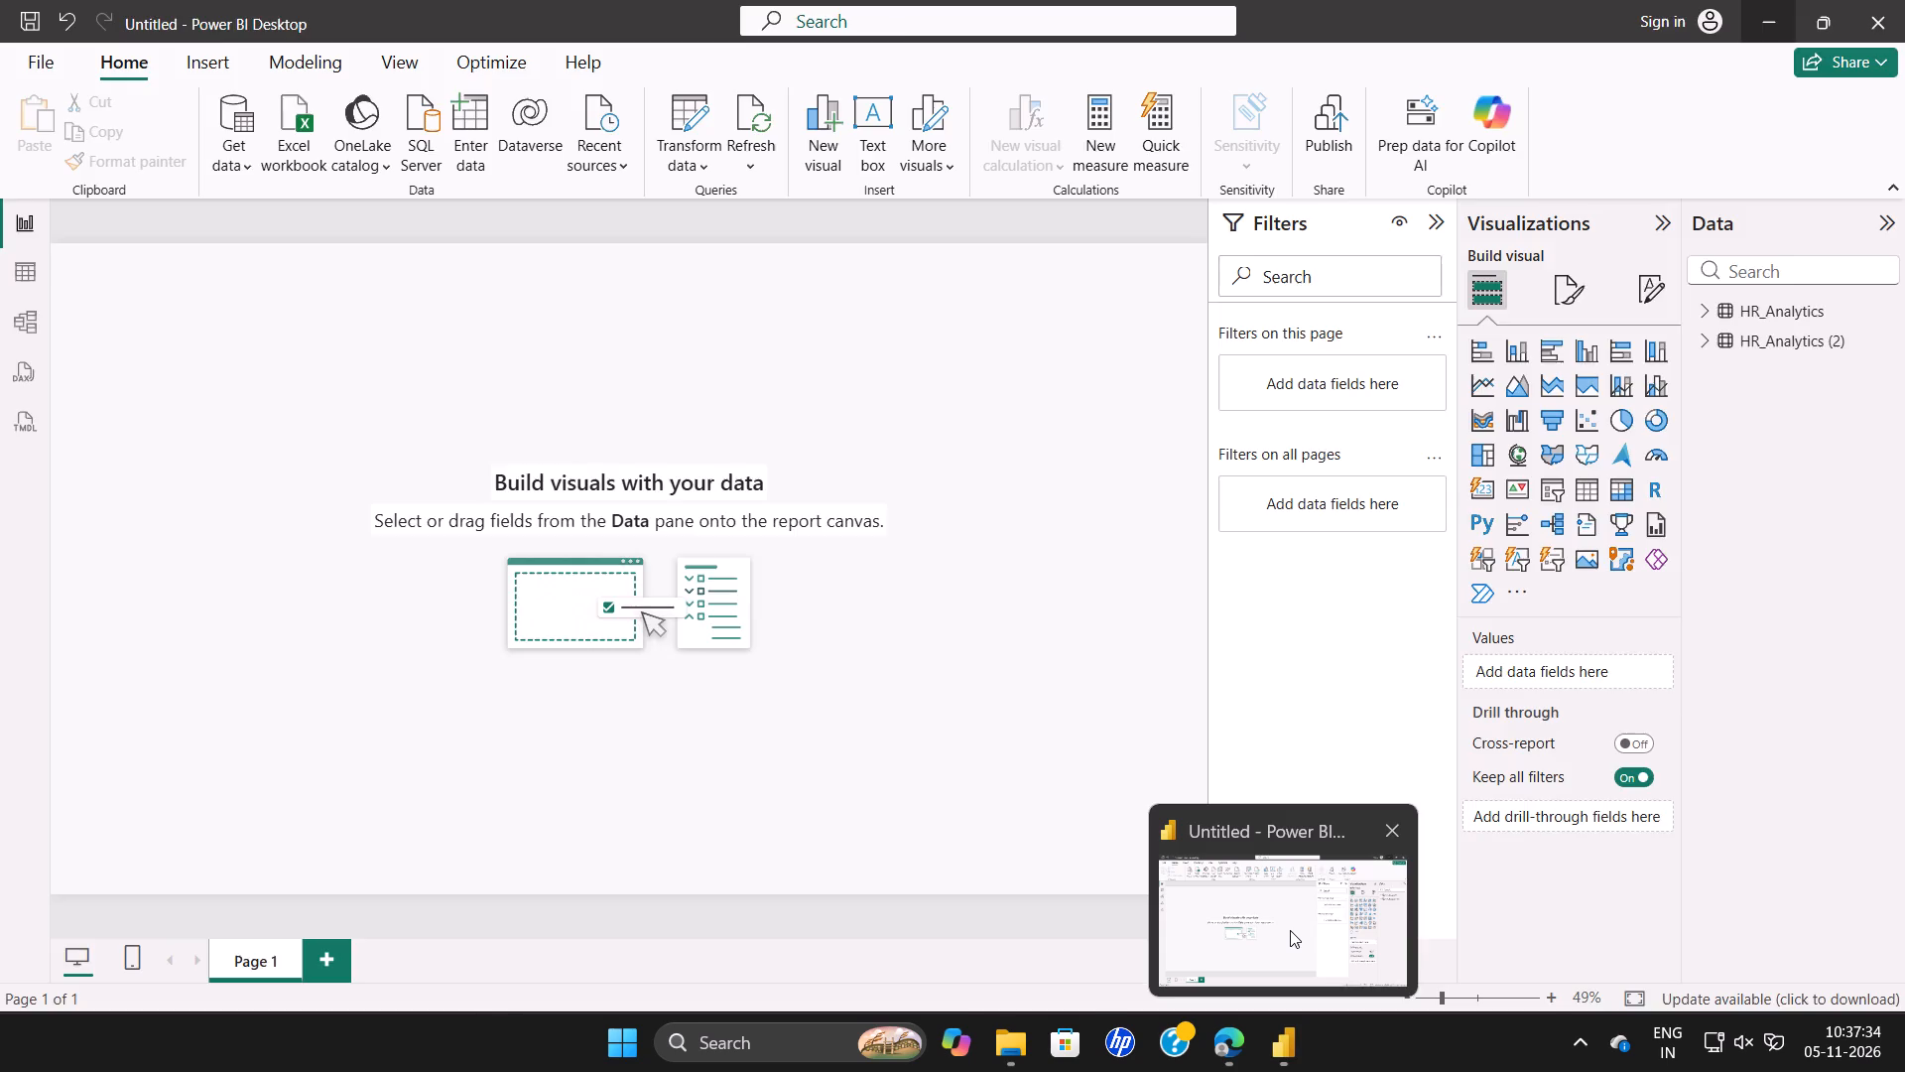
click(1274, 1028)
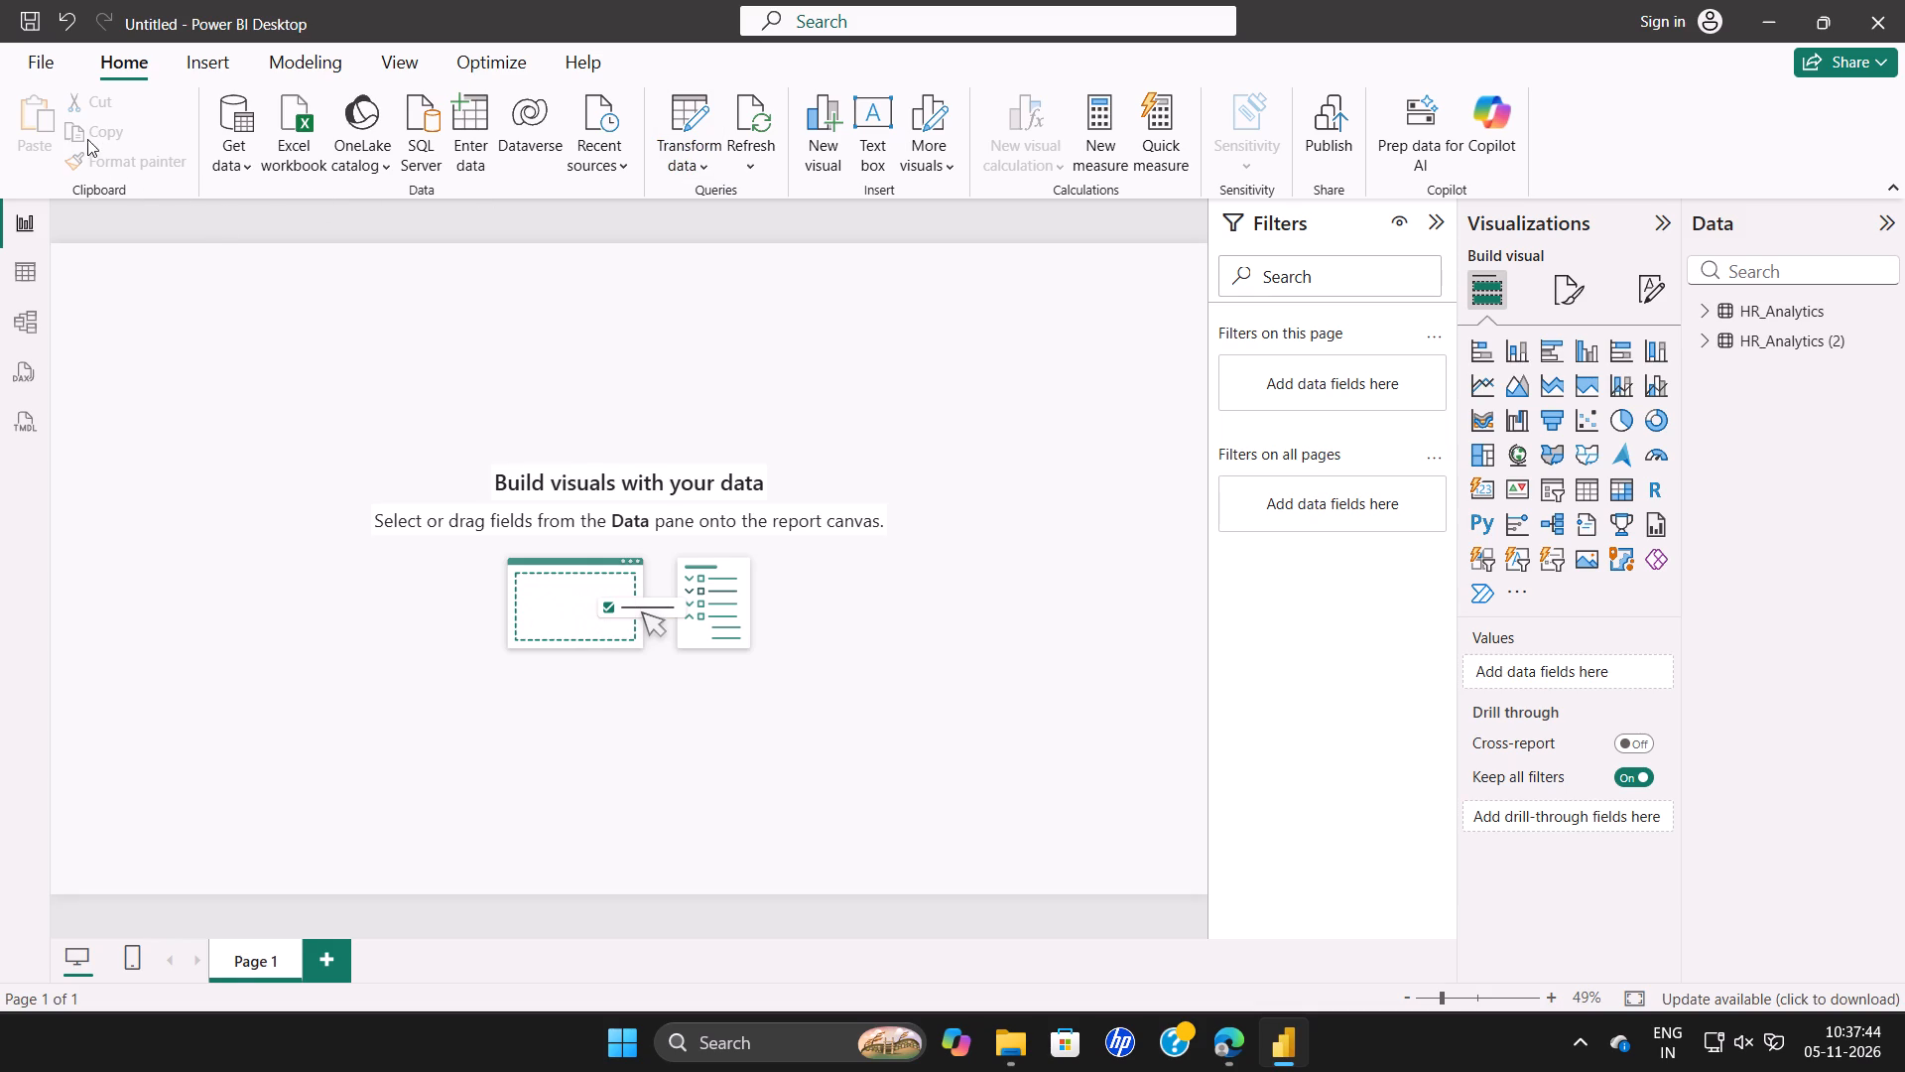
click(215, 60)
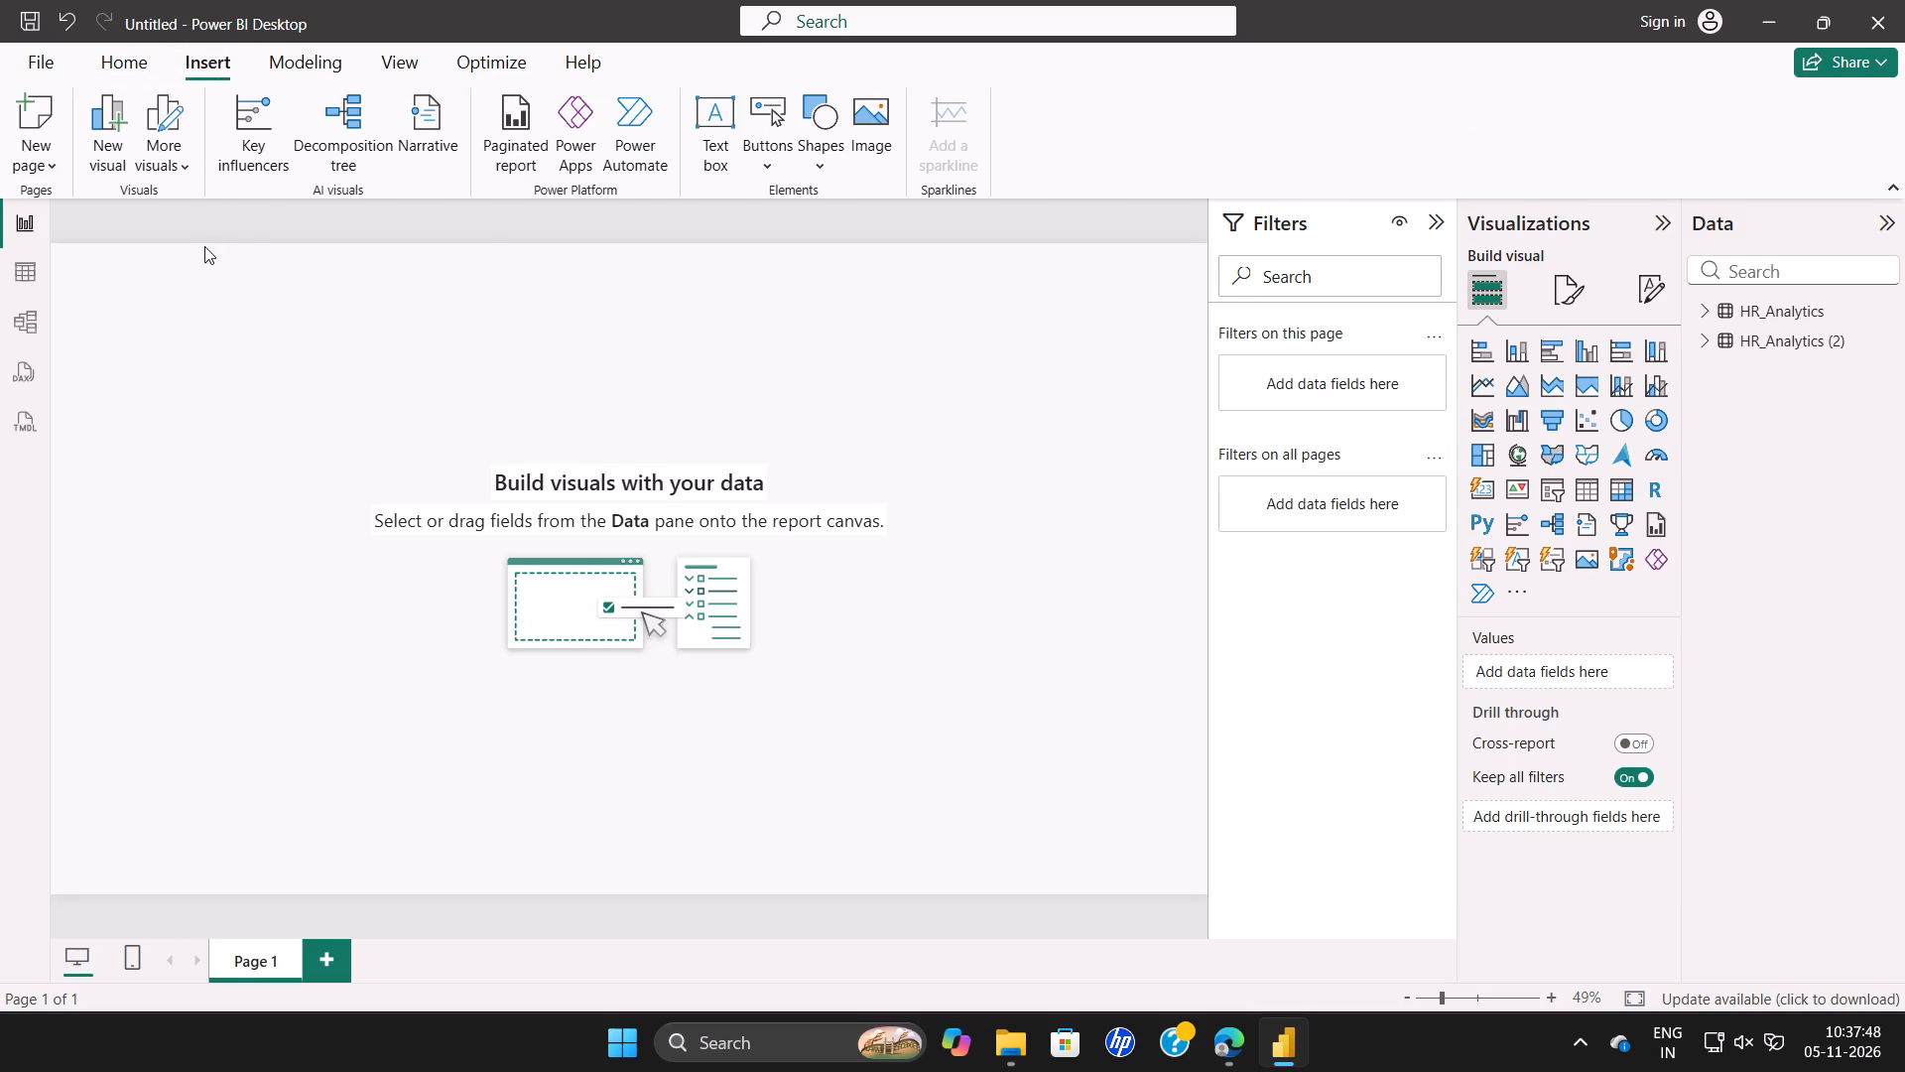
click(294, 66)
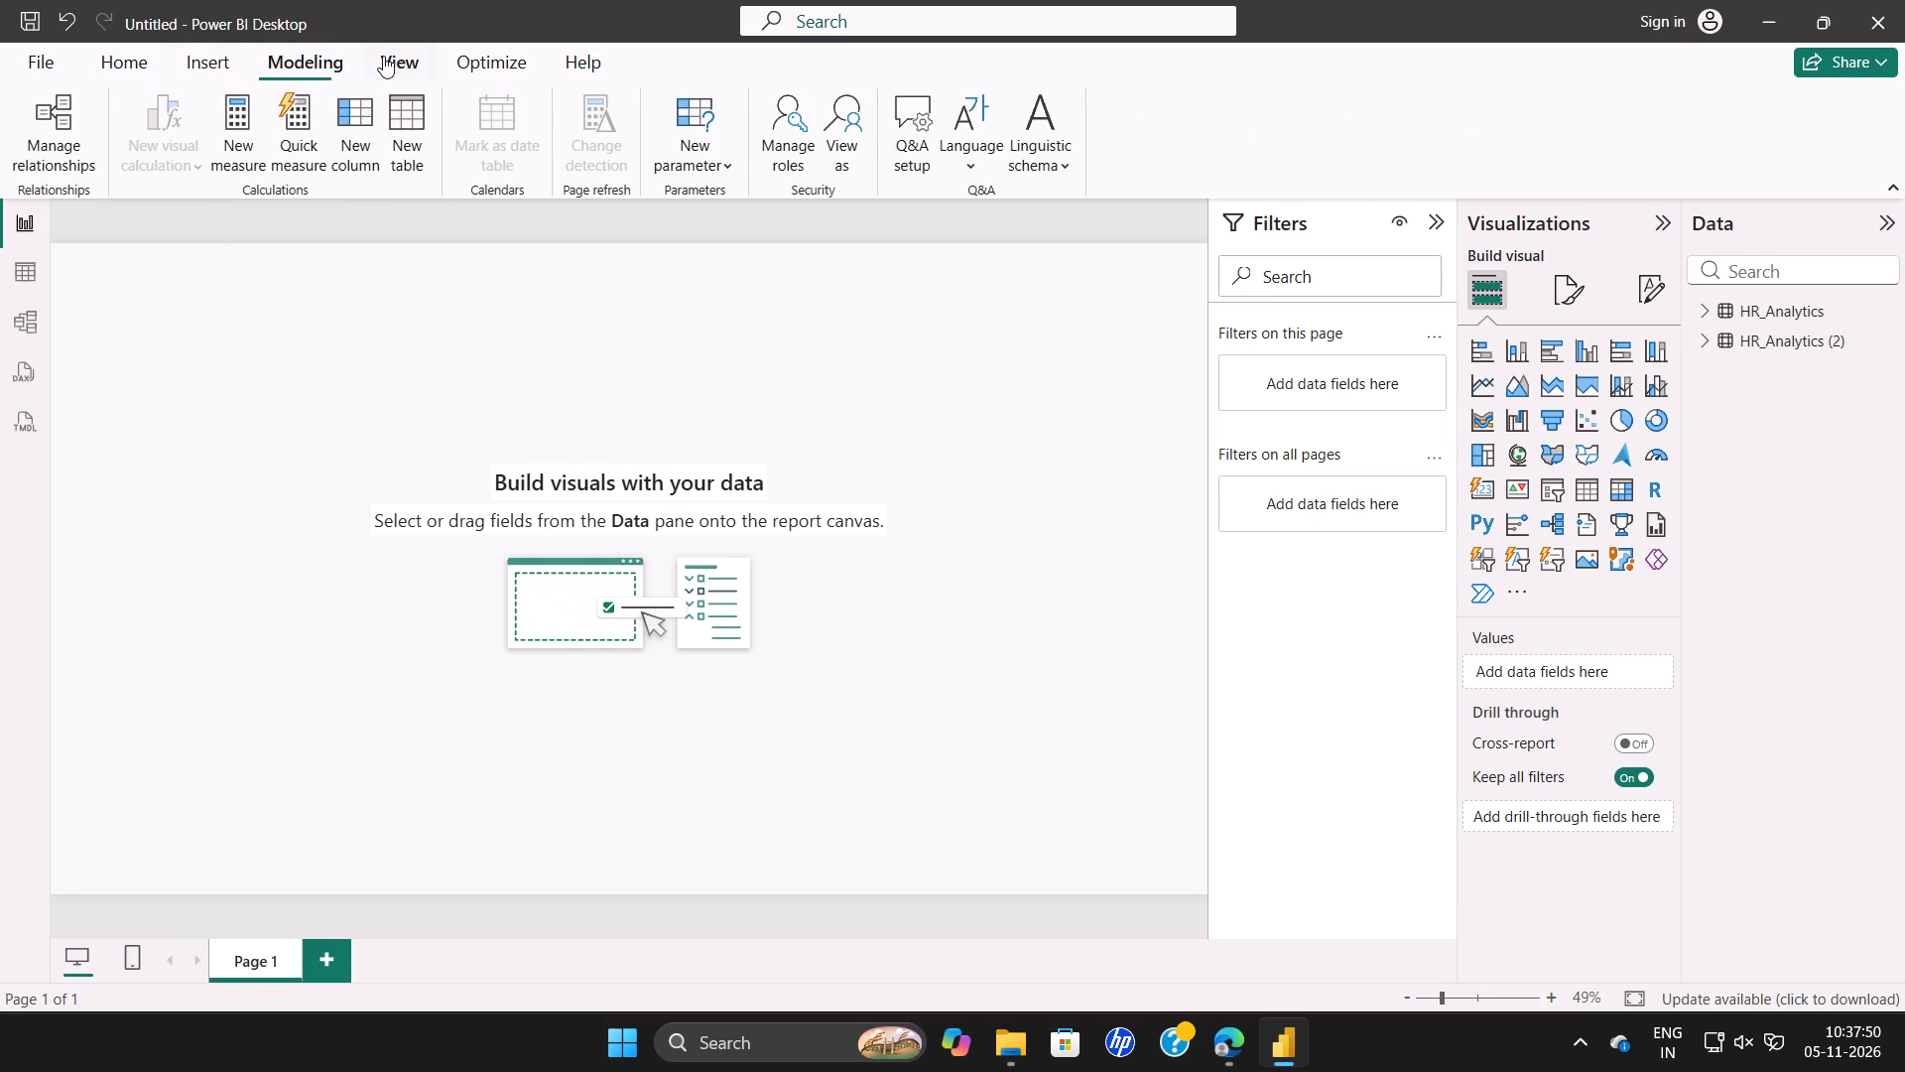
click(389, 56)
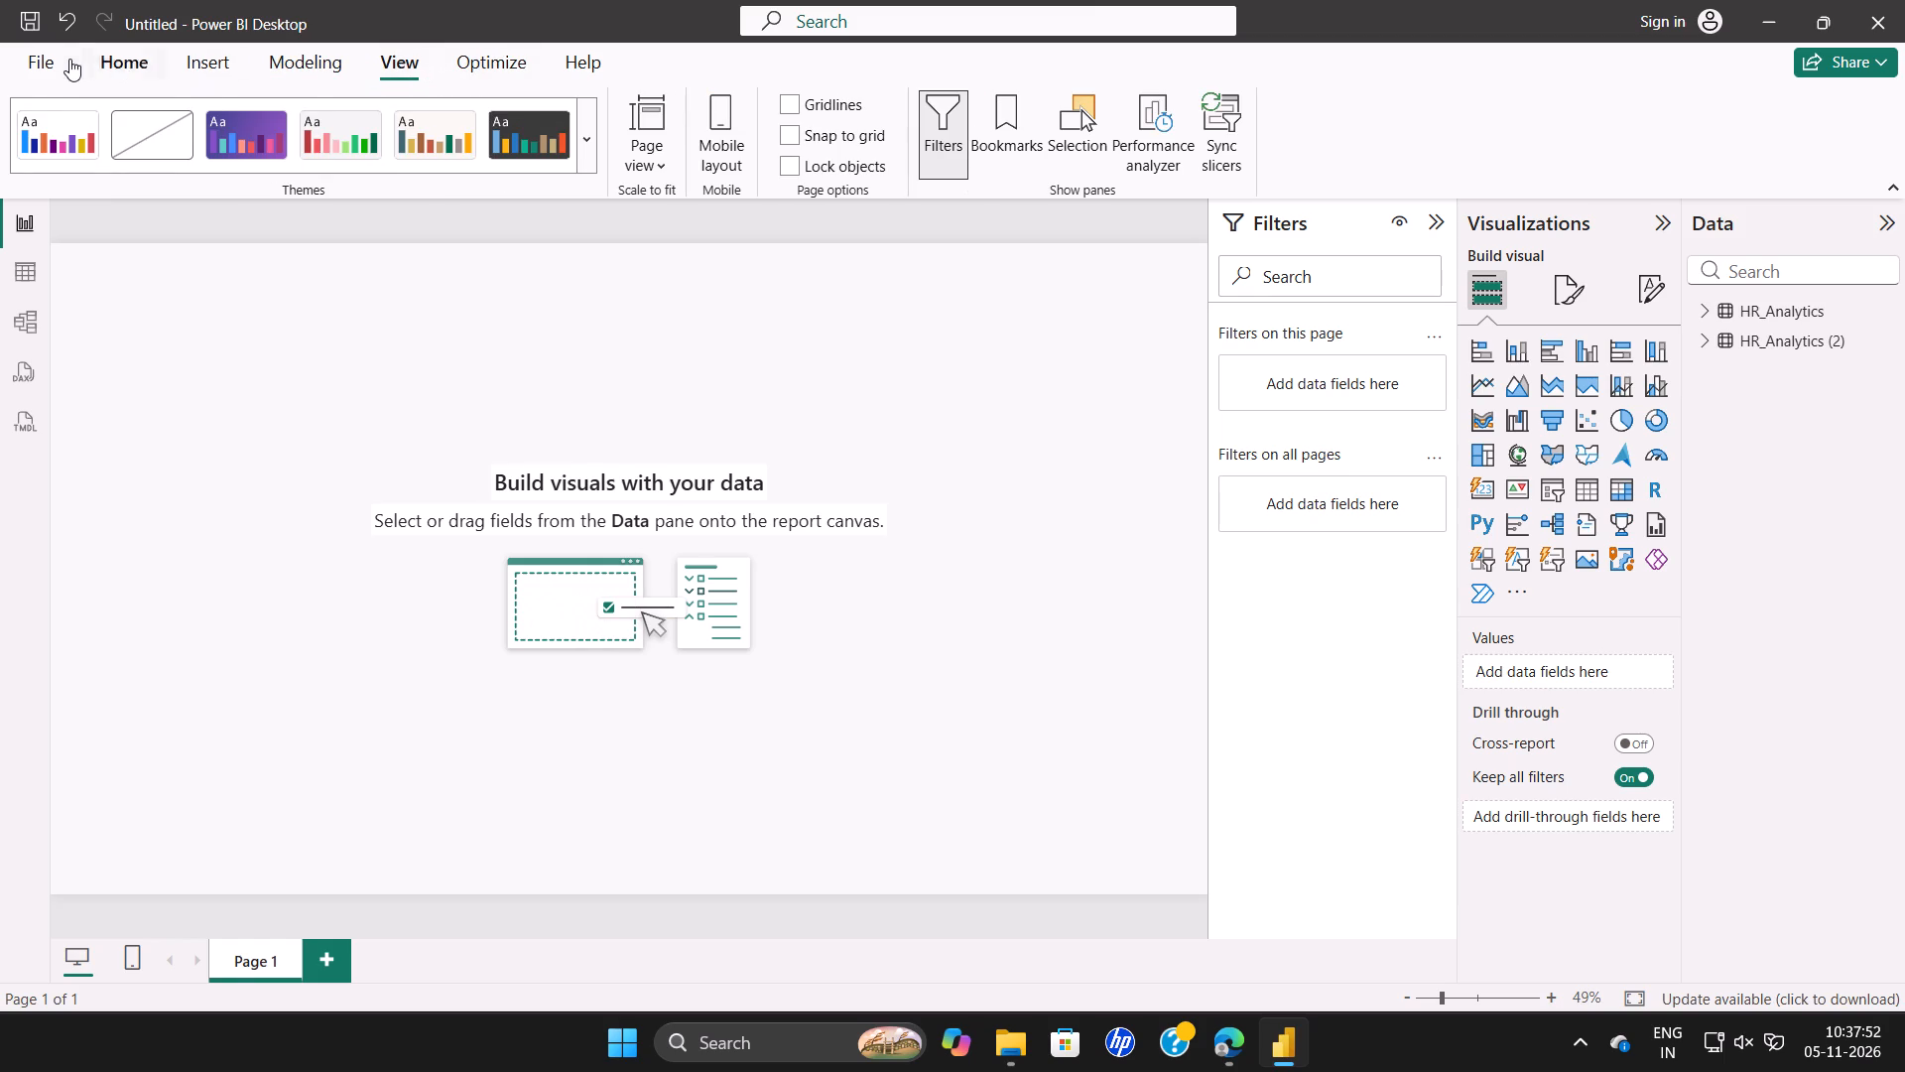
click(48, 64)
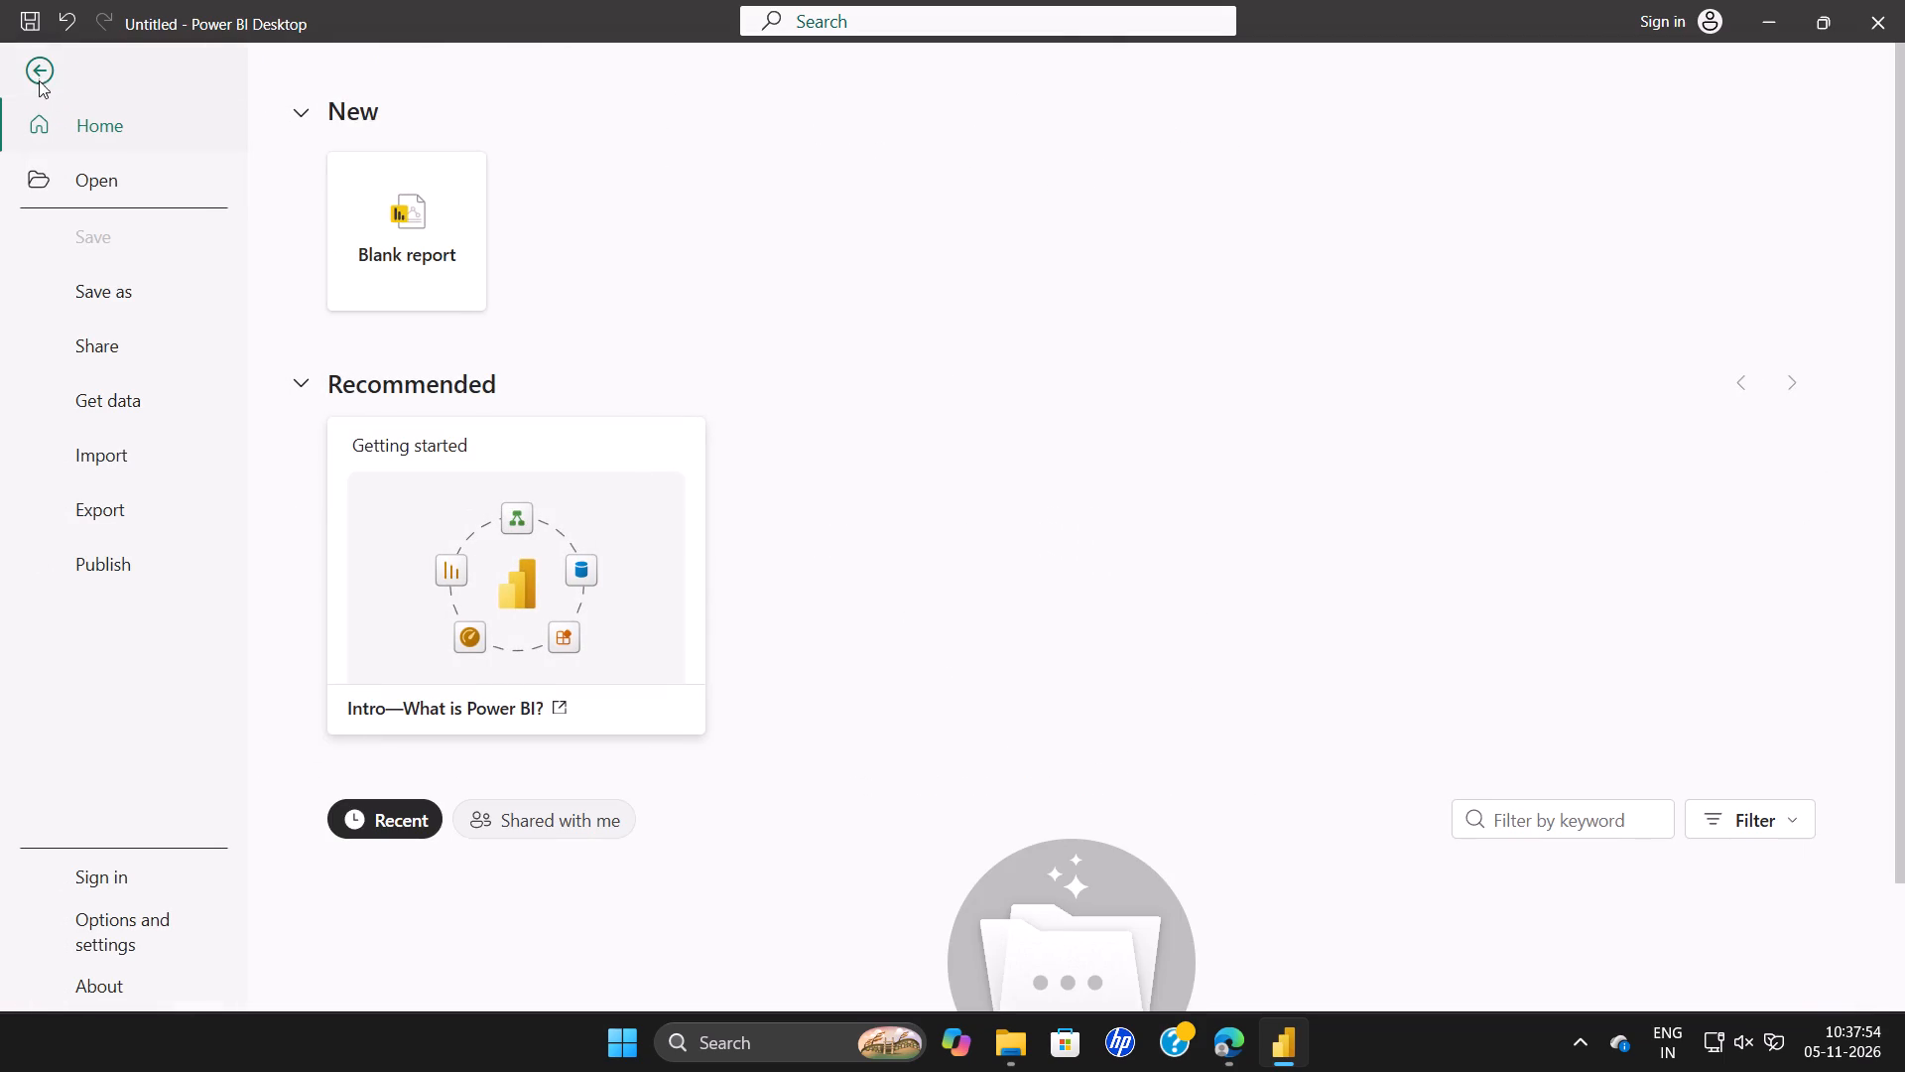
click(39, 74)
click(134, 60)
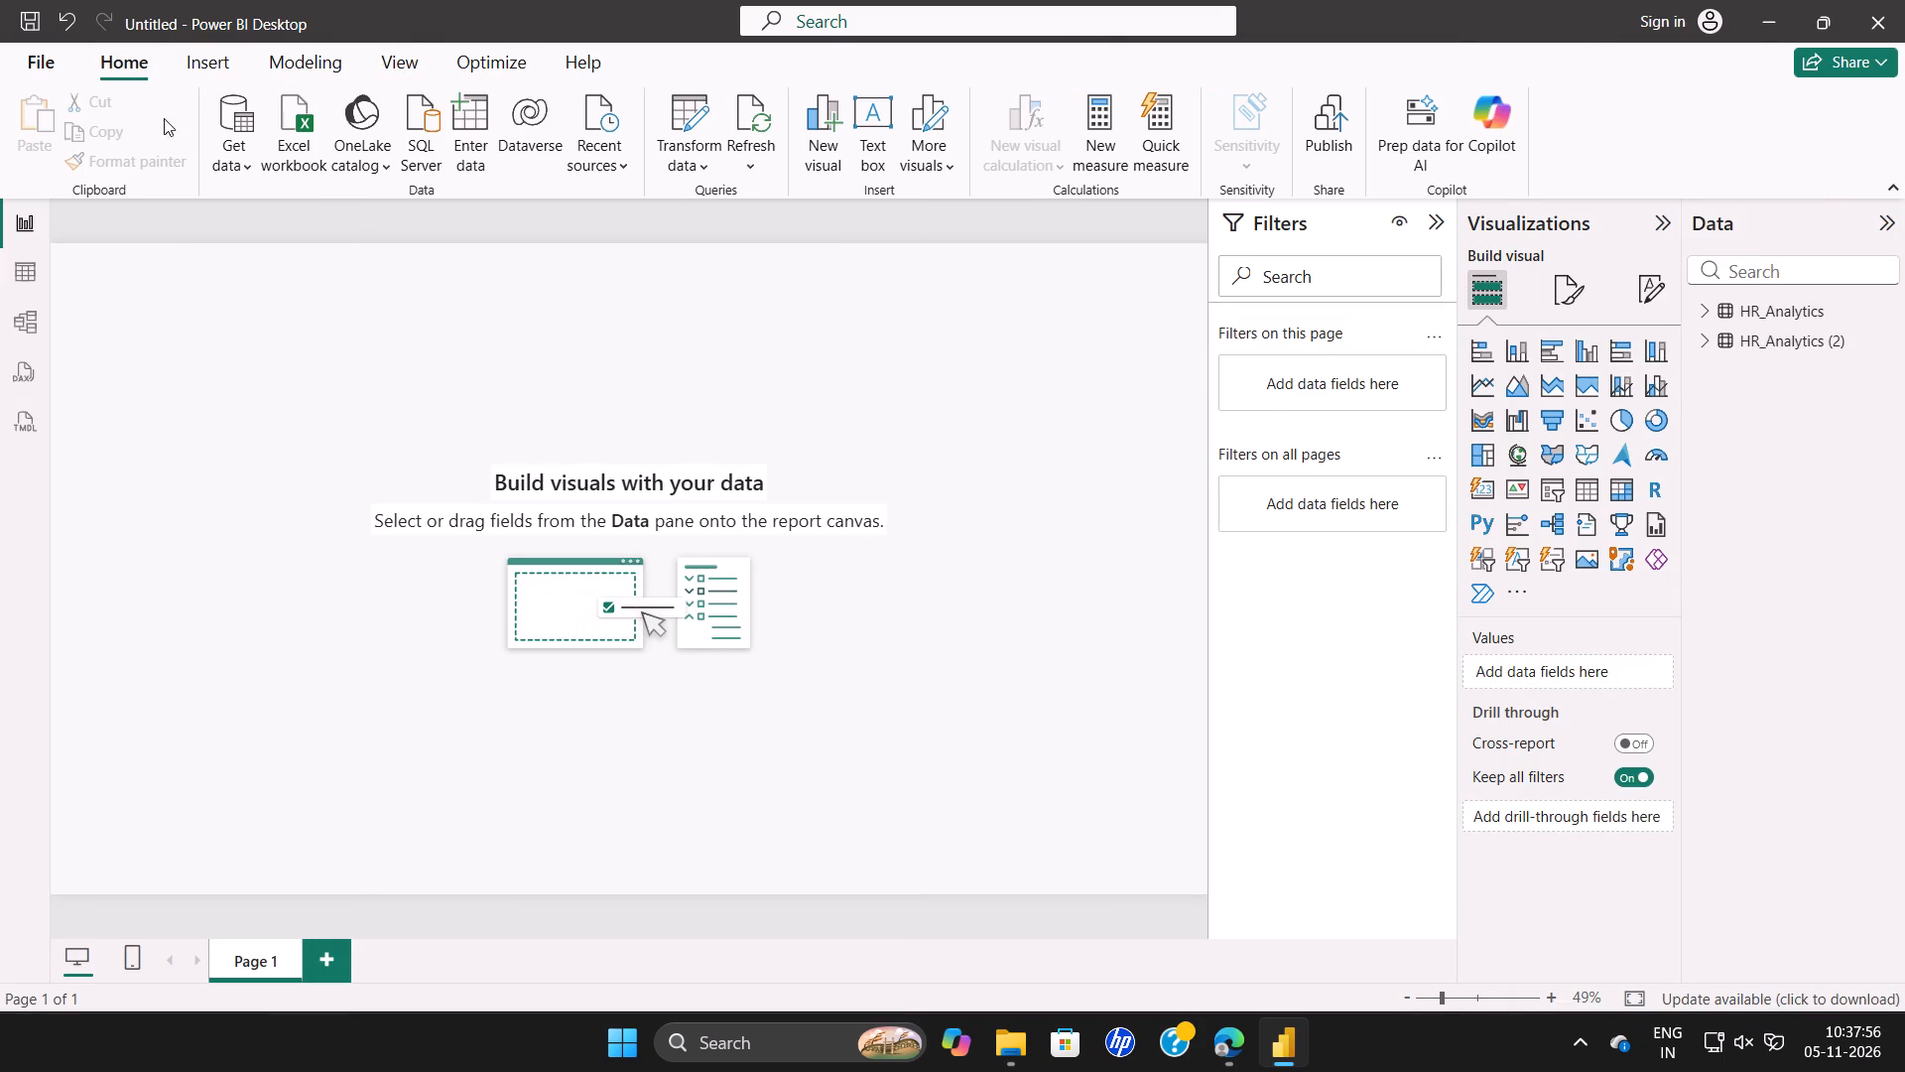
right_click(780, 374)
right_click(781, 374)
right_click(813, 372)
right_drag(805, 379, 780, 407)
Close the current report without saving, relaunch Power BI Desktop and start a new blank report.
click(1881, 18)
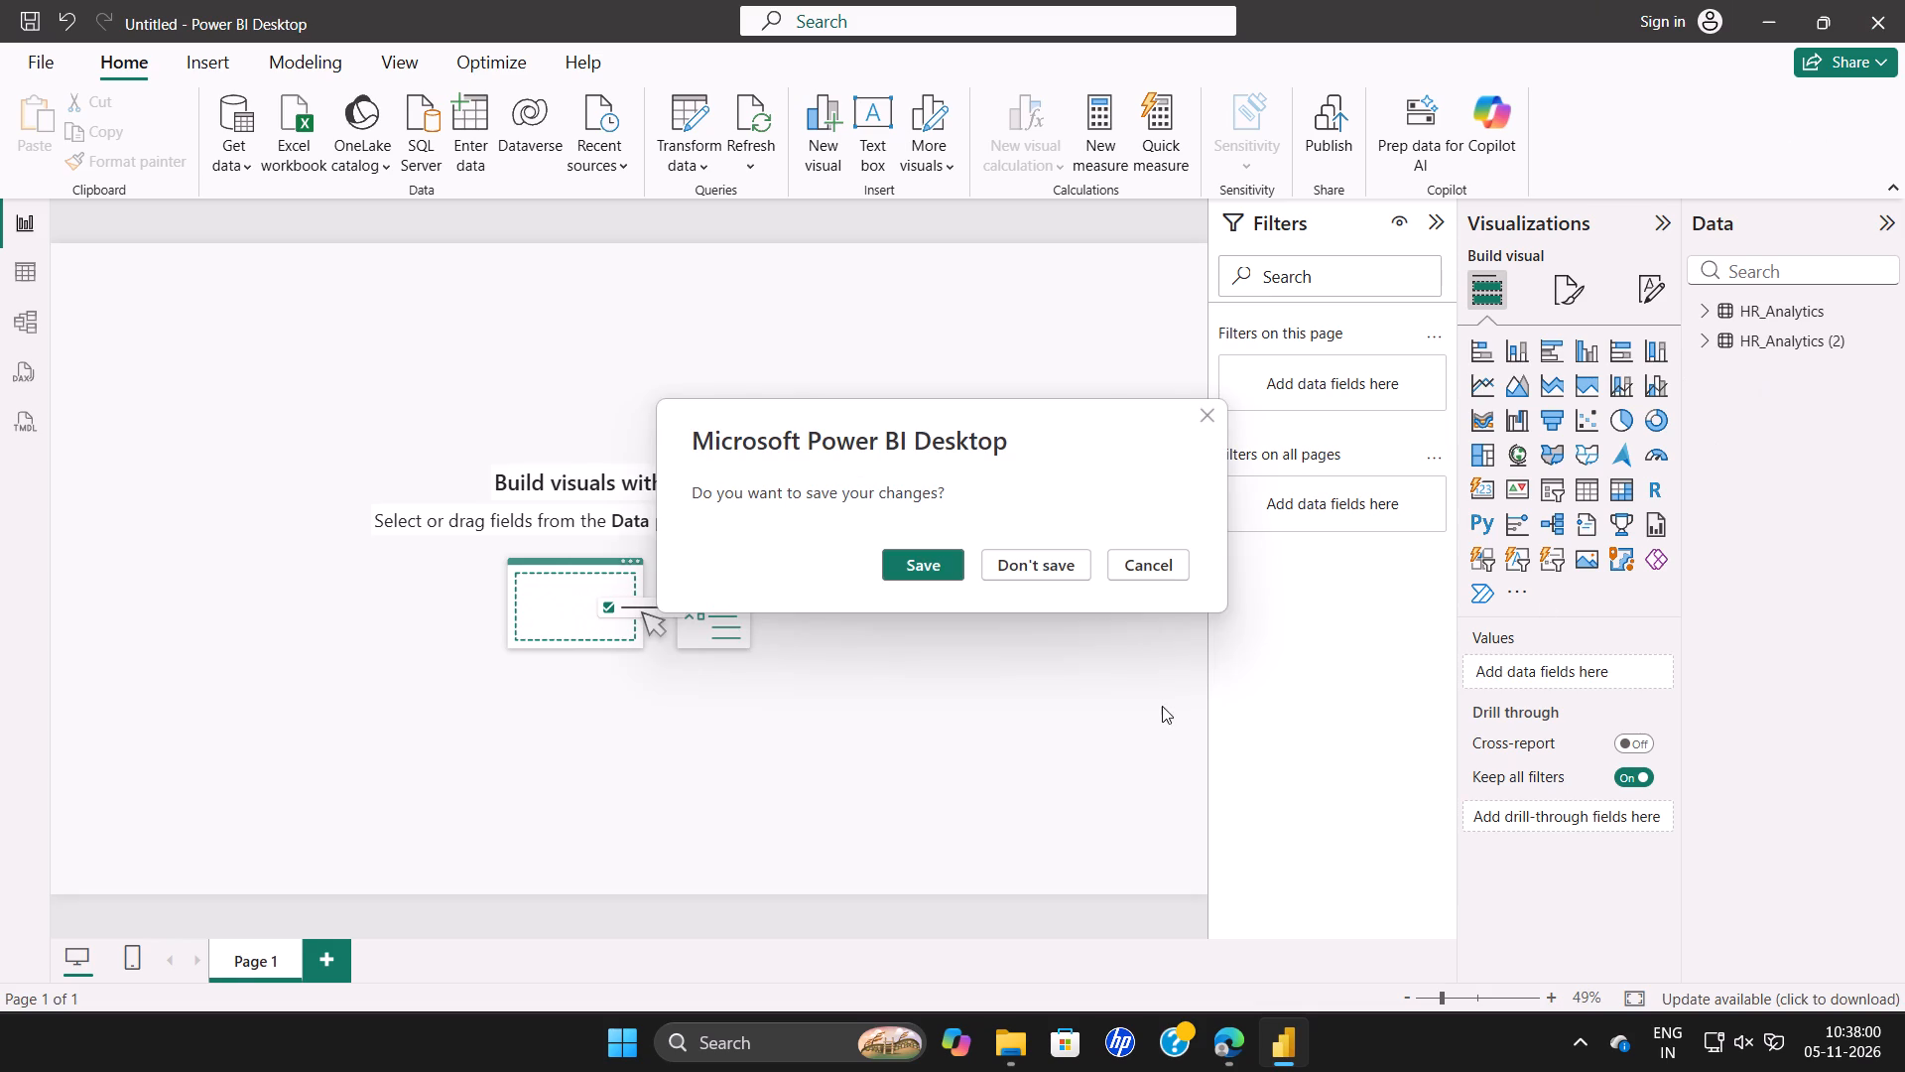
click(1059, 564)
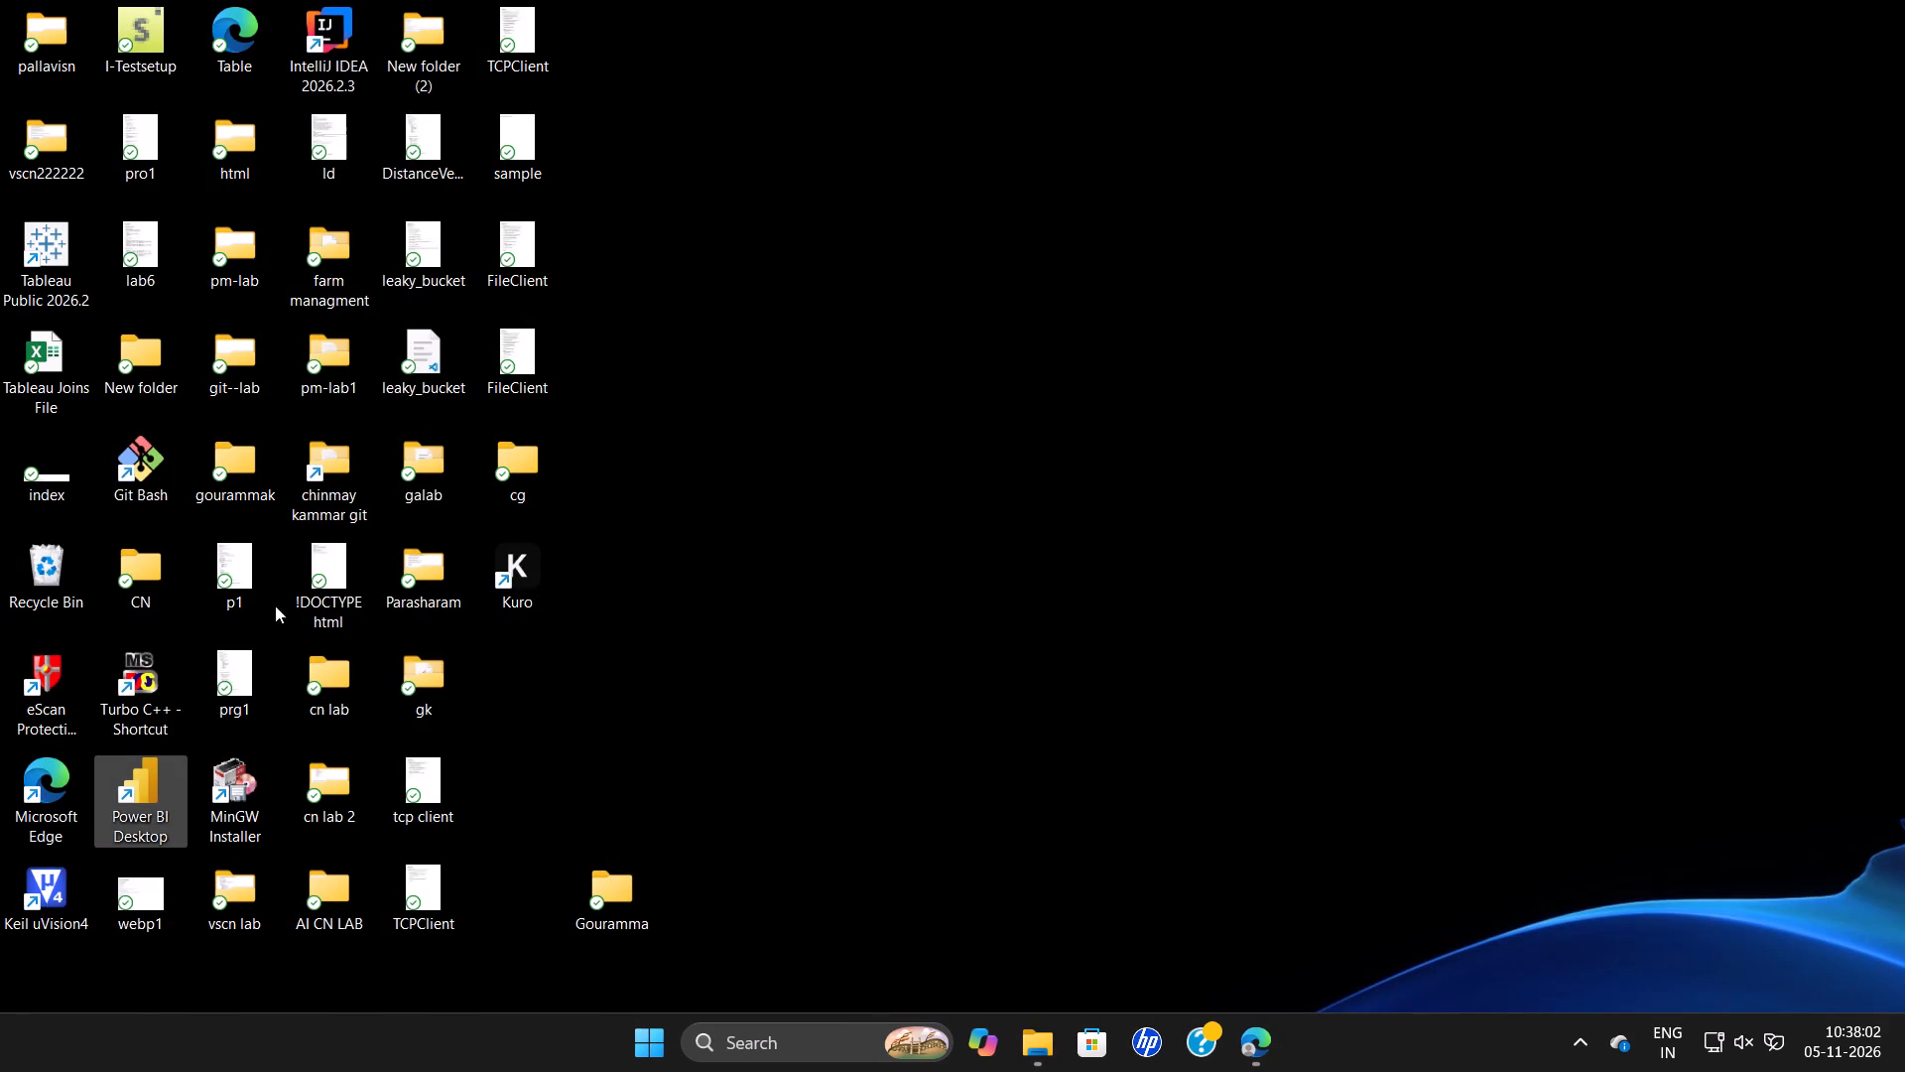
double_click(156, 765)
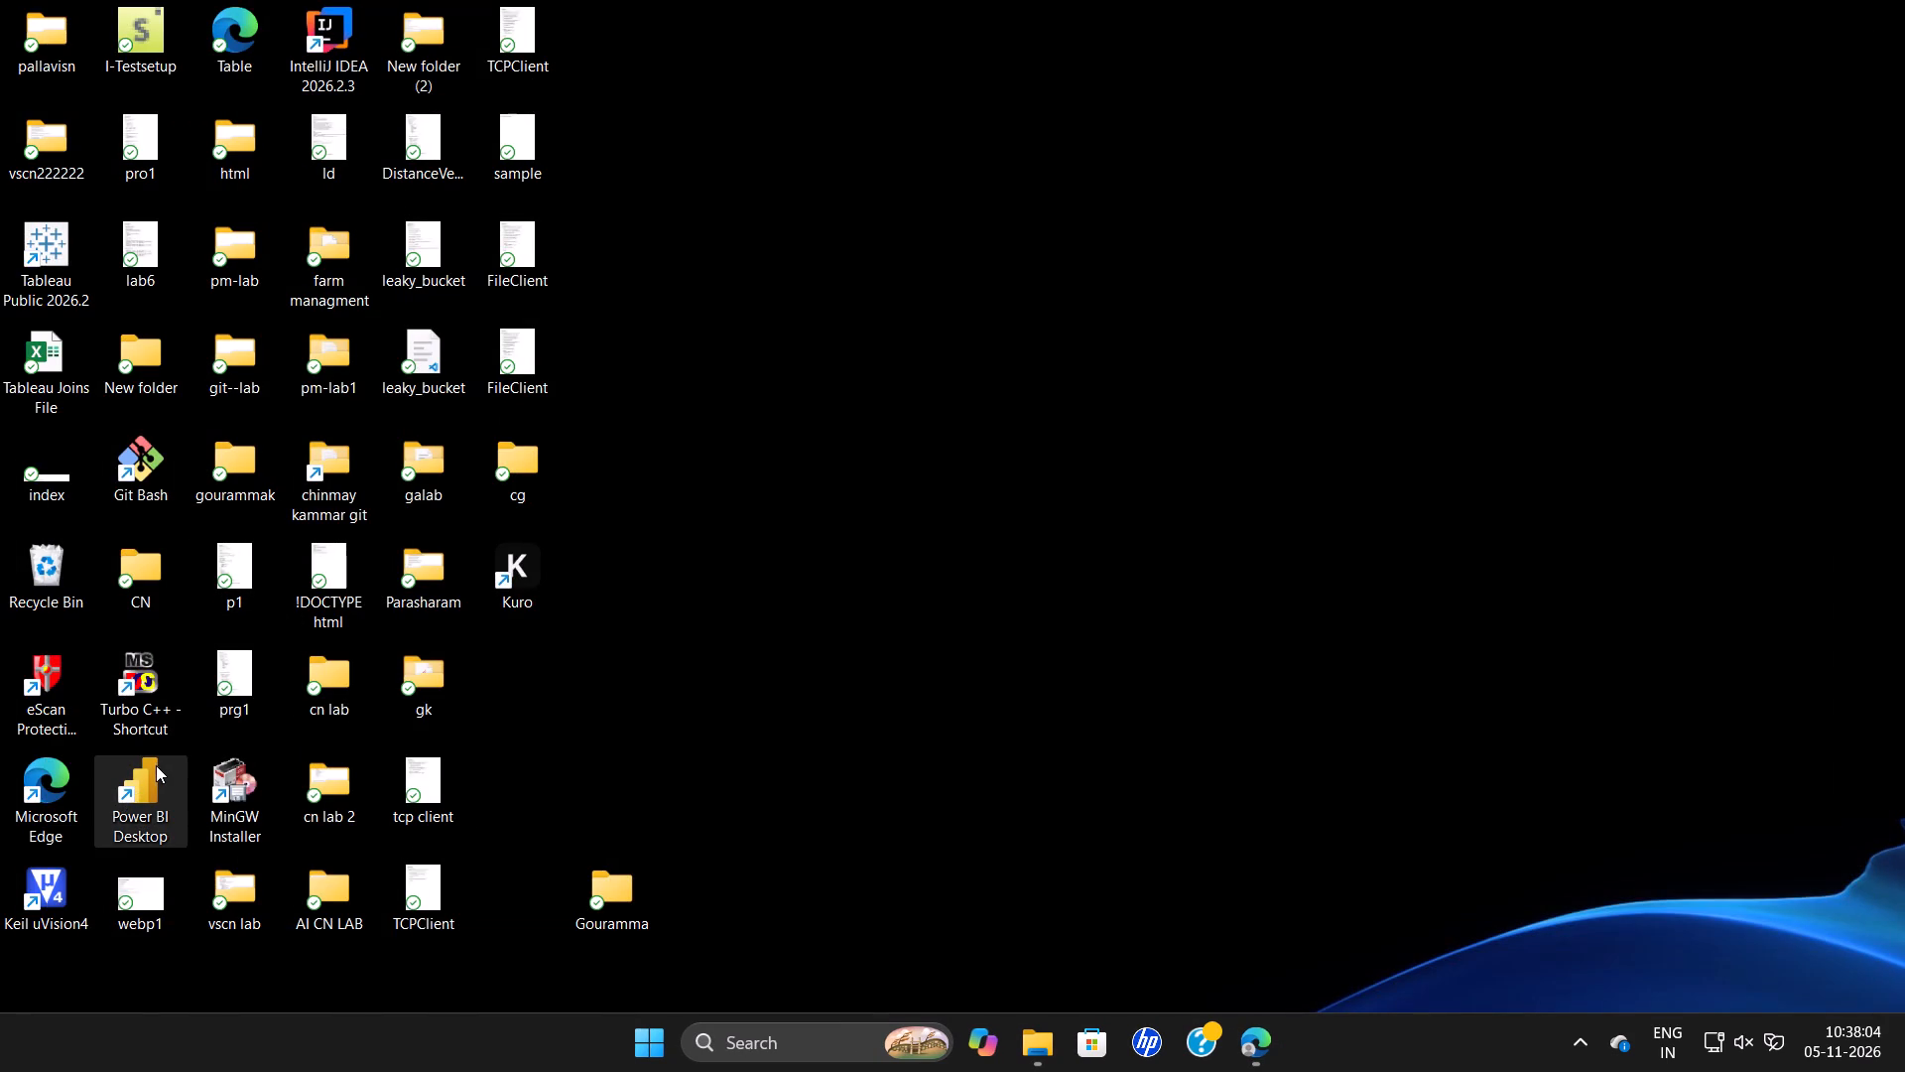
double_click(147, 774)
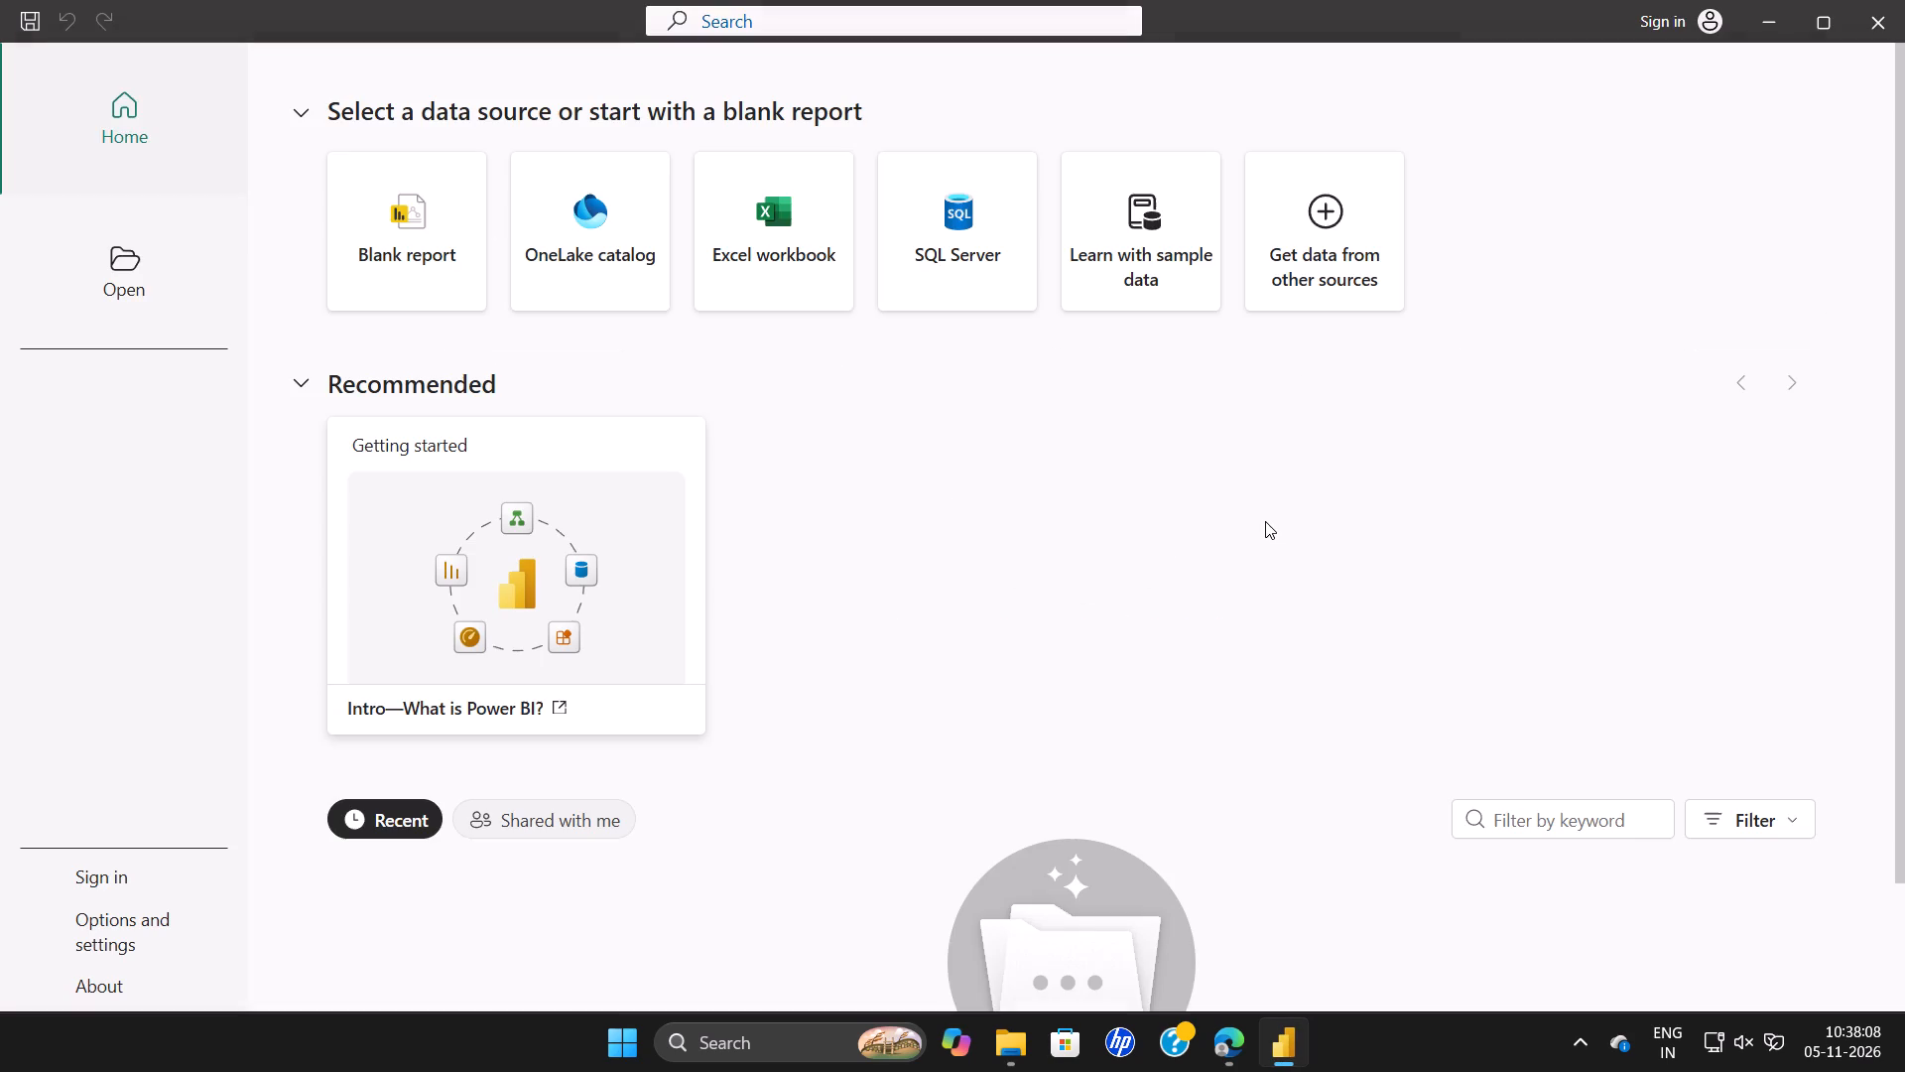
click(385, 231)
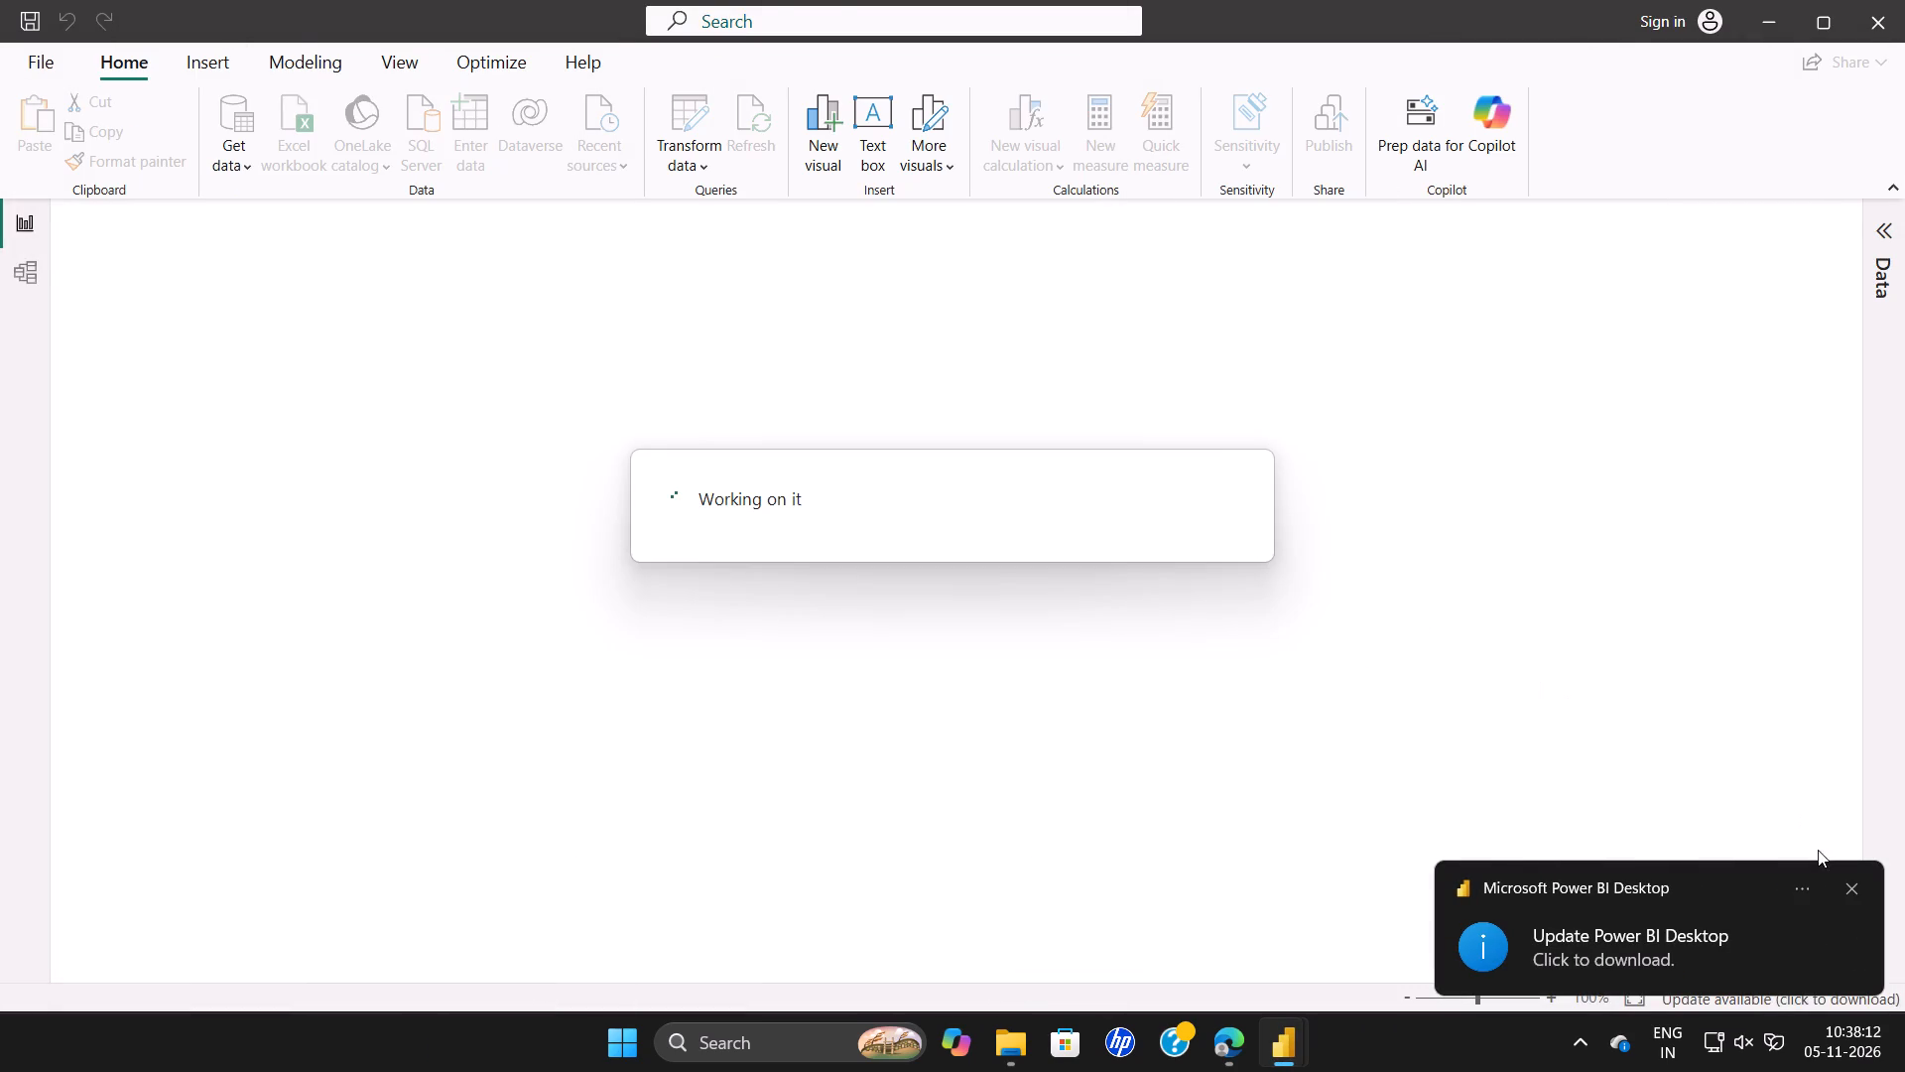
click(1853, 883)
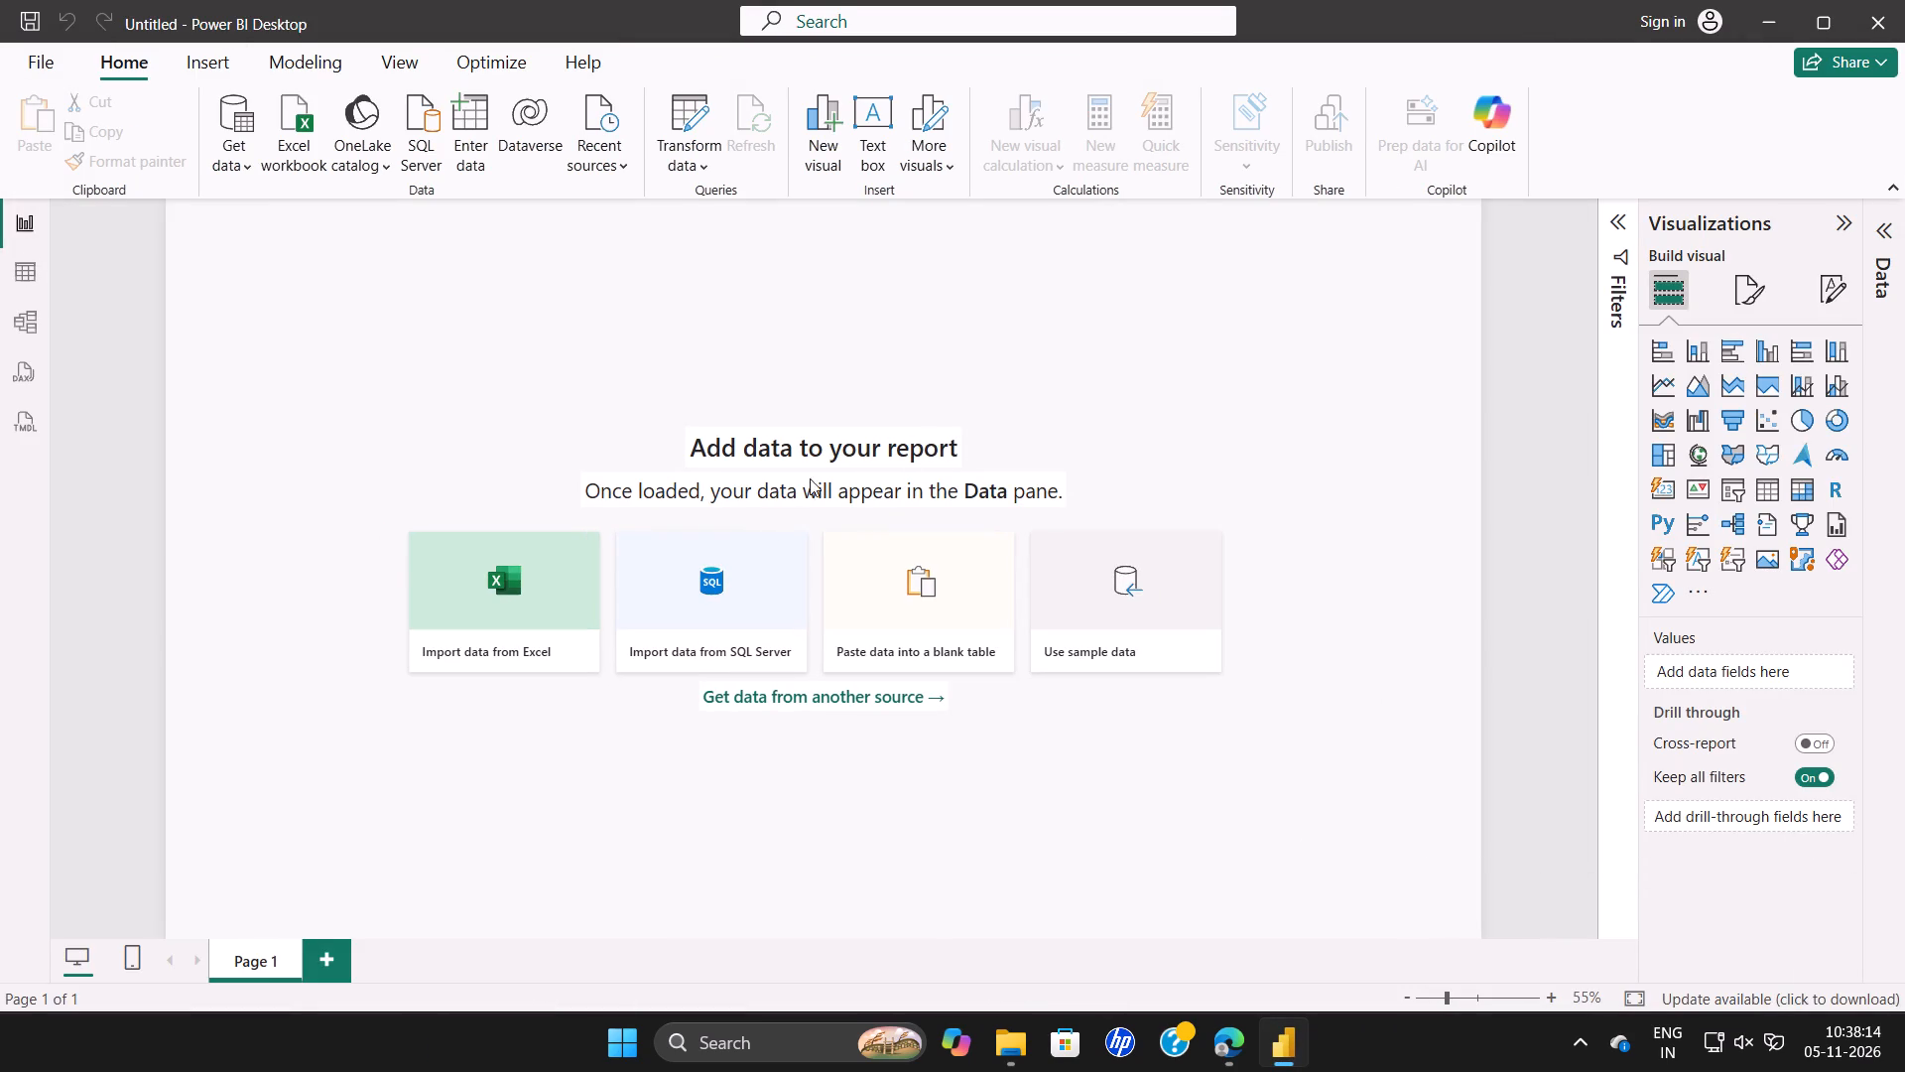
Connect to the HR_Analytics CSV file in the archive (1) folder as a Text/CSV source and open it for transformation in Power Query Editor.
click(229, 107)
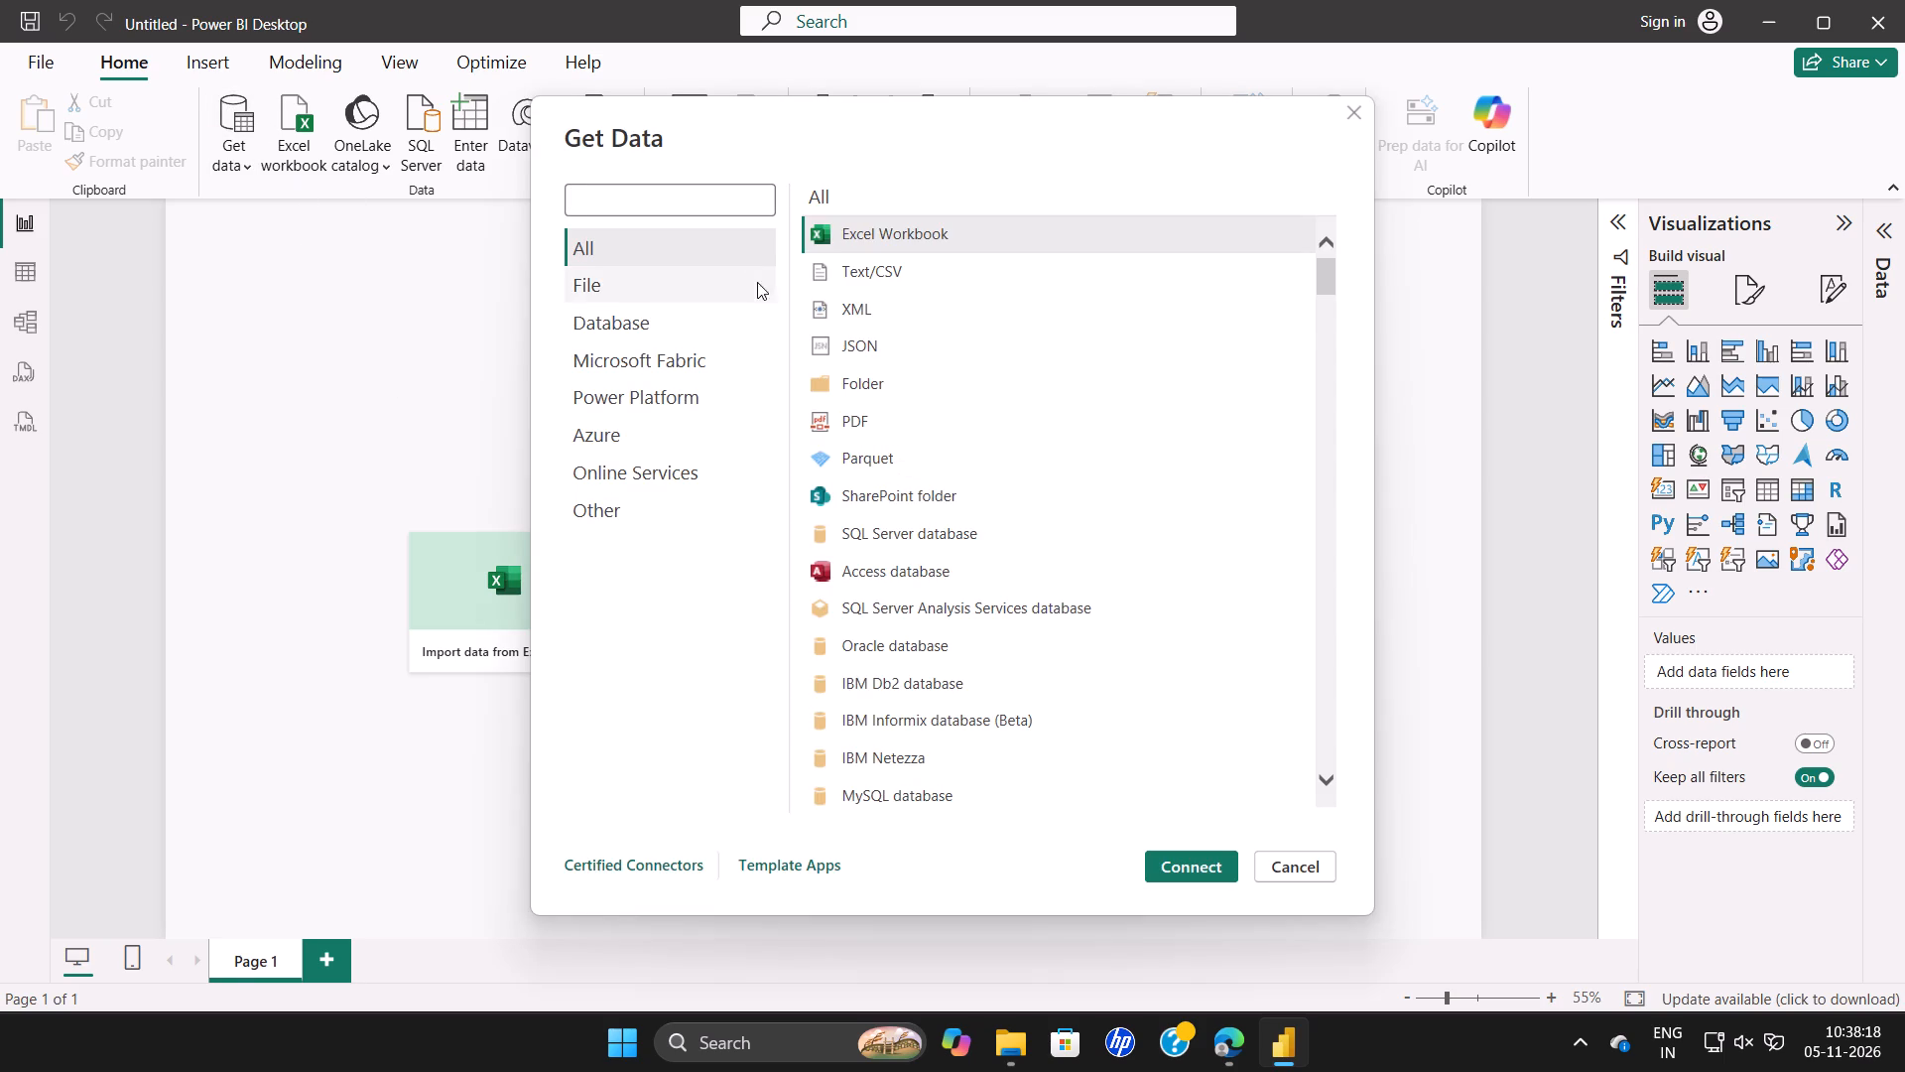
click(897, 270)
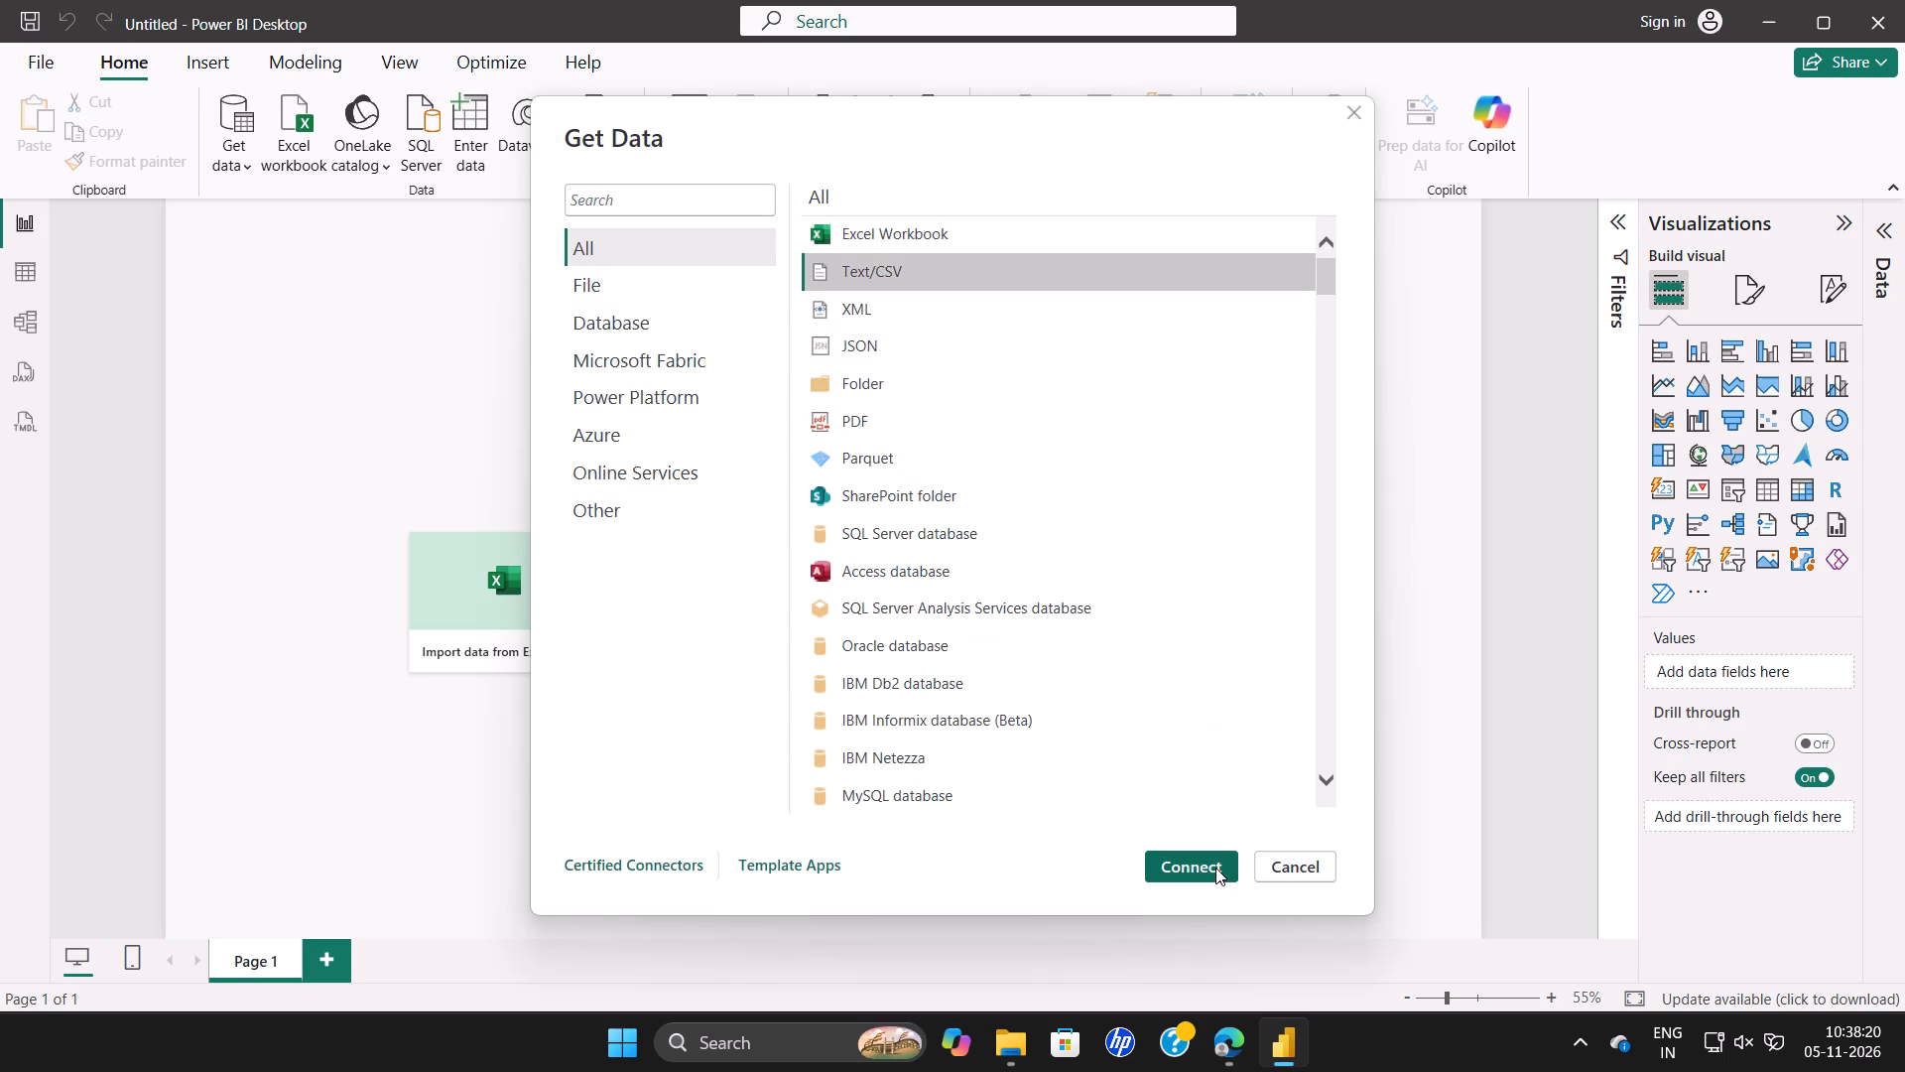
click(1215, 868)
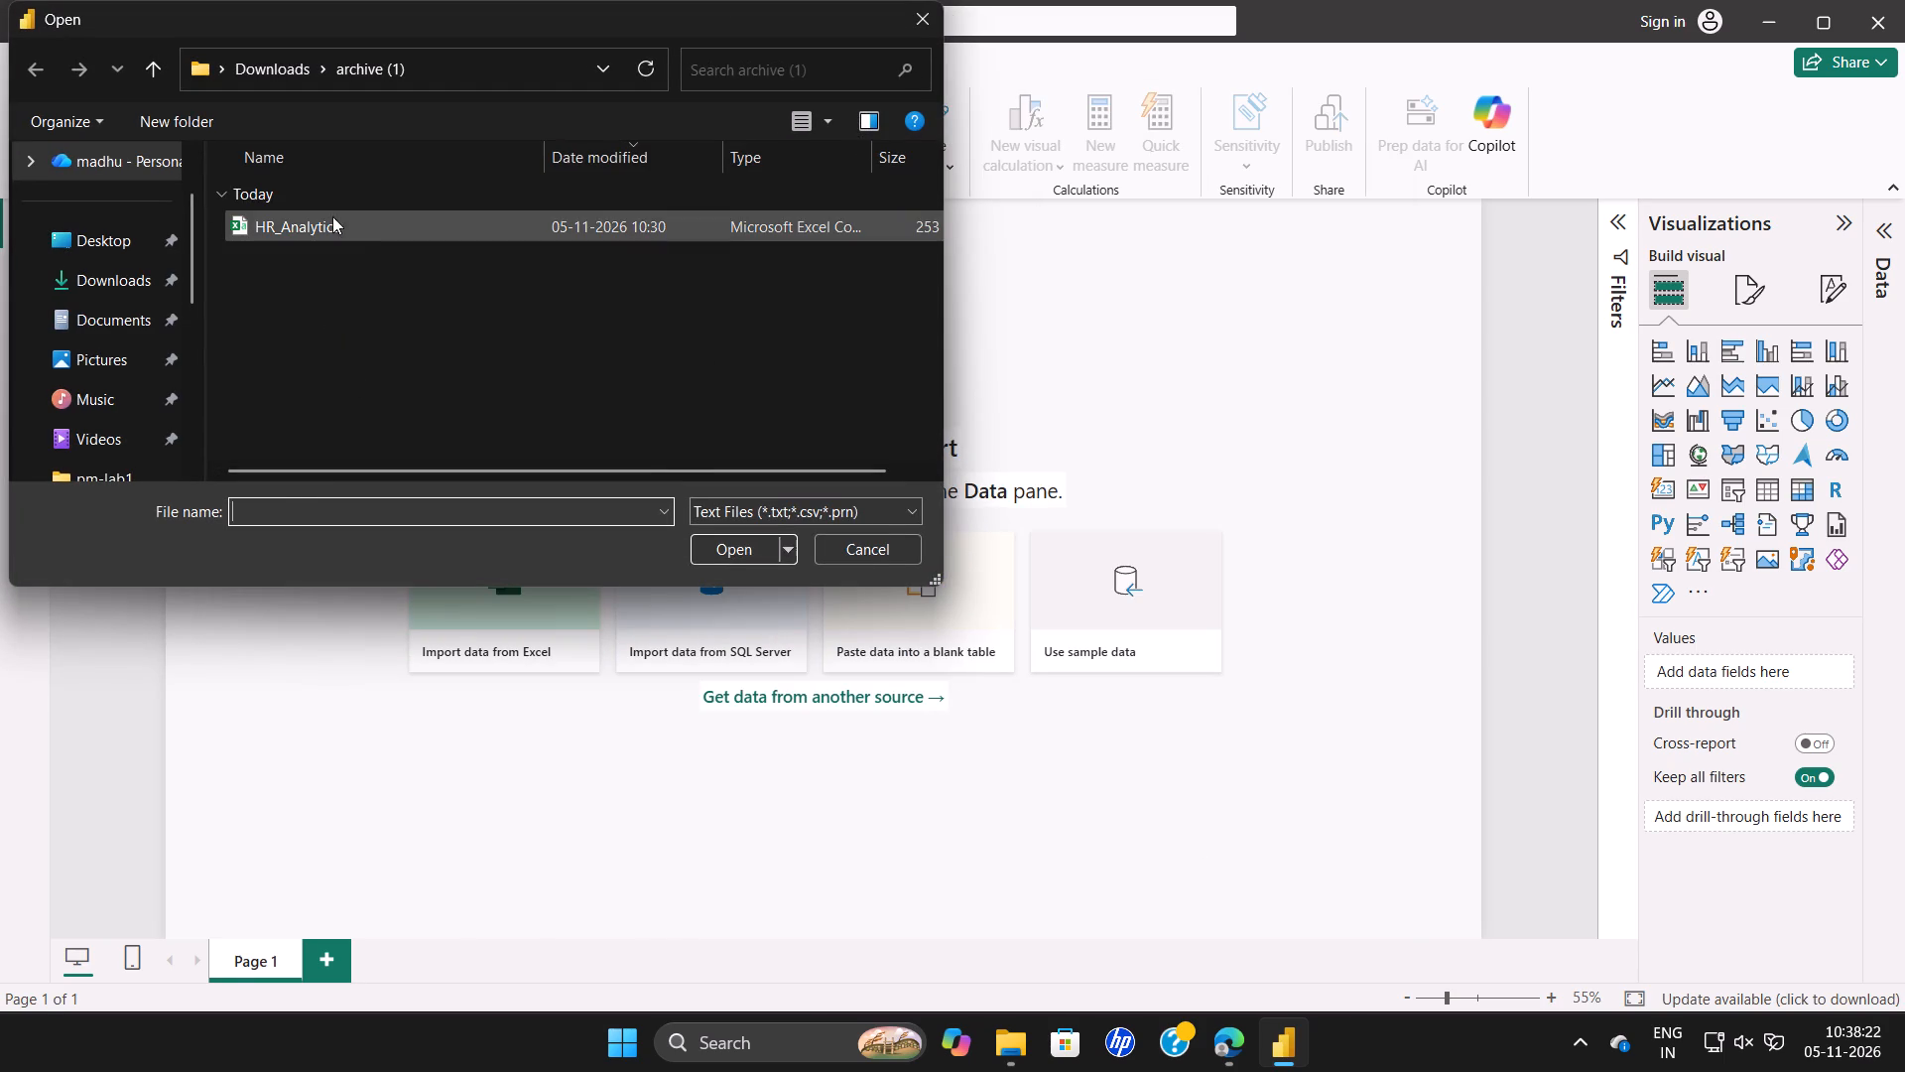
click(332, 216)
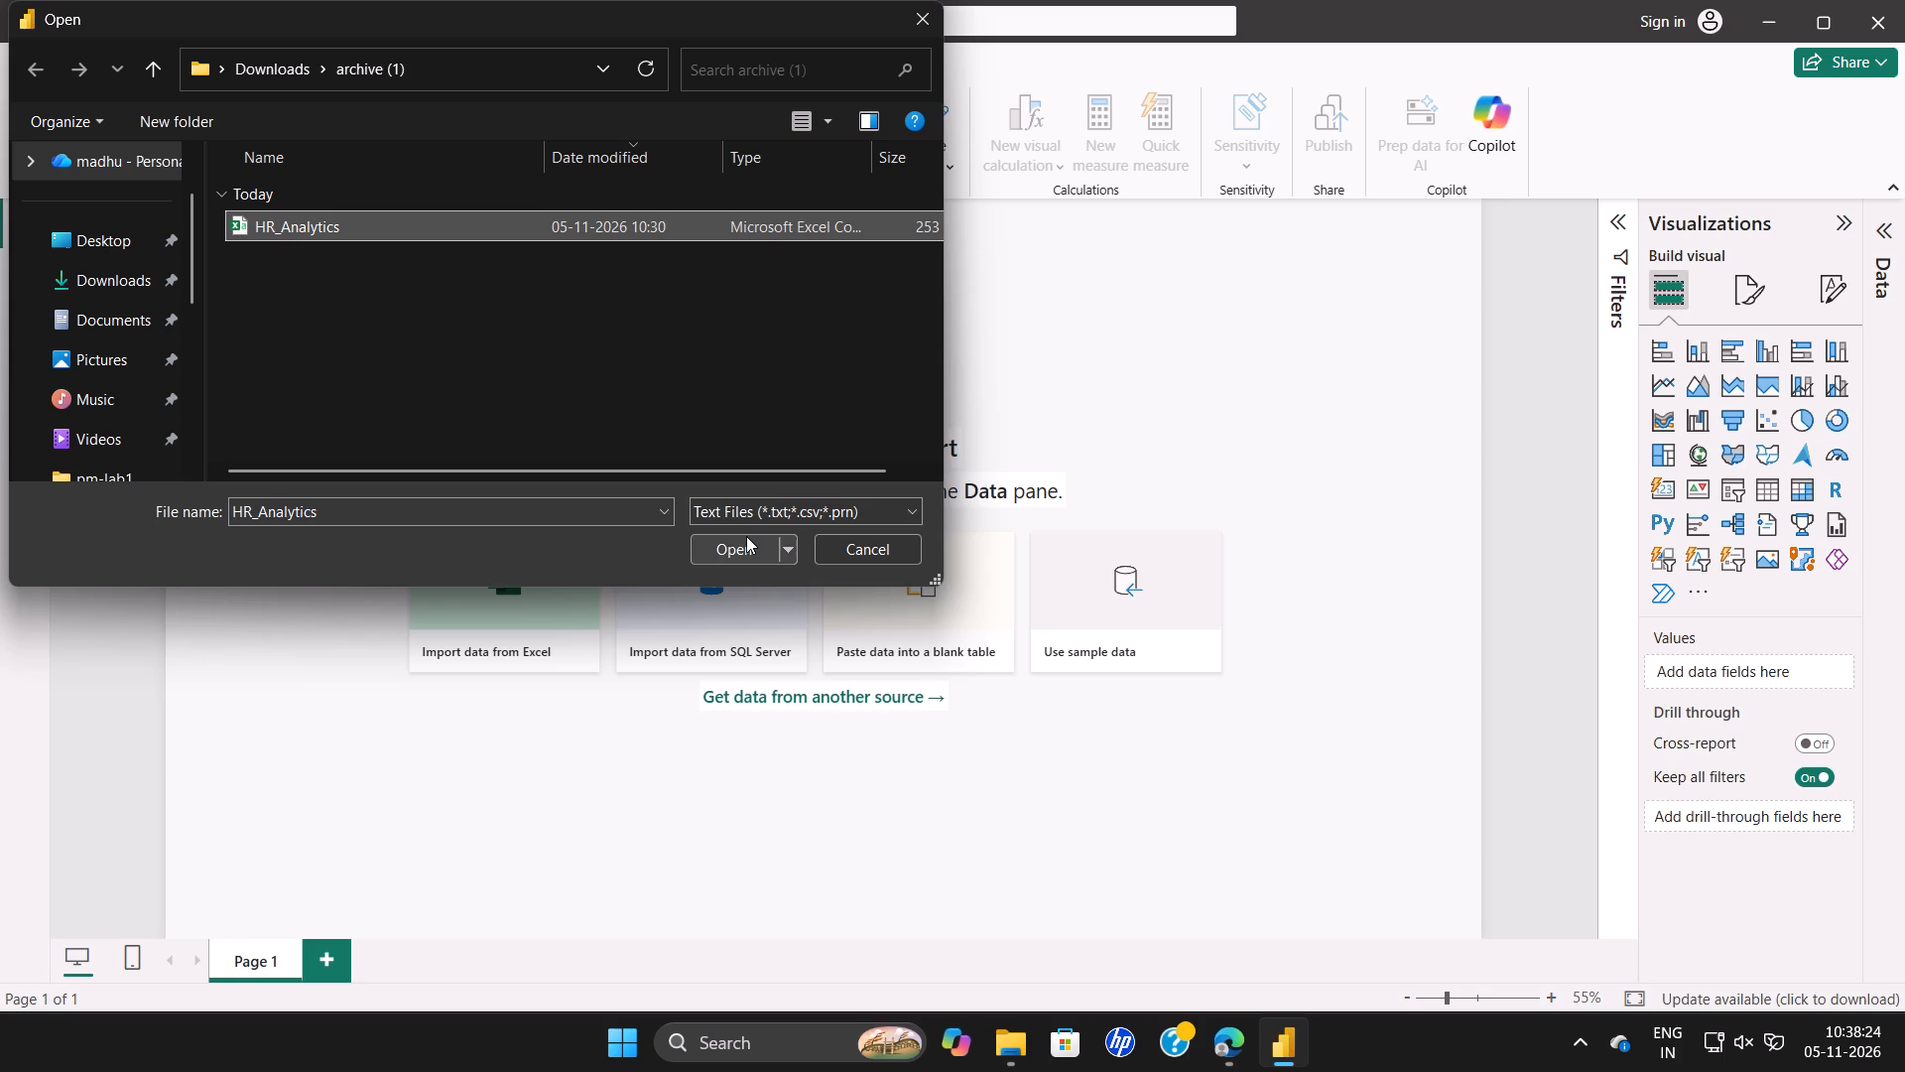
click(734, 547)
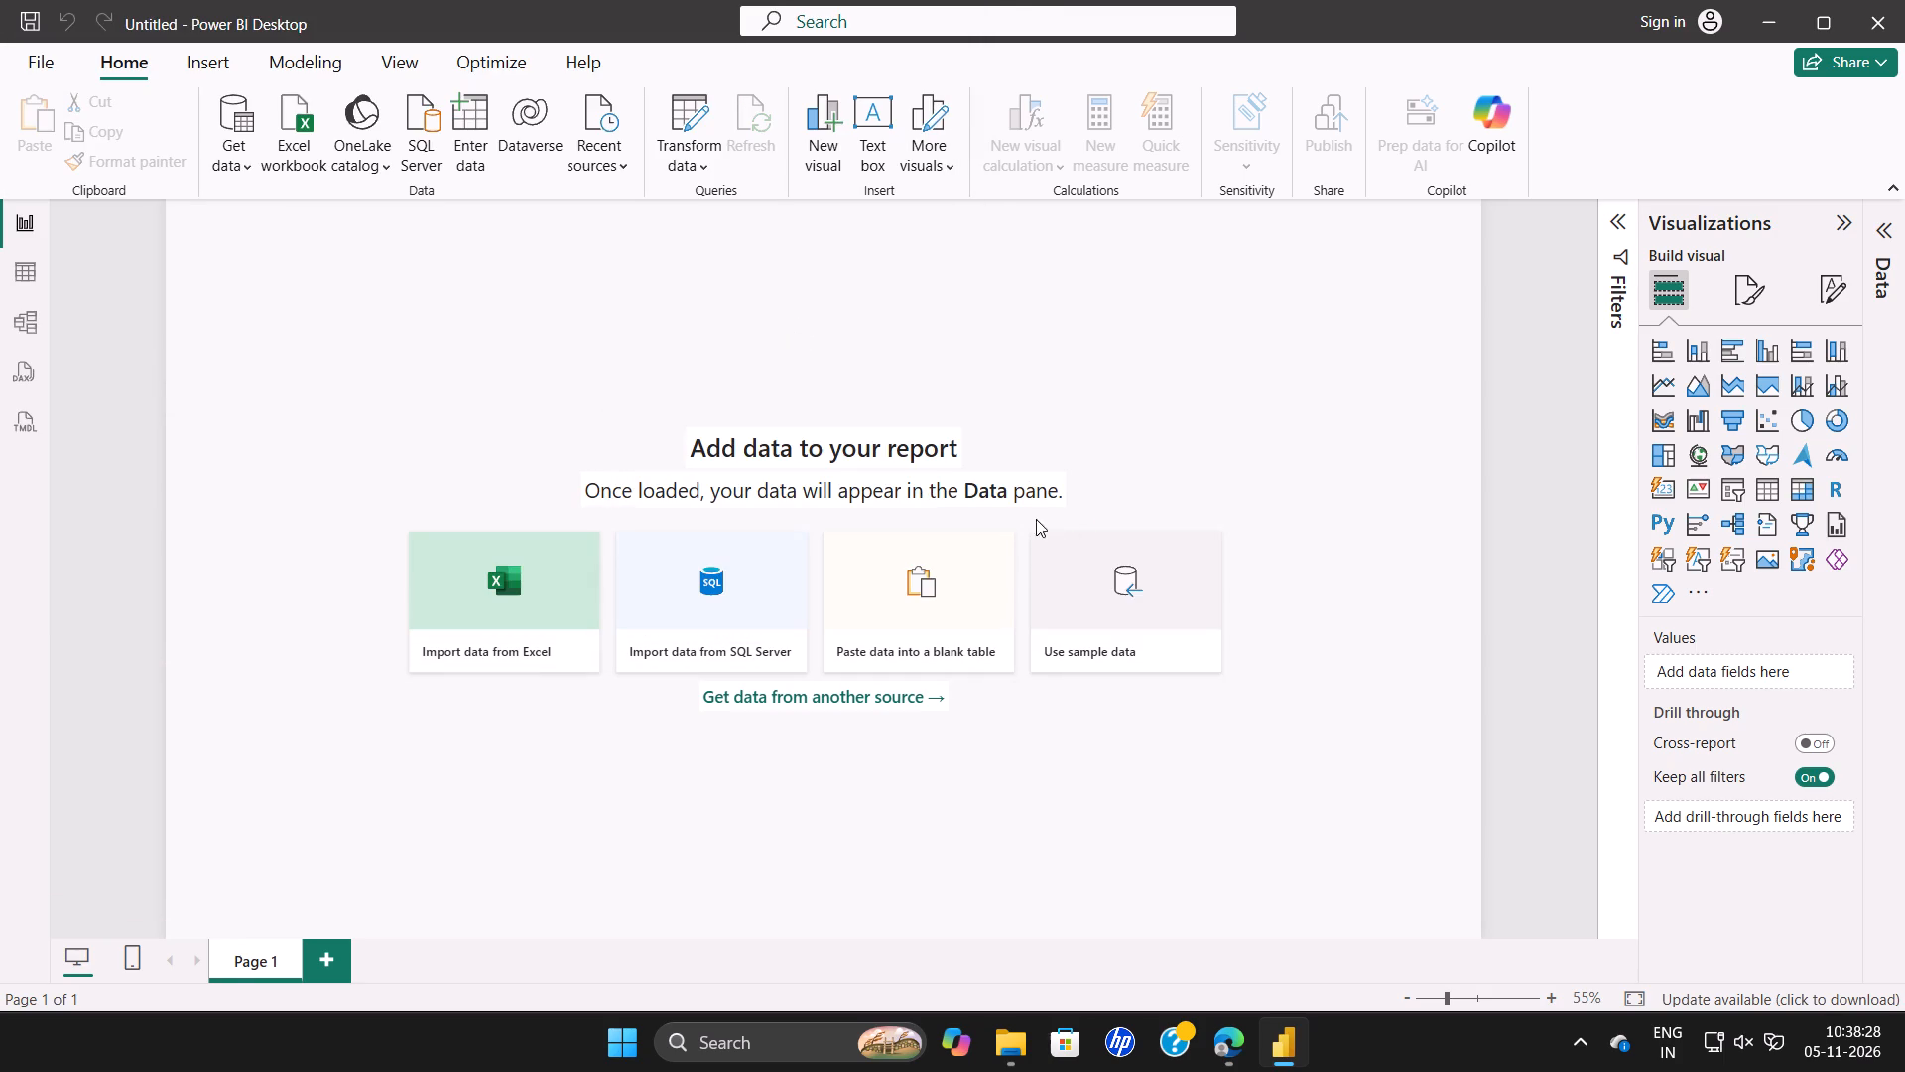
right_click(1358, 649)
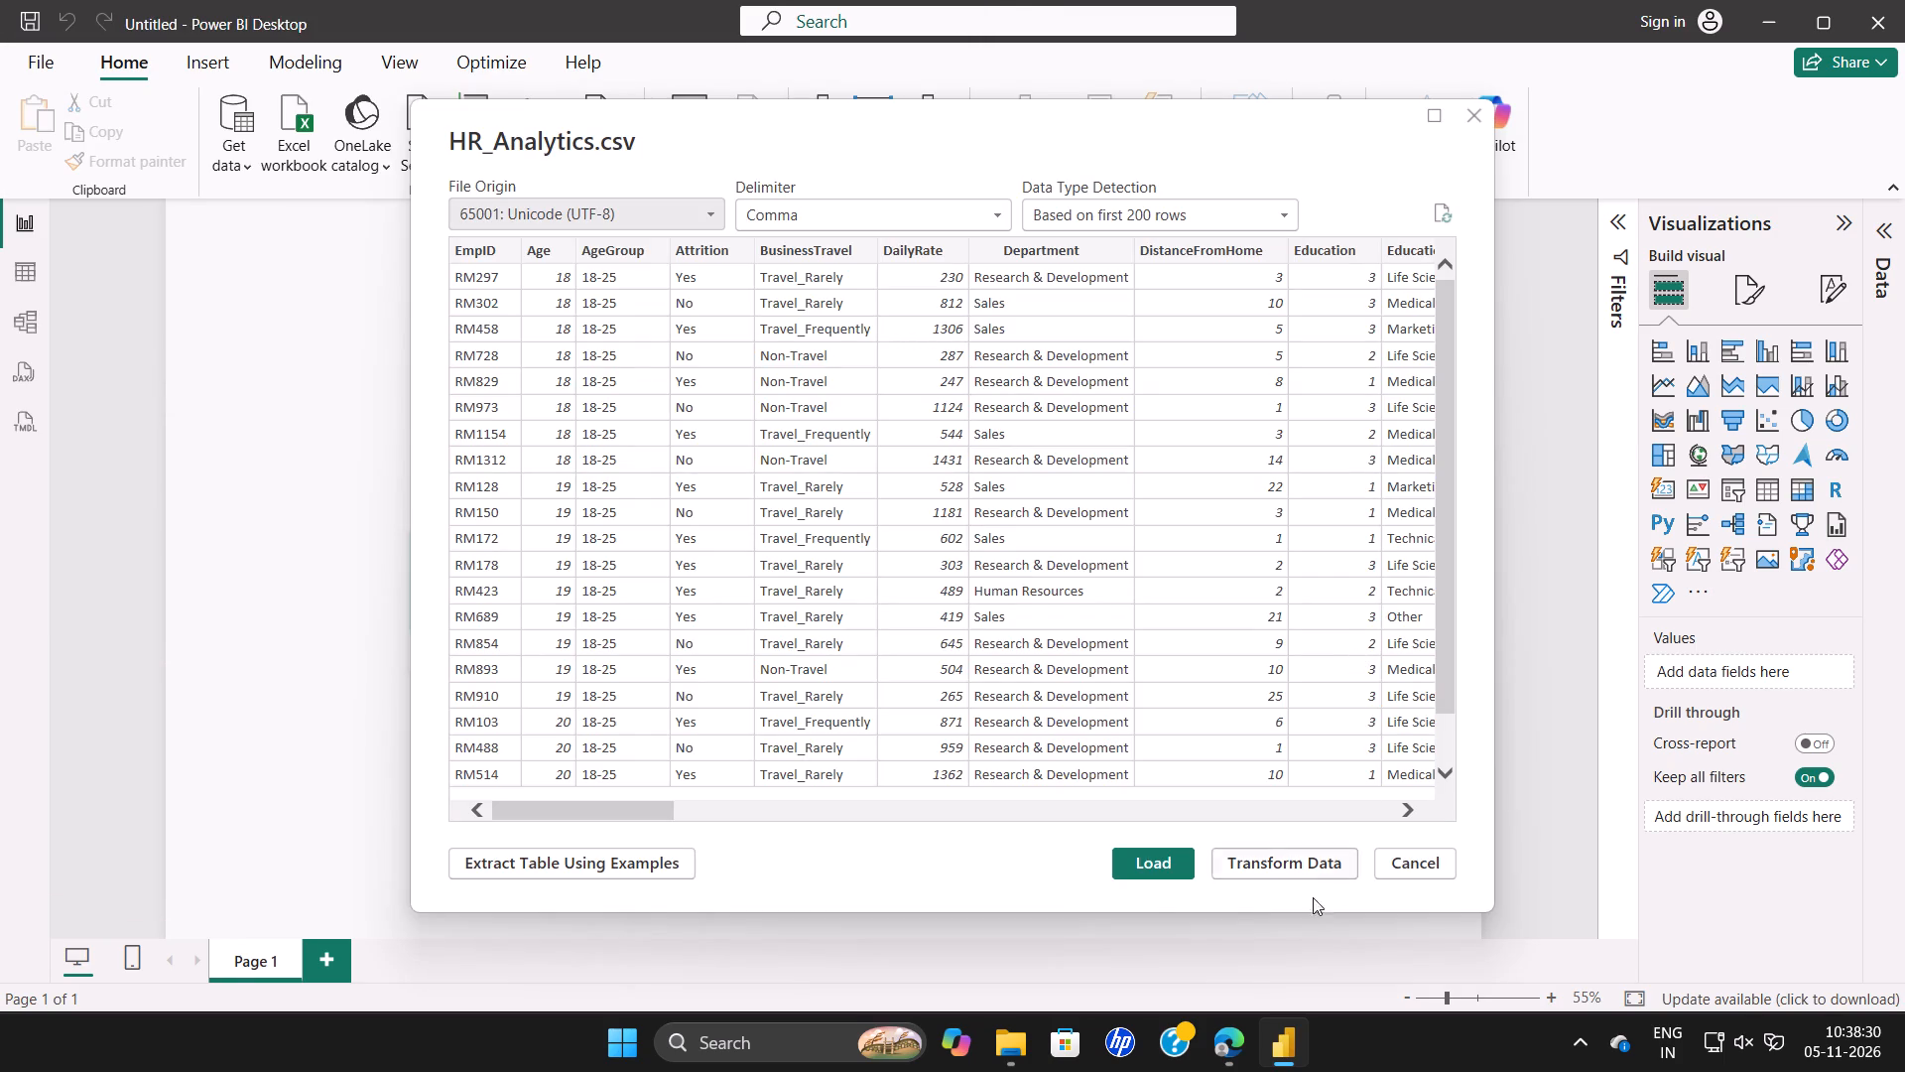
click(1326, 864)
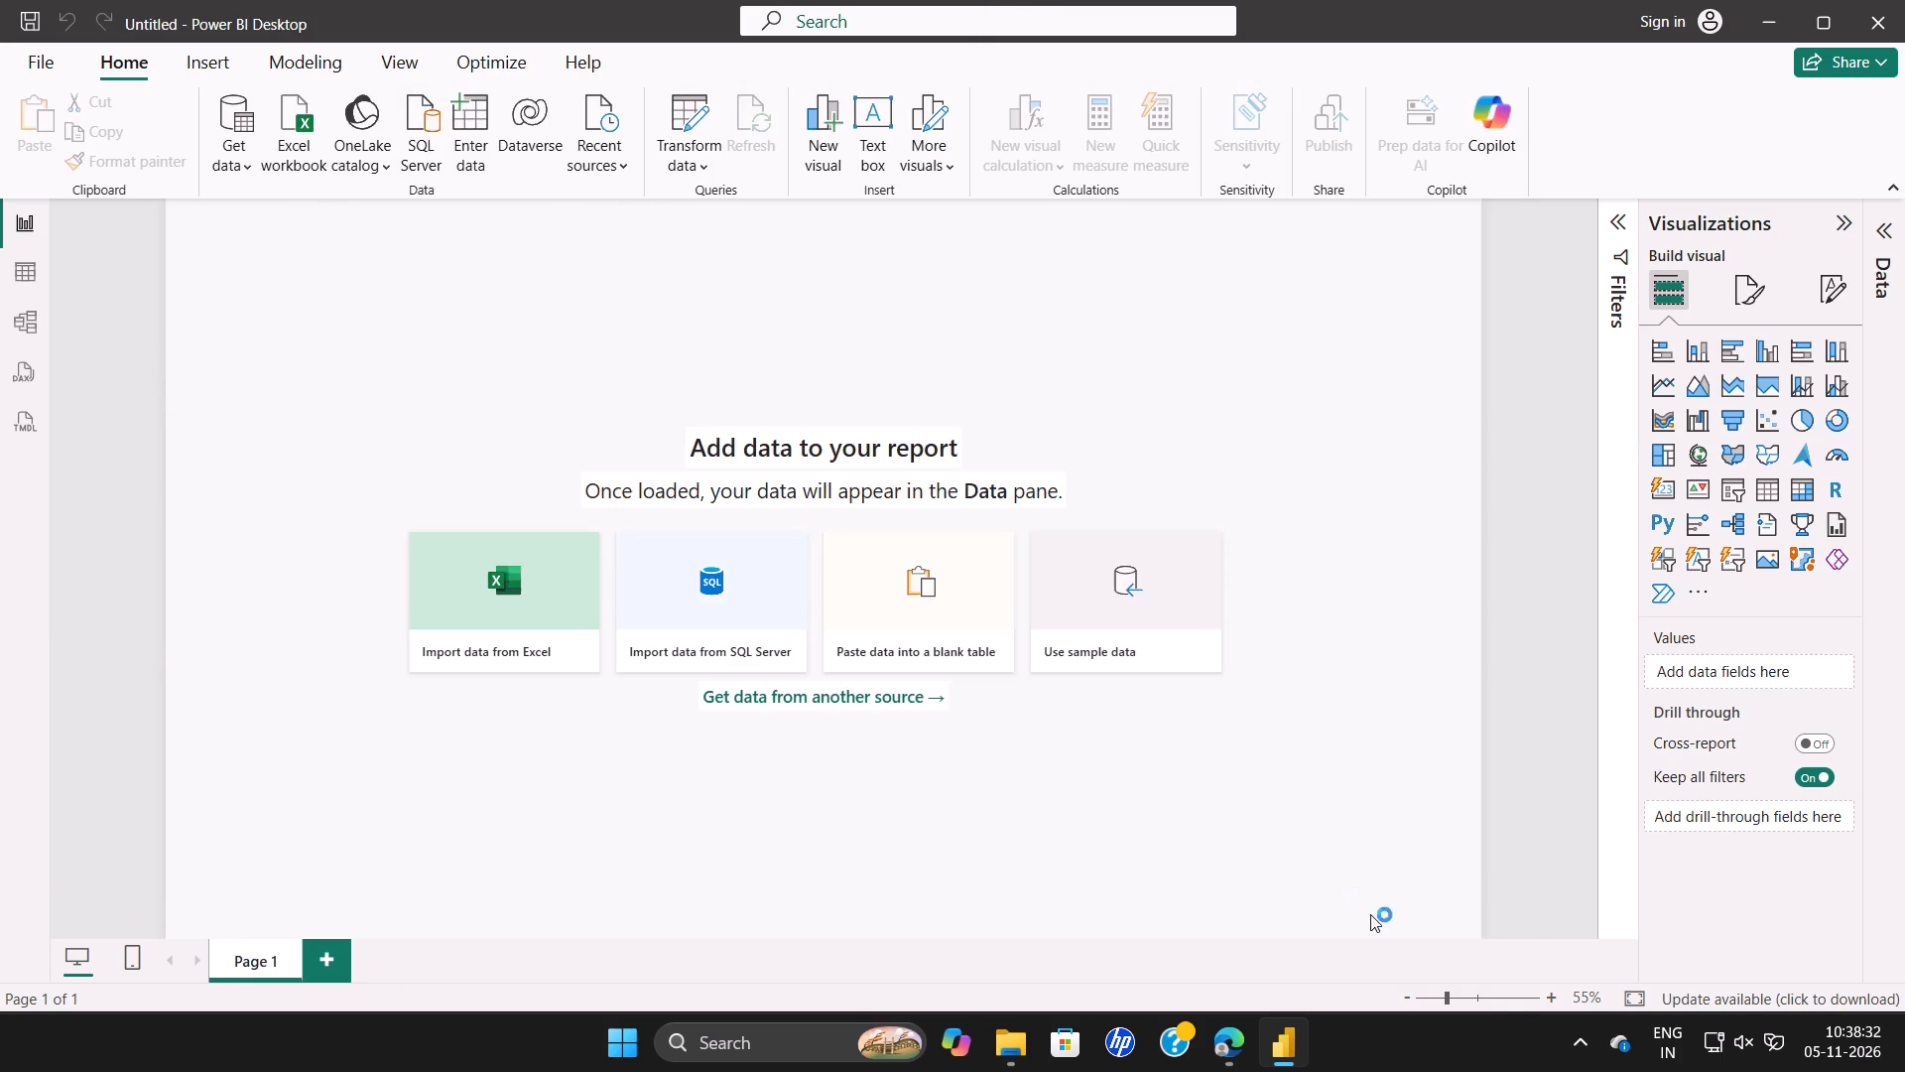
click(1581, 1035)
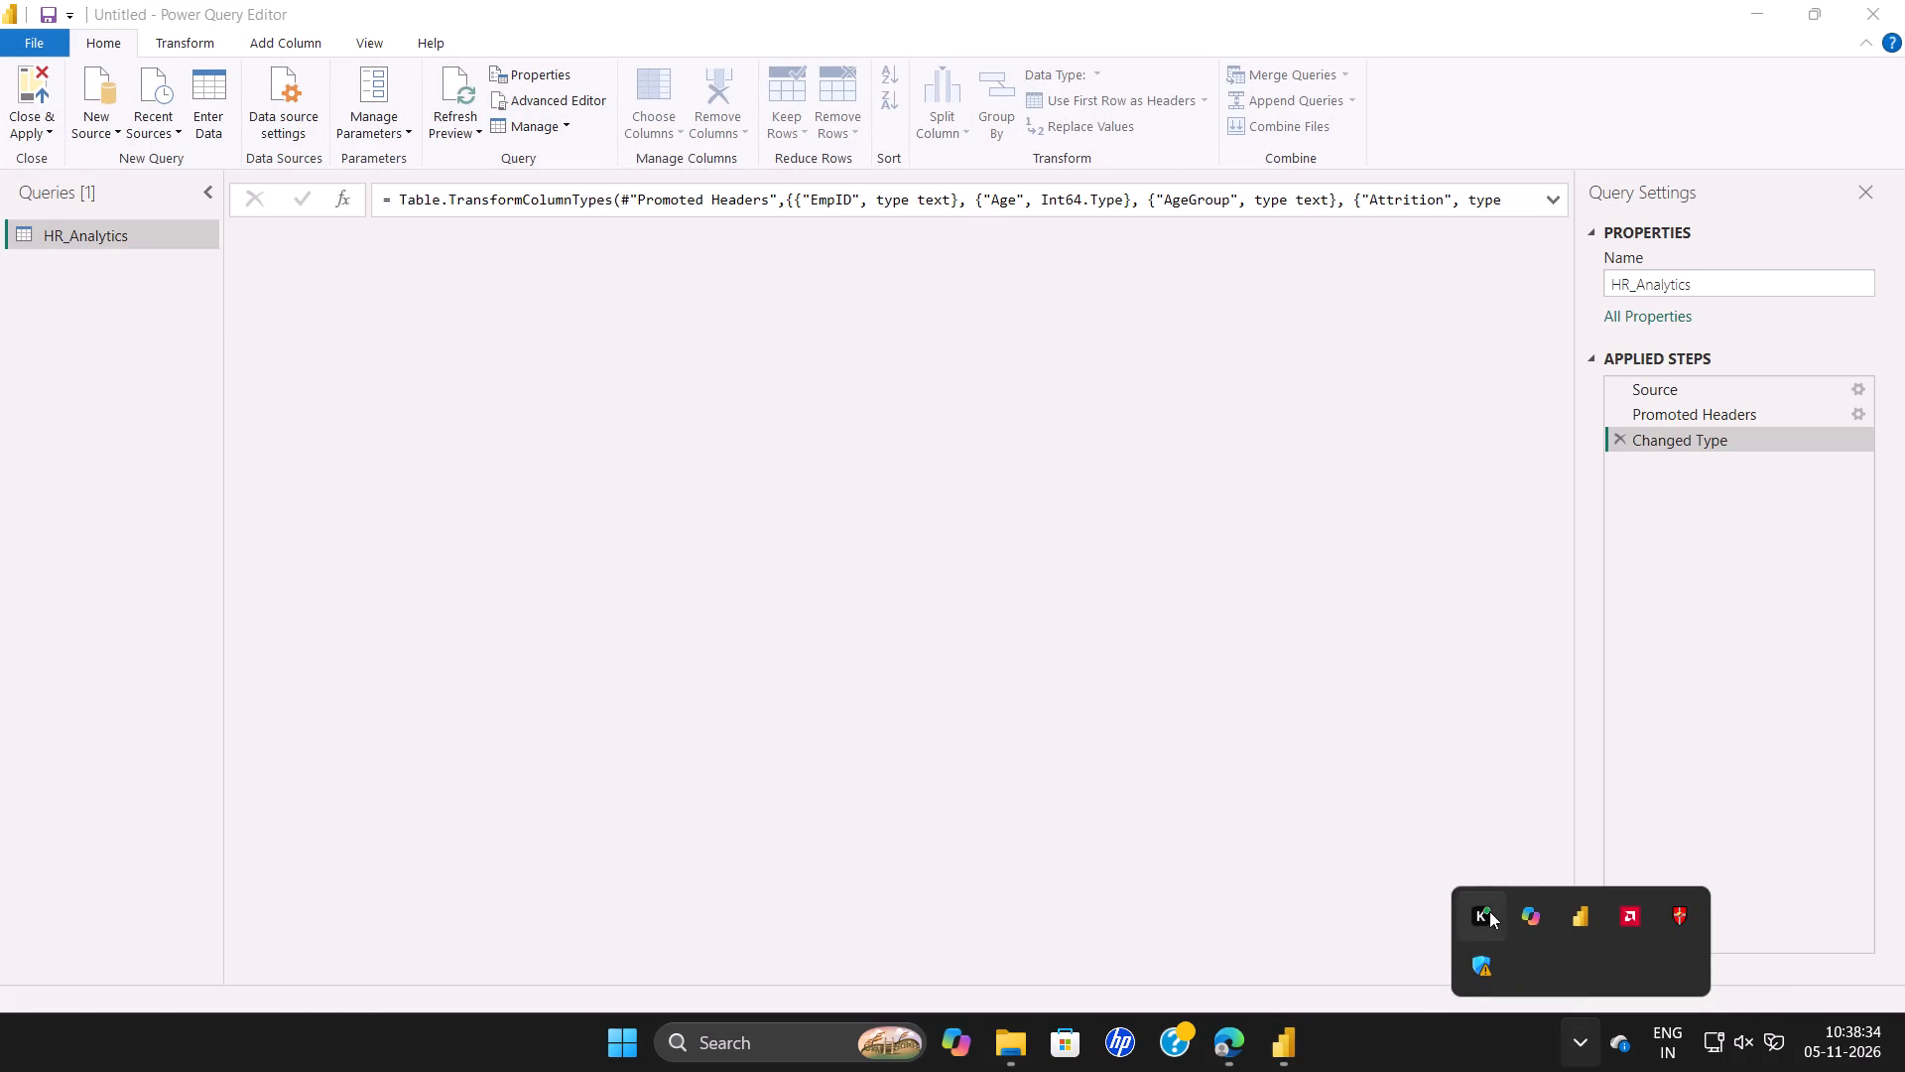
click(1777, 722)
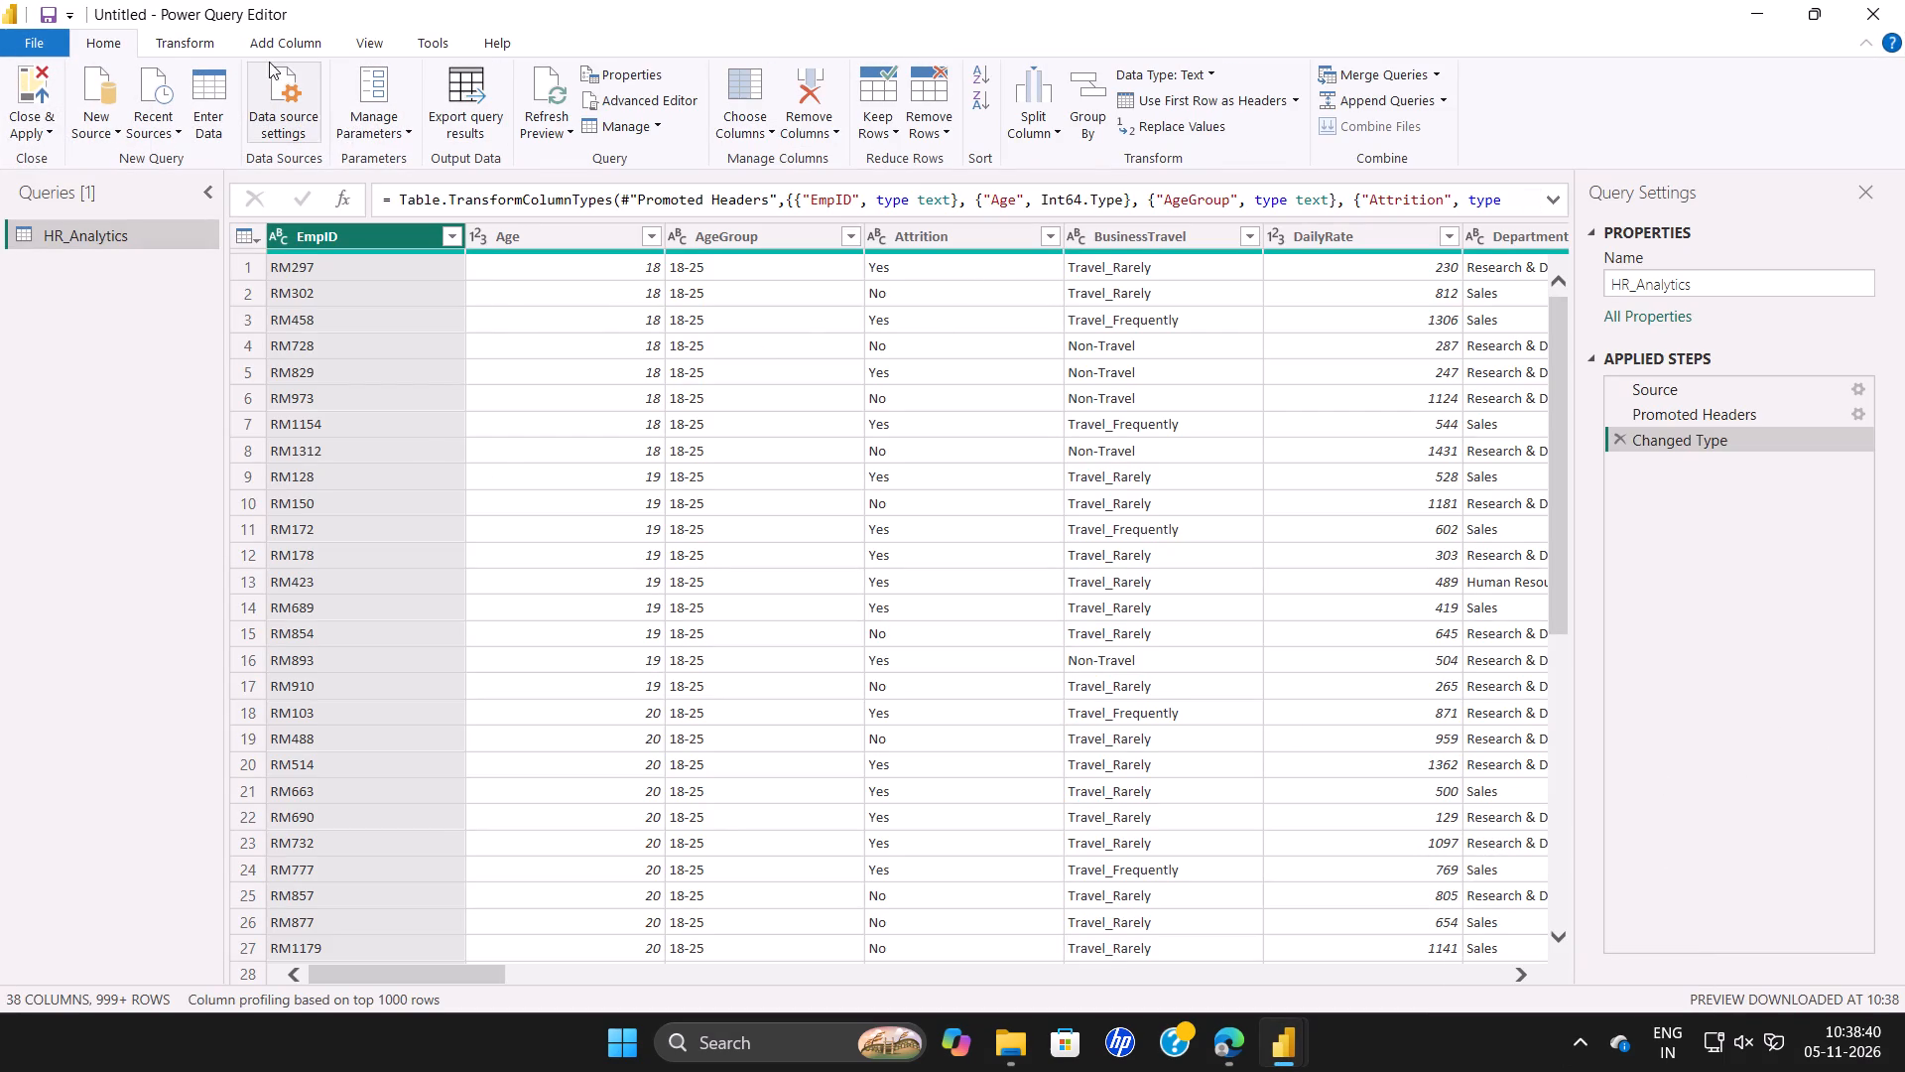
Start a new conditional column in the HR_Analytics query and name it Attrition count.
click(277, 37)
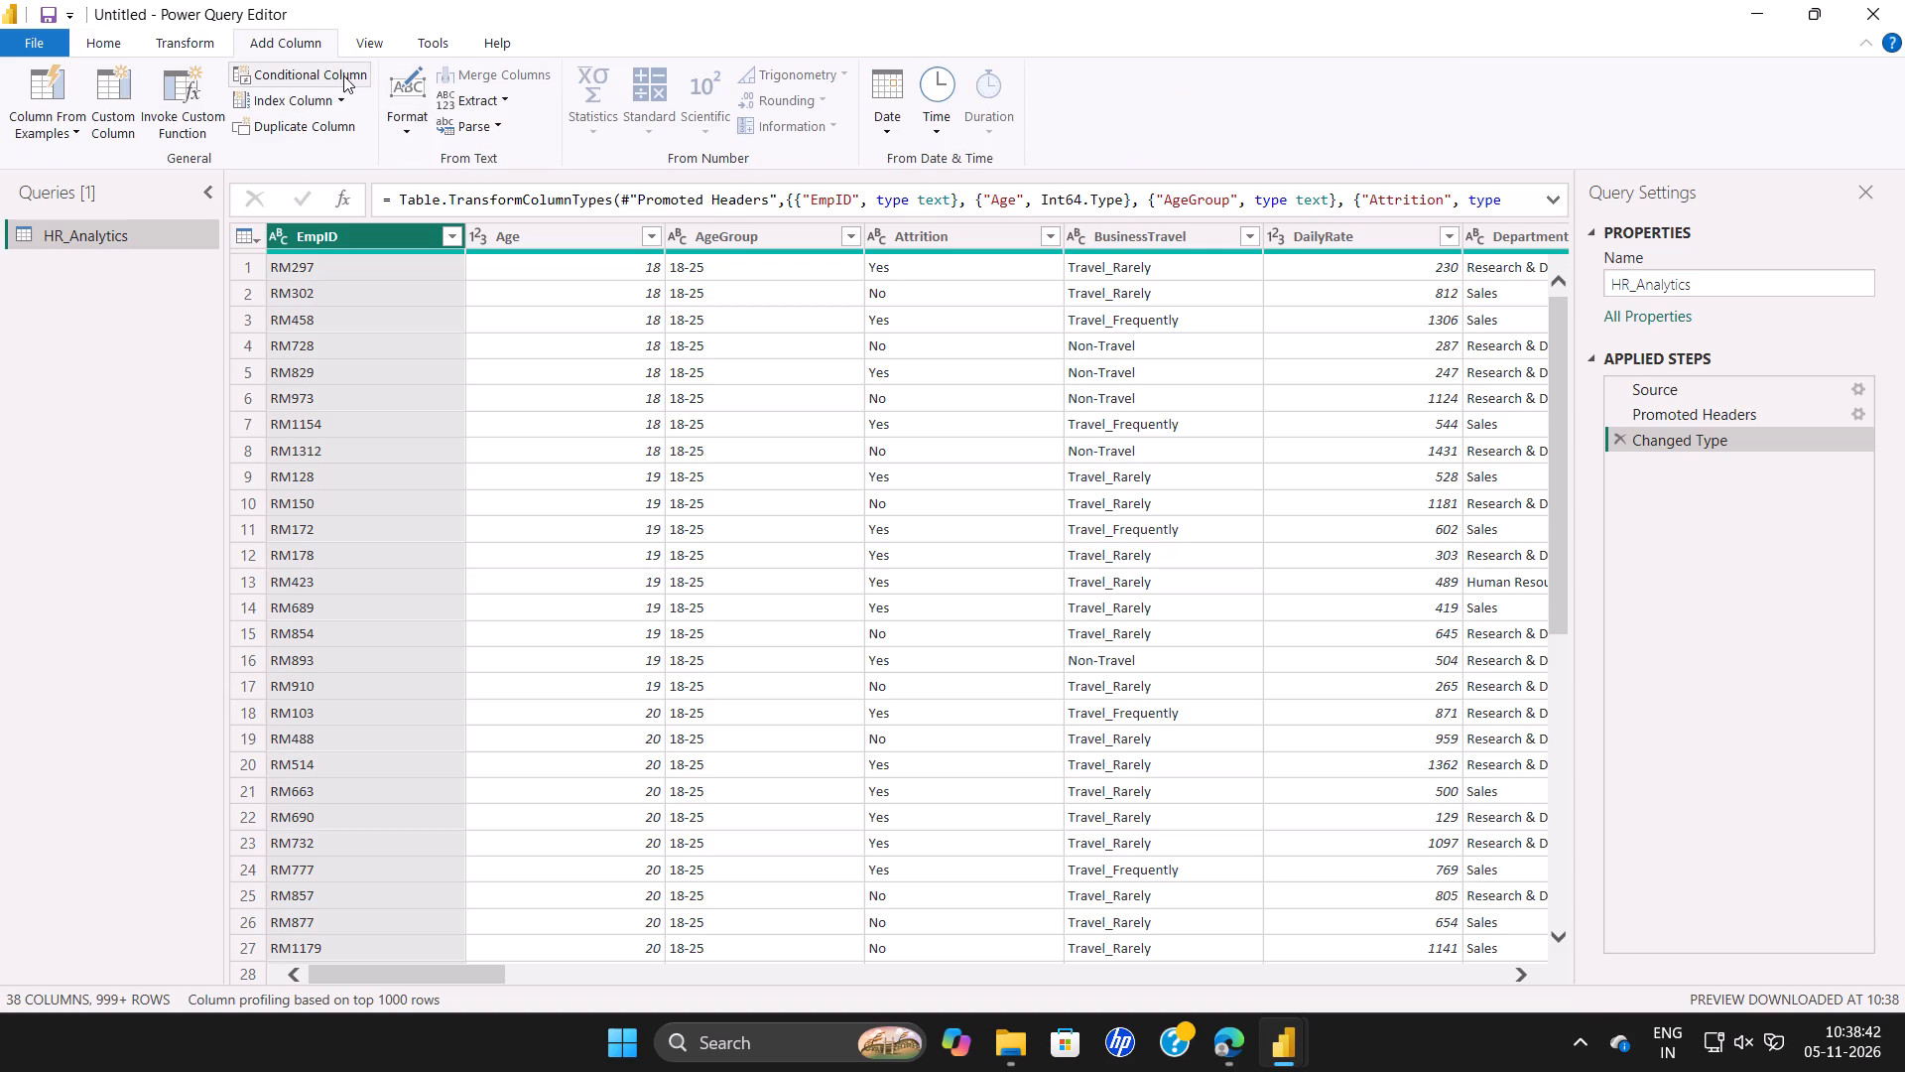
click(342, 72)
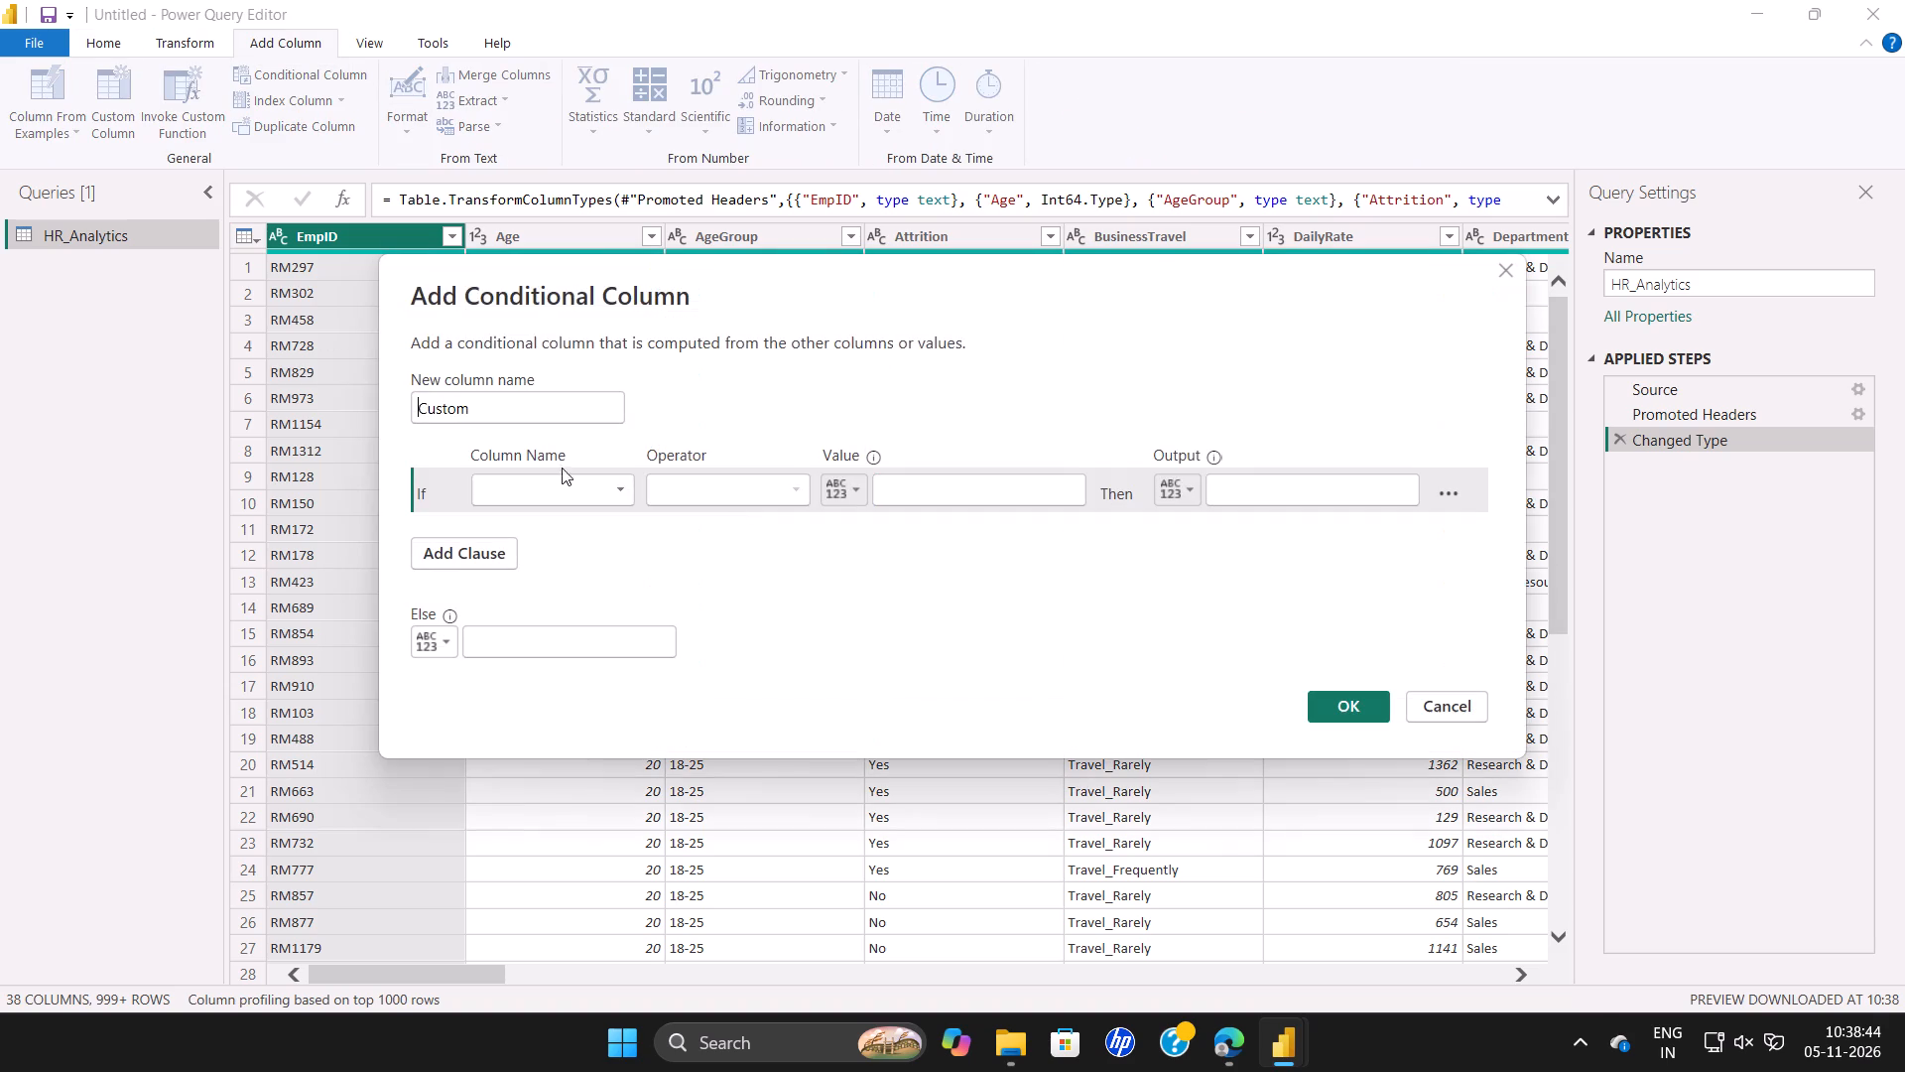
click(490, 403)
key(BackSpace)
key(BackSpace)
key(BackSpace)
key(BackSpace)
key(BackSpace)
key(BackSpace)
key(BackSpace)
key(BackSpace)
key(BackSpace)
key(BackSpace)
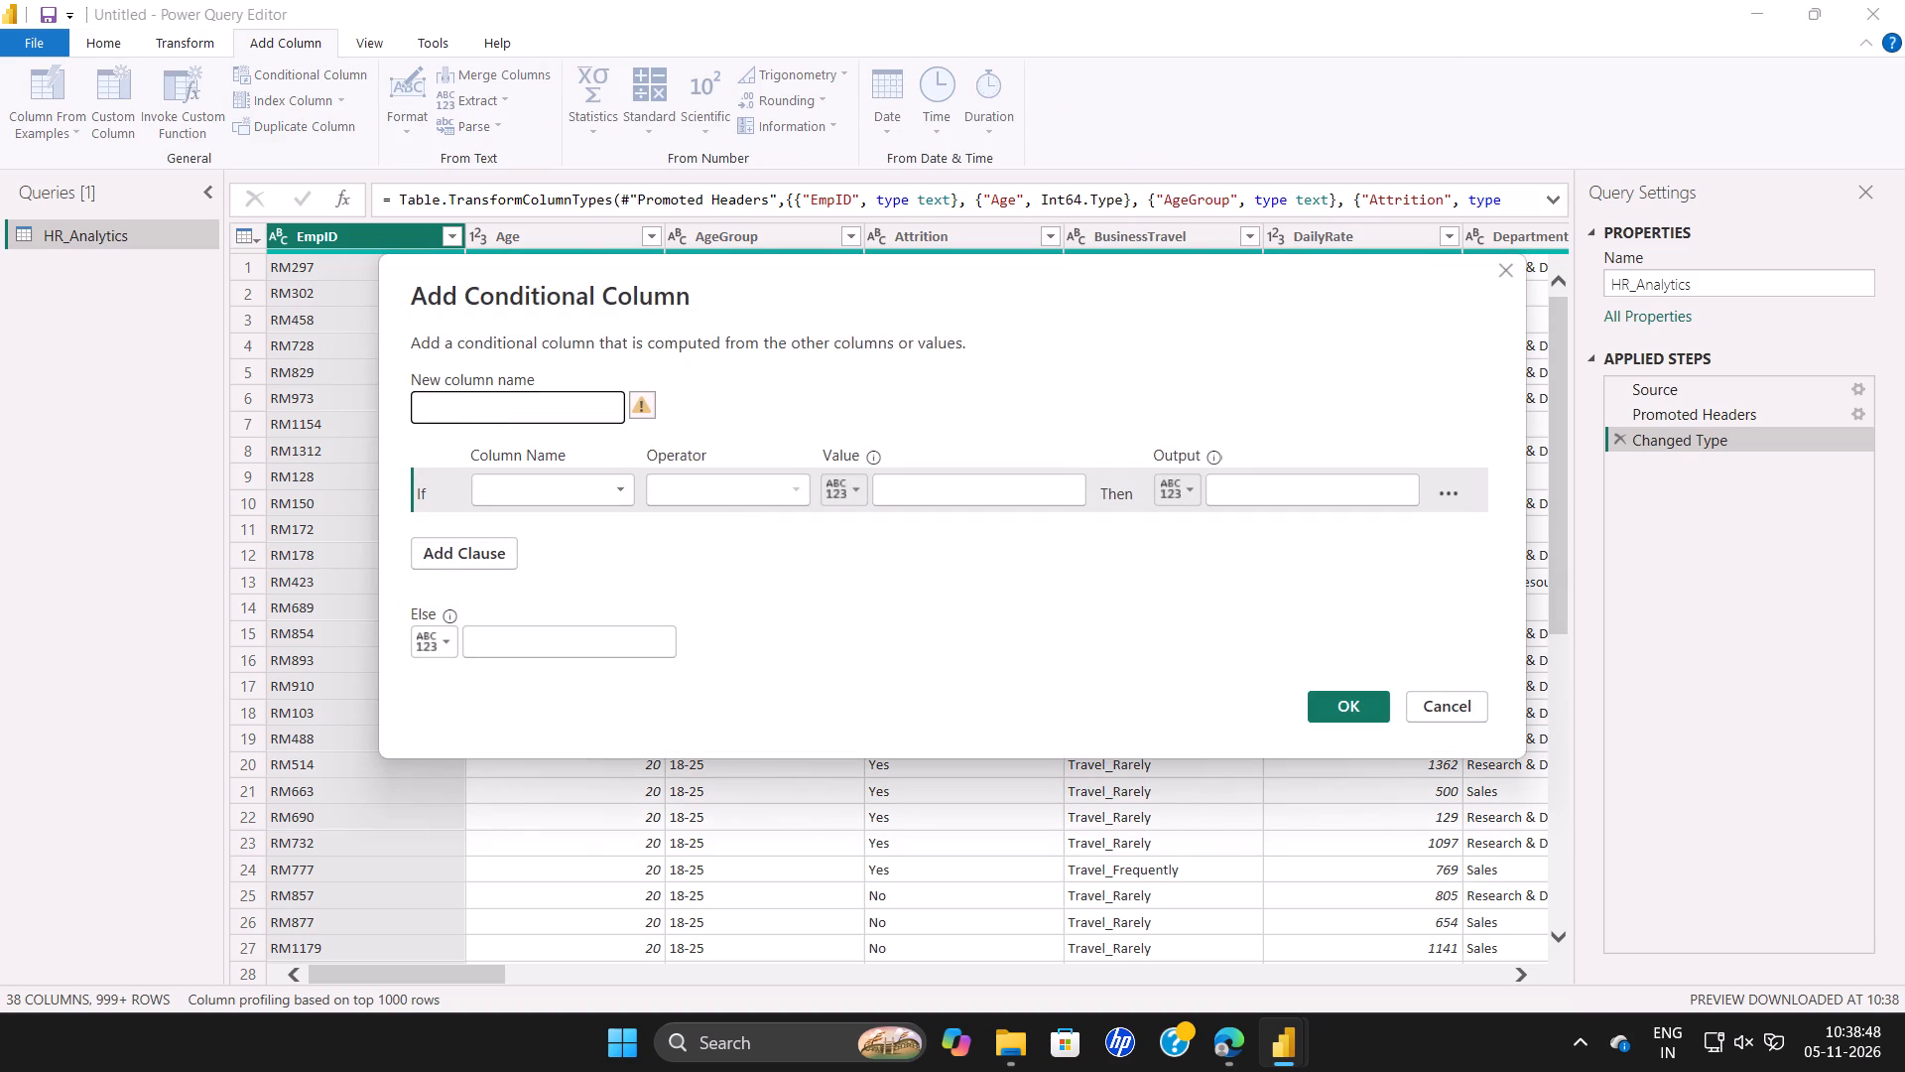
key(shift+a)
text(ttrit)
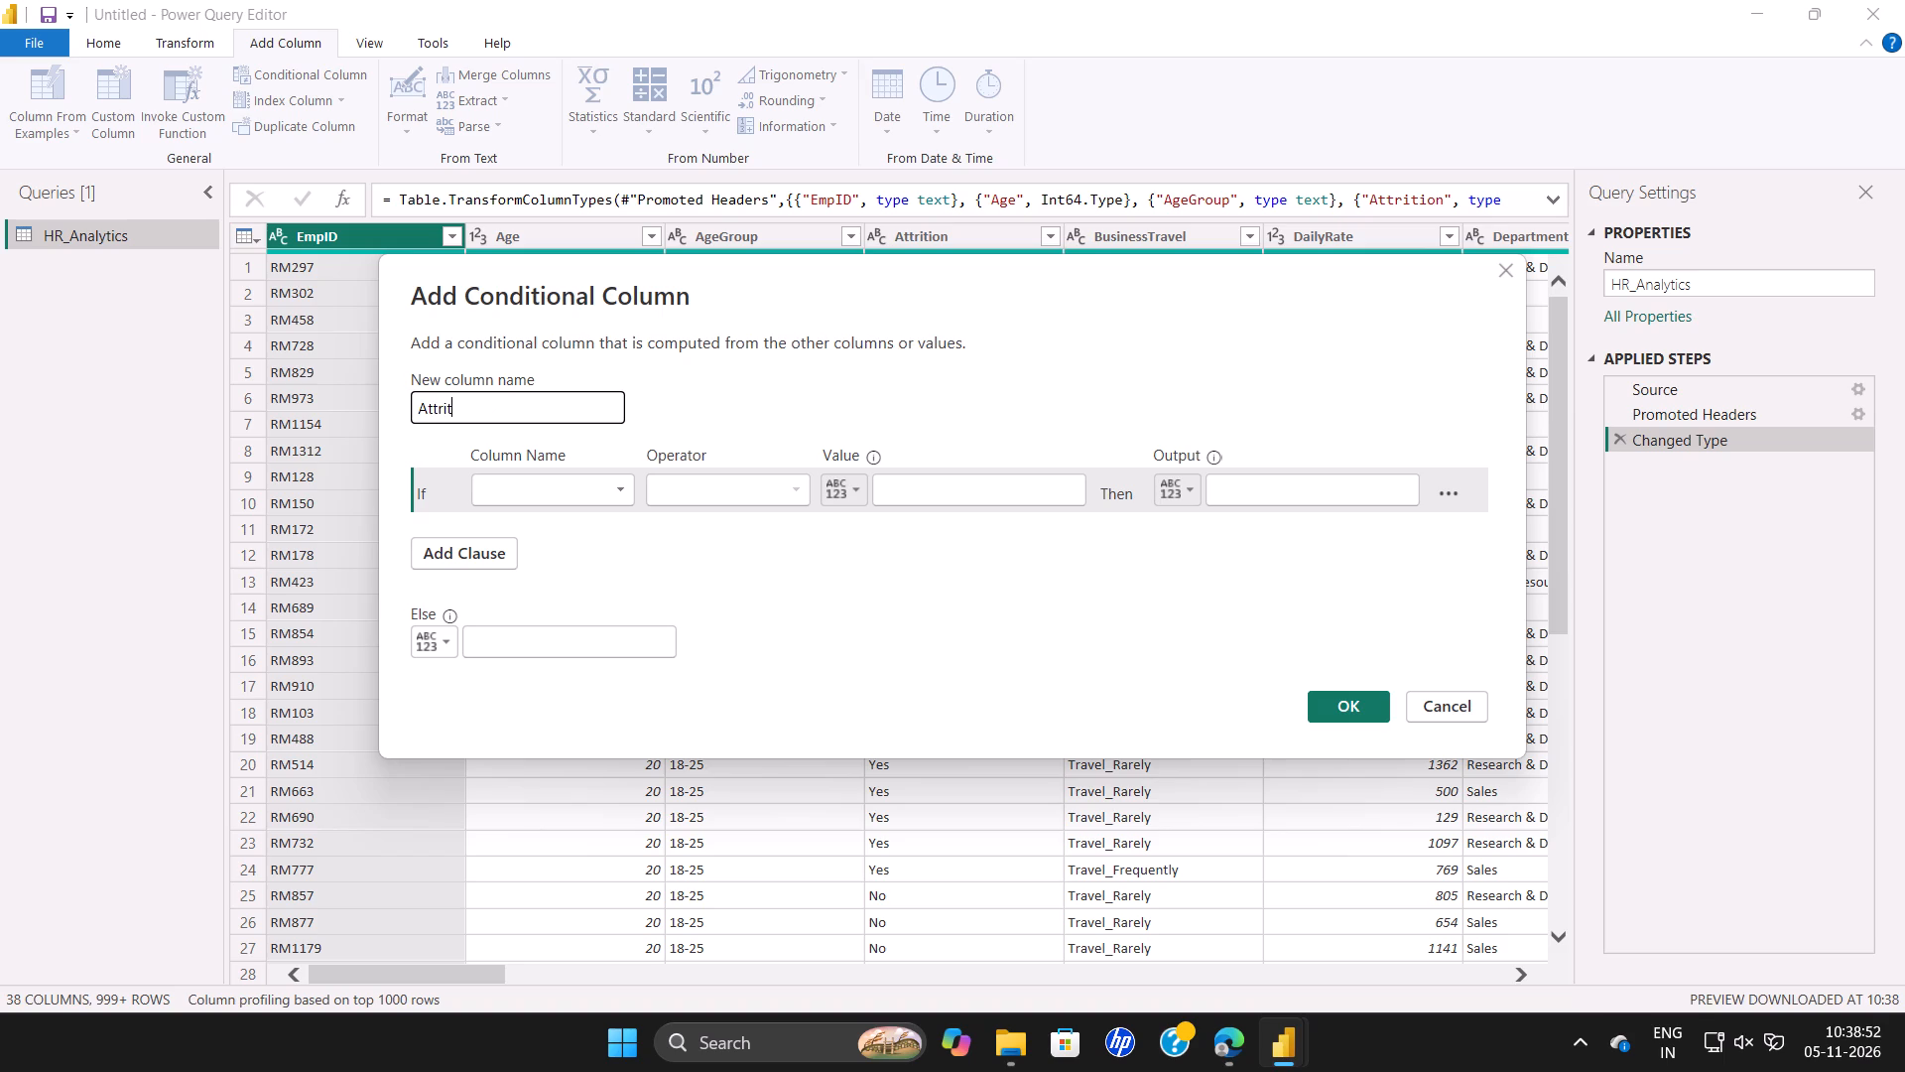
text(ion count)
Define the Attrition count column to output 1 if Attrition equals Yes, else 0, and add it to the query.
click(529, 482)
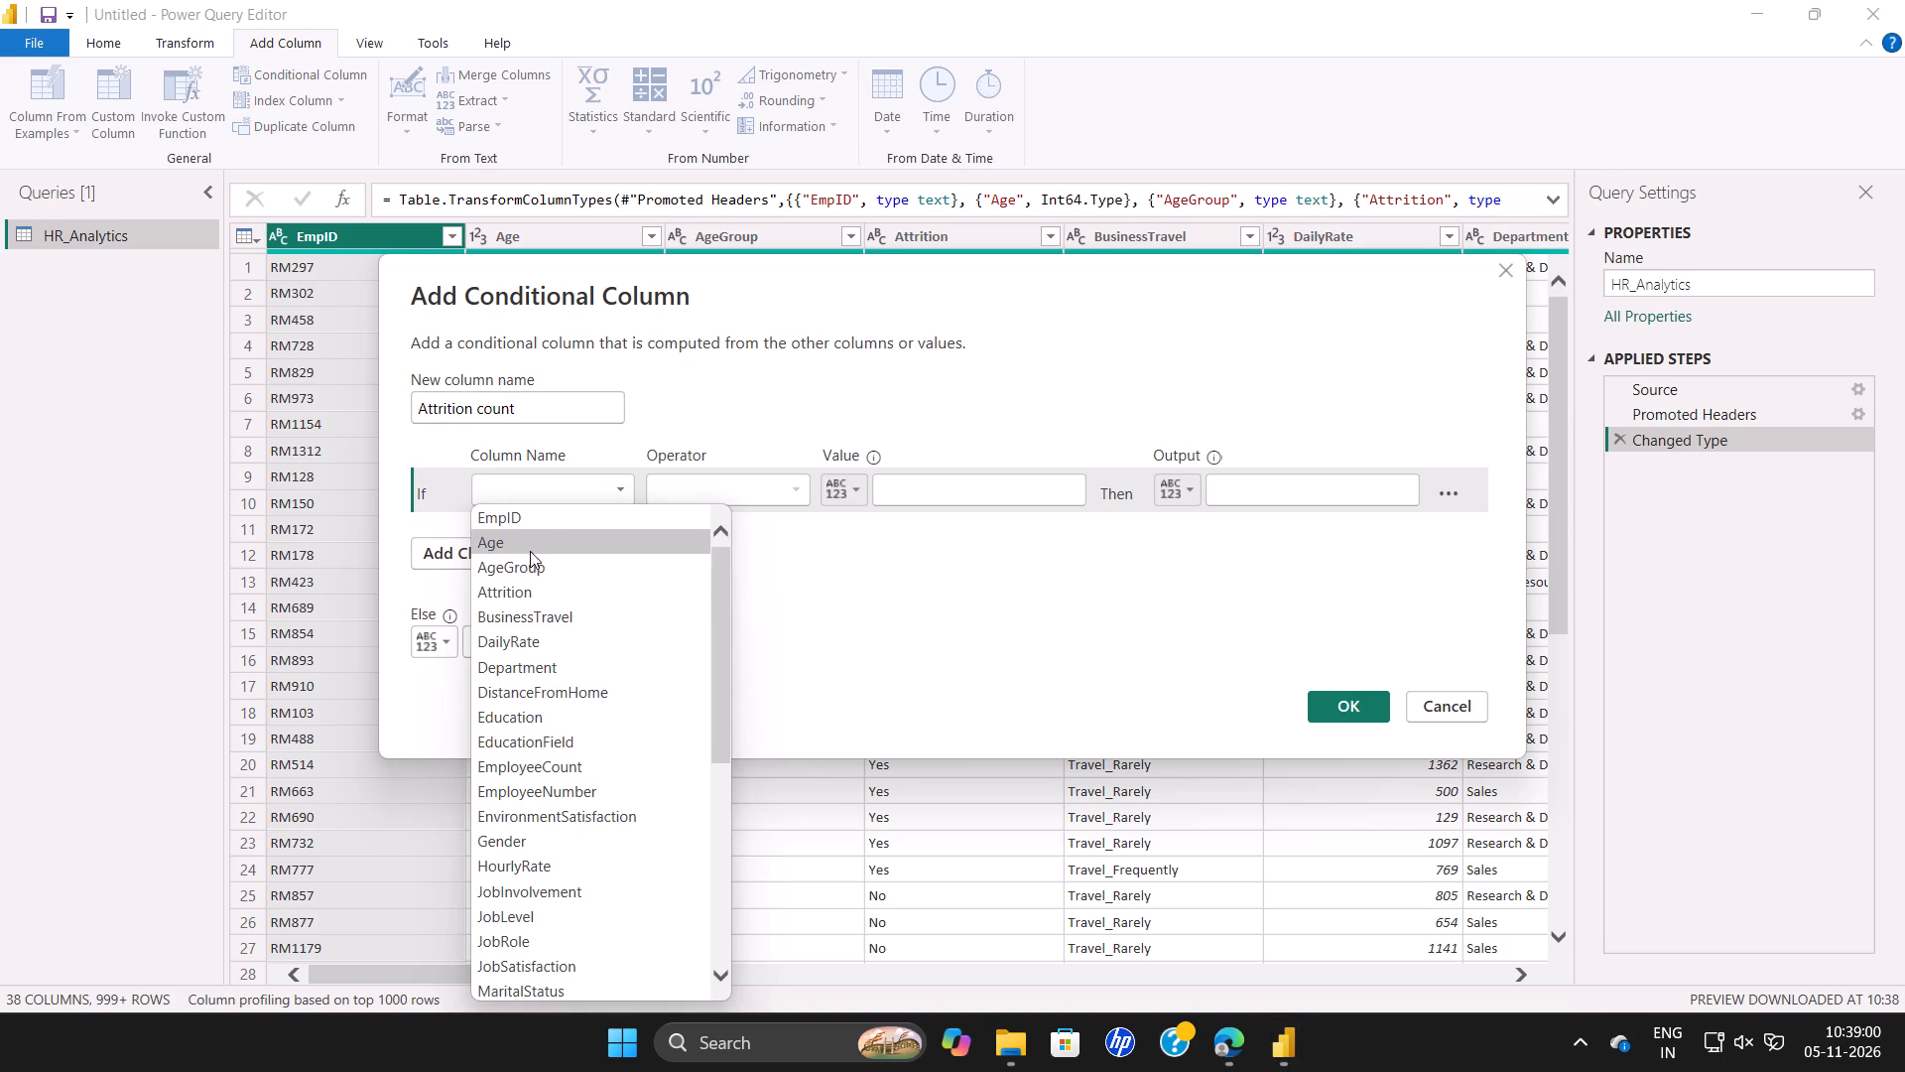
click(555, 595)
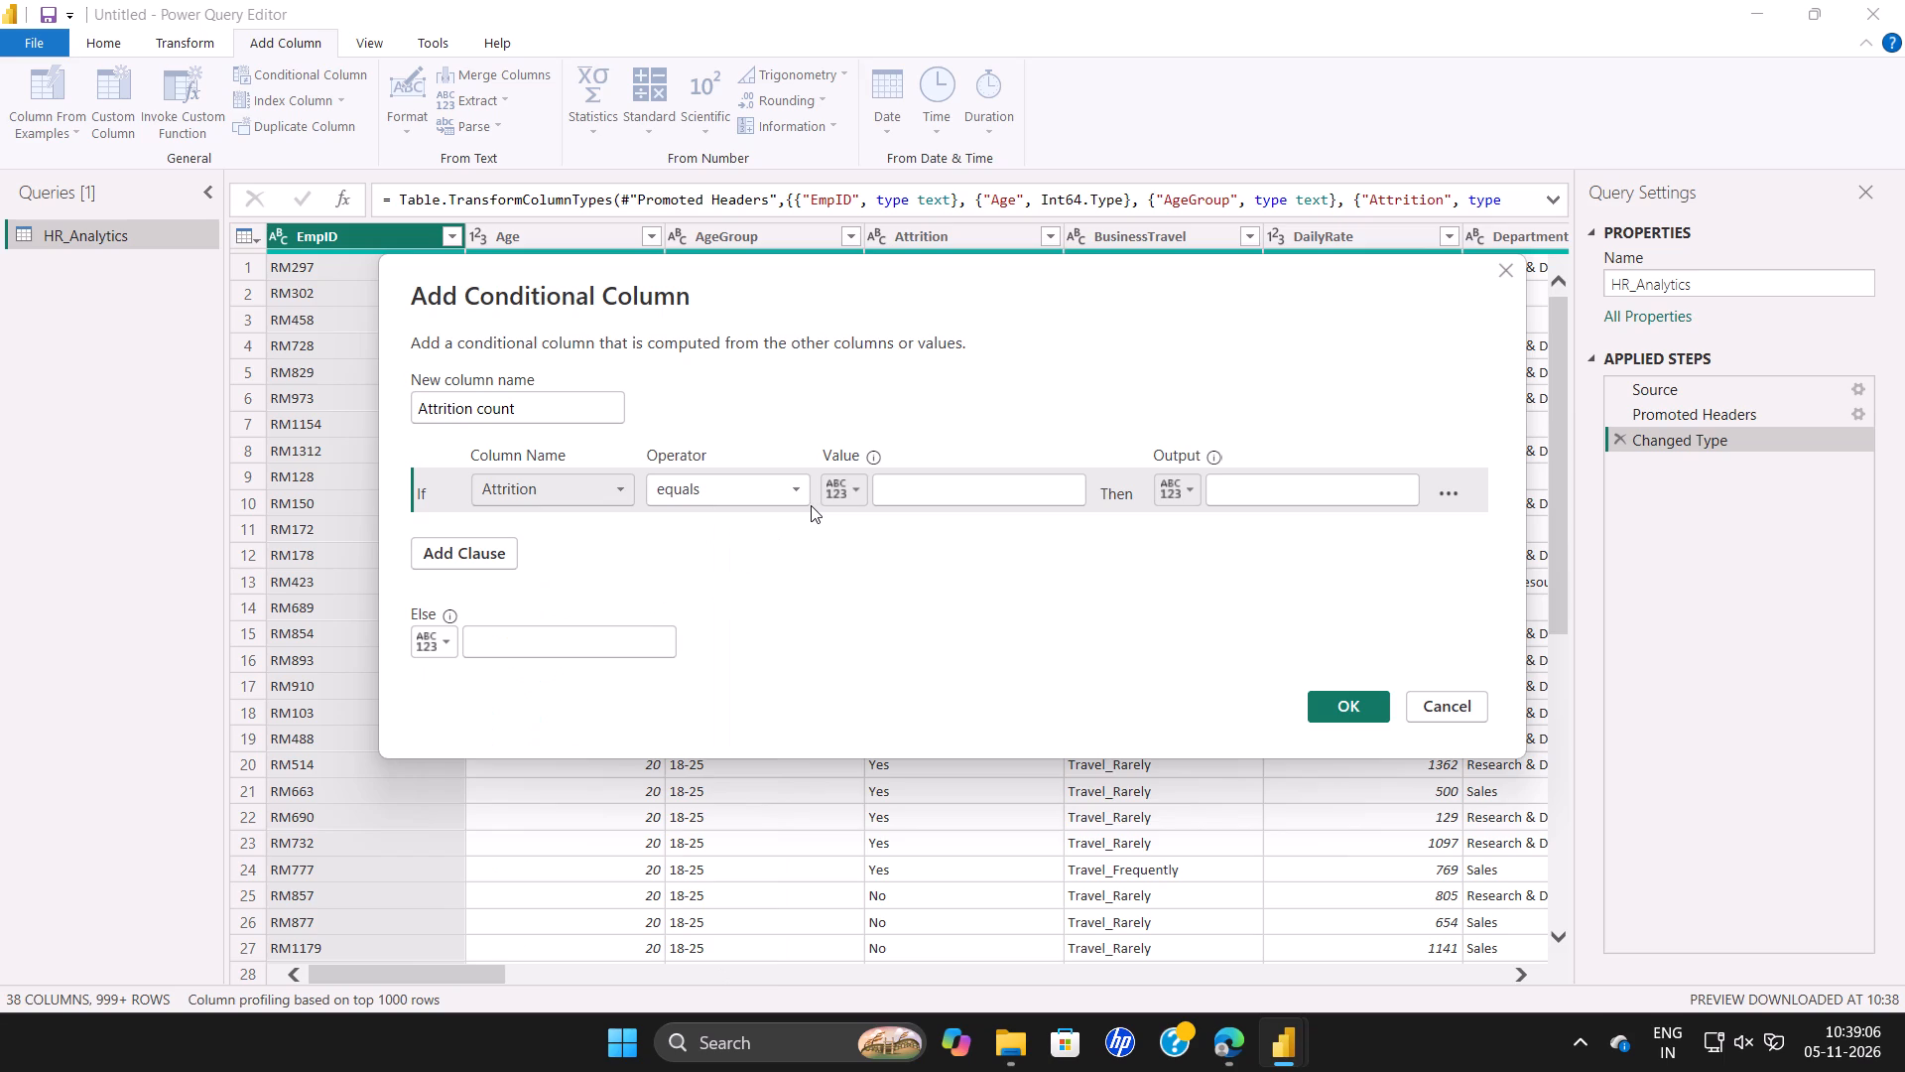
click(918, 490)
text(Yes)
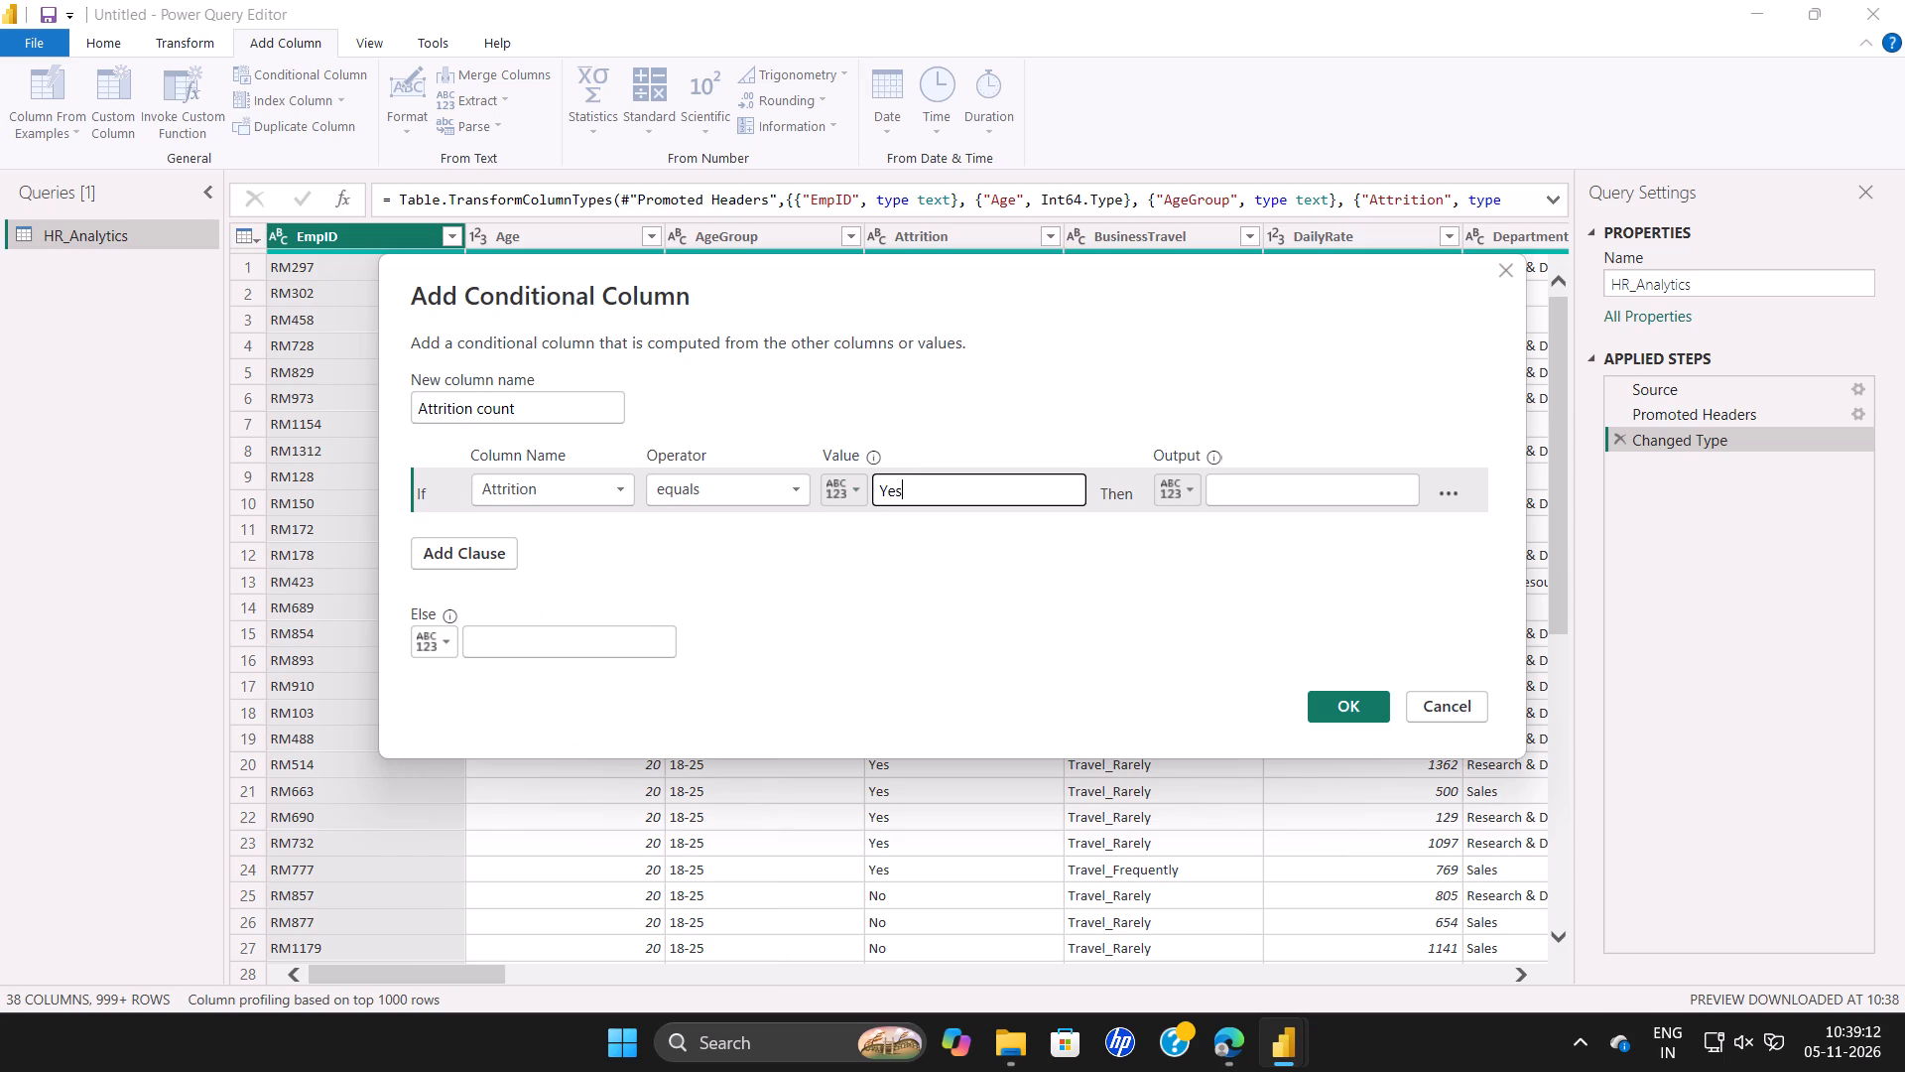
click(1251, 488)
key(1)
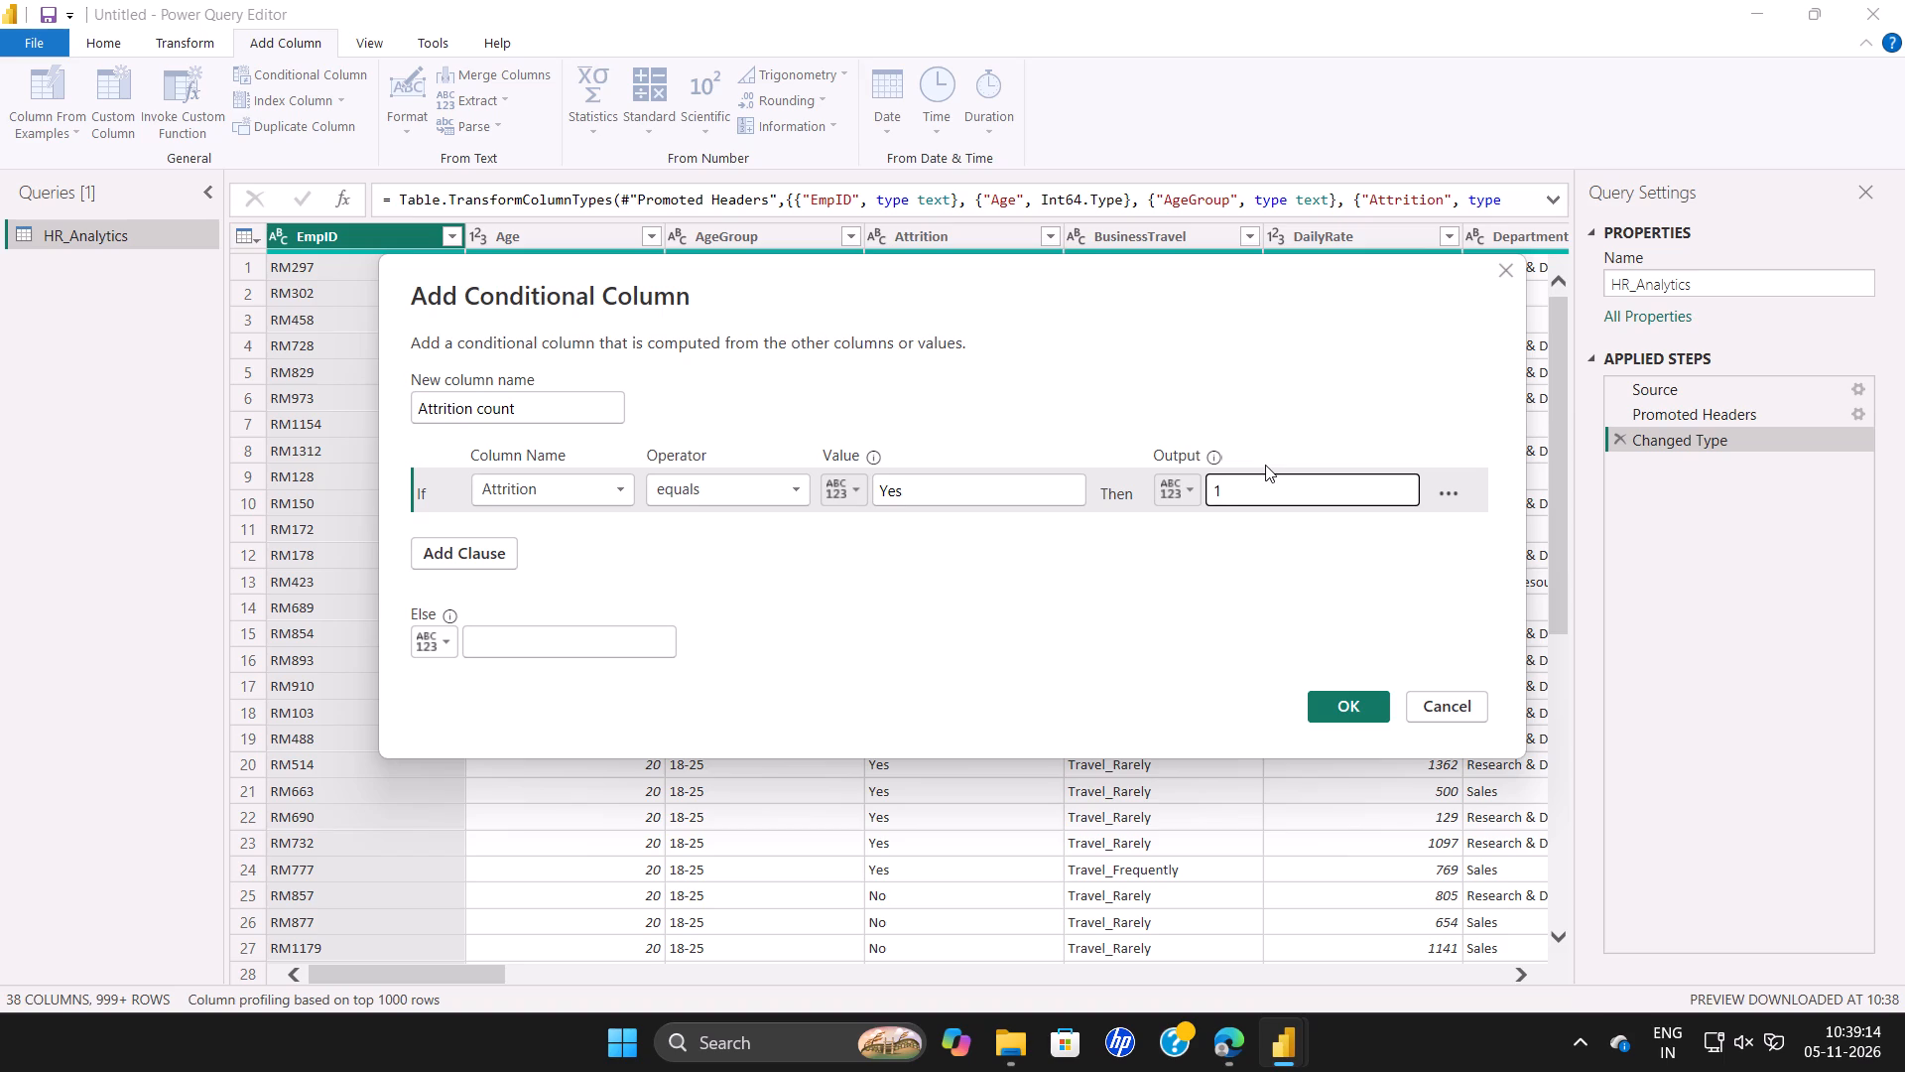
click(530, 633)
text(90)
key(BackSpace)
key(BackSpace)
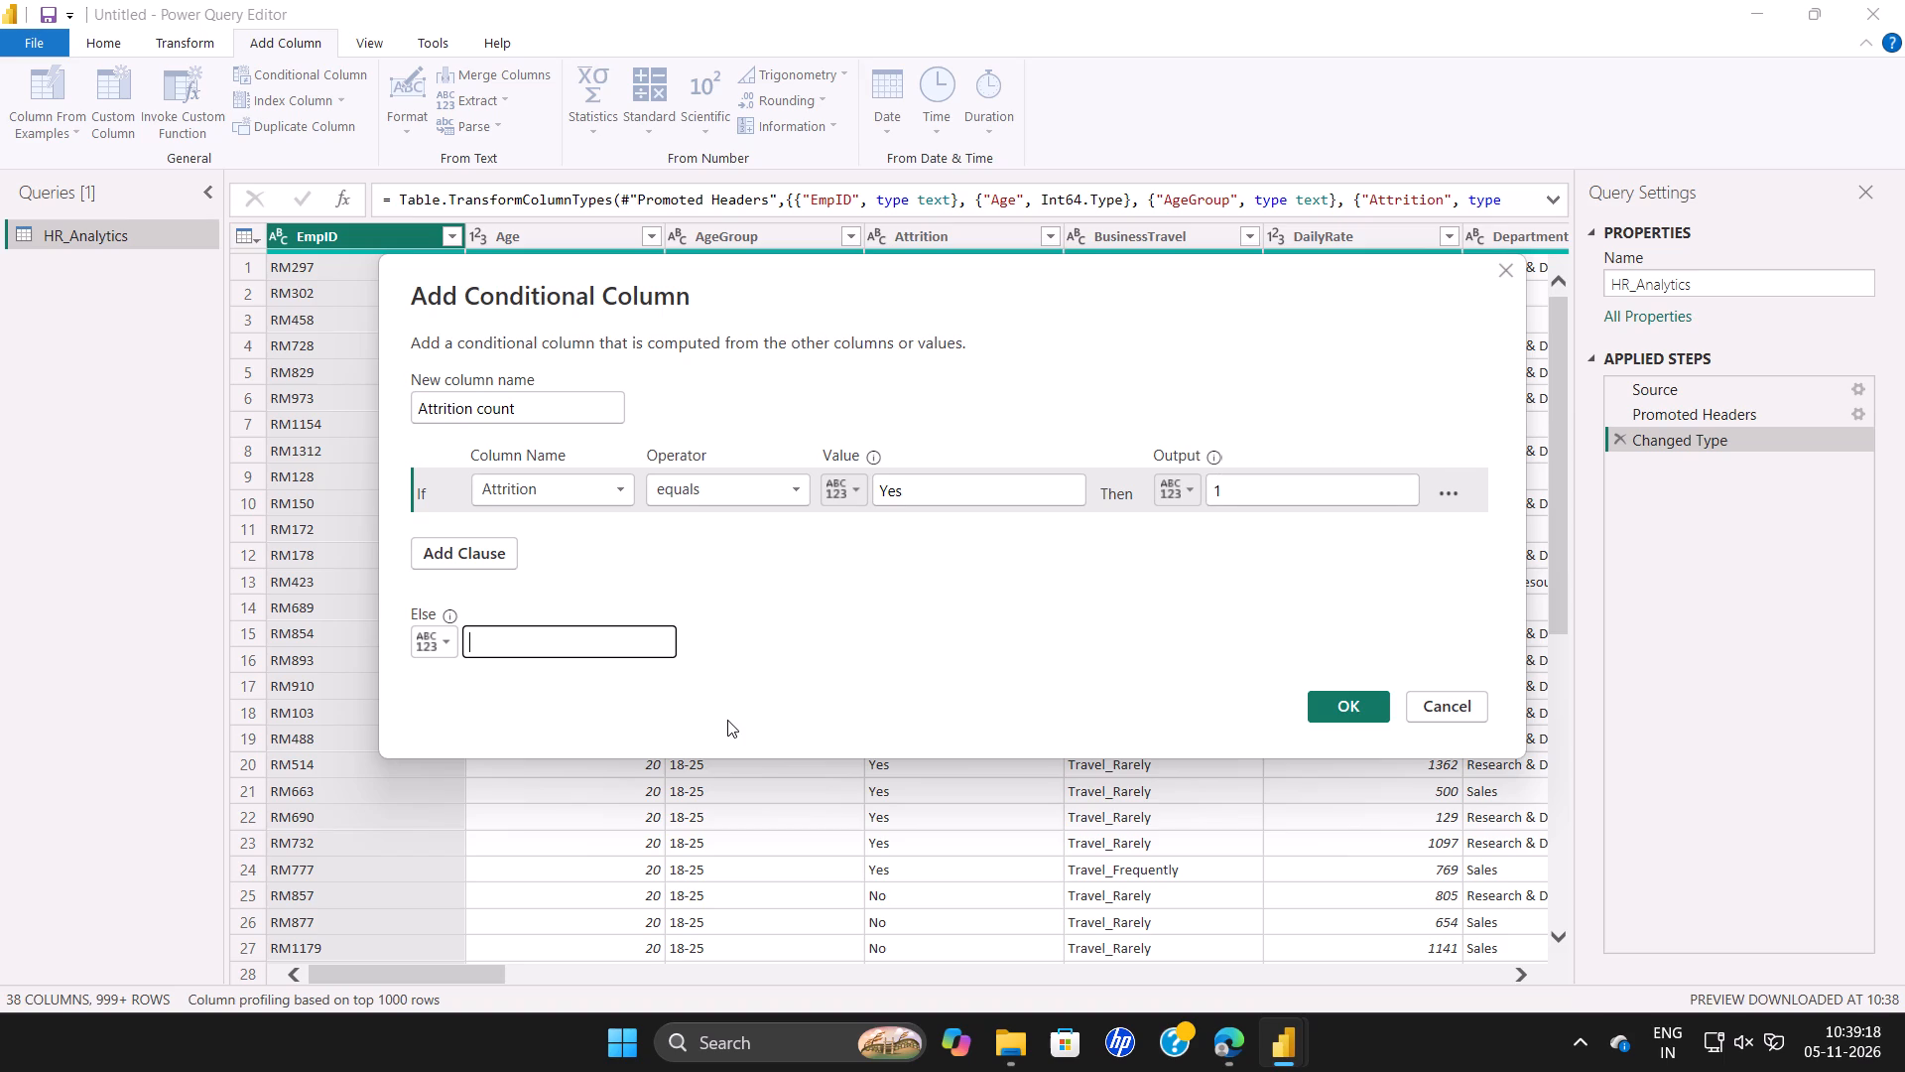
key(0)
click(1345, 704)
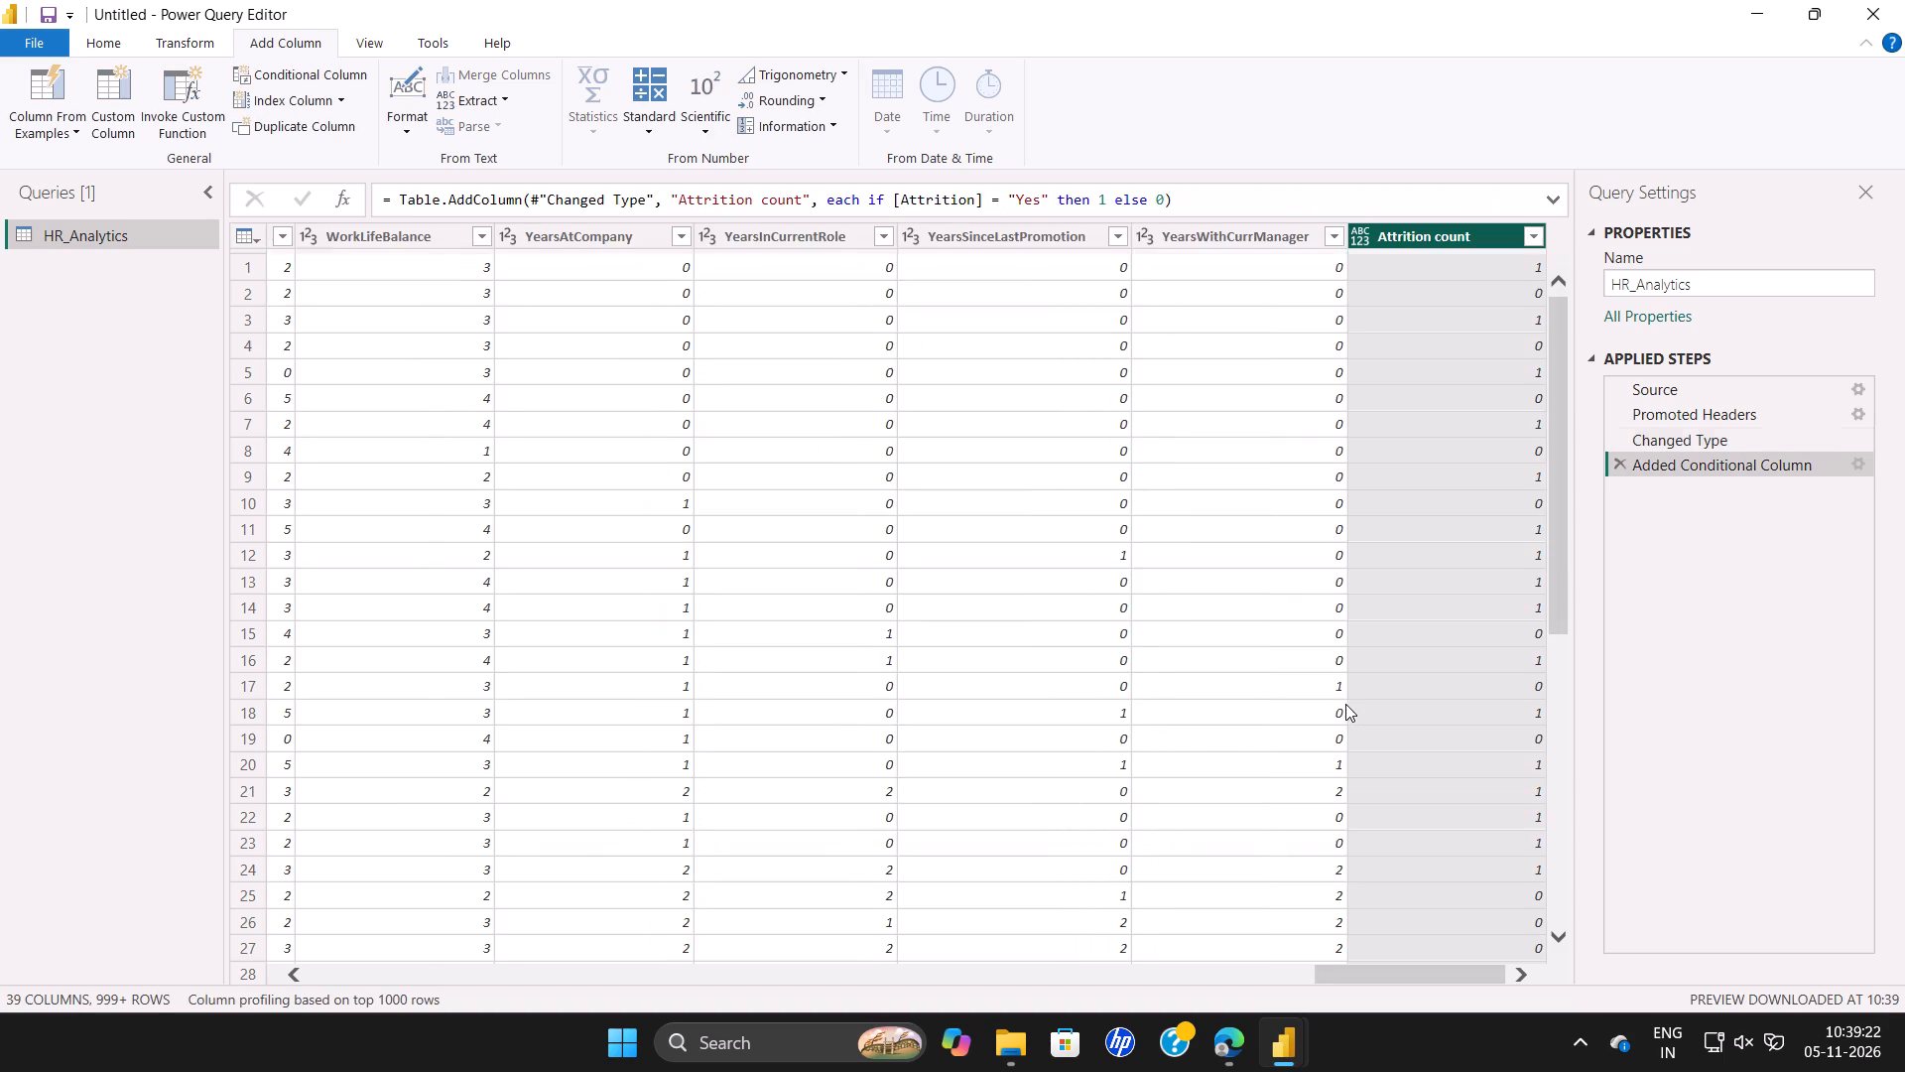
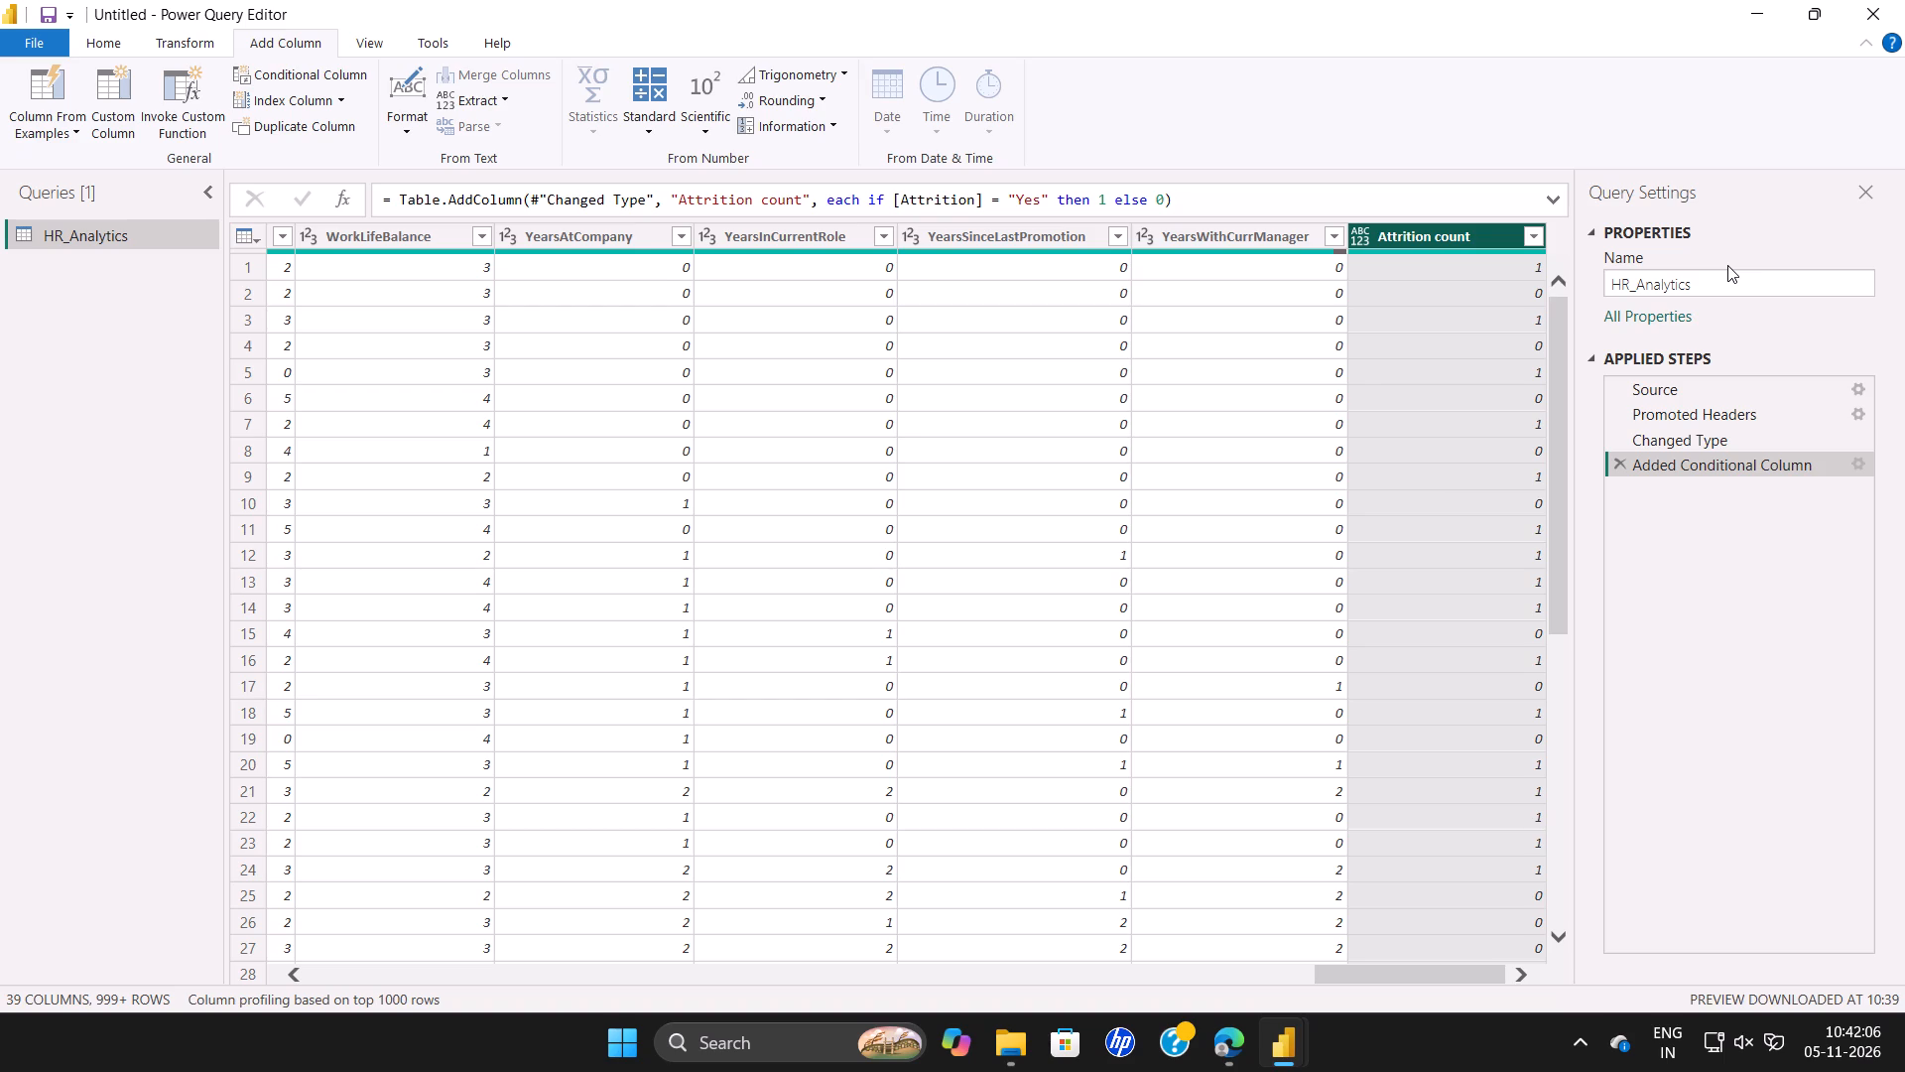
Minimize the Power Query Editor and Power BI Desktop windows and bring up the computer's power options.
click(1753, 7)
click(1770, 13)
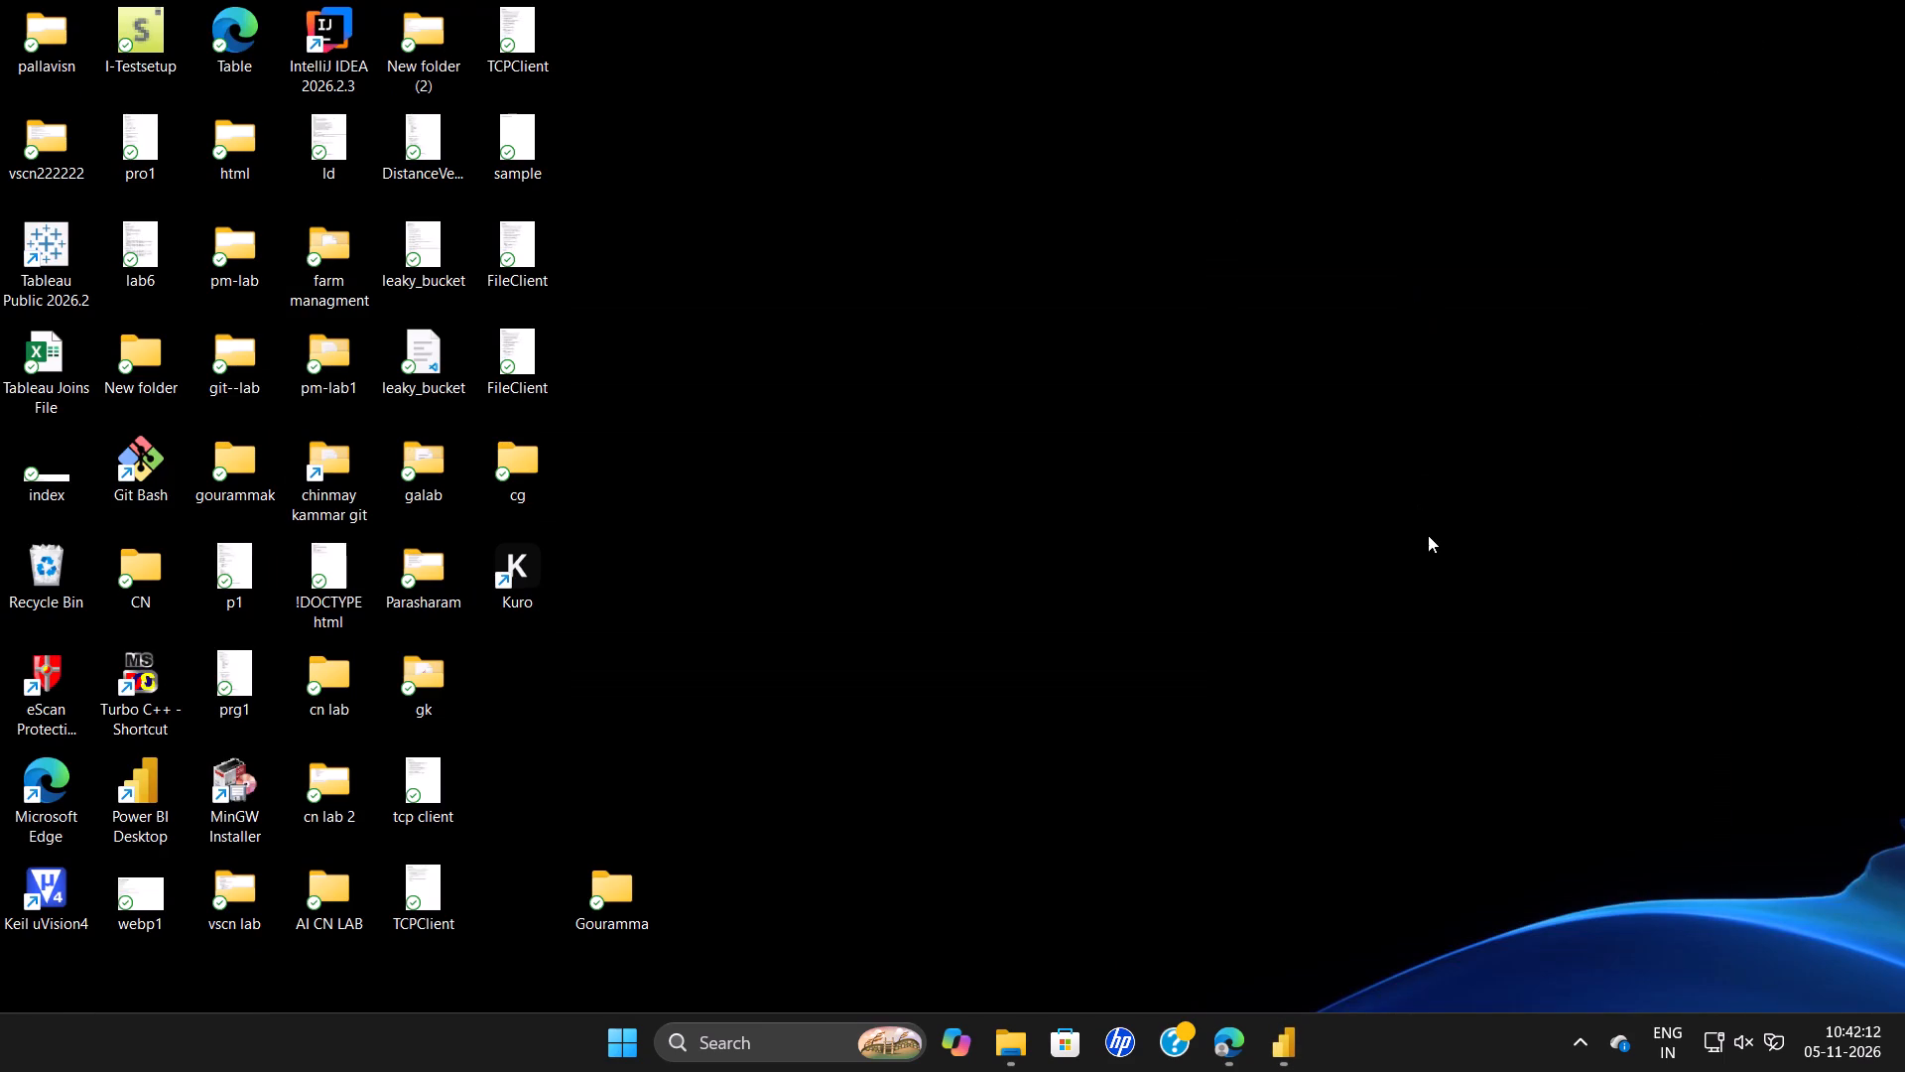
right_click(1426, 537)
click(618, 1039)
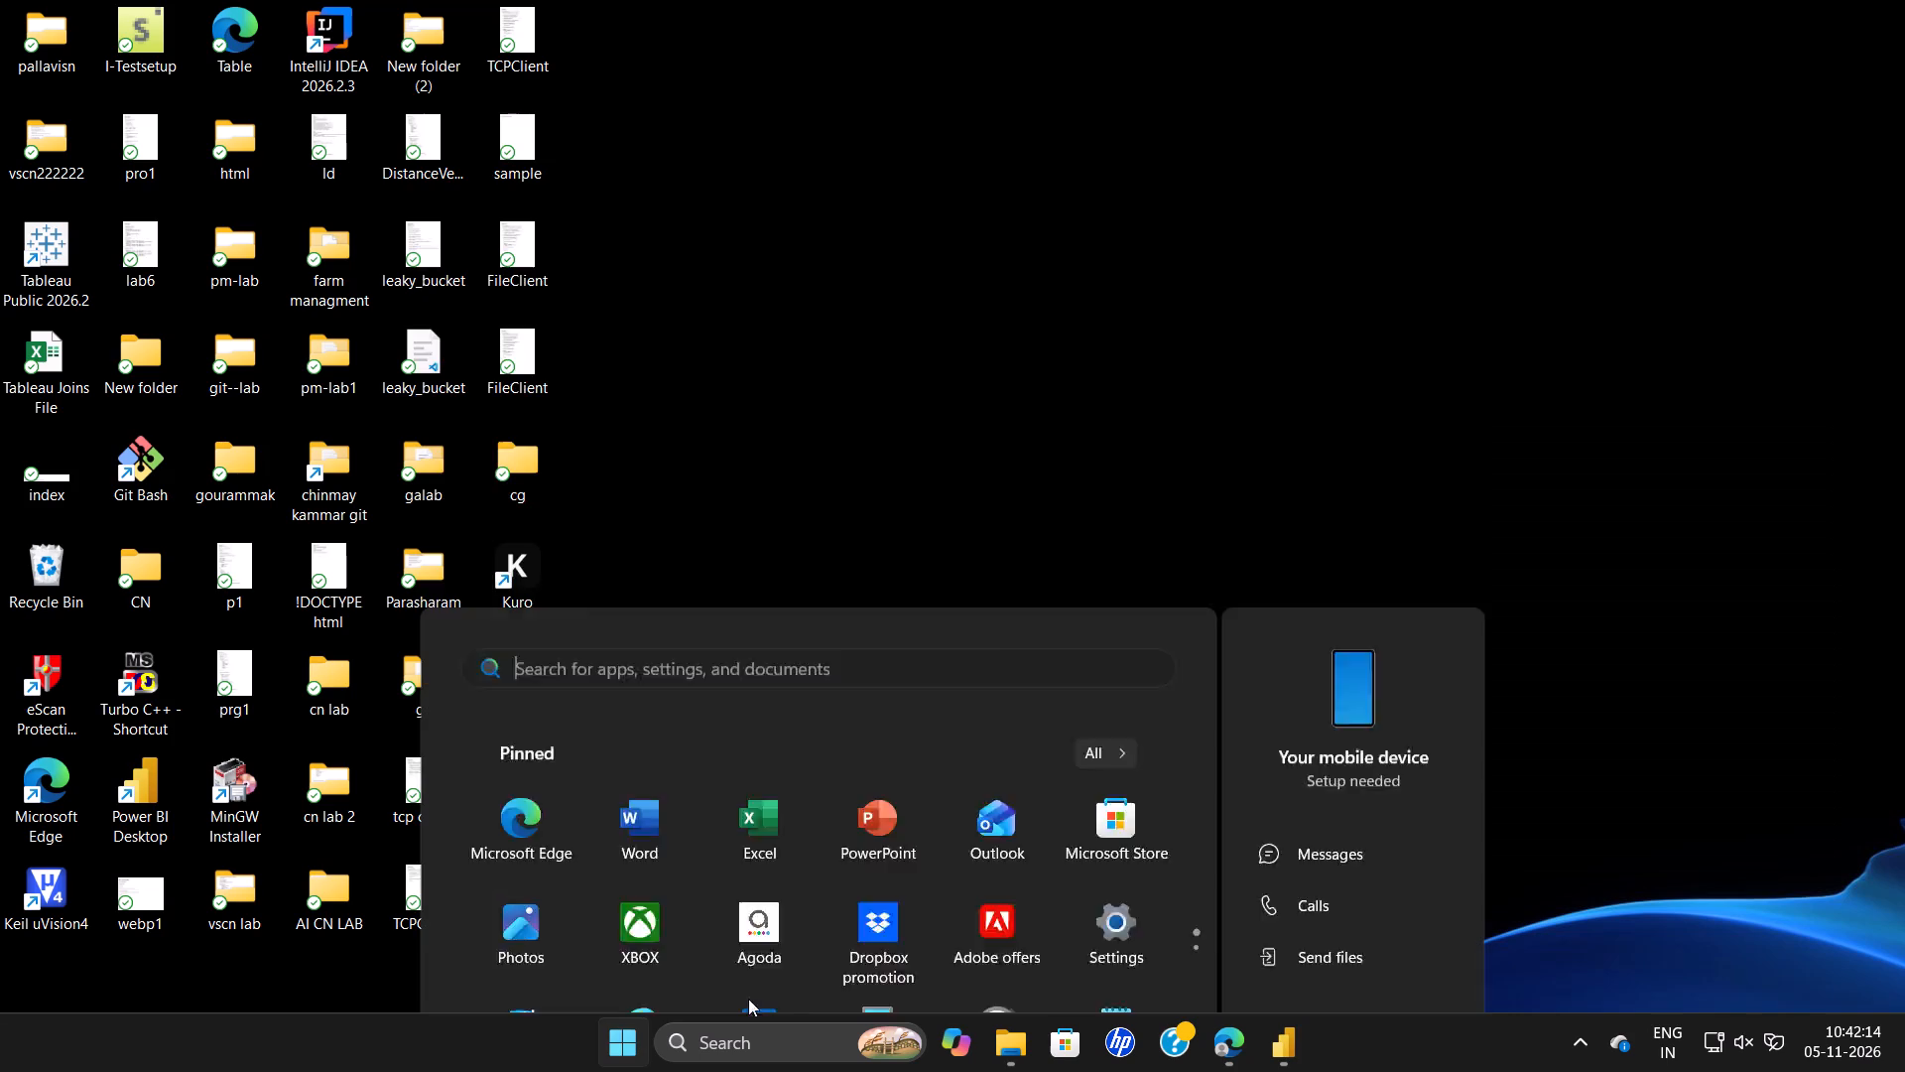
click(1126, 957)
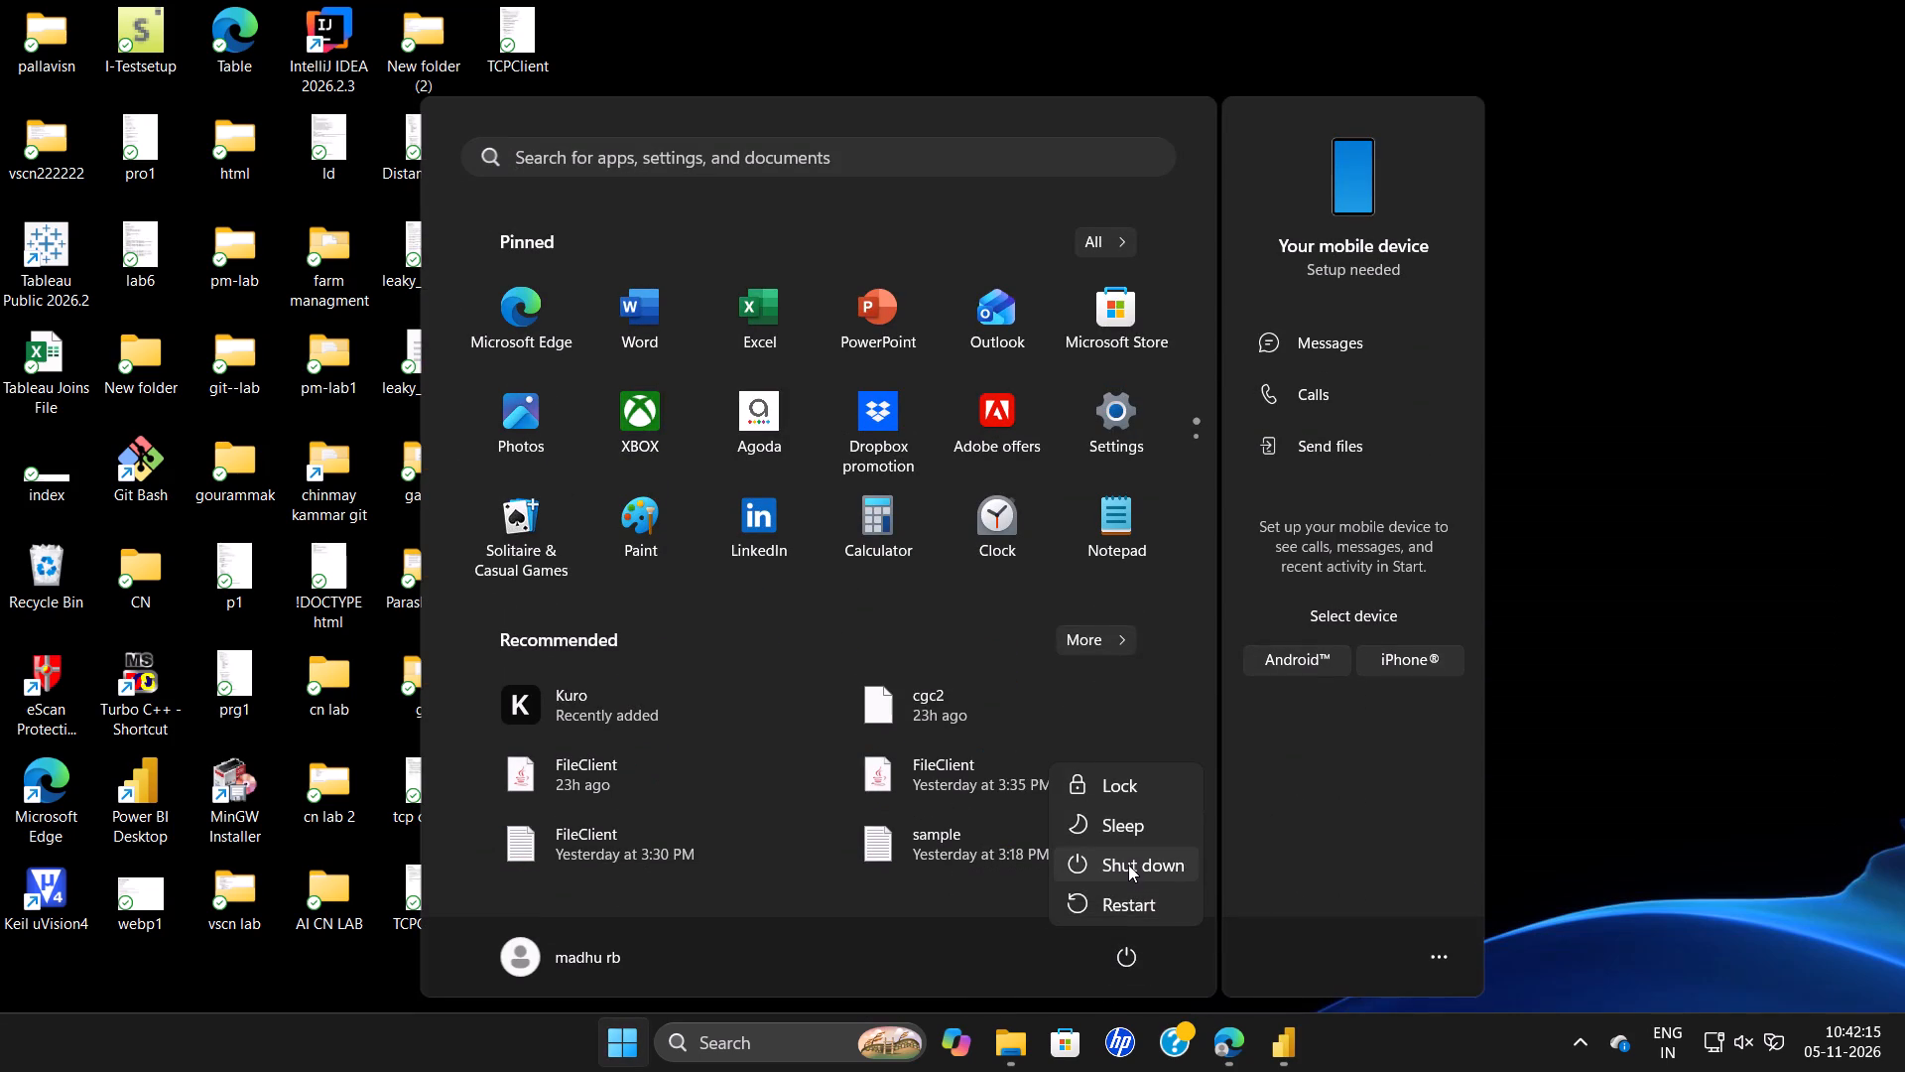